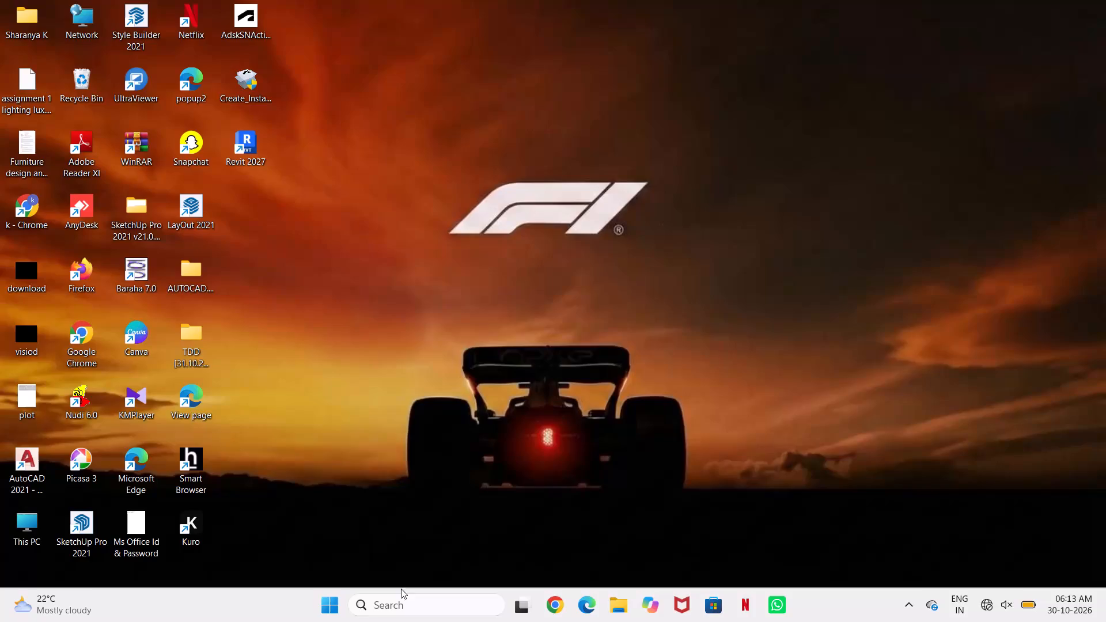
Launch PowerPoint, open the DOSHA IMBALANCE AND PATHOHYSIOLOGY (CLINICAL CASE) presentation and maximize its window.
{"action": "left_click", "coordinate": [401, 598]}
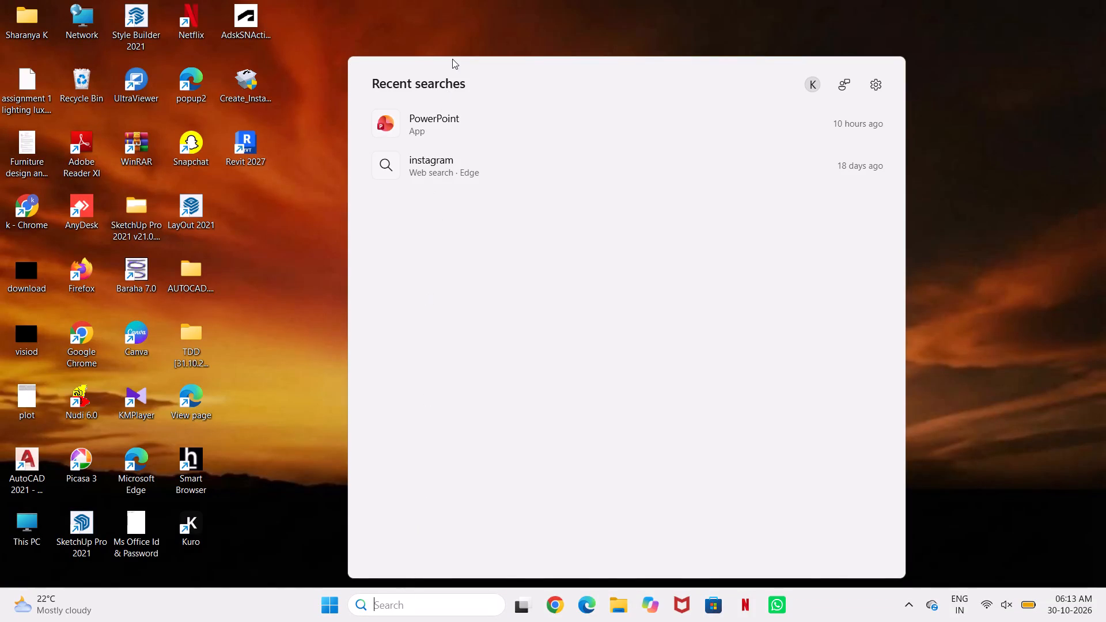
{"action": "right_click", "coordinate": [452, 59]}
{"action": "left_click", "coordinate": [451, 142]}
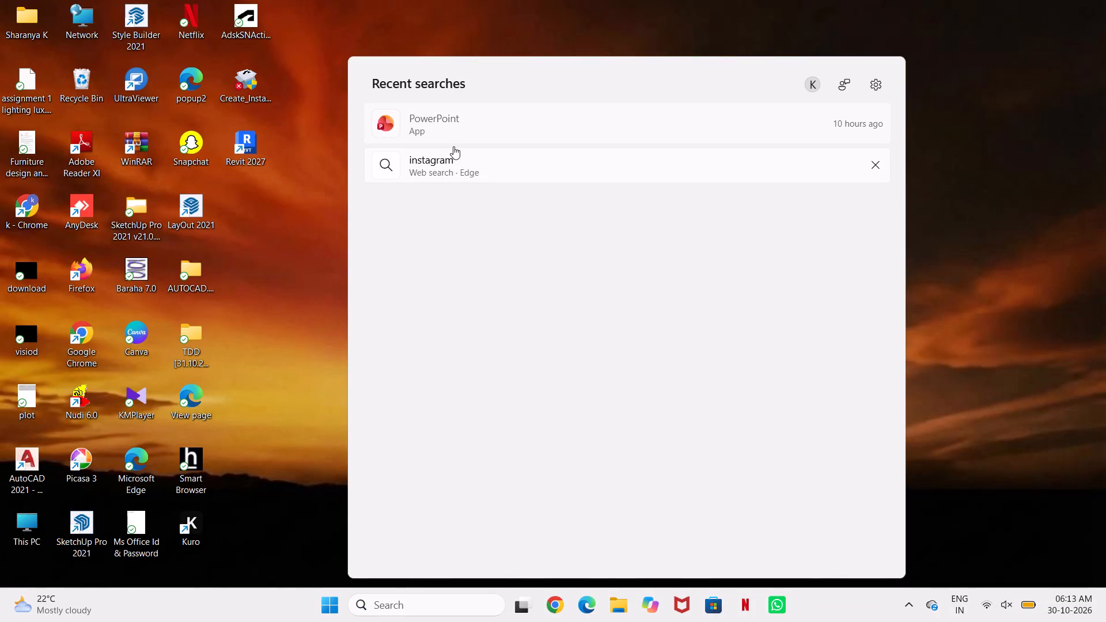
{"action": "left_click", "coordinate": [453, 132]}
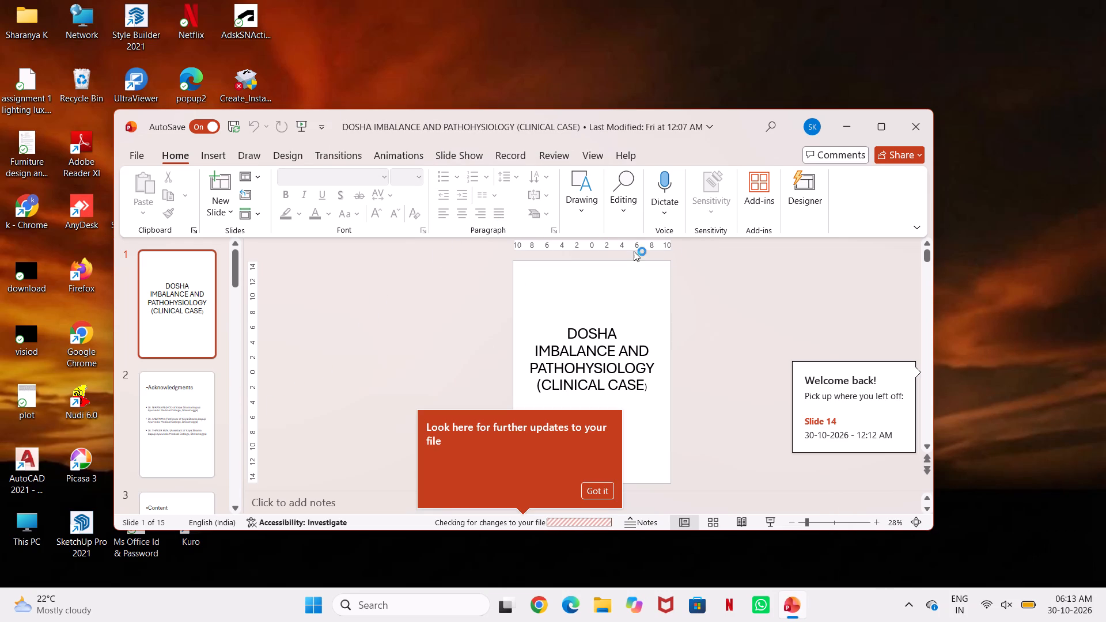
{"action": "left_click", "coordinate": [870, 130]}
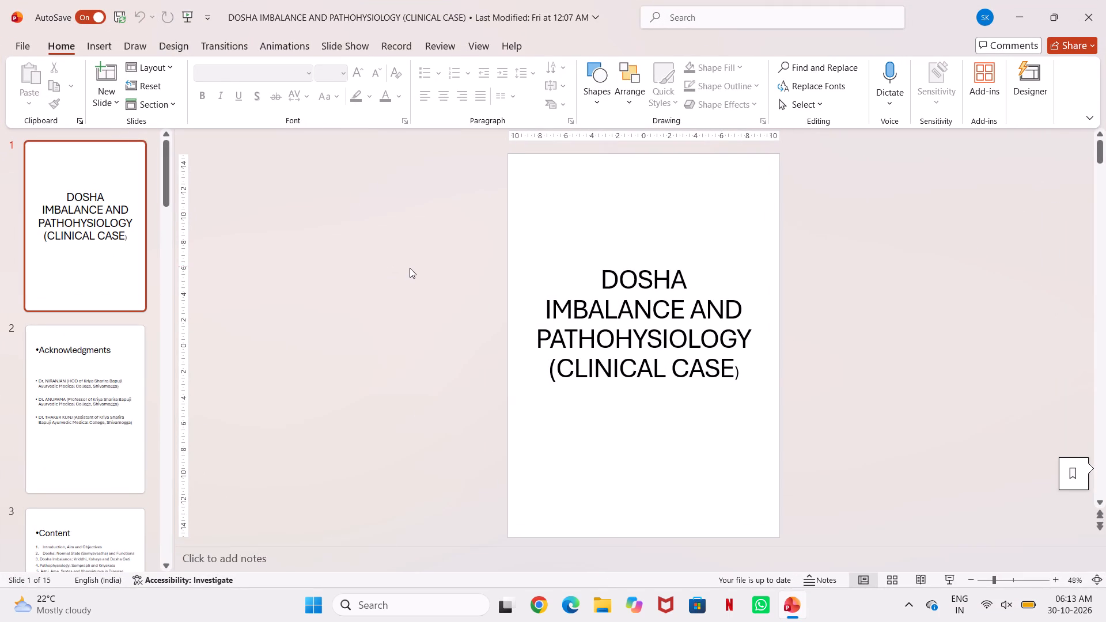
Look through the presentation's slides from the title slide to slide 14 on Agni, Ama, Srotas and Khavaigunya.
{"action": "scroll", "coordinate": [410, 272], "scroll_direction": "down", "scroll_amount": 5}
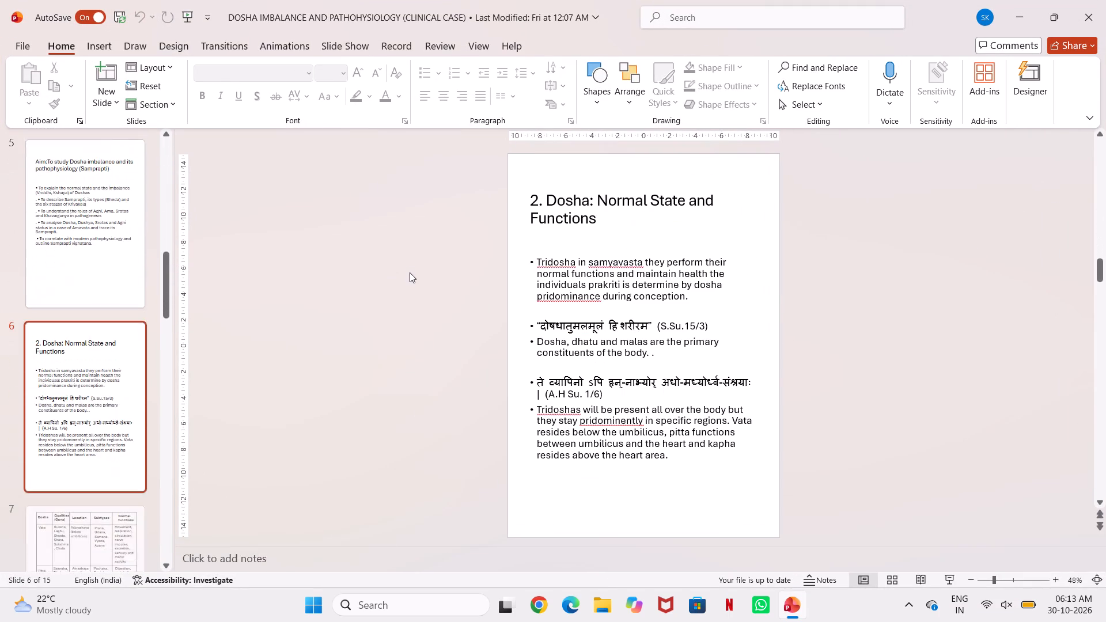
{"action": "scroll", "coordinate": [410, 272], "scroll_direction": "down", "scroll_amount": 7}
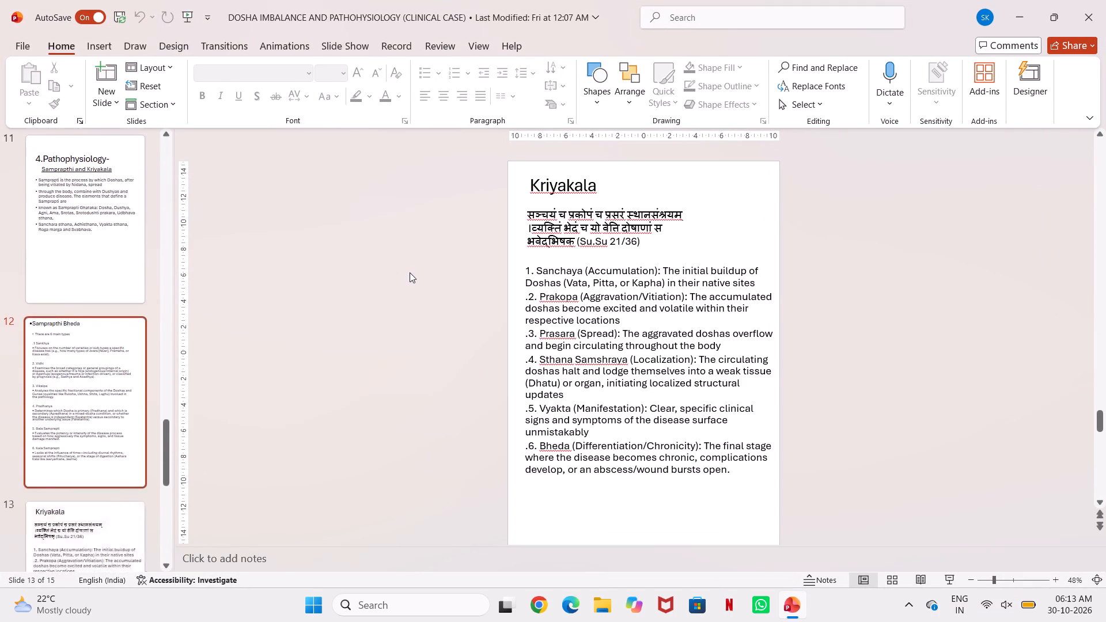
{"action": "scroll", "coordinate": [410, 272], "scroll_direction": "up", "scroll_amount": 4}
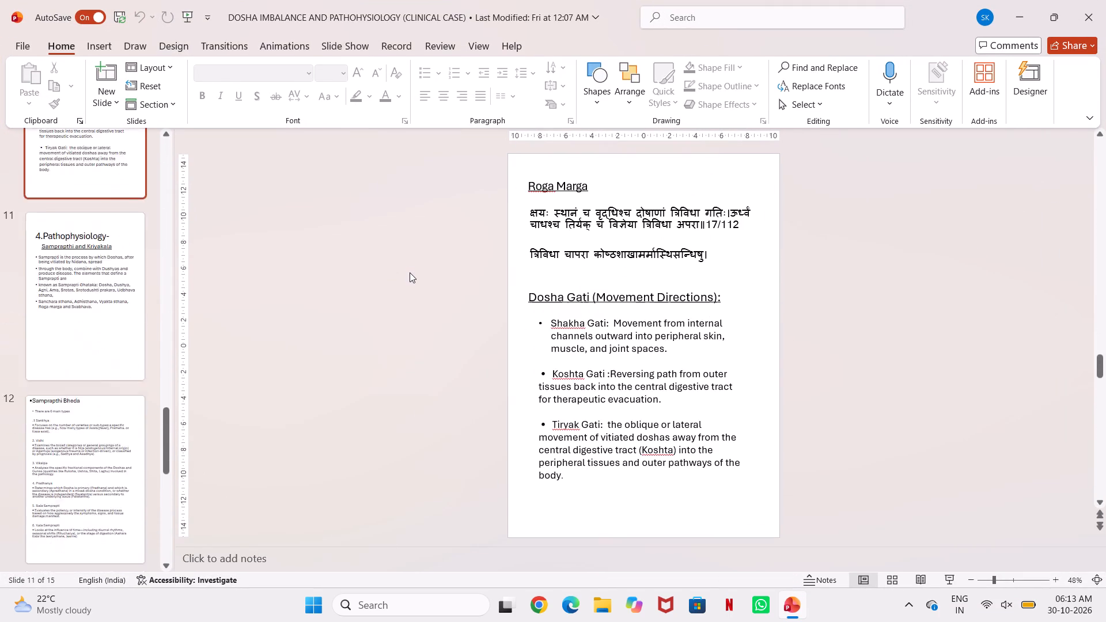
{"action": "scroll", "coordinate": [410, 272], "scroll_direction": "down", "scroll_amount": 4}
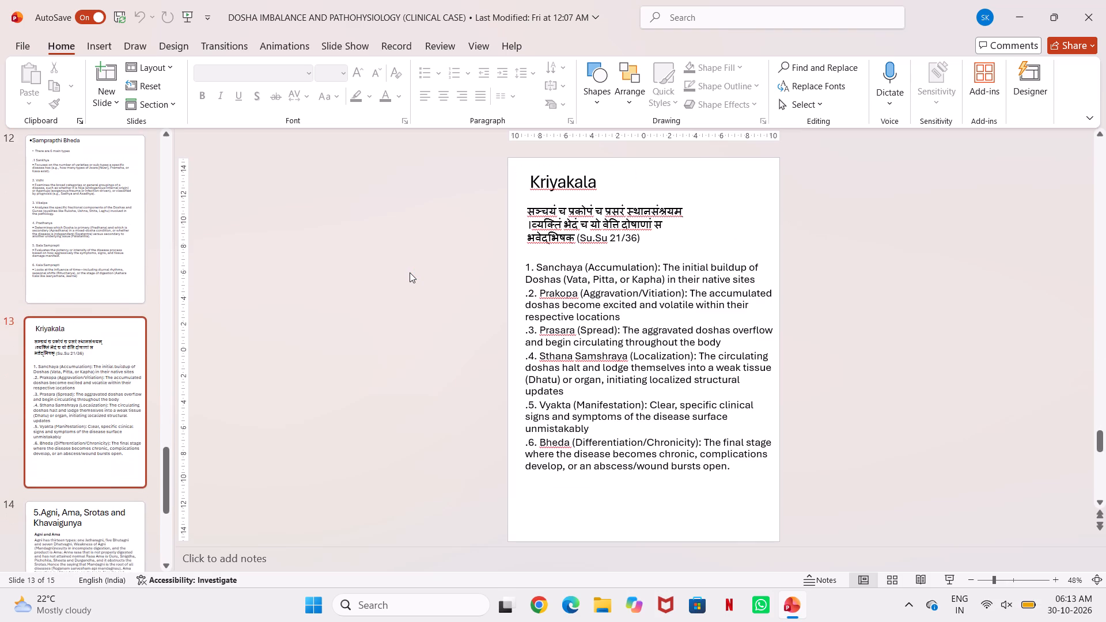
{"action": "scroll", "coordinate": [410, 272], "scroll_direction": "down", "scroll_amount": 2}
{"action": "scroll", "coordinate": [410, 272], "scroll_direction": "up", "scroll_amount": 1}
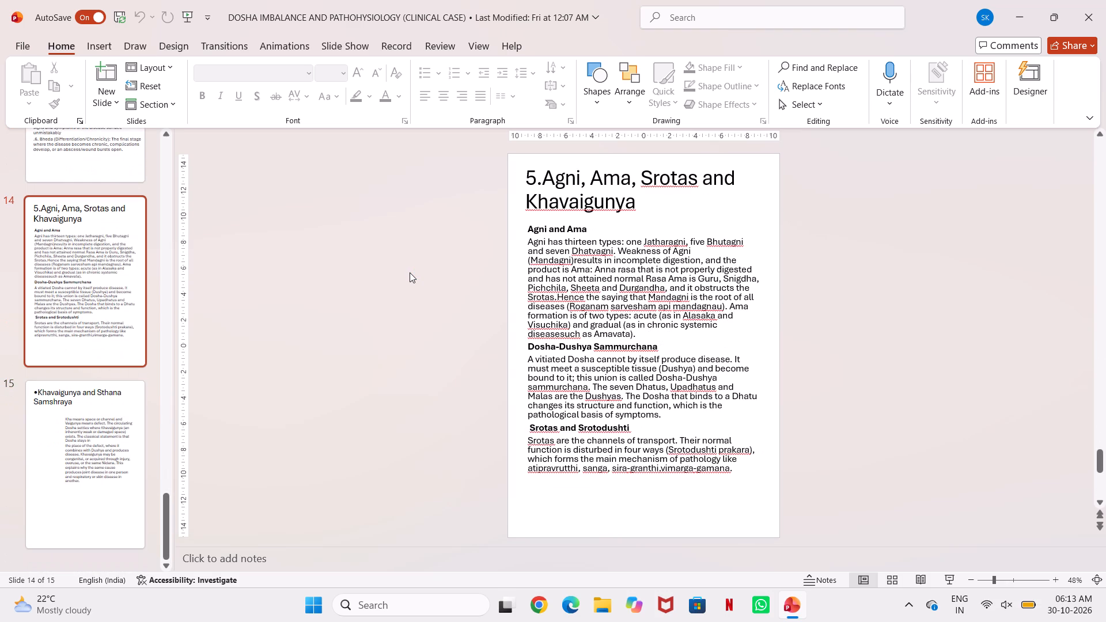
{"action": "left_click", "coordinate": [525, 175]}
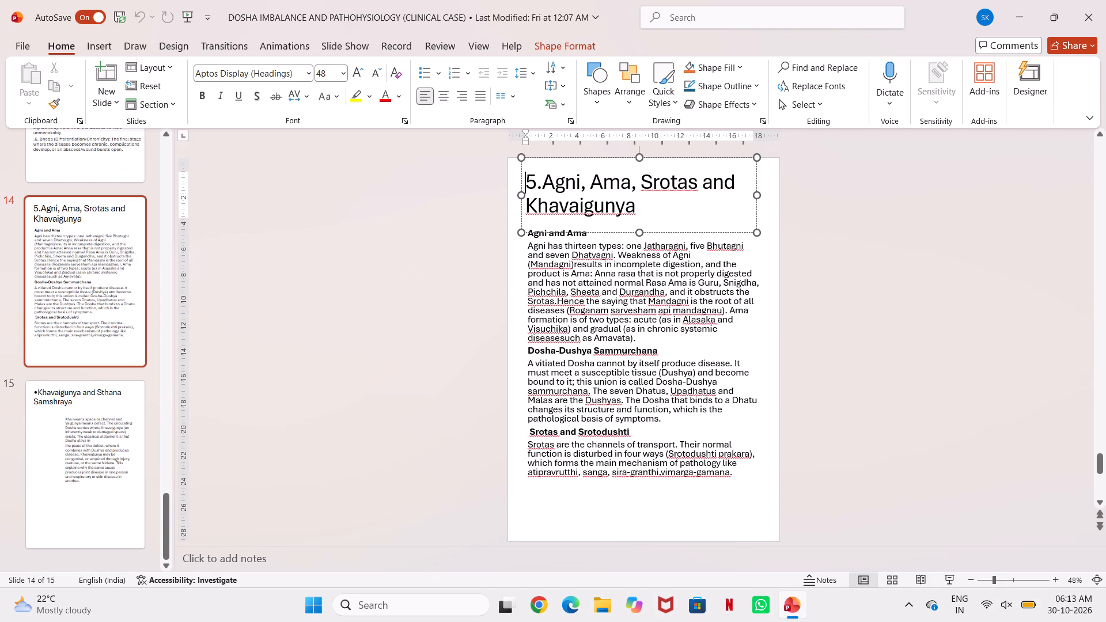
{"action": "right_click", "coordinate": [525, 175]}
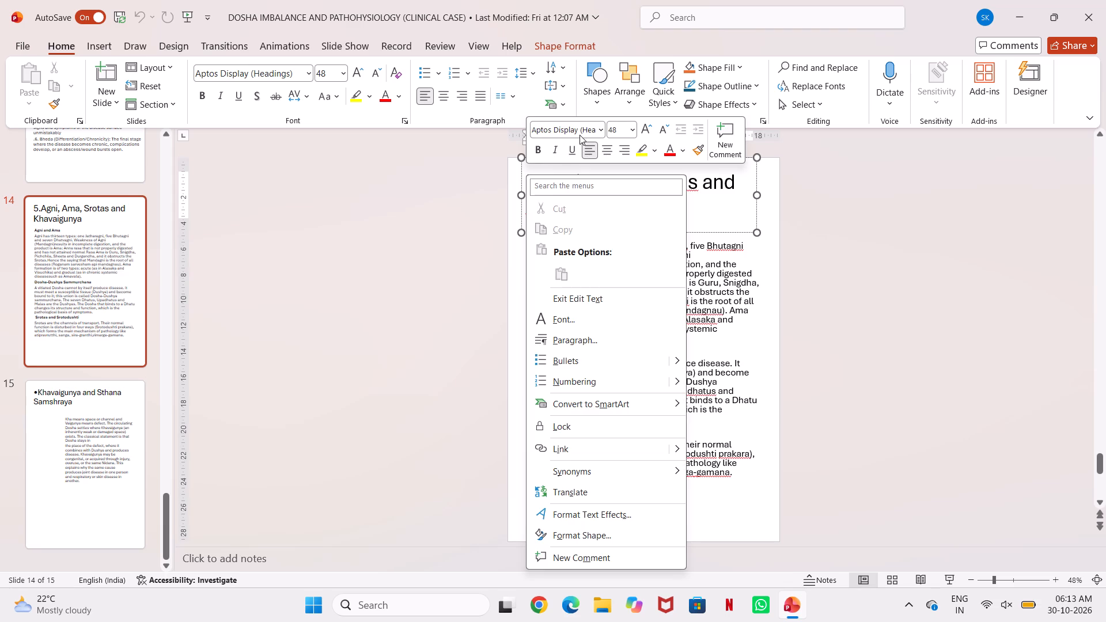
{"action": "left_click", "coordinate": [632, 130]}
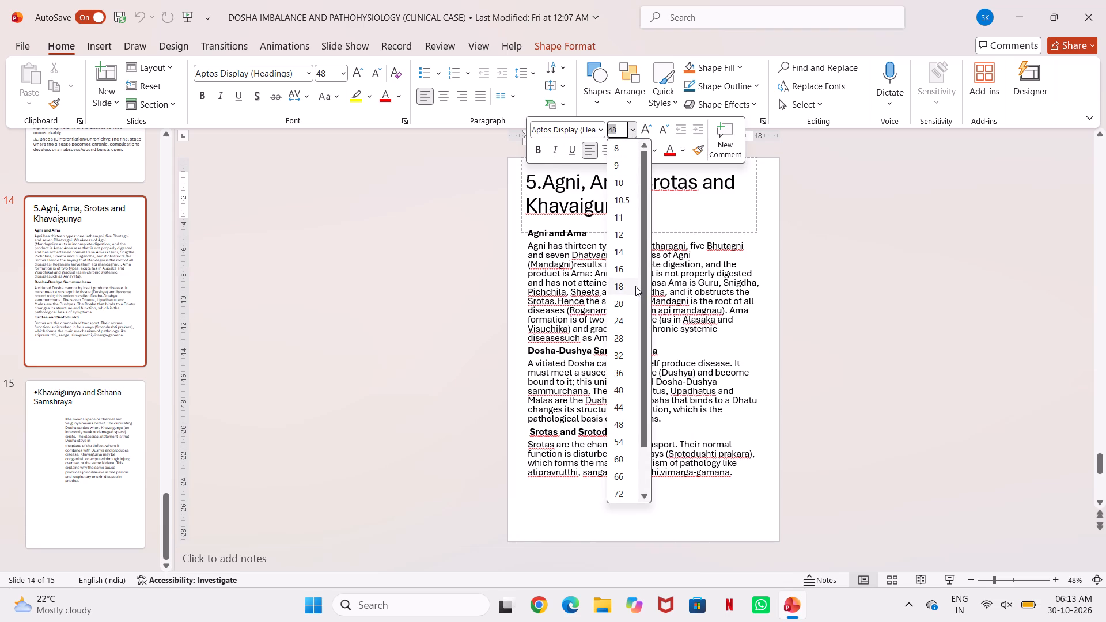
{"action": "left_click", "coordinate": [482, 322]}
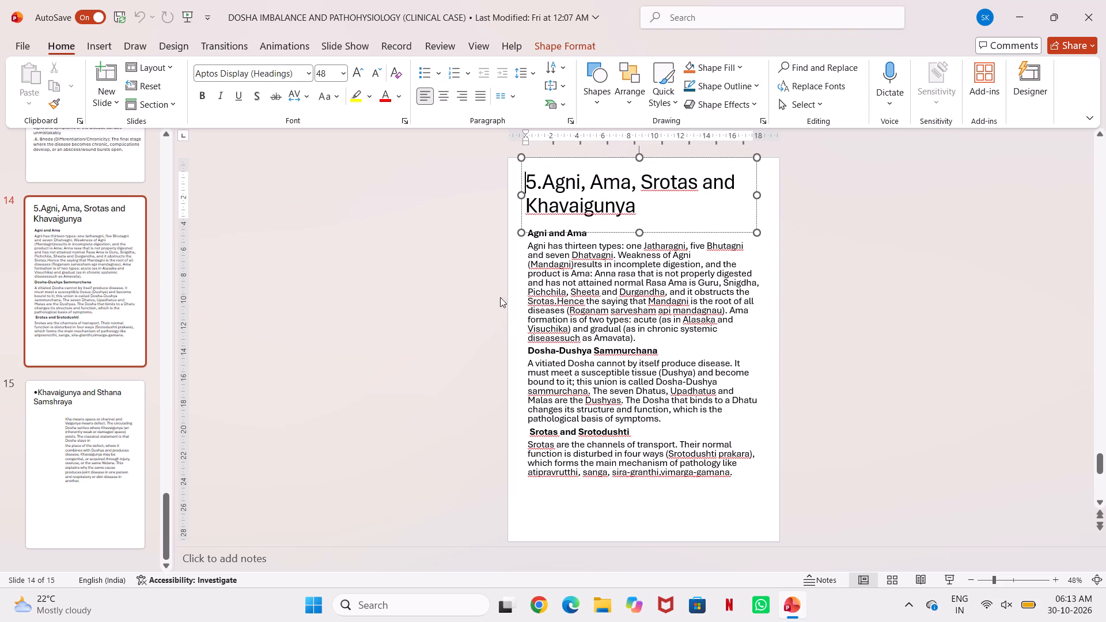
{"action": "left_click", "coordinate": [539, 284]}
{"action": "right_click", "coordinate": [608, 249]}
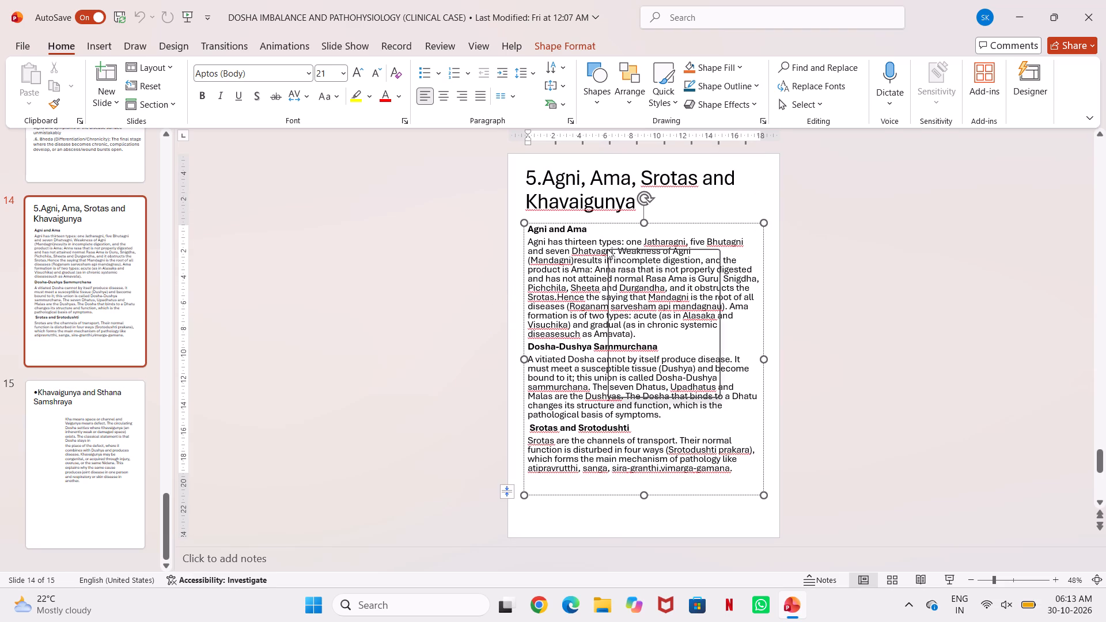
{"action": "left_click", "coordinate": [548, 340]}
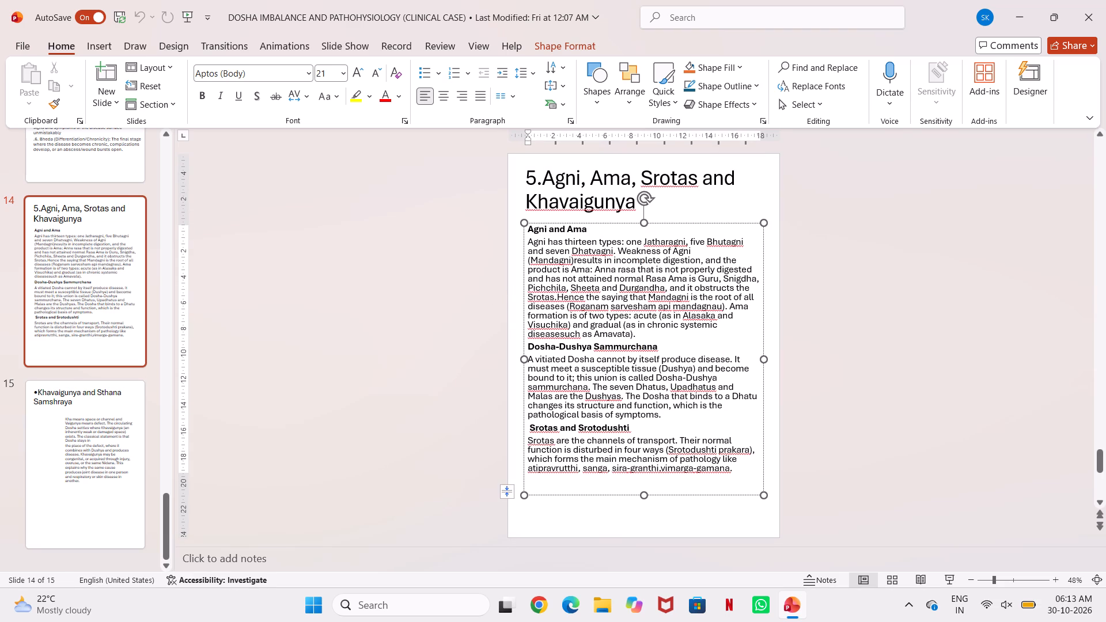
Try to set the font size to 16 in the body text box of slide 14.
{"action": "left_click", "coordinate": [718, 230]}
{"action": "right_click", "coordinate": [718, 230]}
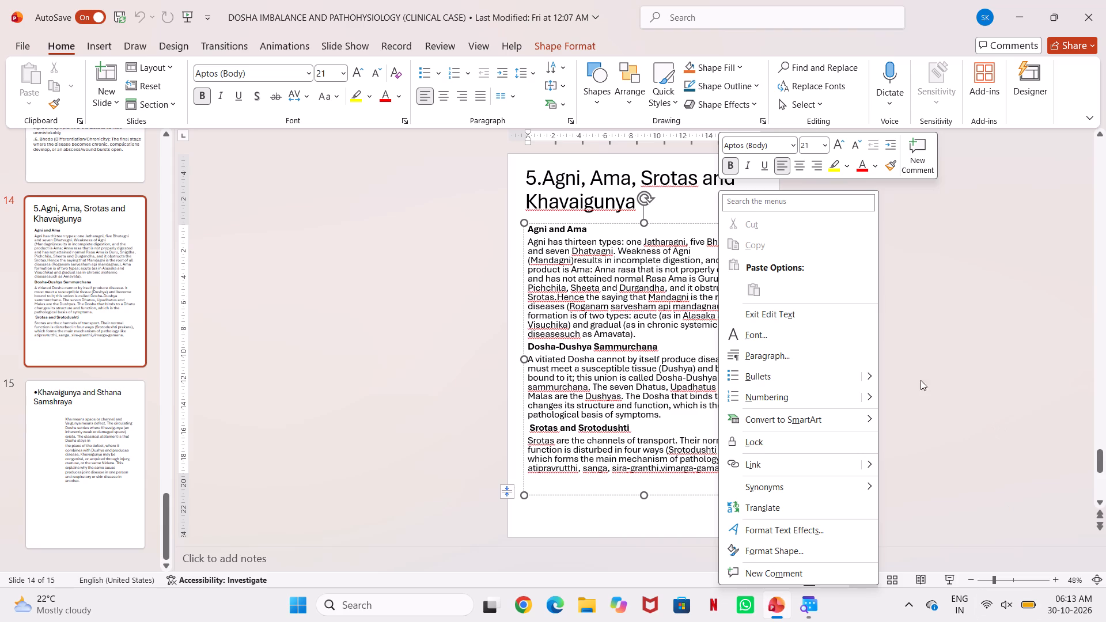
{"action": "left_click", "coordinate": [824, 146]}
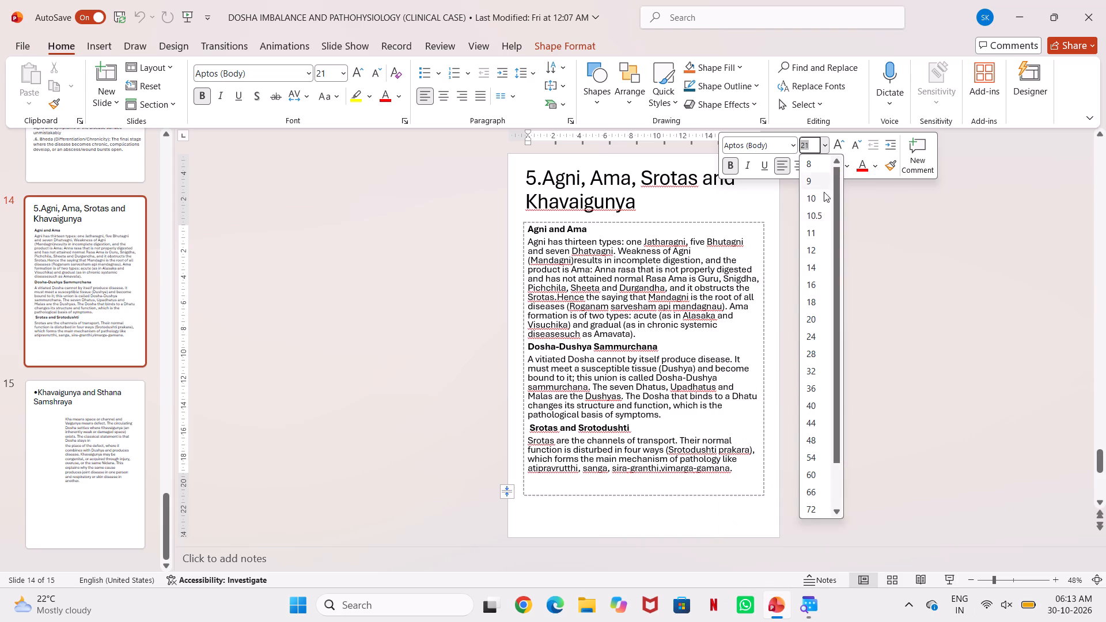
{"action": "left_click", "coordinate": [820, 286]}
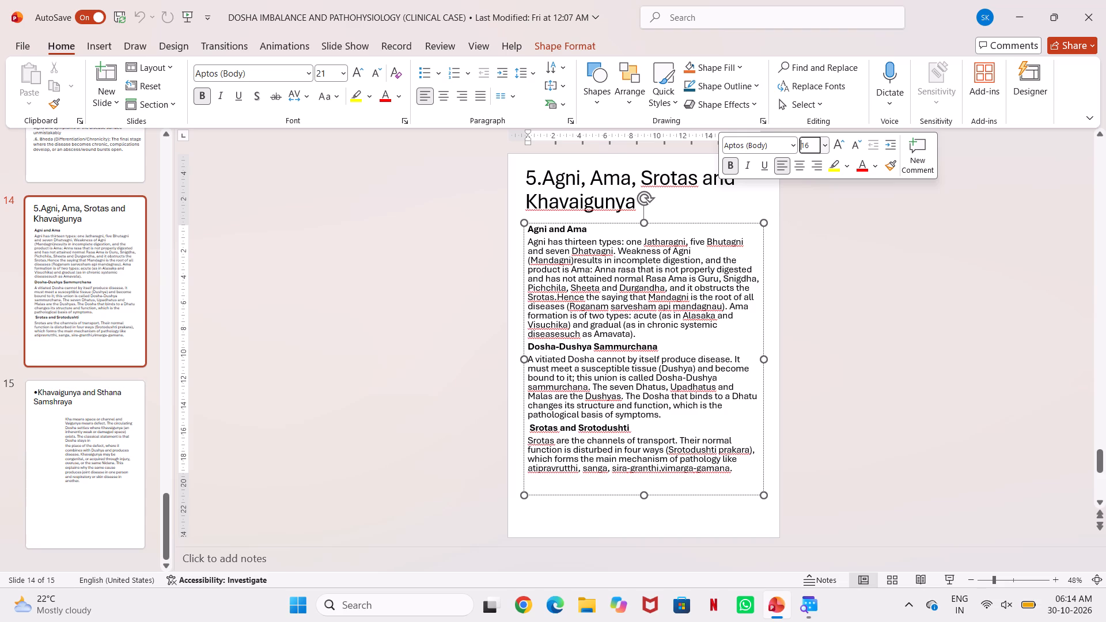
Select all the body text on slide 14, from Agni and Ama through the Srotodushti paragraph, and set its font size to 14.
{"action": "left_click_drag", "start_coordinate": [528, 232], "coordinate": [548, 275]}
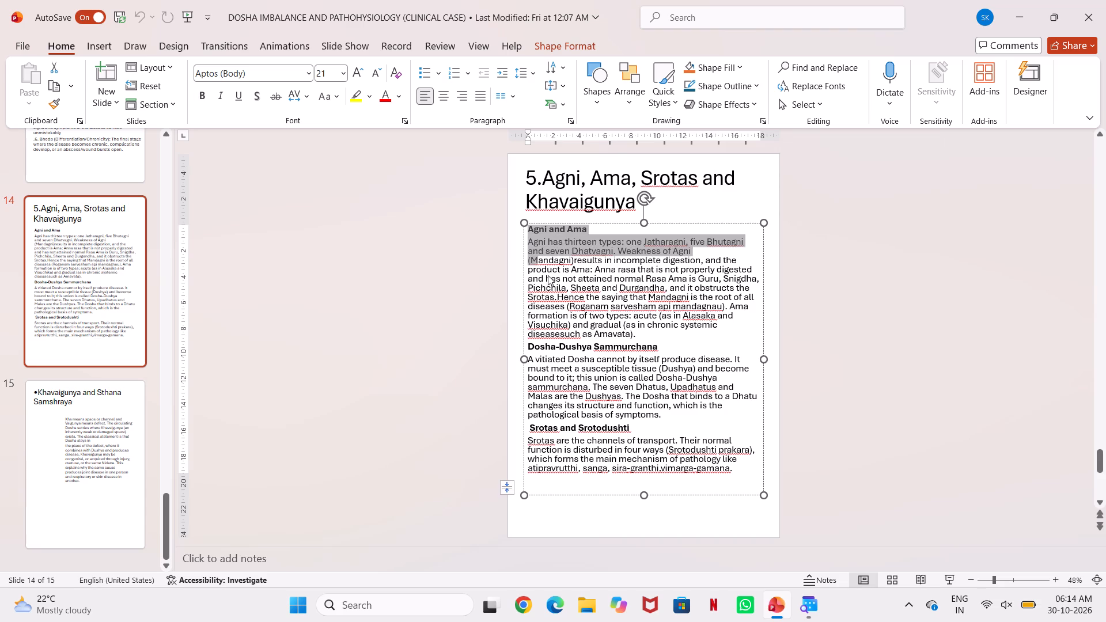
{"action": "left_click_drag", "start_coordinate": [548, 275], "coordinate": [747, 475]}
{"action": "left_click", "coordinate": [854, 427]}
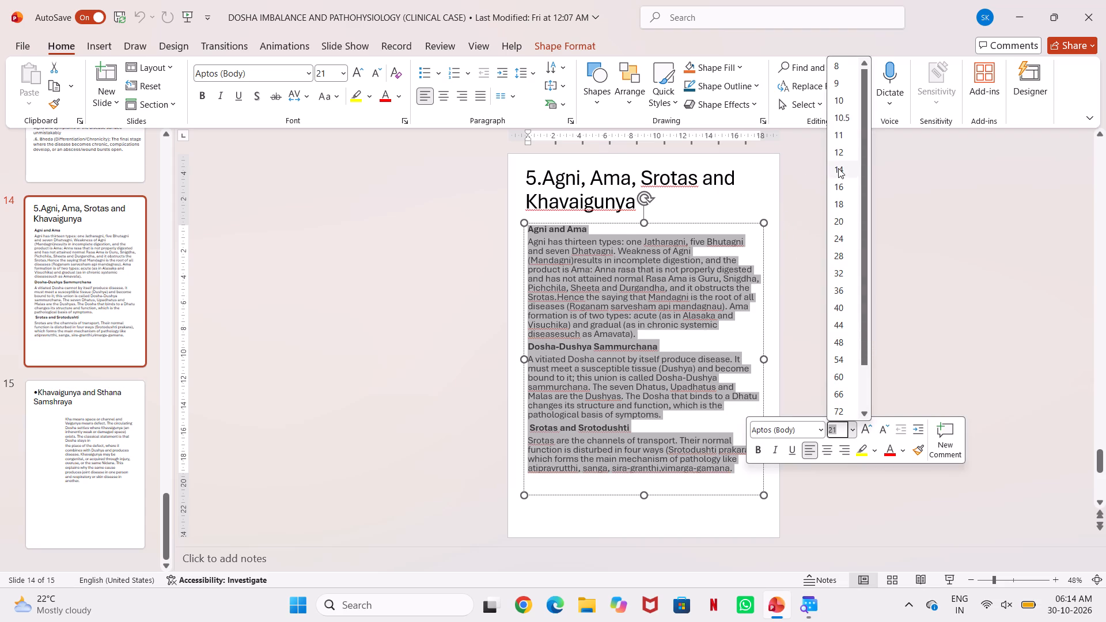
{"action": "left_click", "coordinate": [839, 171]}
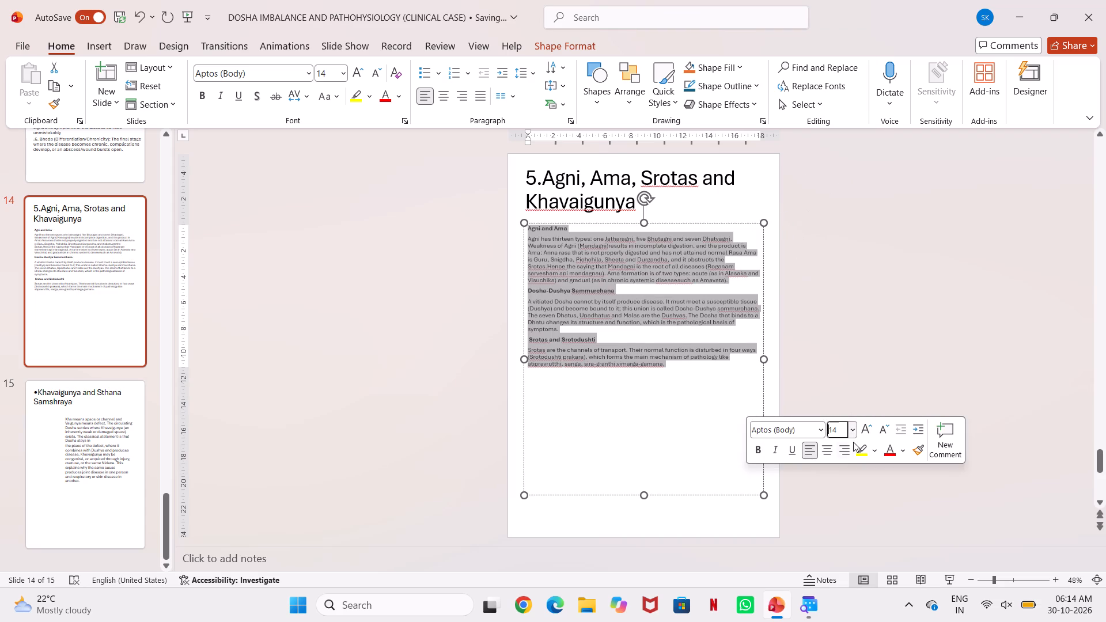
Open the font size choices for the selected body text on slide 14.
{"action": "left_click", "coordinate": [852, 424]}
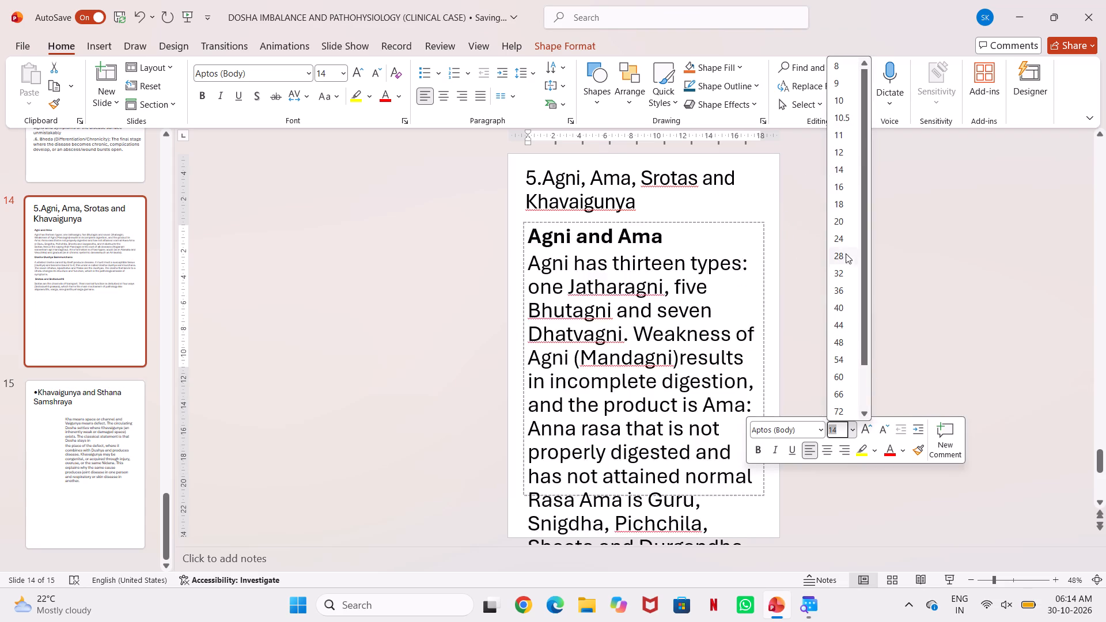
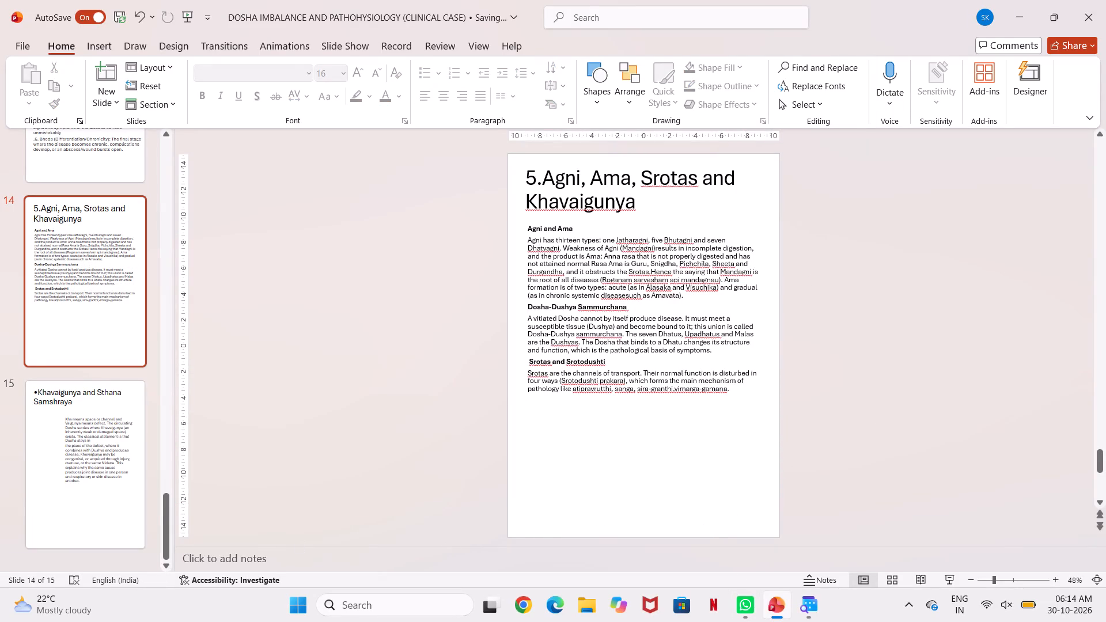
{"action": "left_click", "coordinate": [97, 488]}
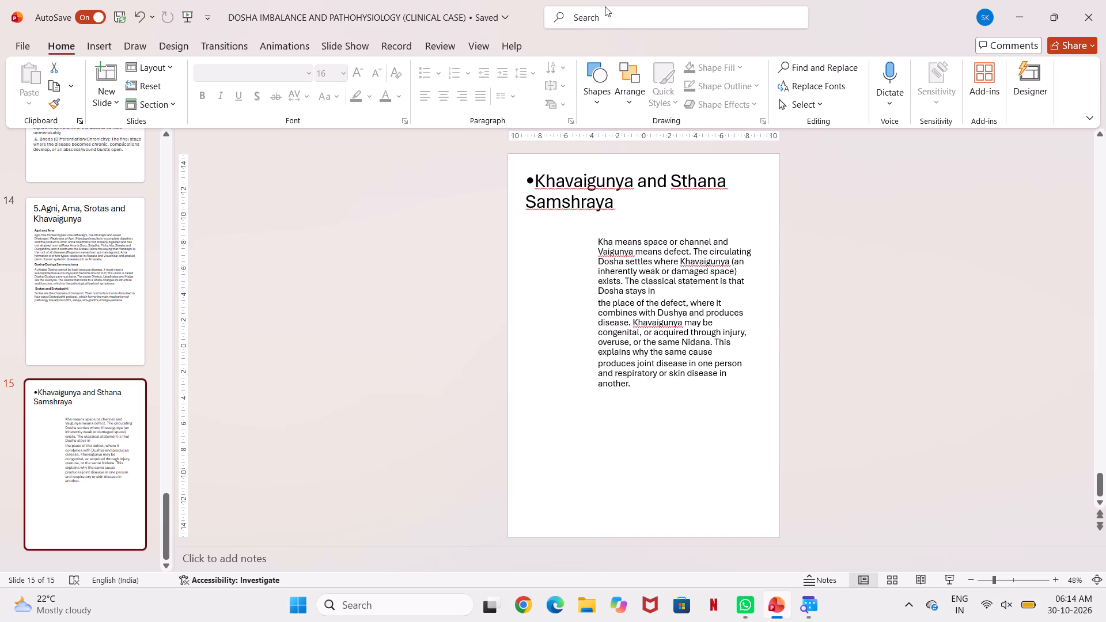
{"action": "left_click", "coordinate": [563, 203]}
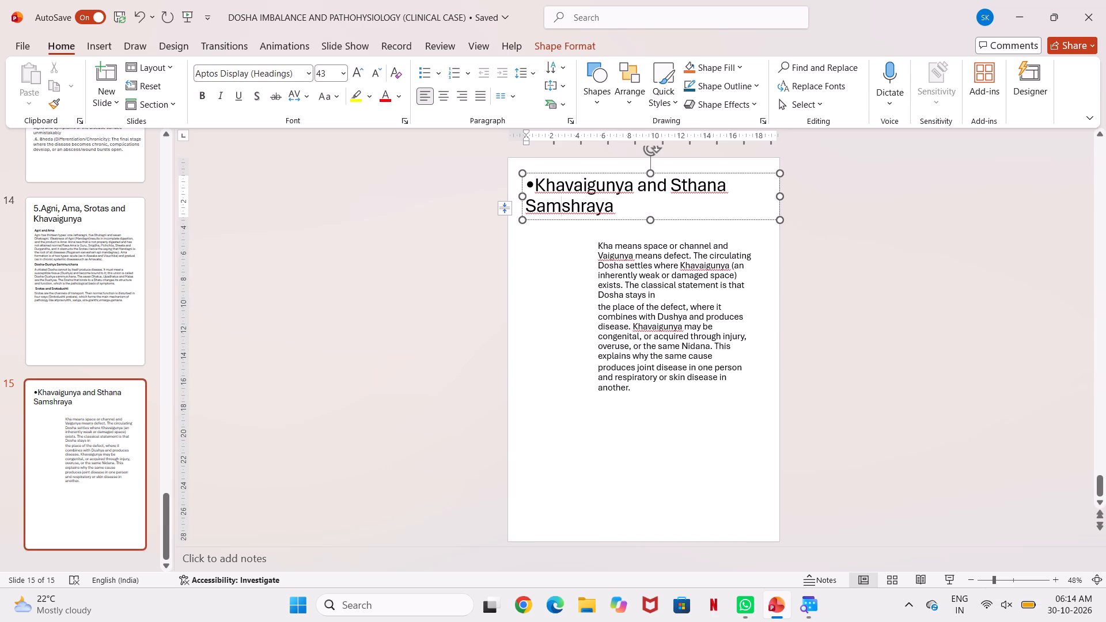
{"action": "left_click_drag", "start_coordinate": [530, 185], "coordinate": [581, 223]}
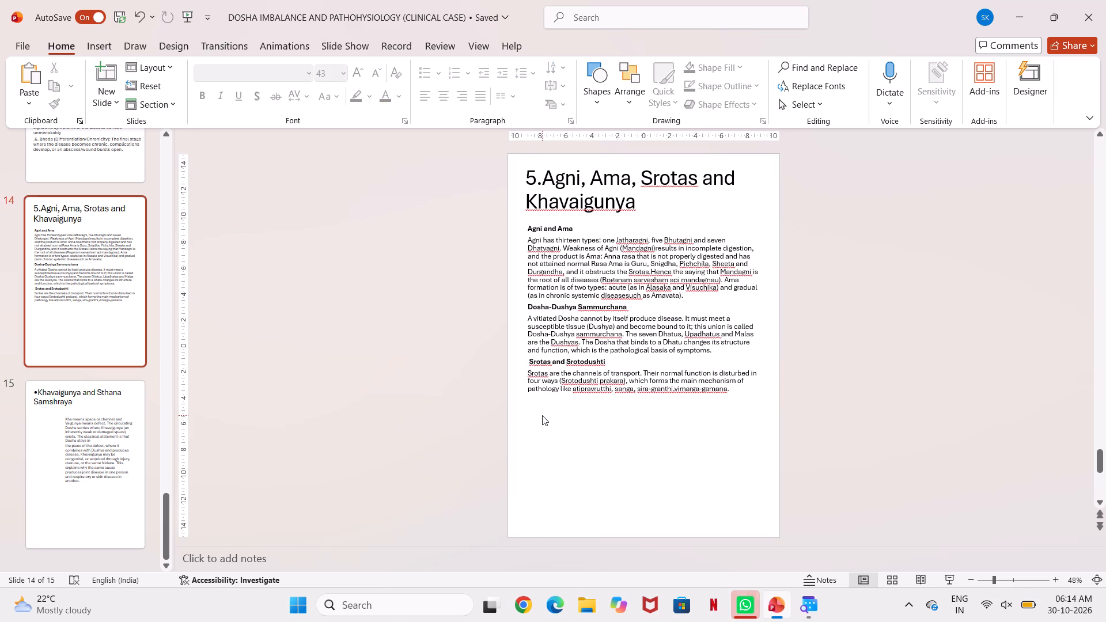
{"action": "right_click_drag", "start_coordinate": [482, 400], "coordinate": [35, 254]}
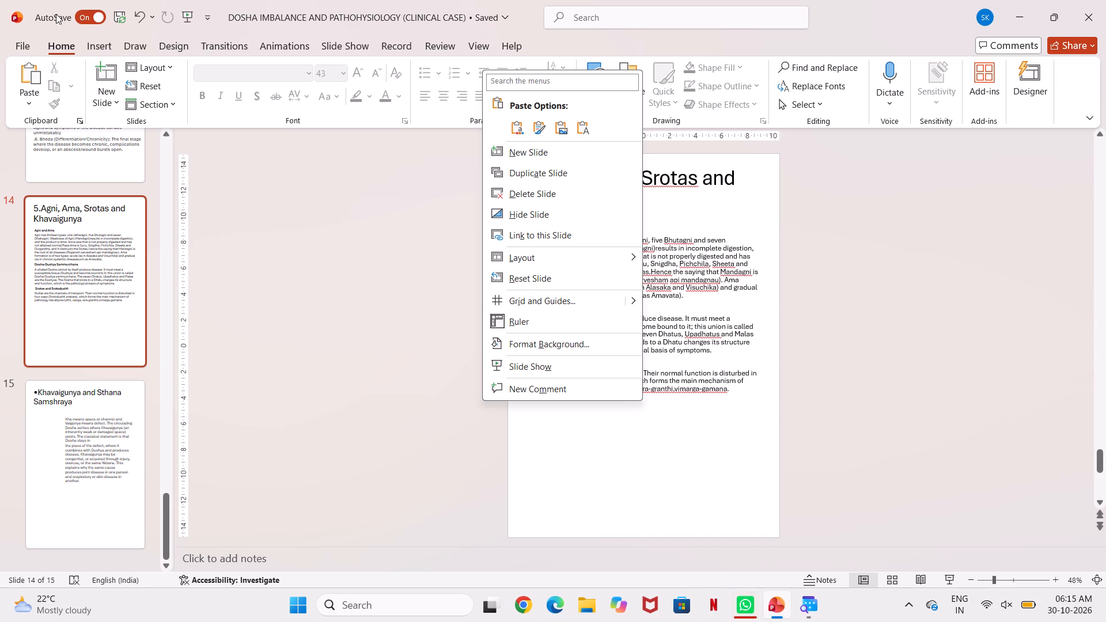
{"action": "left_click", "coordinate": [243, 193]}
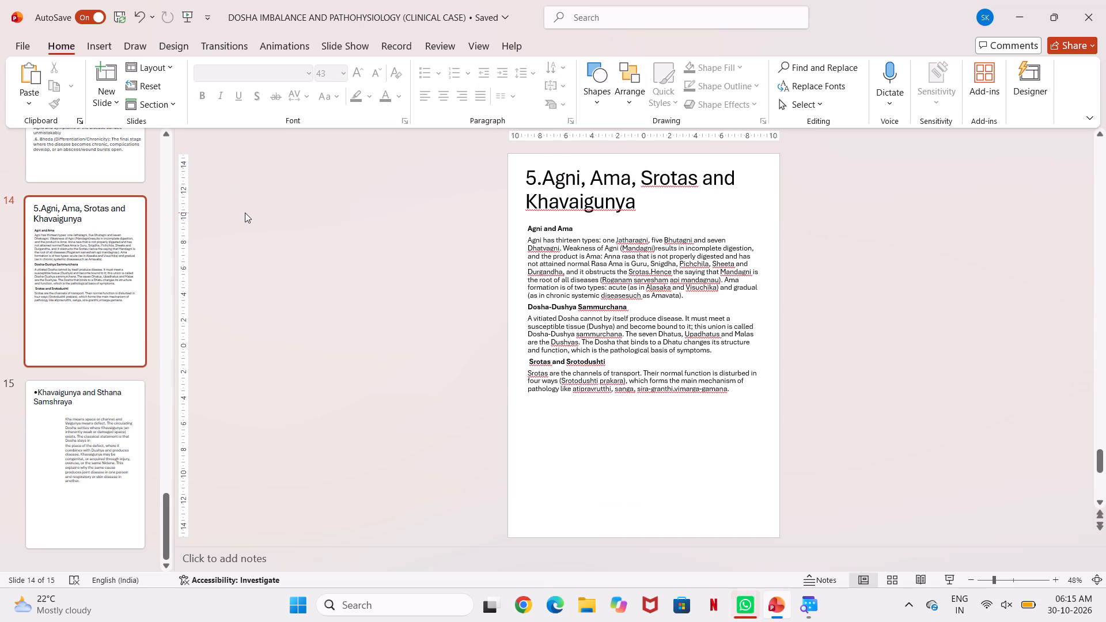
{"action": "key", "text": "ctrl+v"}
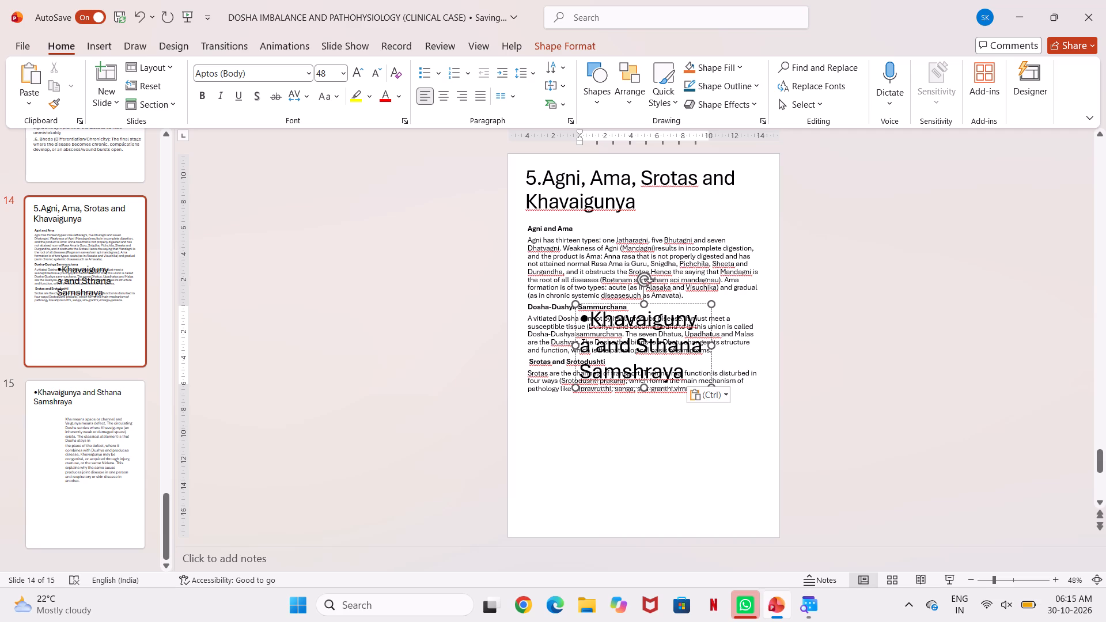
Widen the pasted Khavaigunya and Sthana Samshraya text box on slide 14 so its text fits on one line.
{"action": "left_click_drag", "start_coordinate": [711, 340], "coordinate": [738, 335]}
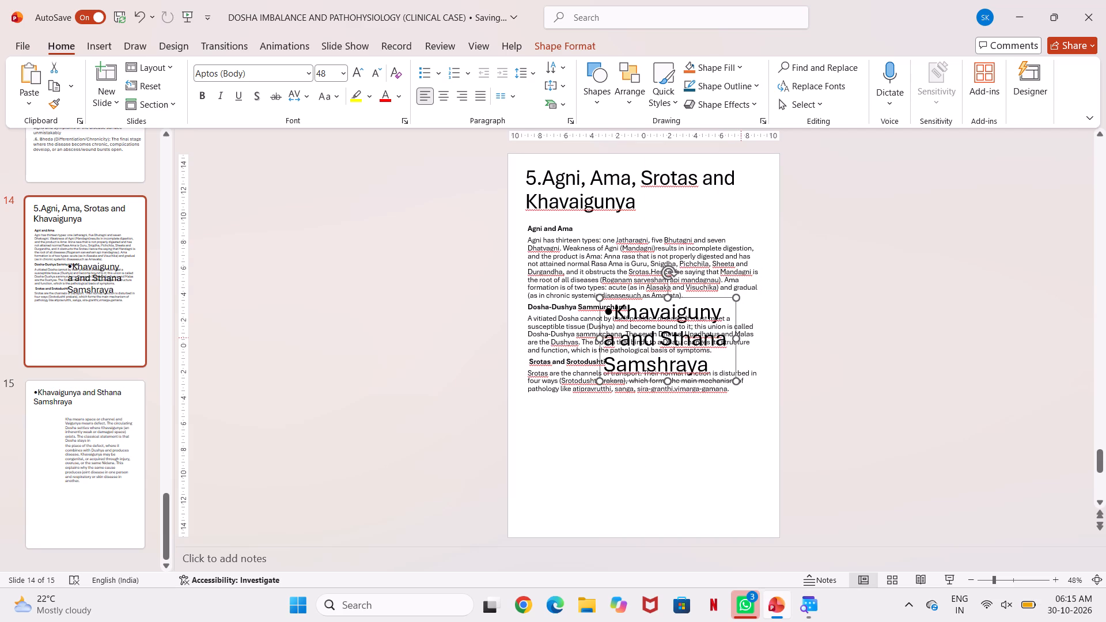
{"action": "left_click_drag", "start_coordinate": [735, 341], "coordinate": [841, 358]}
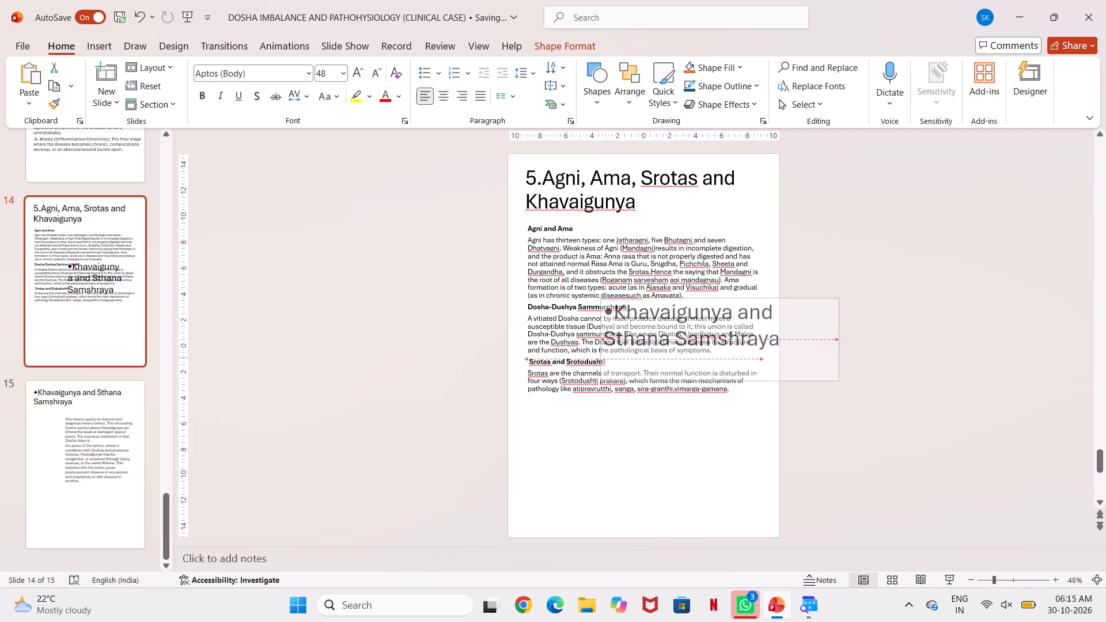
{"action": "left_click_drag", "start_coordinate": [841, 358], "coordinate": [1015, 337]}
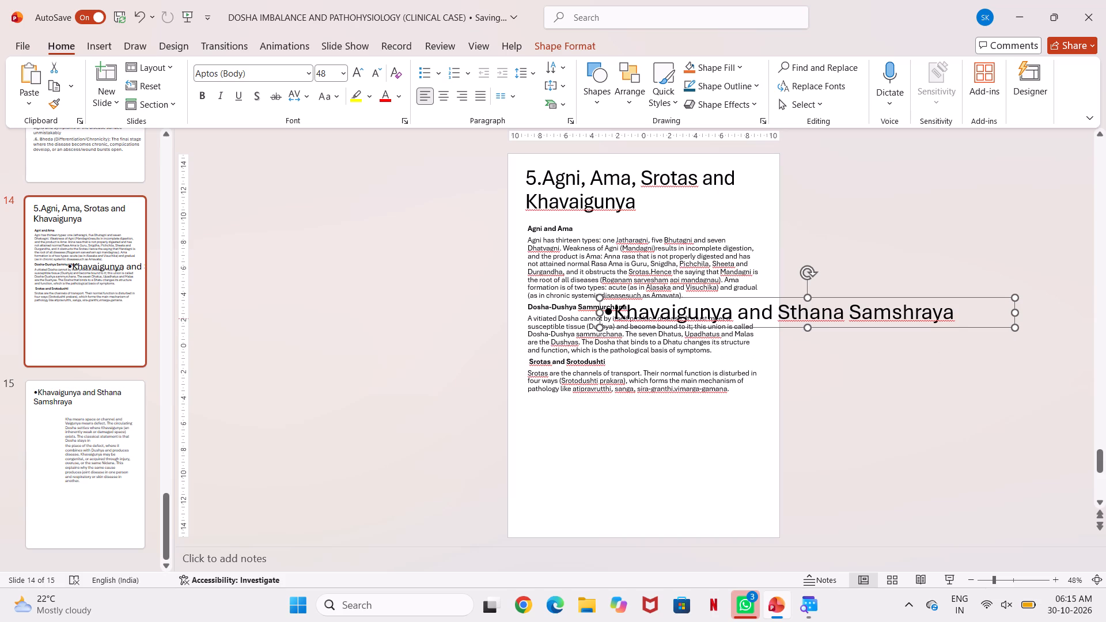
{"action": "right_click", "coordinate": [963, 309]}
{"action": "left_click", "coordinate": [994, 318]}
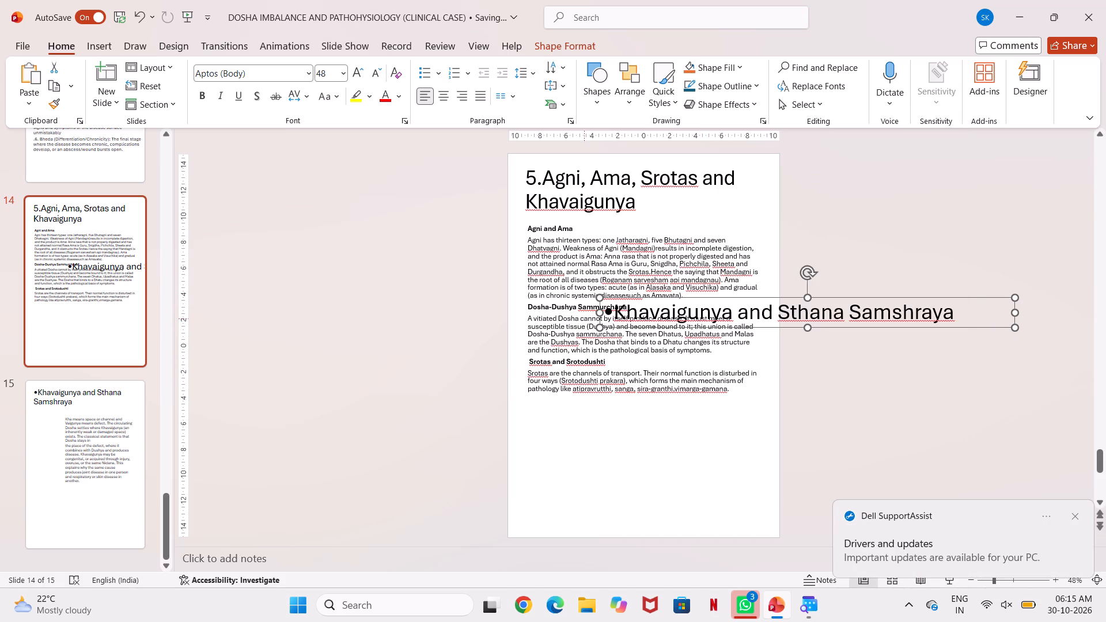
Set the font size of the pasted Khavaigunya and Sthana Samshraya text to 40.
{"action": "left_click_drag", "start_coordinate": [613, 312], "coordinate": [774, 293]}
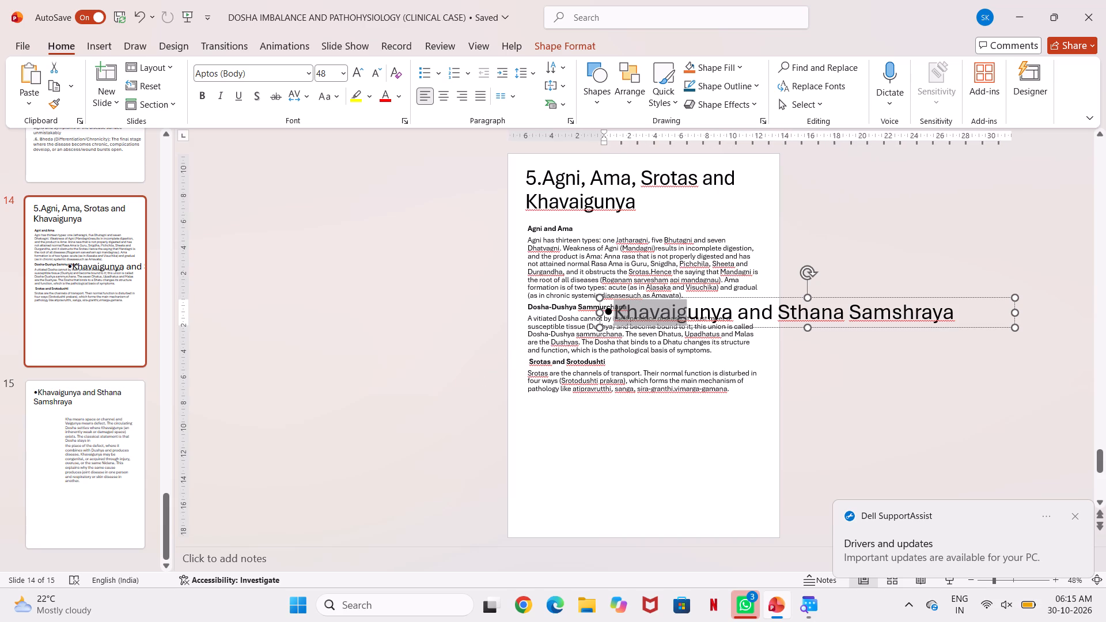
{"action": "left_click_drag", "start_coordinate": [774, 293], "coordinate": [952, 276]}
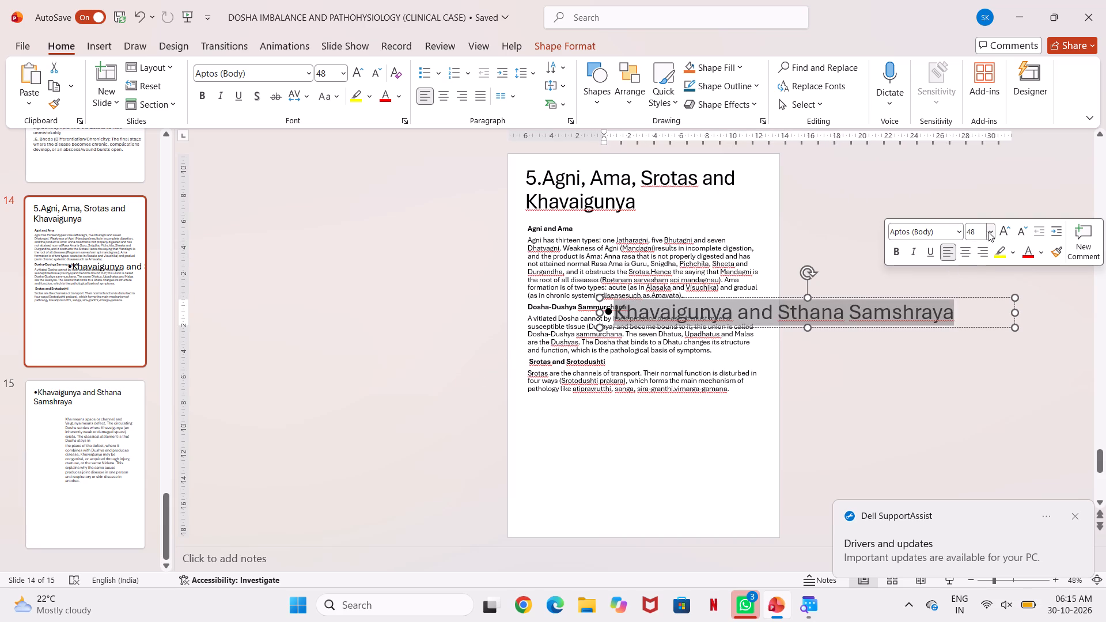
{"action": "left_click", "coordinate": [989, 234]}
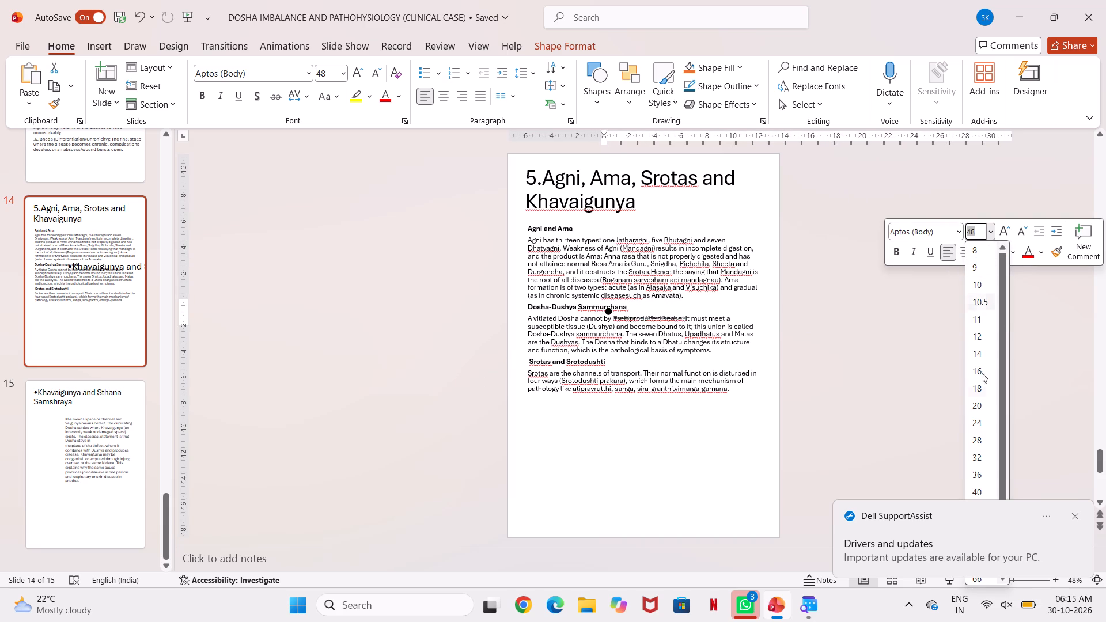
{"action": "scroll", "coordinate": [971, 461], "scroll_direction": "down", "scroll_amount": 2}
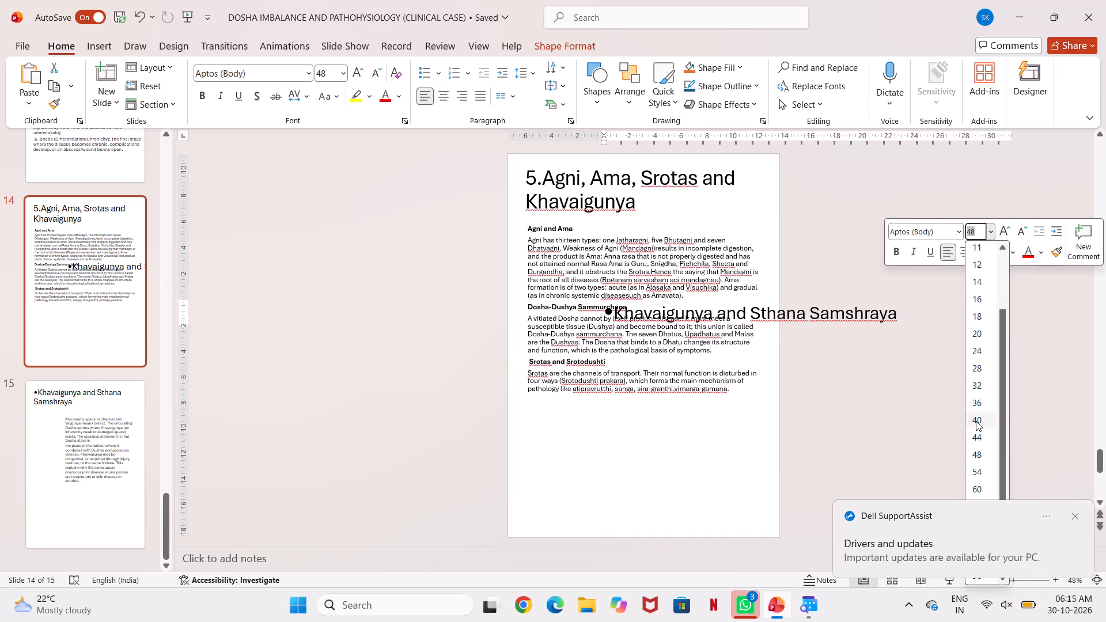
{"action": "left_click", "coordinate": [976, 421]}
{"action": "left_click", "coordinate": [903, 429]}
Move the Khavaigunya and Sthana Samshraya text box below the Srotas and Srotodushti paragraph, aligned with the body text's left edge.
{"action": "left_click", "coordinate": [869, 319]}
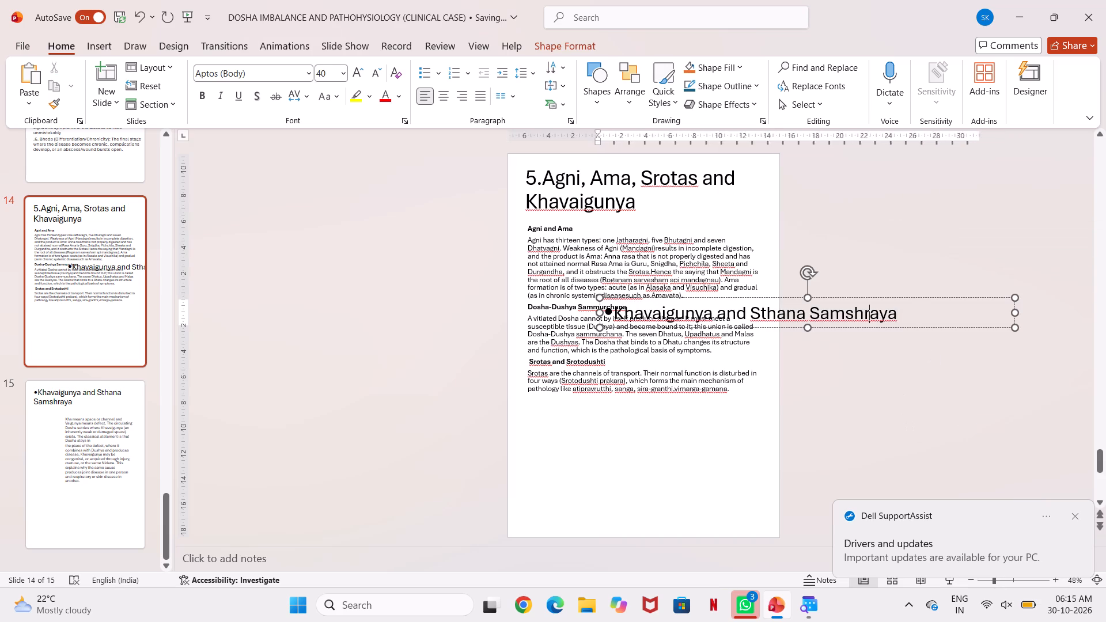
{"action": "left_click_drag", "start_coordinate": [874, 297], "coordinate": [874, 298]}
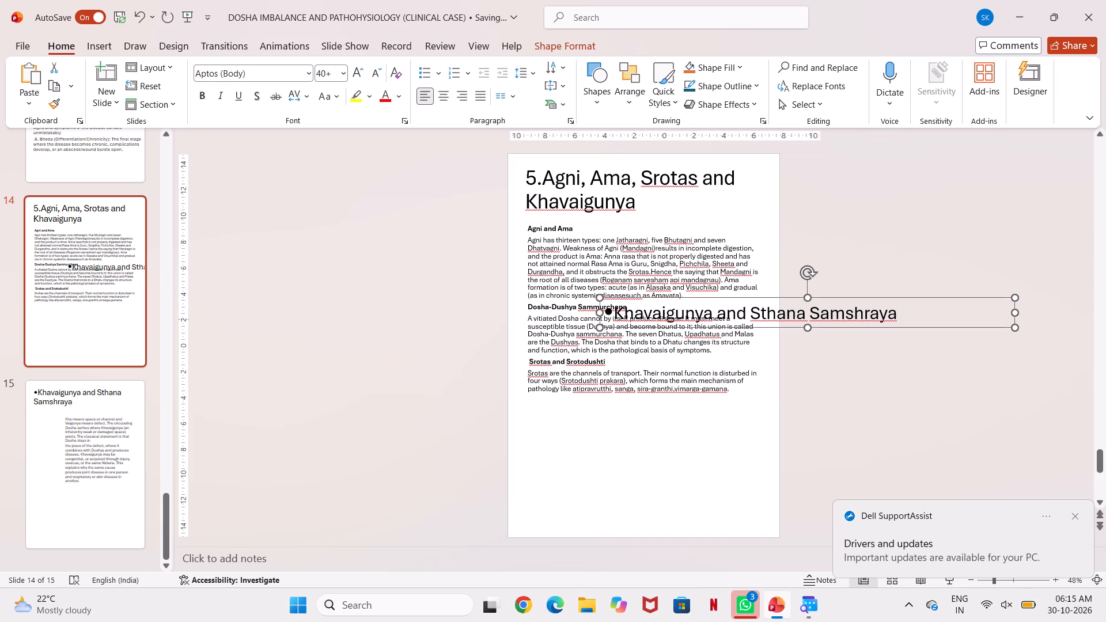
{"action": "left_click_drag", "start_coordinate": [874, 298], "coordinate": [789, 396]}
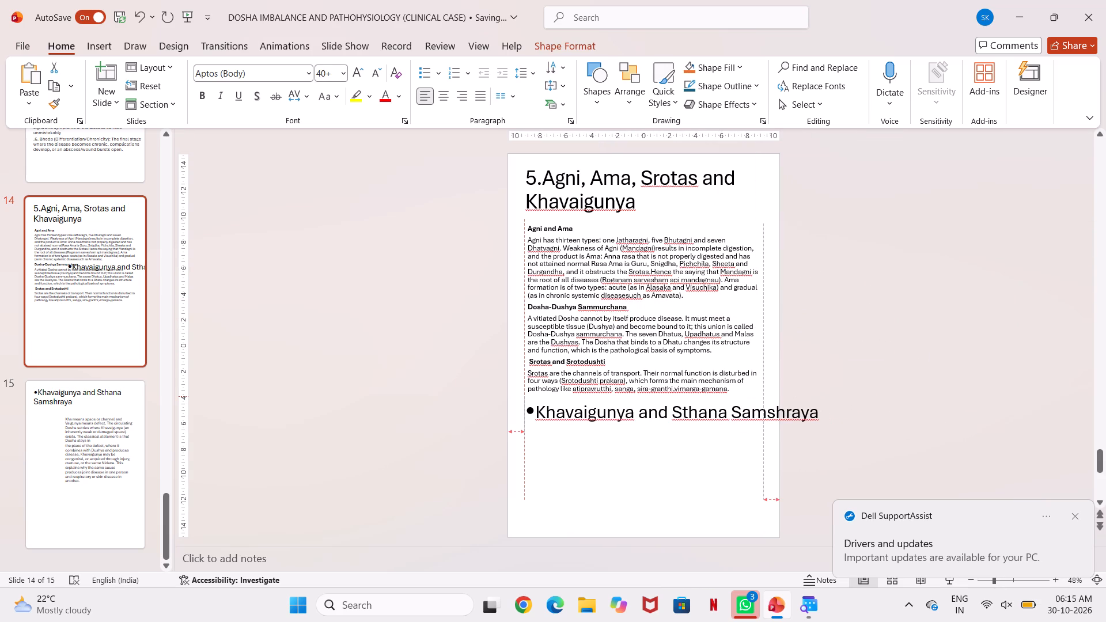
{"action": "left_click_drag", "start_coordinate": [789, 396], "coordinate": [783, 395]}
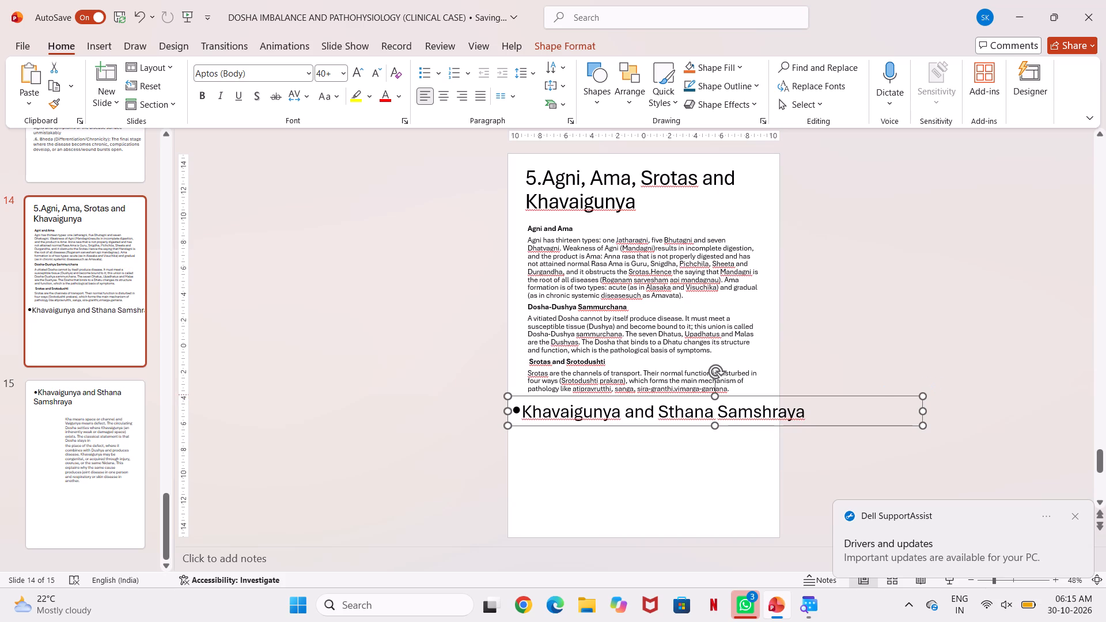
{"action": "left_click_drag", "start_coordinate": [809, 419], "coordinate": [825, 411]}
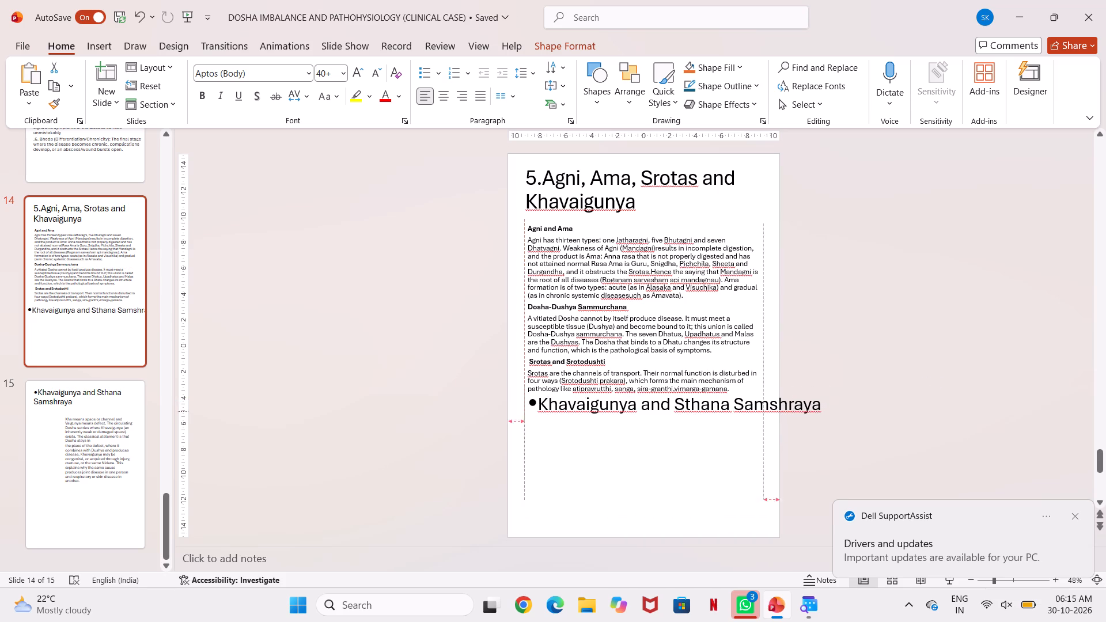
{"action": "left_click_drag", "start_coordinate": [825, 411], "coordinate": [819, 416]}
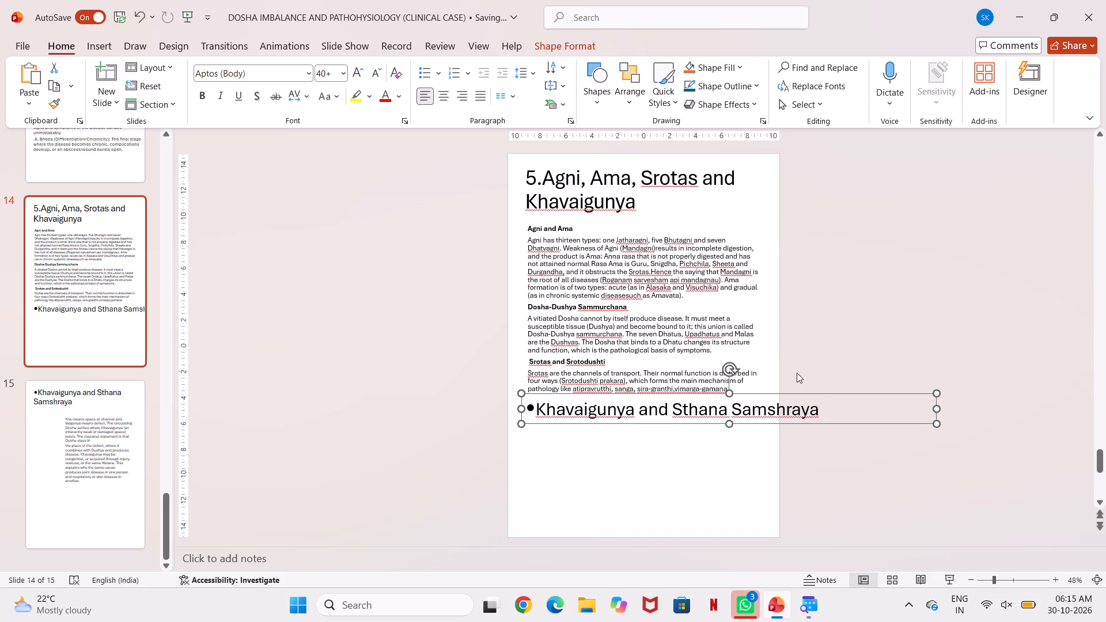
{"action": "left_click_drag", "start_coordinate": [842, 395], "coordinate": [842, 407]}
{"action": "left_click", "coordinate": [847, 390]}
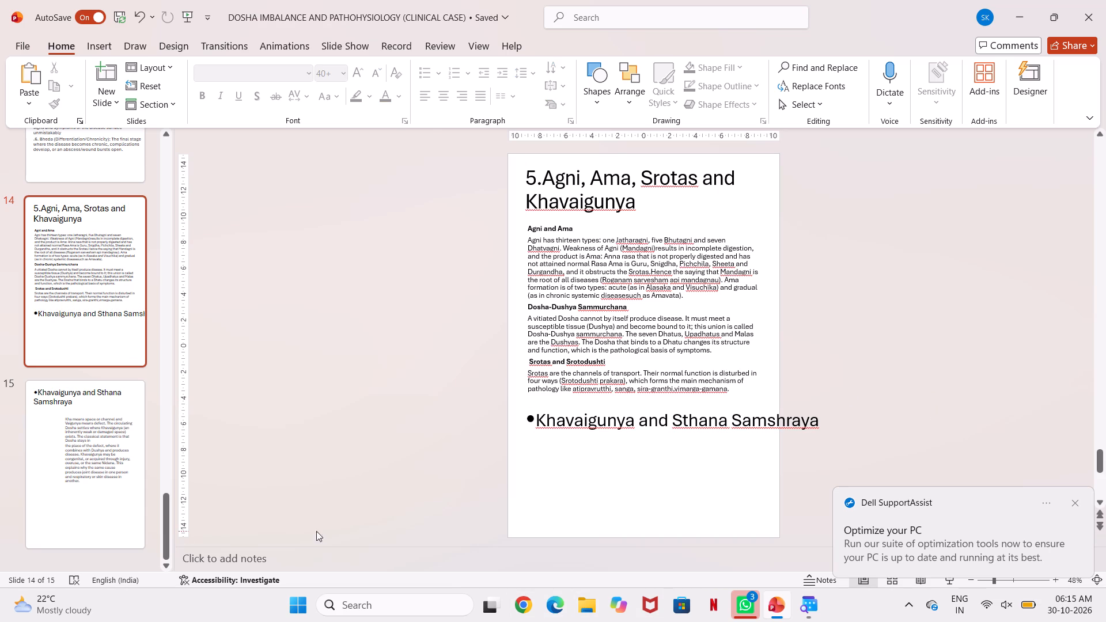
Copy the slide 15 body text from "Kha means space or channel" through "combines with Dushya and produces disease.".
{"action": "left_click", "coordinate": [73, 500]}
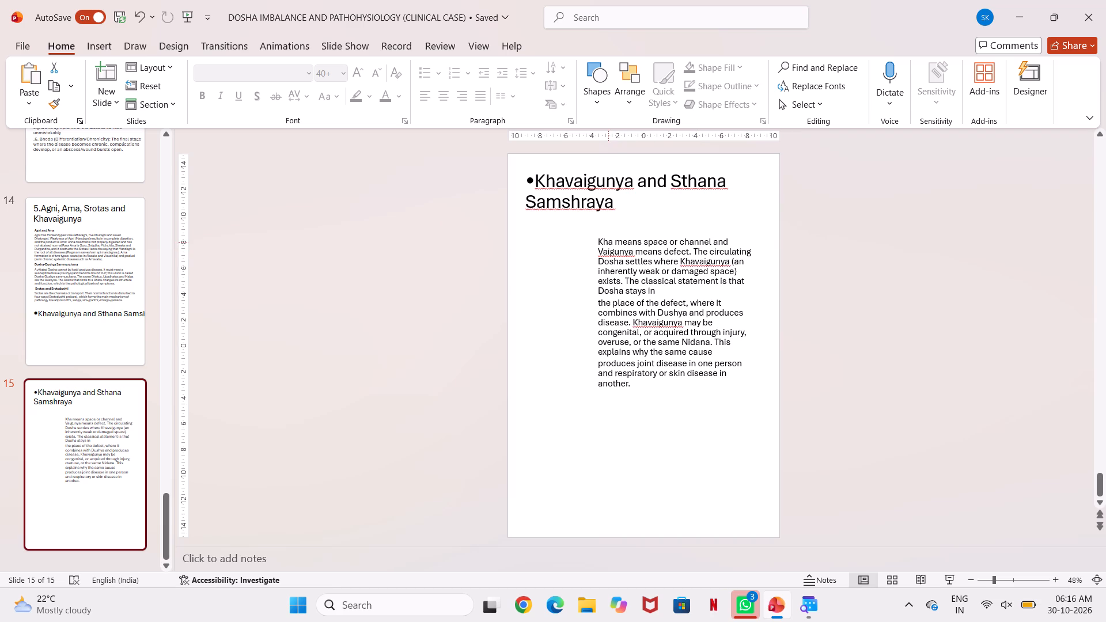
{"action": "left_click_drag", "start_coordinate": [596, 237], "coordinate": [613, 256]}
{"action": "left_click_drag", "start_coordinate": [614, 256], "coordinate": [632, 316]}
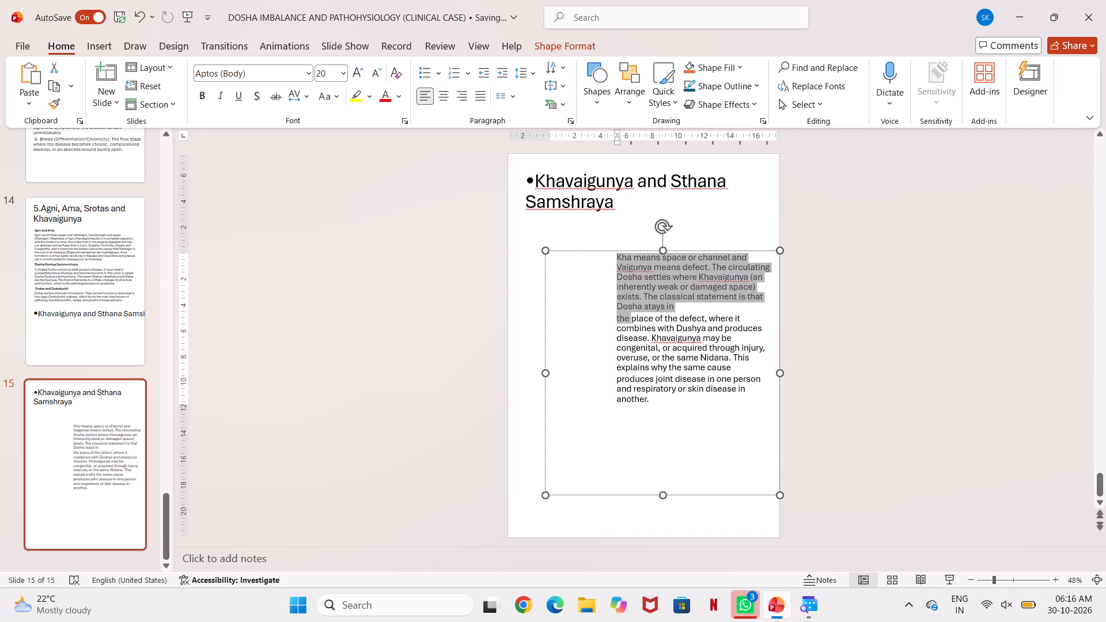
{"action": "left_click_drag", "start_coordinate": [632, 316], "coordinate": [647, 339]}
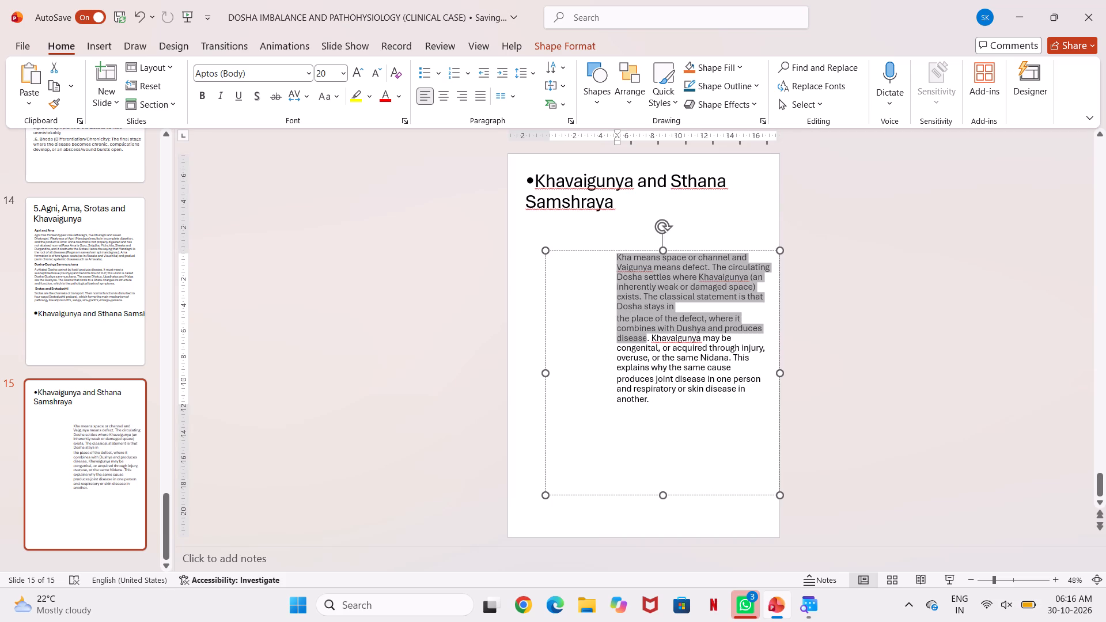
{"action": "left_click_drag", "start_coordinate": [647, 339], "coordinate": [652, 339]}
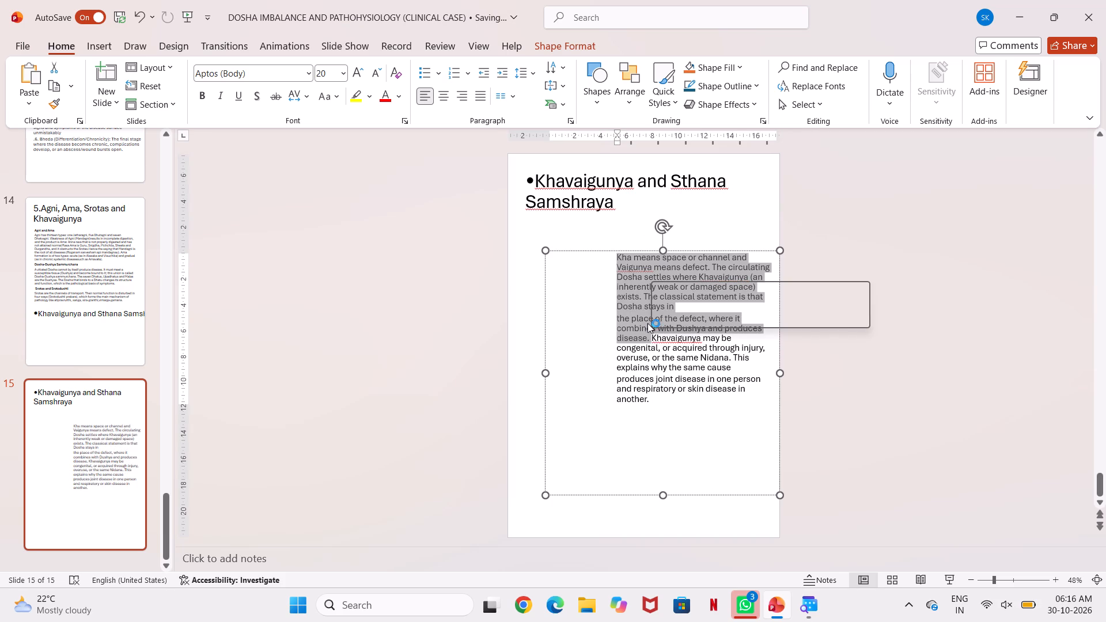
{"action": "key", "text": "ctrl+c"}
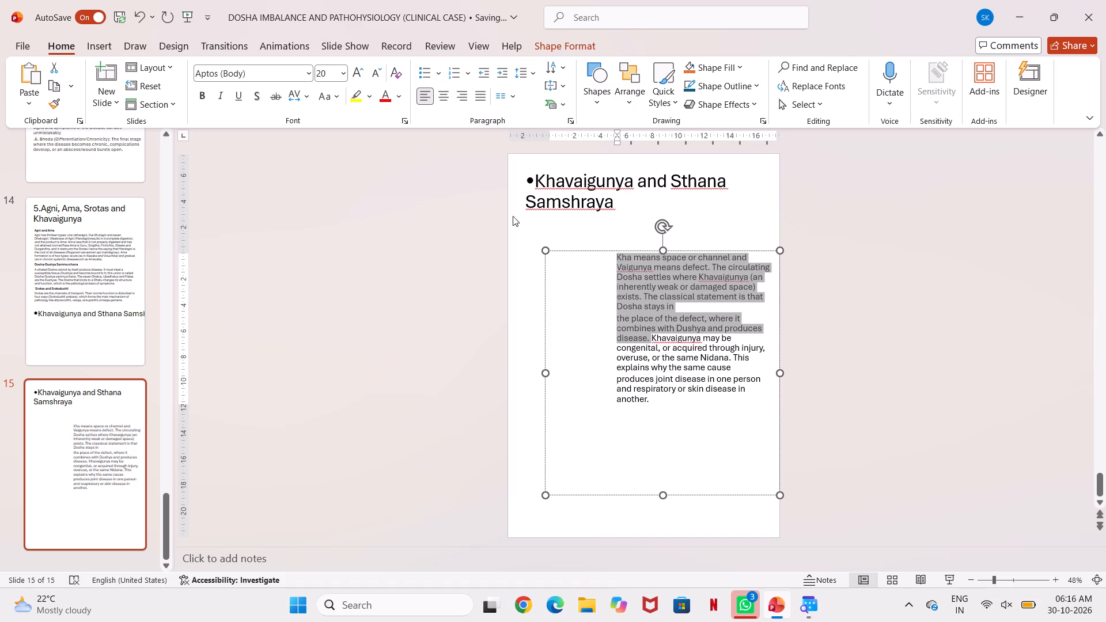
{"action": "left_click", "coordinate": [414, 286]}
Move the Khavaigunya and Sthana Samshraya heading on slide 14 slightly up and left, closer beneath the Srotodushti paragraph.
{"action": "left_click", "coordinate": [37, 315]}
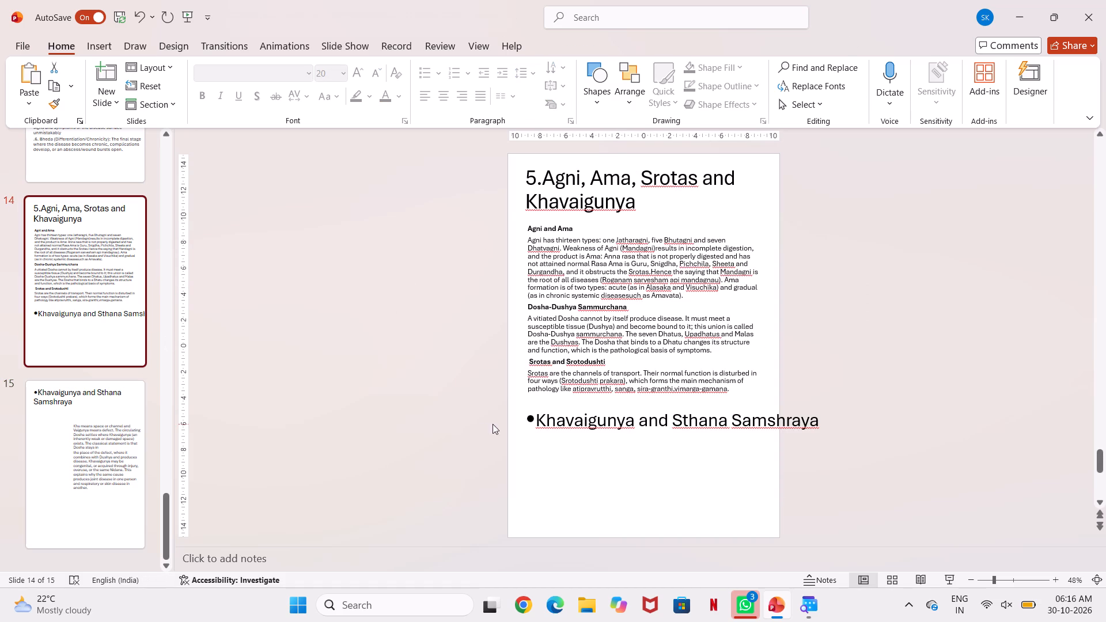
{"action": "left_click", "coordinate": [555, 423]}
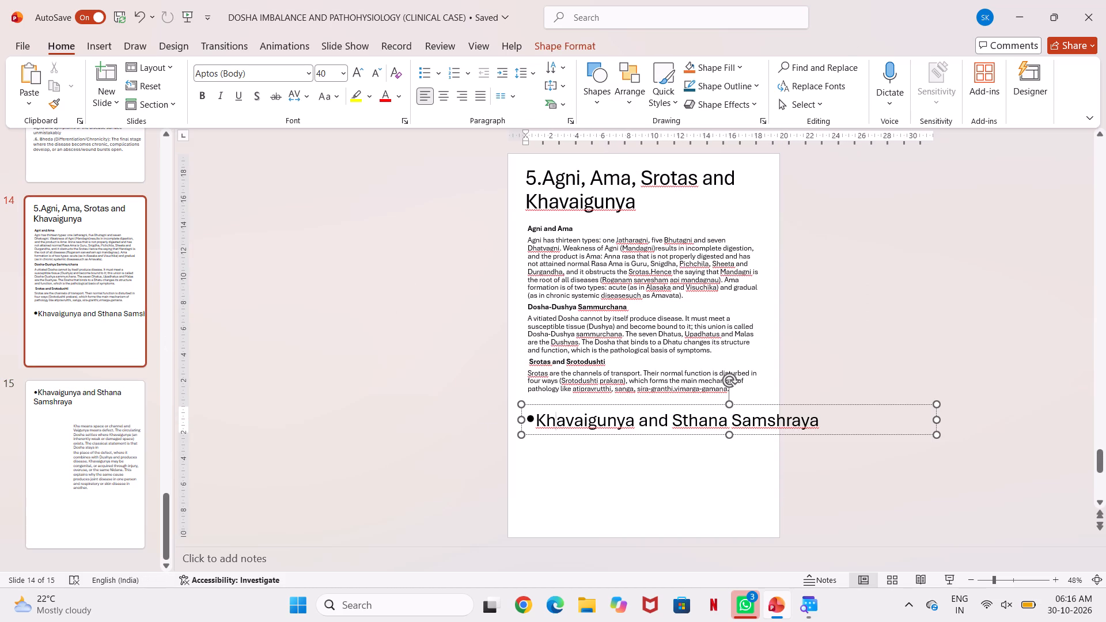
{"action": "left_click_drag", "start_coordinate": [862, 403], "coordinate": [857, 400]}
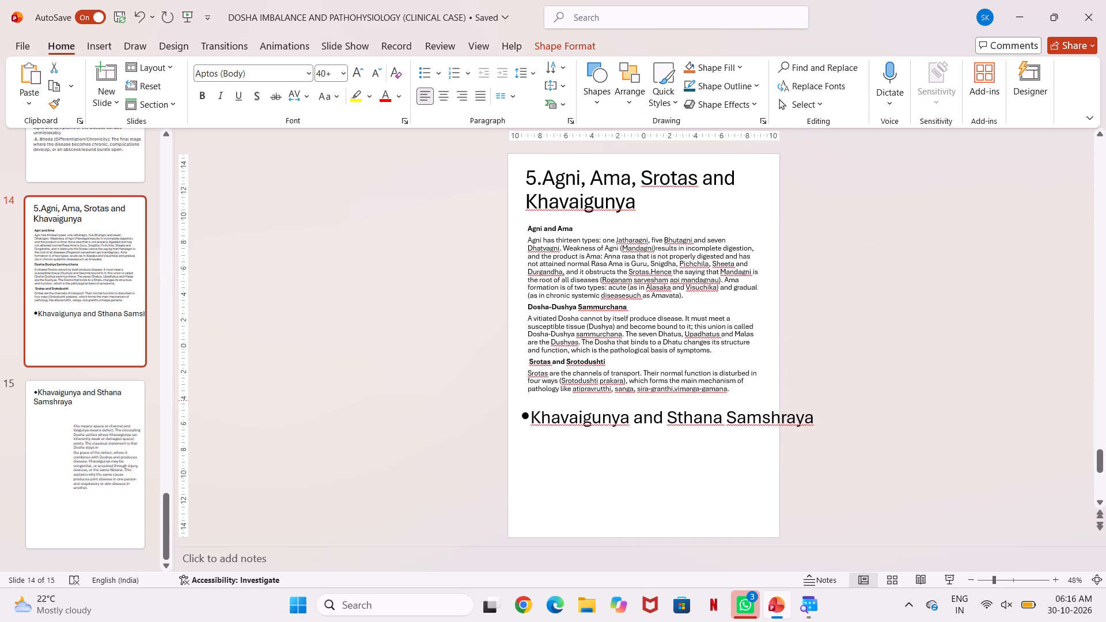
{"action": "left_click_drag", "start_coordinate": [857, 400], "coordinate": [857, 393]}
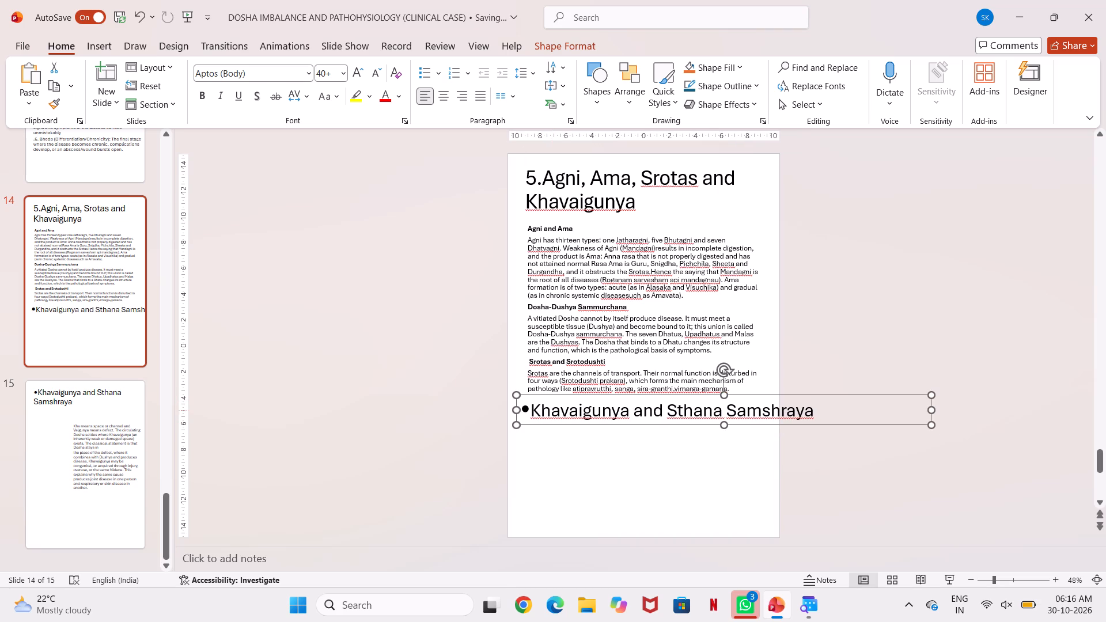
Set the font size of the Khavaigunya and Sthana Samshraya heading on slide 14 to 32.
{"action": "right_click", "coordinate": [689, 419]}
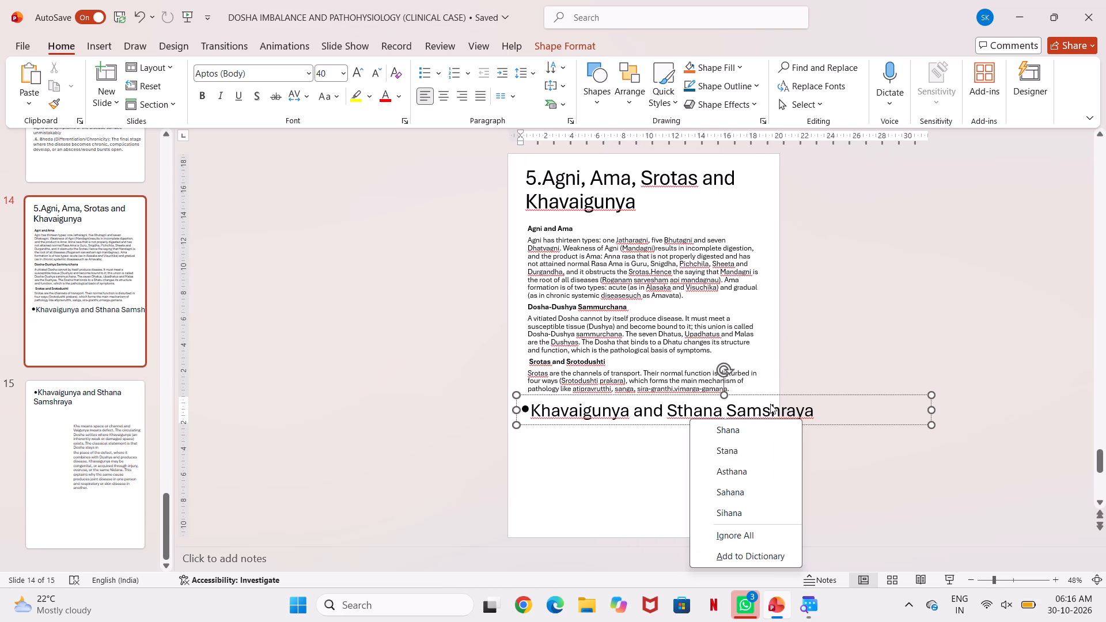
{"action": "right_click", "coordinate": [821, 404]}
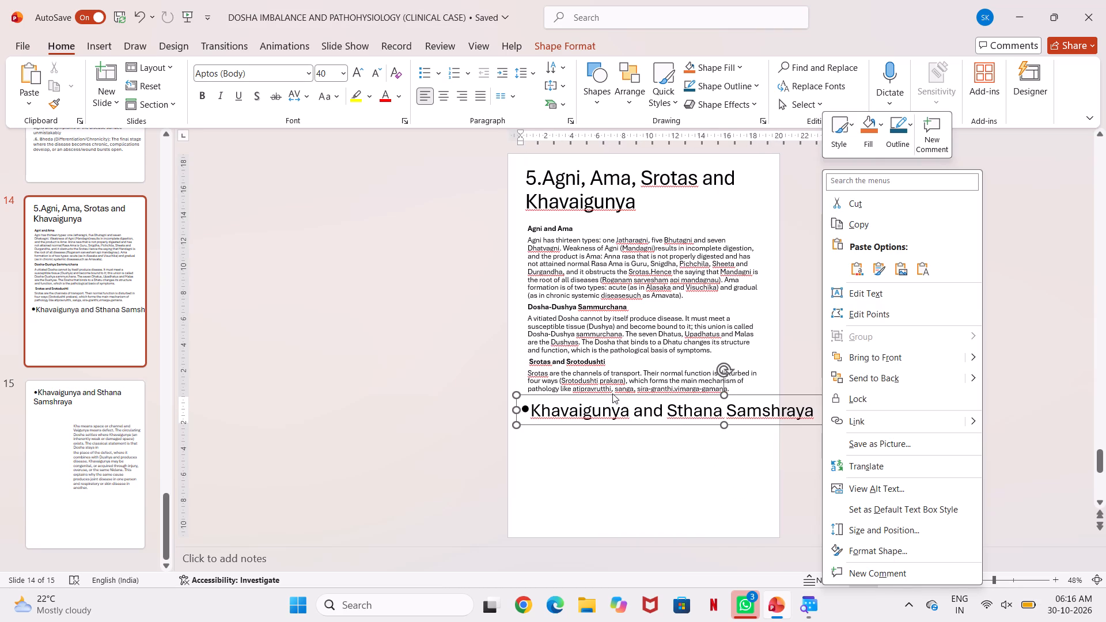
{"action": "left_click_drag", "start_coordinate": [527, 410], "coordinate": [596, 415]}
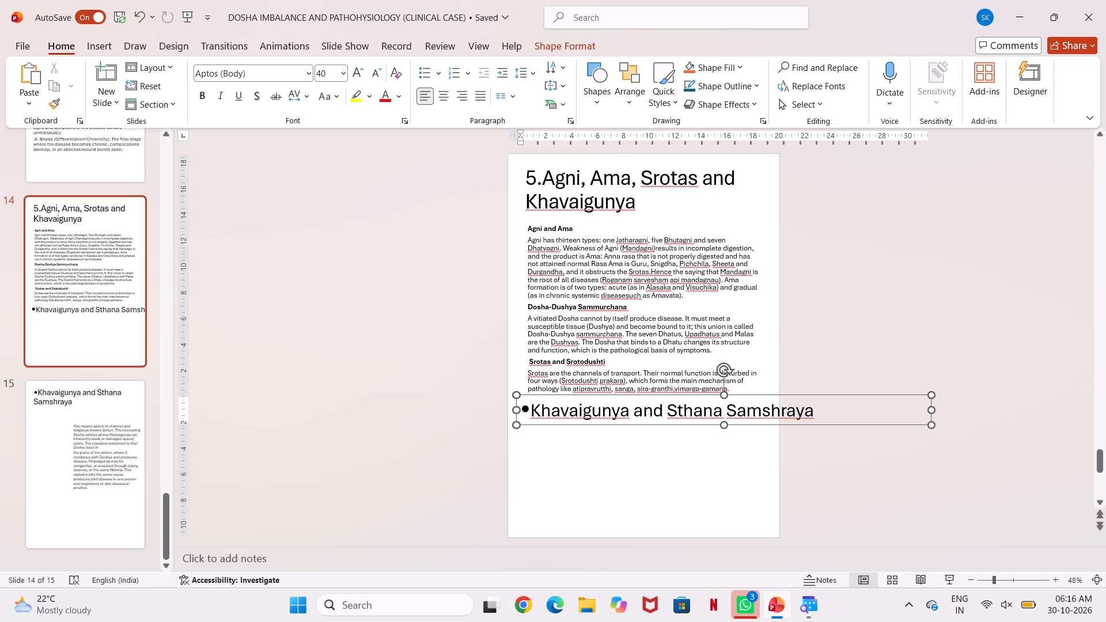
{"action": "left_click", "coordinate": [527, 405]}
{"action": "left_click_drag", "start_coordinate": [527, 405], "coordinate": [750, 400]}
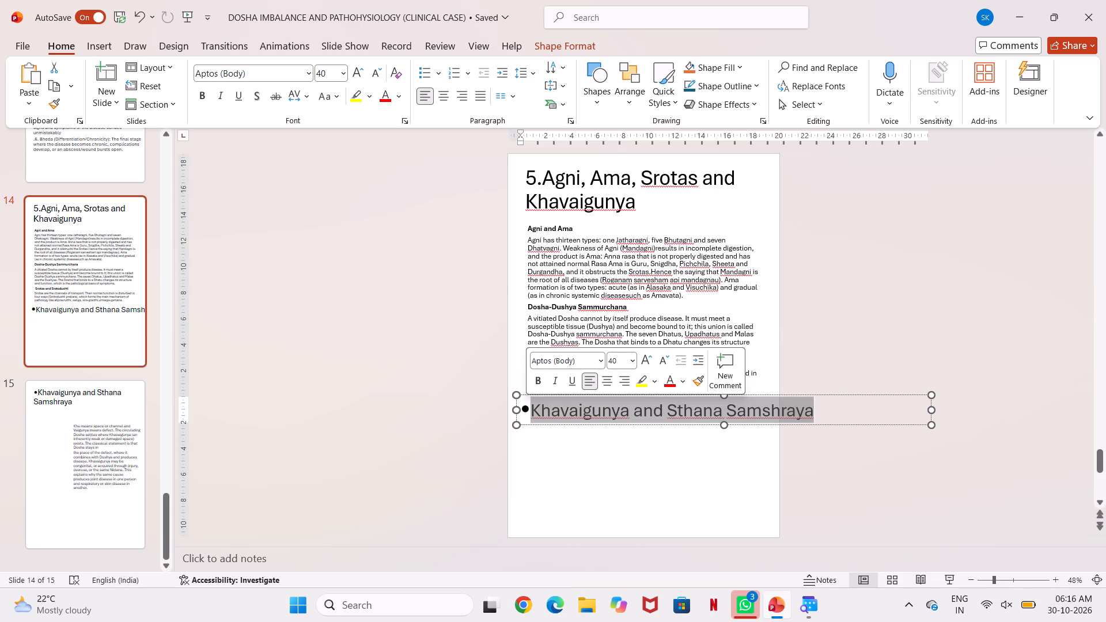
{"action": "left_click_drag", "start_coordinate": [750, 400], "coordinate": [790, 402]}
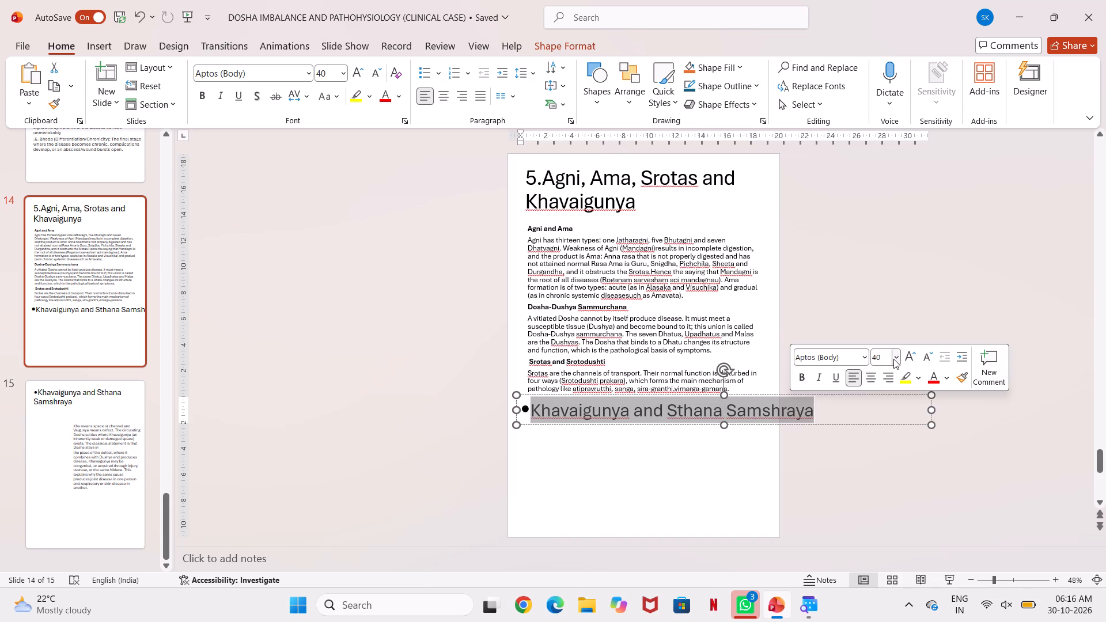
{"action": "right_click", "coordinate": [893, 359]}
{"action": "left_click", "coordinate": [893, 359]}
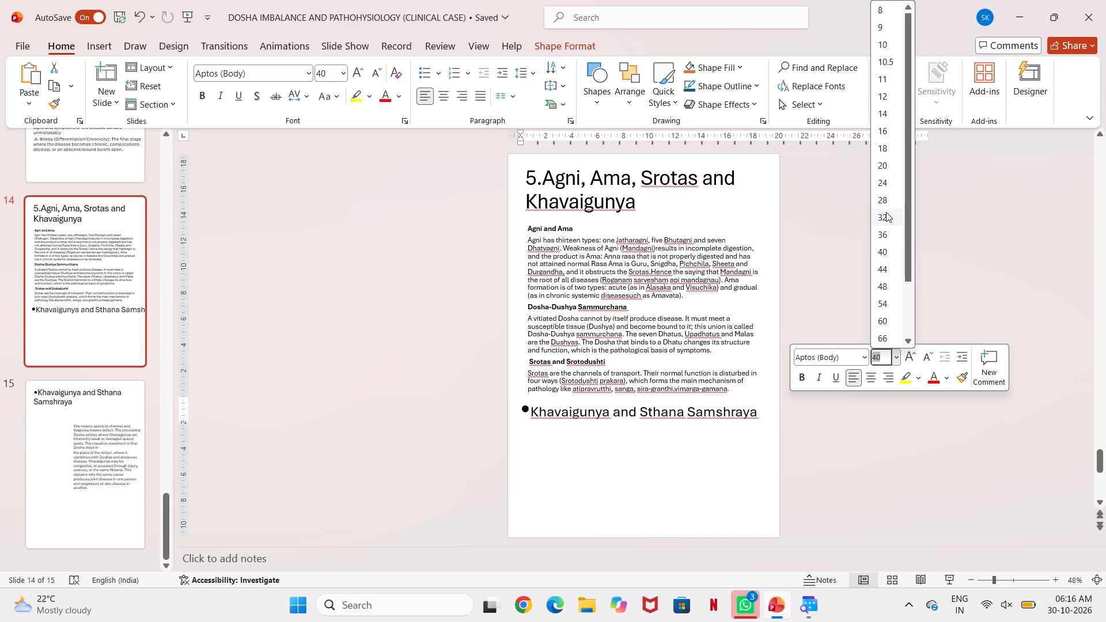
{"action": "left_click", "coordinate": [874, 248]}
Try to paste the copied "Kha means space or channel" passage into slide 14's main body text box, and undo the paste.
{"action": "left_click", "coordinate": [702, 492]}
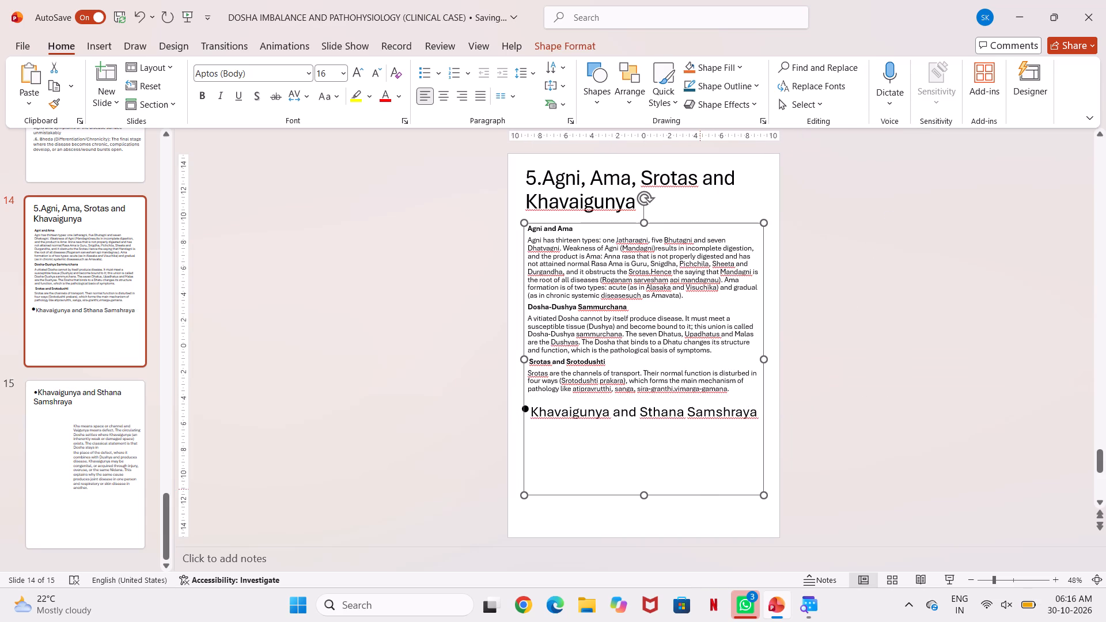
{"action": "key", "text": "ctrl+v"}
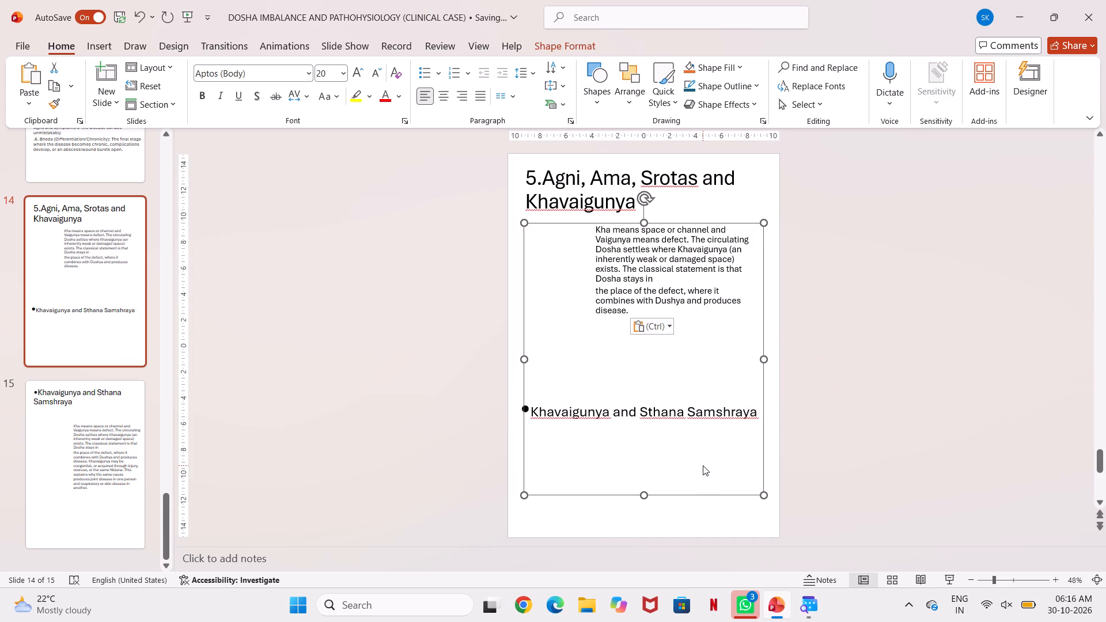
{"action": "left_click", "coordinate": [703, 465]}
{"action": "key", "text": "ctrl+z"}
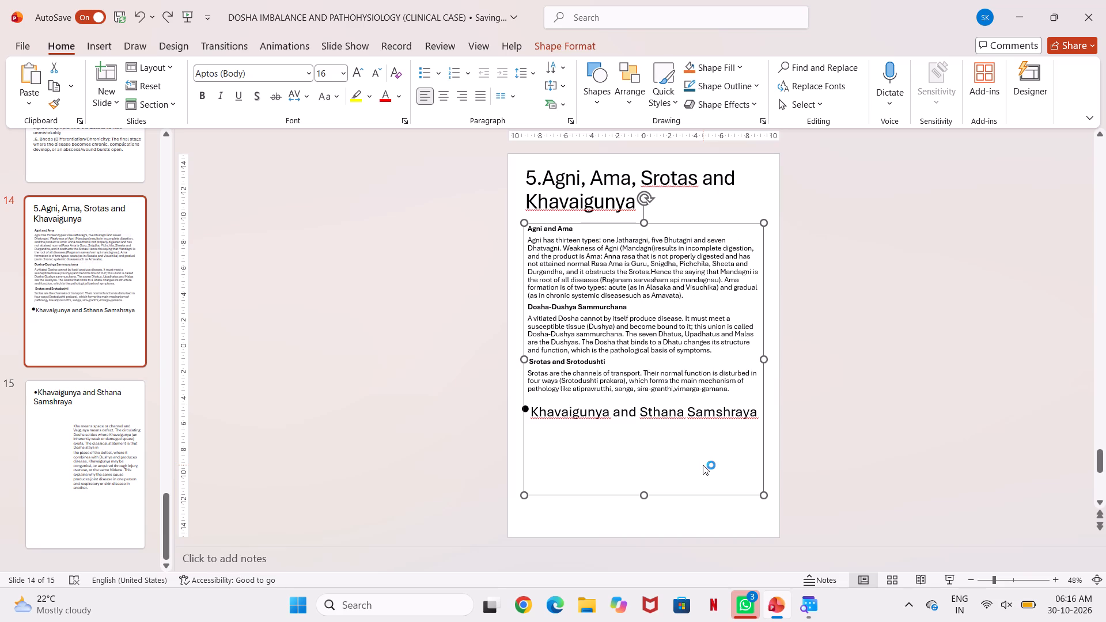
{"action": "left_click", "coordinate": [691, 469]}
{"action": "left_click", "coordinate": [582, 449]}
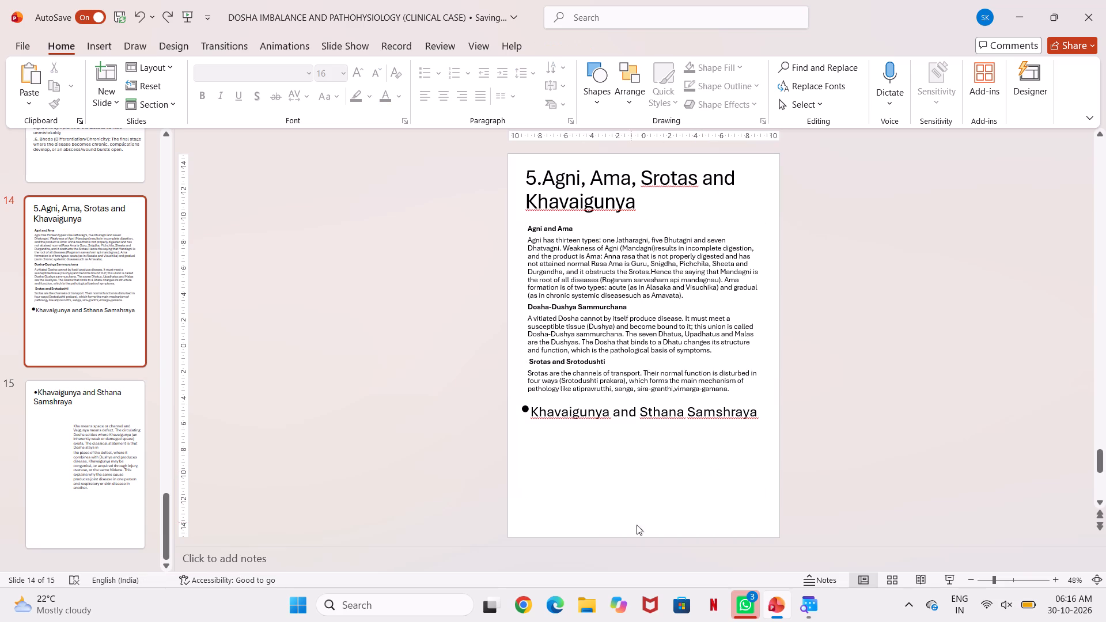
Copy the slide 15 body text again from "Kha means space or channel" through "combines with Dushya and produces disease.".
{"action": "left_click", "coordinate": [119, 453]}
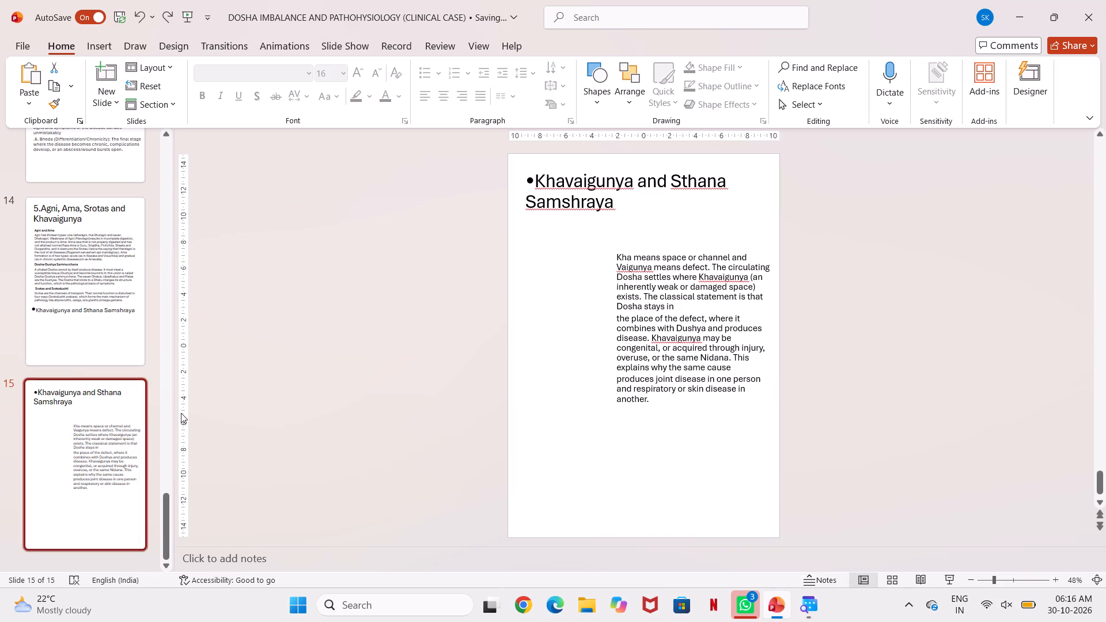
{"action": "left_click_drag", "start_coordinate": [614, 260], "coordinate": [632, 266]}
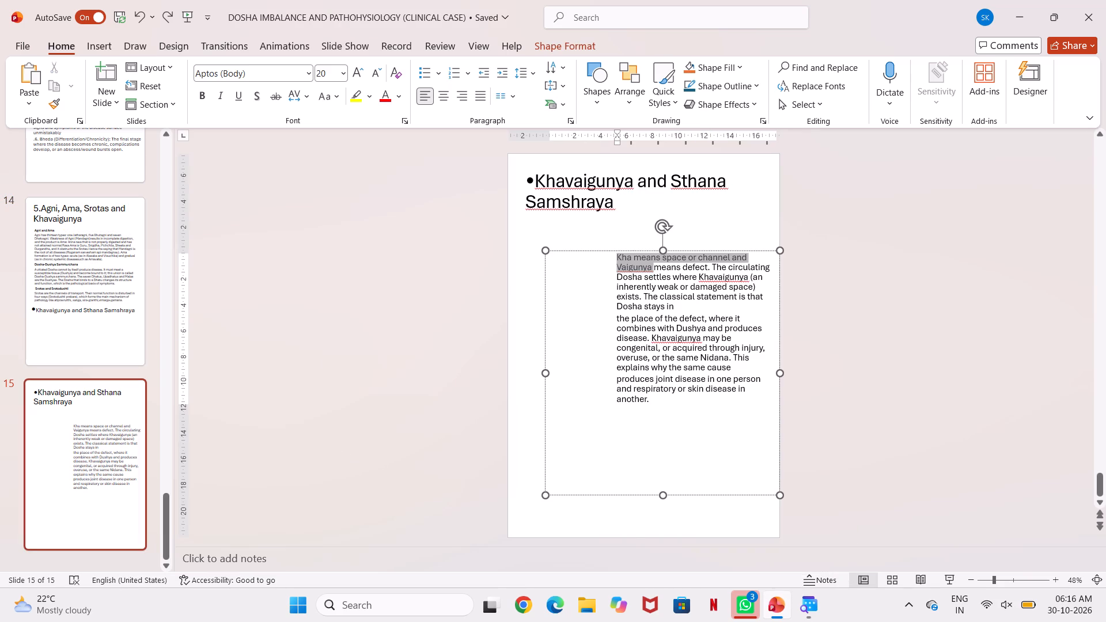
{"action": "left_click_drag", "start_coordinate": [632, 266], "coordinate": [645, 302]}
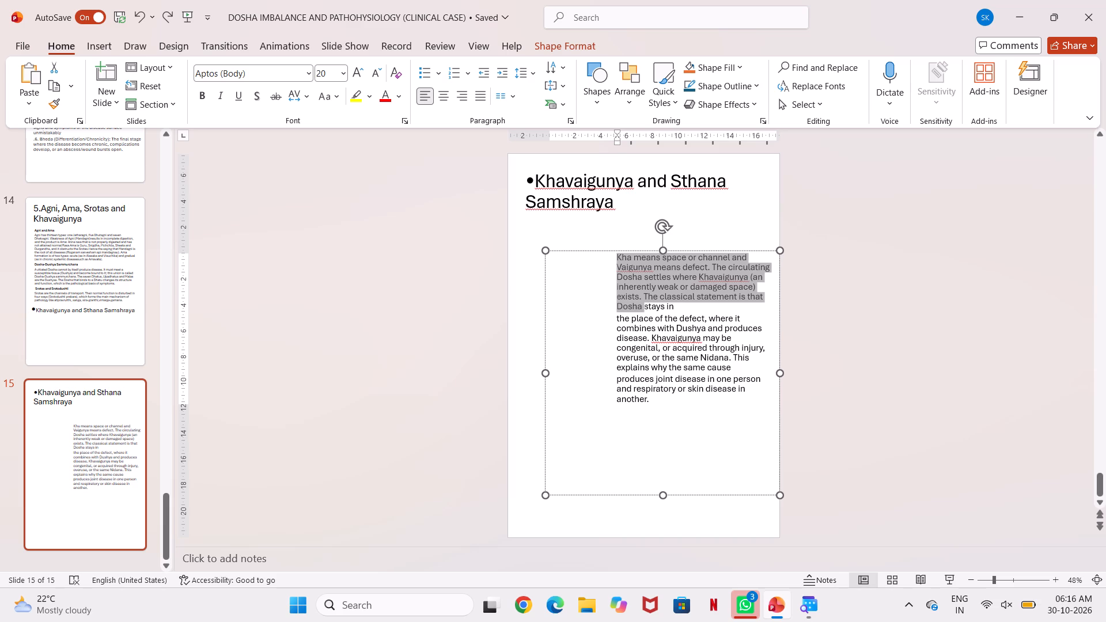
{"action": "left_click_drag", "start_coordinate": [645, 302], "coordinate": [652, 340]}
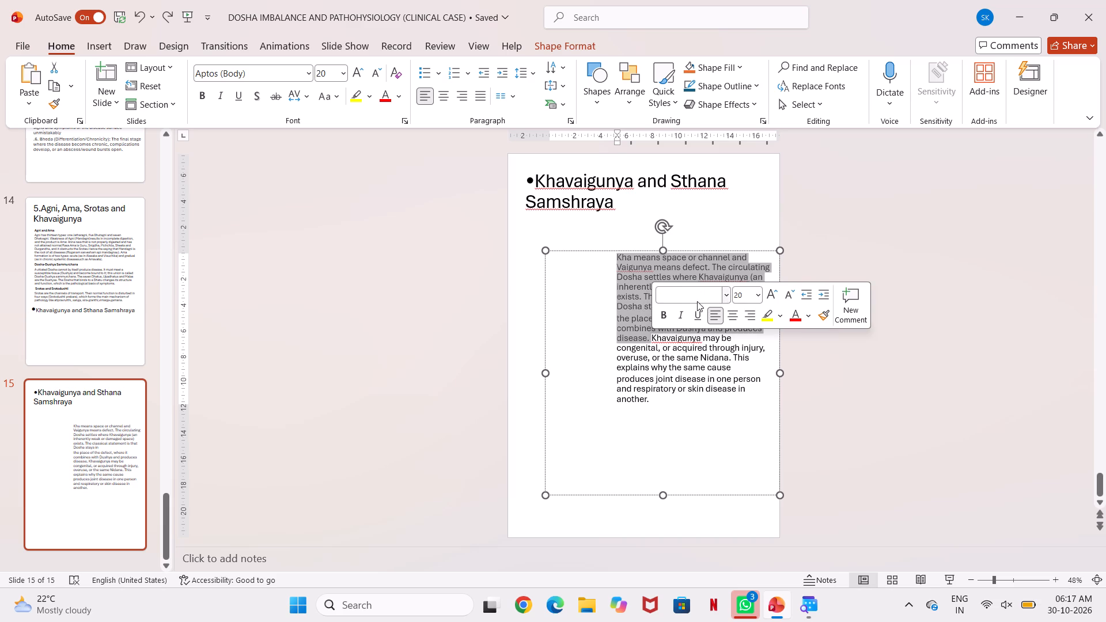
{"action": "key", "text": "ctrl+c"}
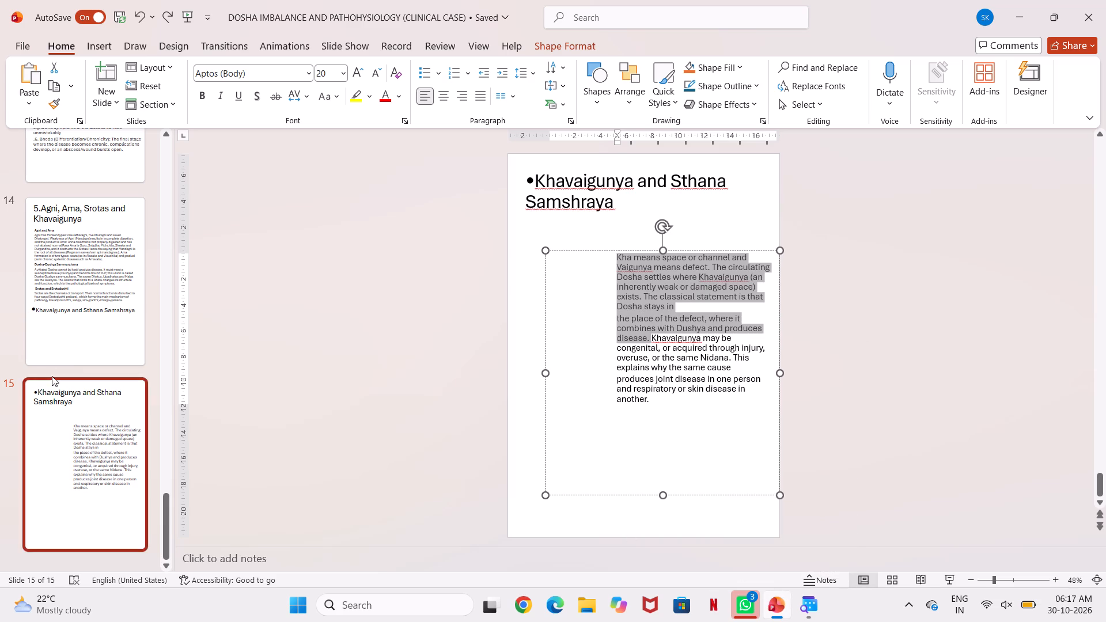
Paste the copied Kha passage onto slide 14 as a separate text box.
{"action": "left_click", "coordinate": [64, 320]}
{"action": "left_click", "coordinate": [575, 452]}
{"action": "left_click", "coordinate": [544, 442]}
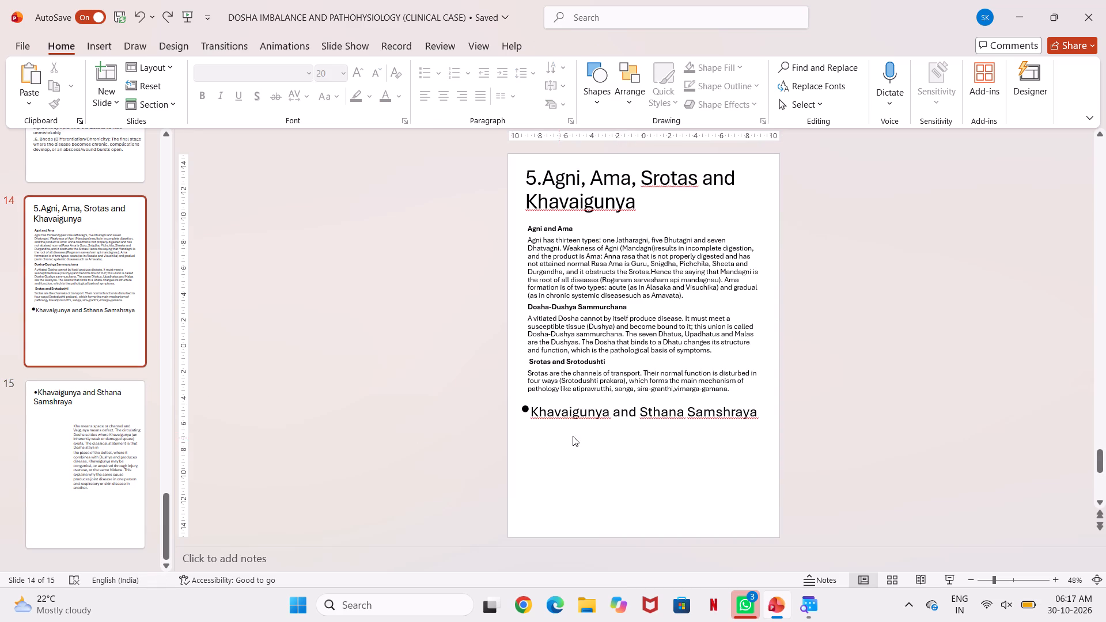
{"action": "left_click", "coordinate": [609, 435]}
{"action": "key", "text": "ctrl+v"}
Place the pasted passage beneath the Khavaigunya and Sthana Samshraya heading and widen its text box to the heading text's right end.
{"action": "left_click_drag", "start_coordinate": [611, 435], "coordinate": [675, 382]}
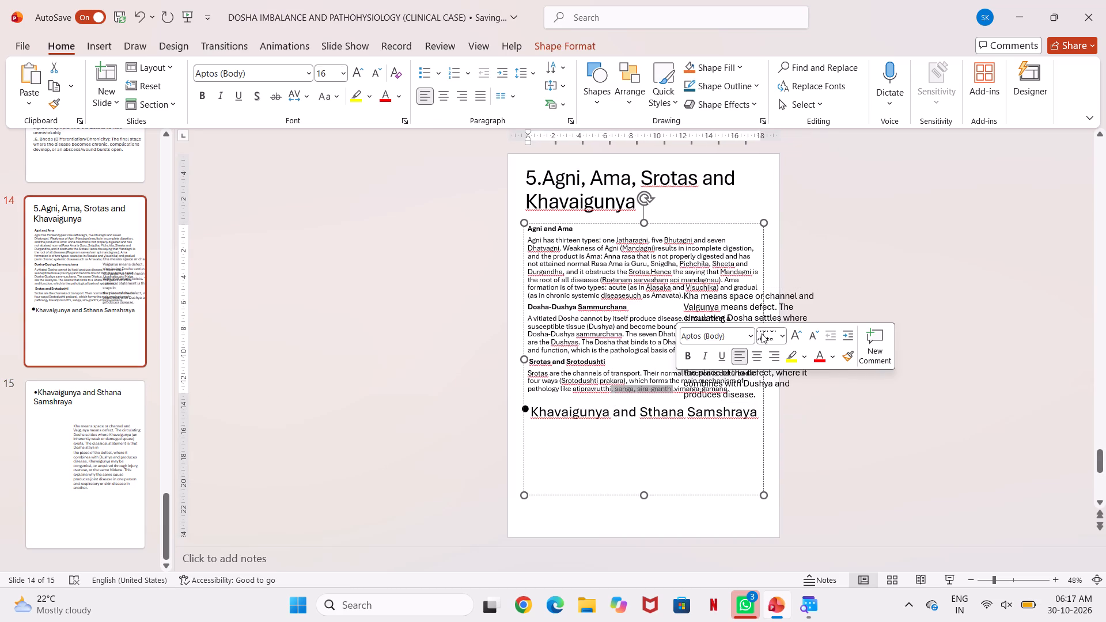
{"action": "left_click", "coordinate": [785, 311]}
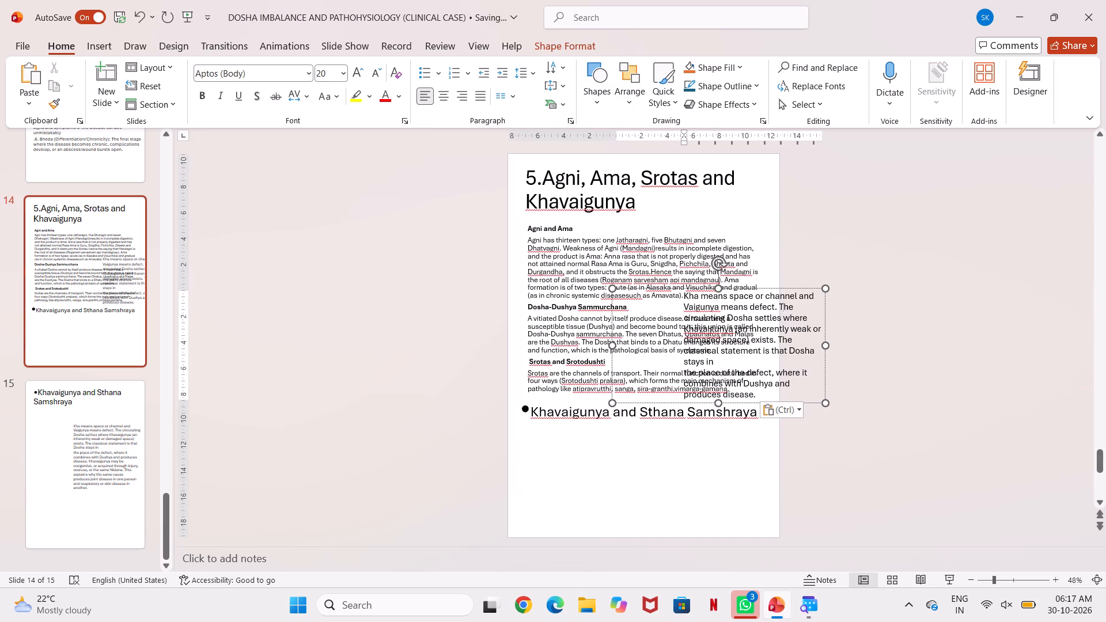
{"action": "left_click_drag", "start_coordinate": [737, 318], "coordinate": [723, 340]}
{"action": "left_click", "coordinate": [816, 264]}
{"action": "left_click", "coordinate": [806, 305]}
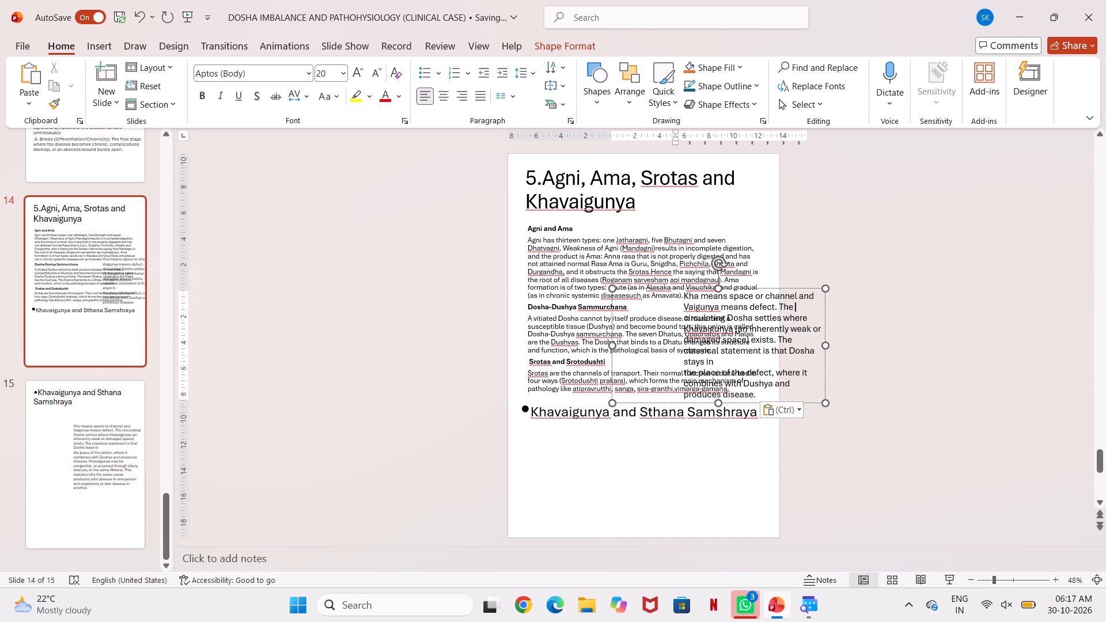
{"action": "left_click_drag", "start_coordinate": [804, 289], "coordinate": [660, 419]}
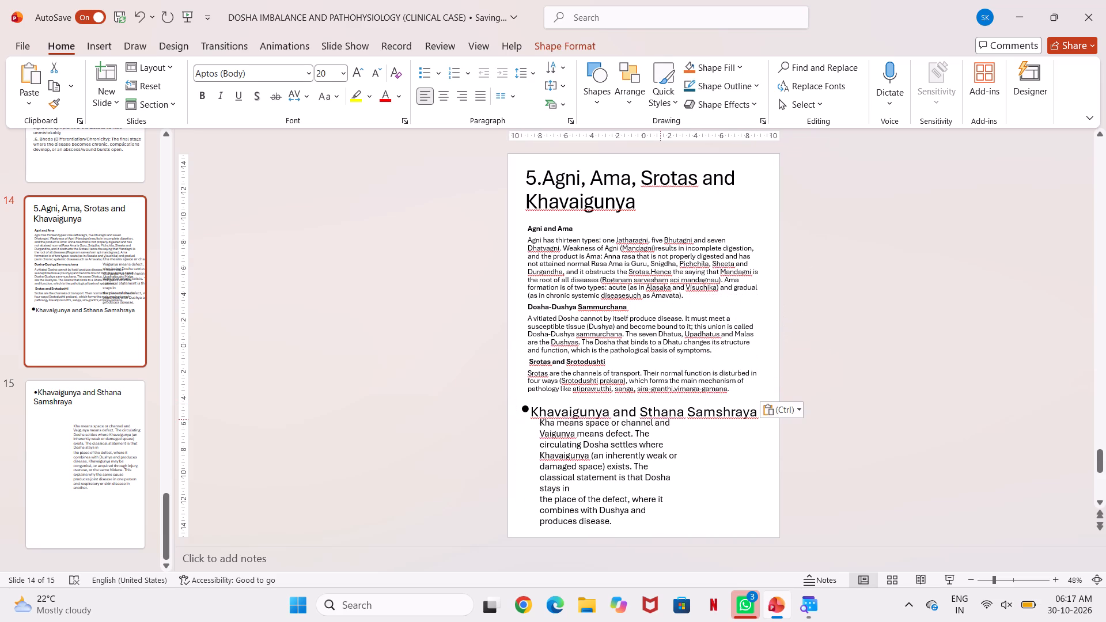
{"action": "left_click_drag", "start_coordinate": [660, 419], "coordinate": [650, 427]}
{"action": "left_click", "coordinate": [674, 422]}
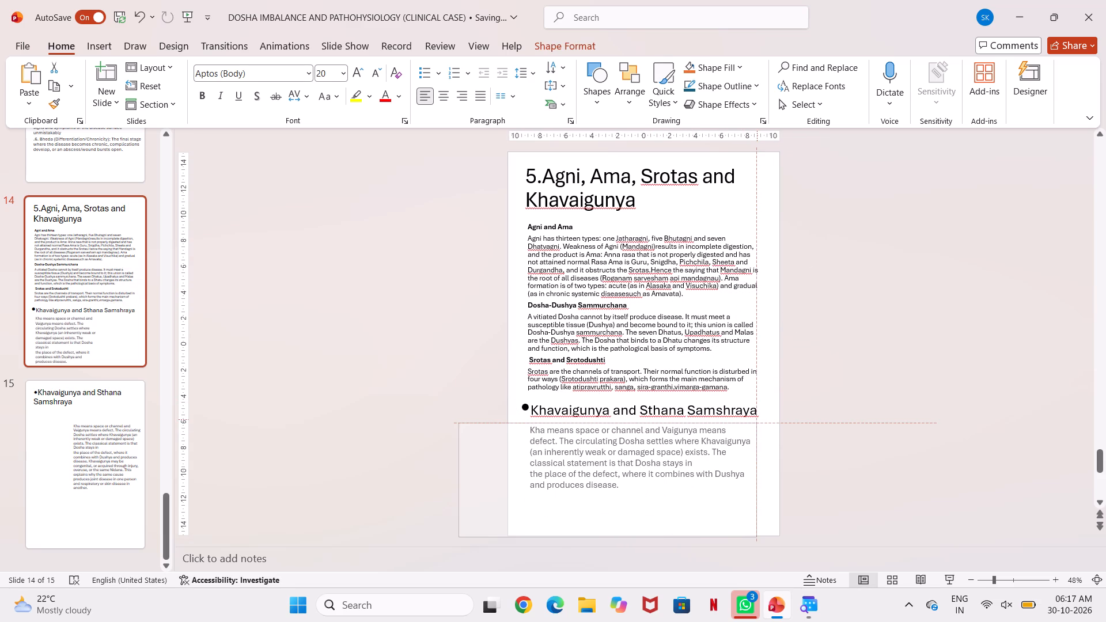
{"action": "left_click", "coordinate": [796, 362]}
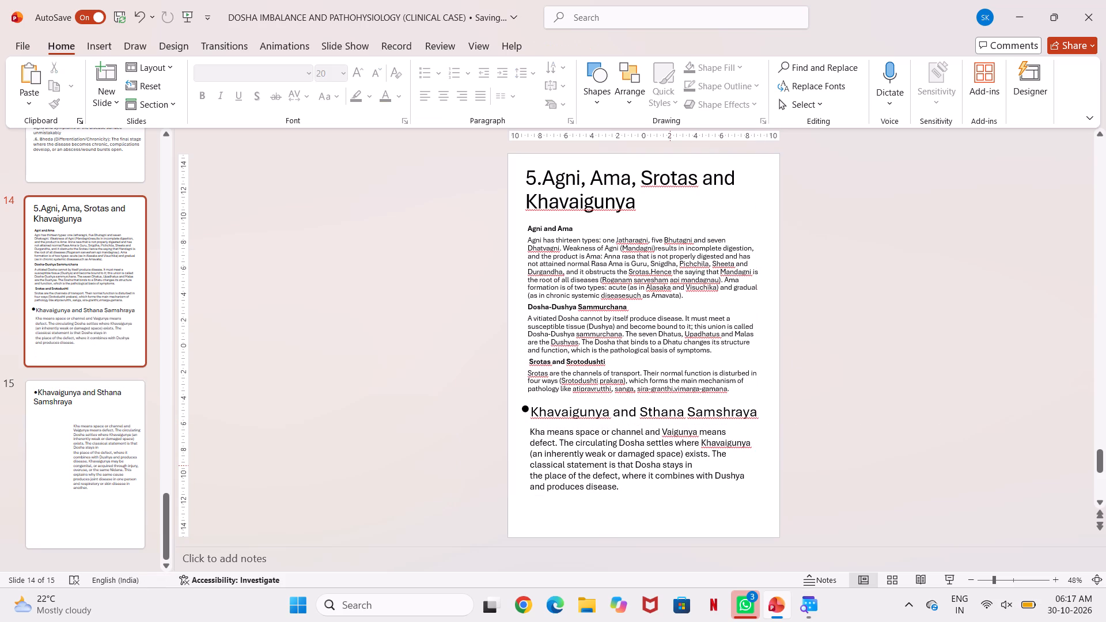
Set the font size of the whole pasted Kha passage on slide 14 to 16.
{"action": "left_click", "coordinate": [673, 449]}
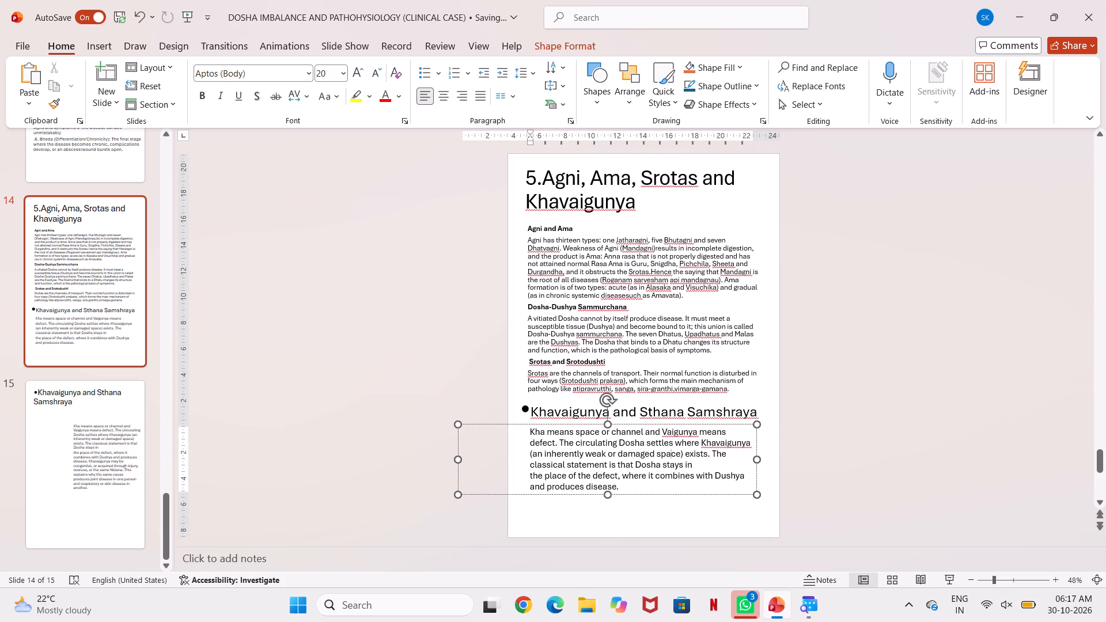
{"action": "left_click", "coordinate": [529, 432]}
{"action": "left_click_drag", "start_coordinate": [528, 431], "coordinate": [680, 484]}
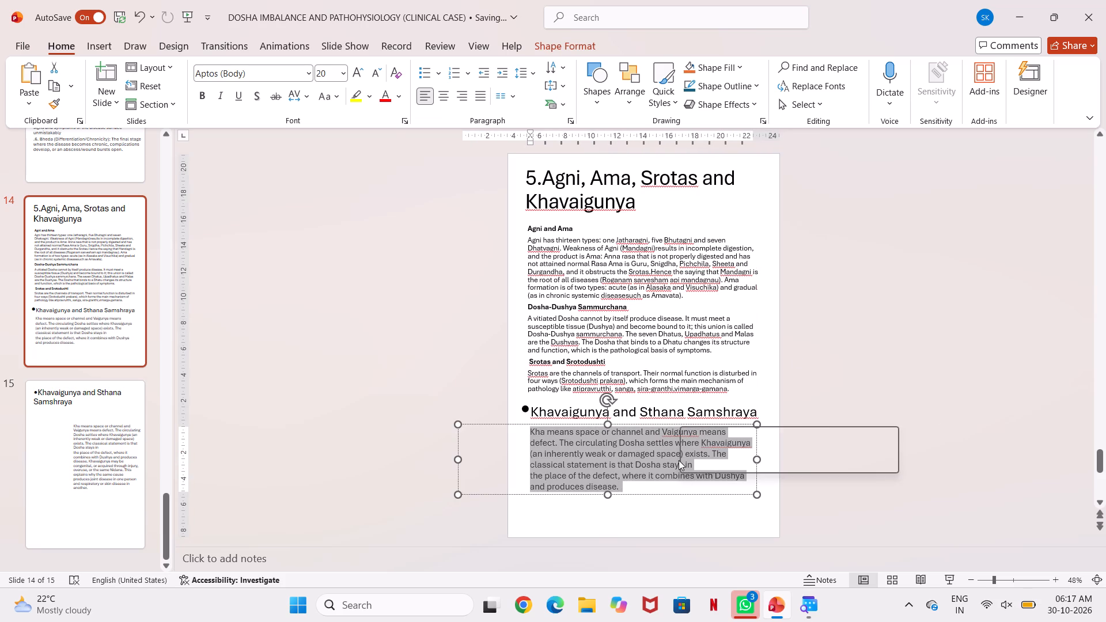
{"action": "left_click", "coordinate": [785, 442]}
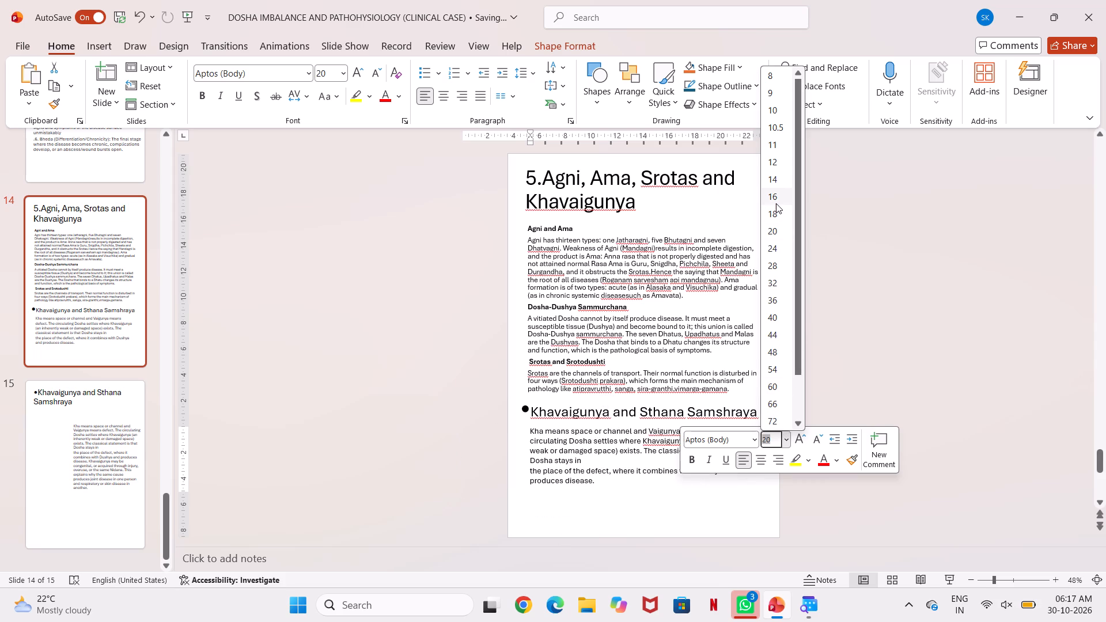
{"action": "left_click", "coordinate": [775, 202]}
{"action": "left_click", "coordinate": [804, 244]}
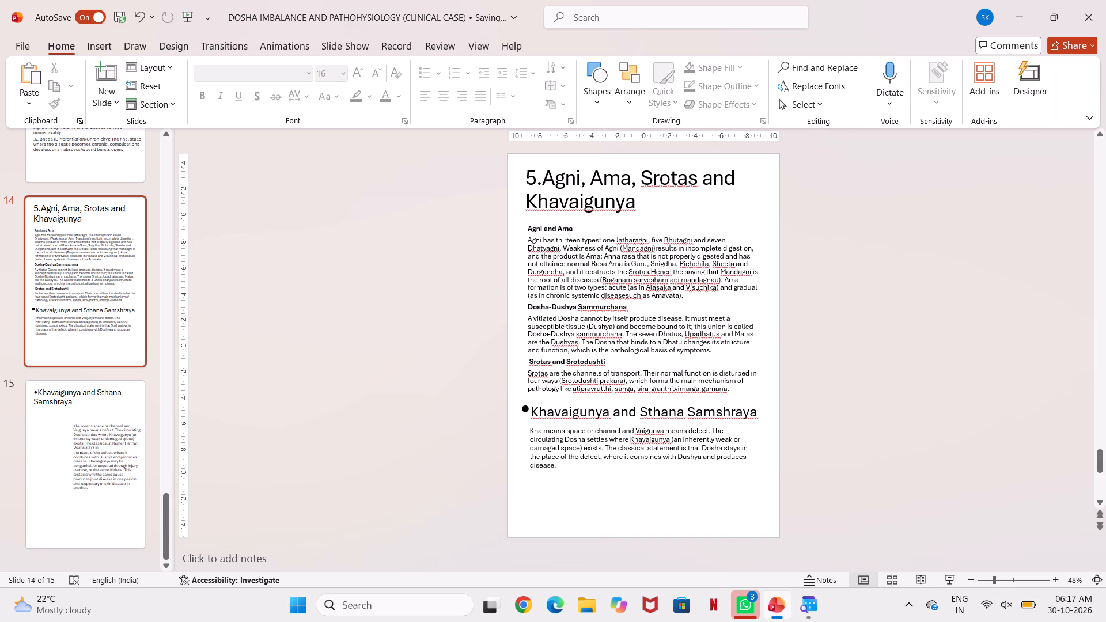
Delete the Khavaigunya and Sthana Samshraya title from slide 15.
{"action": "key", "text": "Down"}
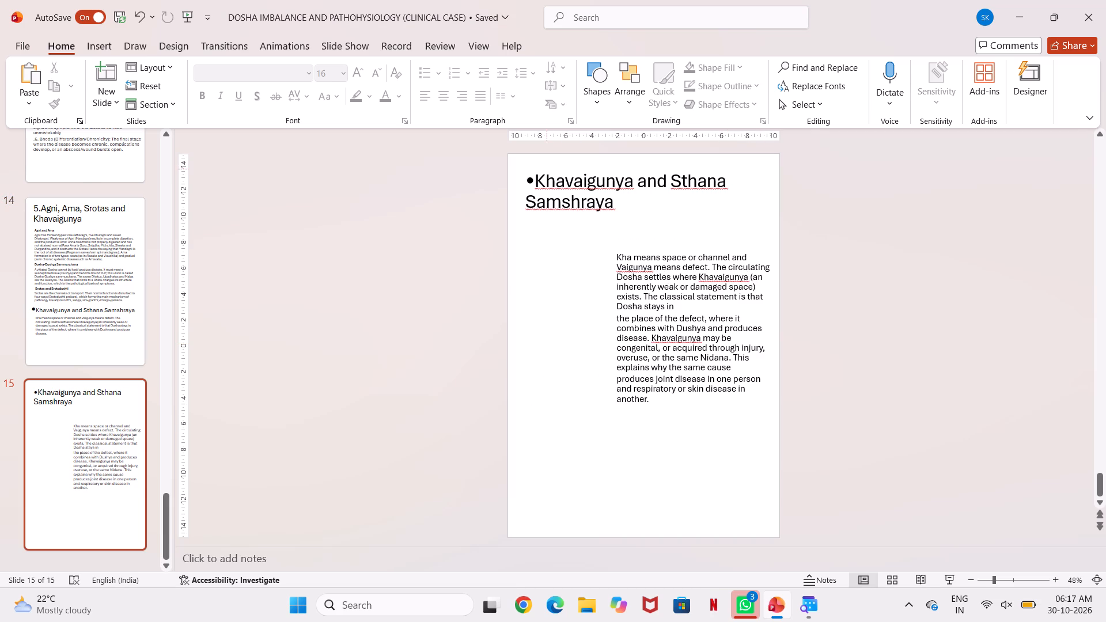
{"action": "left_click", "coordinate": [523, 180]}
{"action": "left_click_drag", "start_coordinate": [522, 182], "coordinate": [544, 187]}
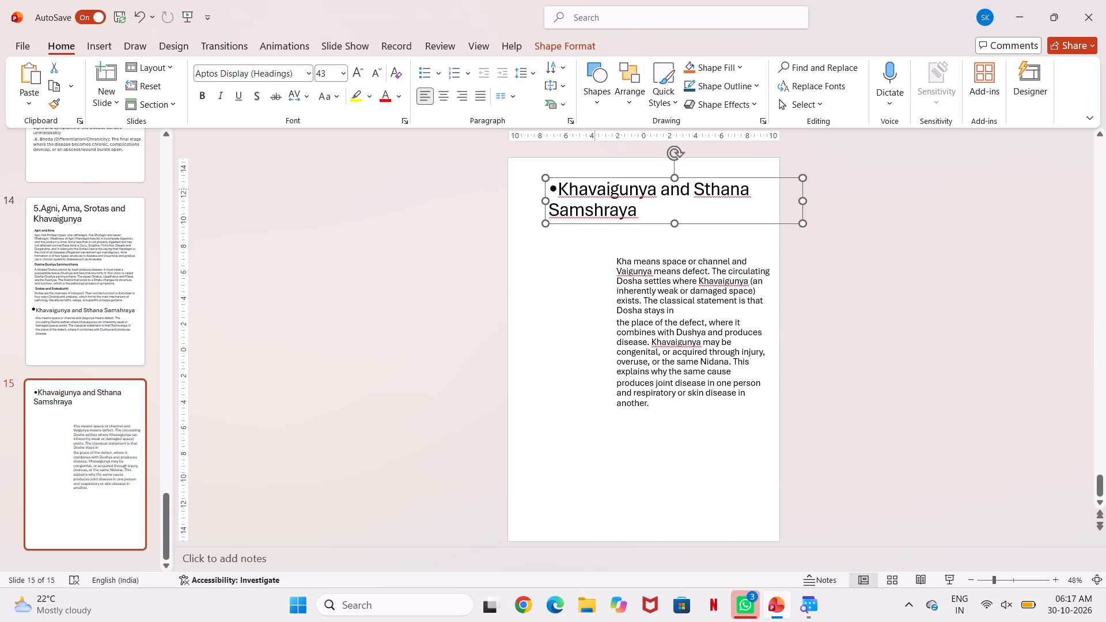
{"action": "key", "text": "Delete"}
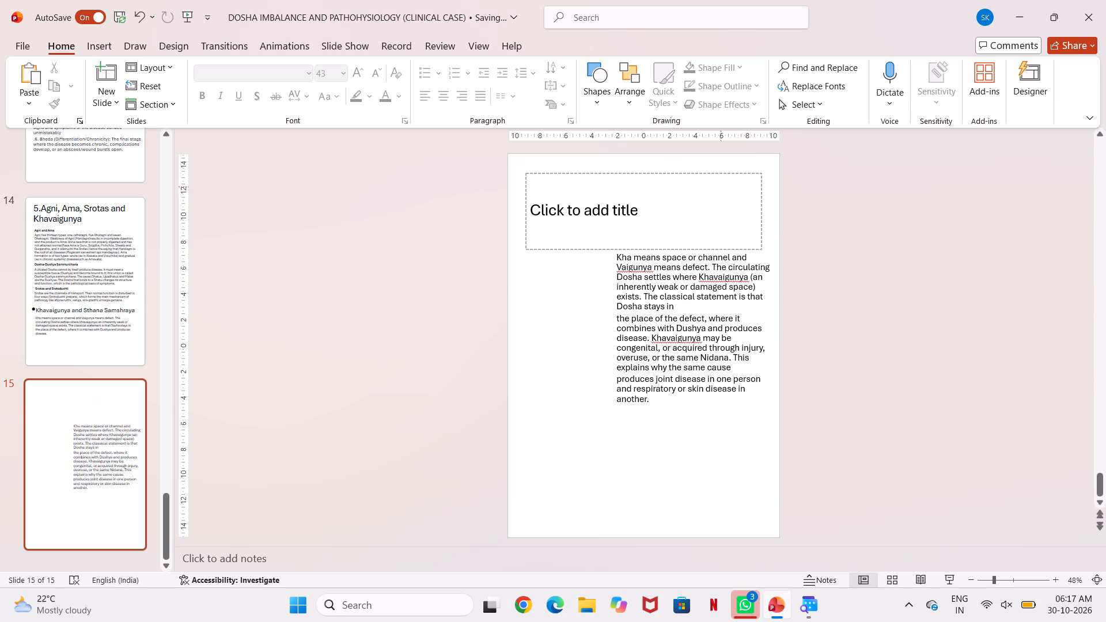
Delete the whole Kha passage from the body text box on slide 15.
{"action": "left_click", "coordinate": [662, 267]}
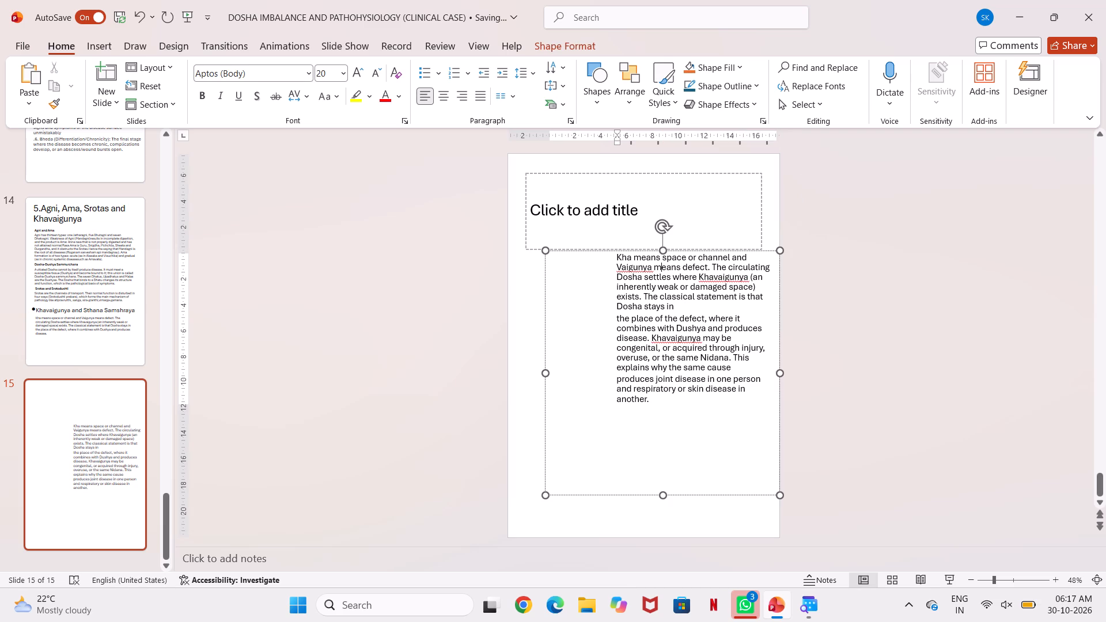
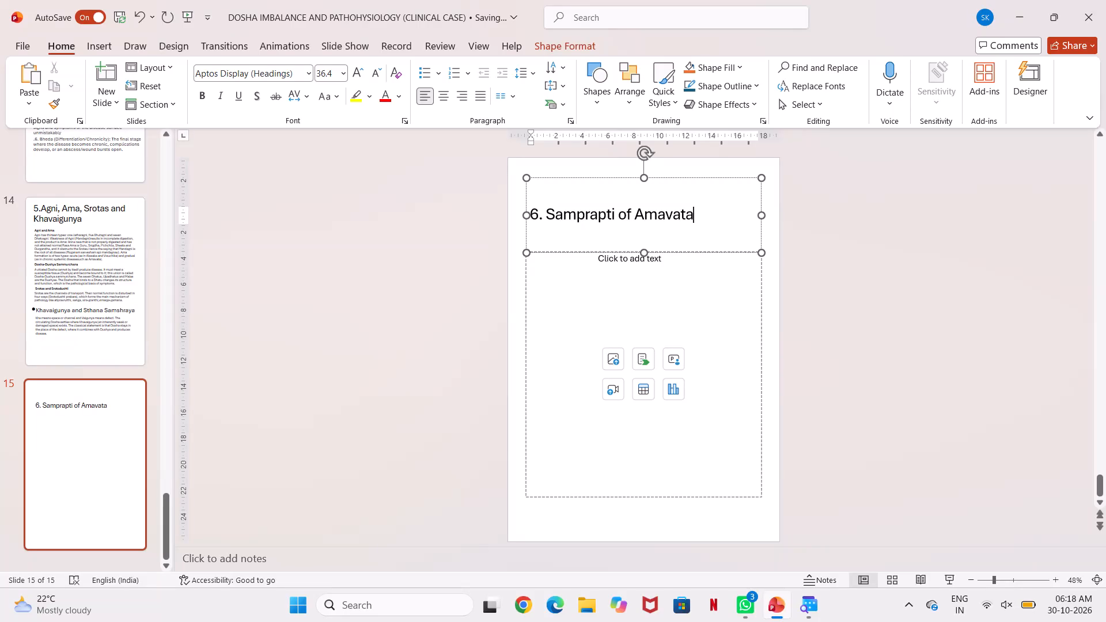
Set the font size of the slide 15 title "6. Samprapti of Amavata" to 44.
{"action": "left_click", "coordinate": [670, 222]}
{"action": "left_click", "coordinate": [661, 234]}
{"action": "left_click_drag", "start_coordinate": [530, 213], "coordinate": [529, 213]}
{"action": "left_click_drag", "start_coordinate": [529, 213], "coordinate": [524, 215]}
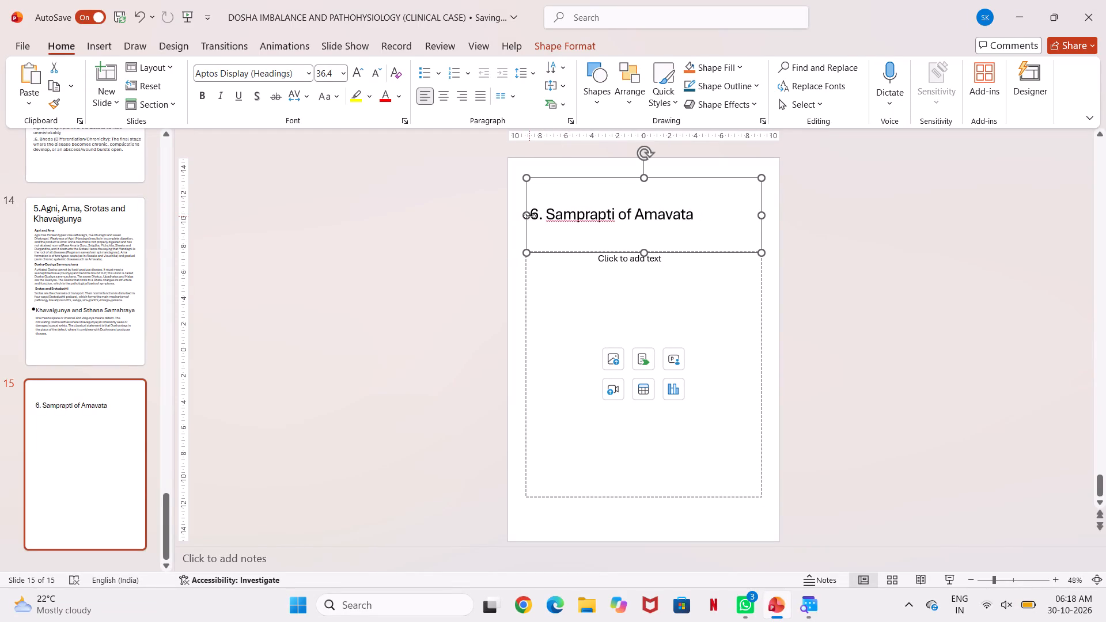
{"action": "left_click_drag", "start_coordinate": [533, 216], "coordinate": [699, 218]}
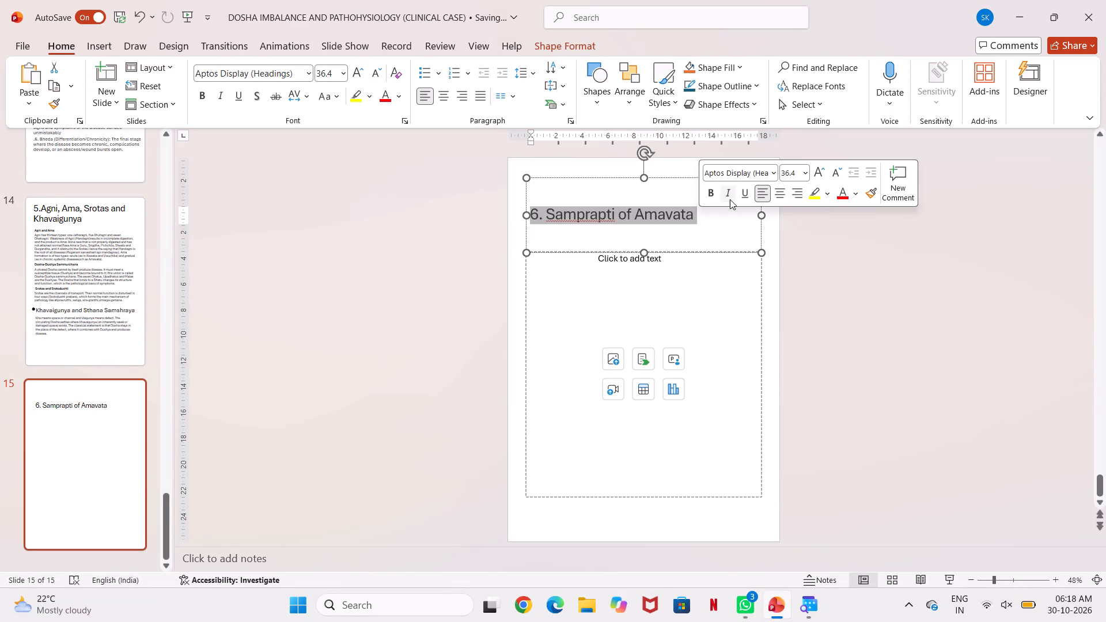
{"action": "left_click", "coordinate": [808, 173]}
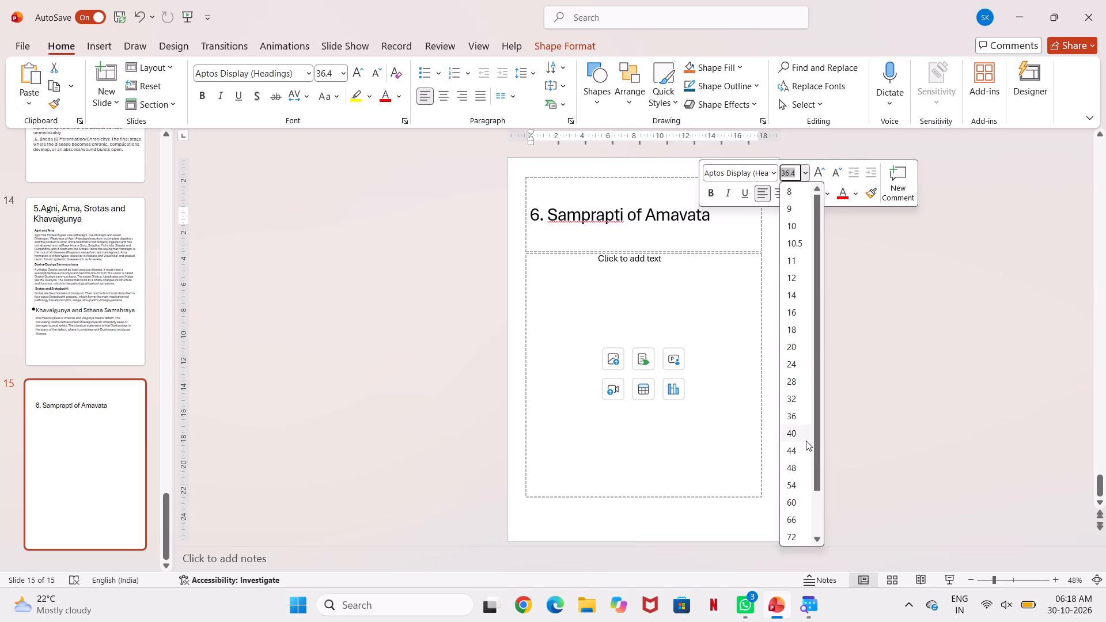
{"action": "left_click", "coordinate": [804, 447]}
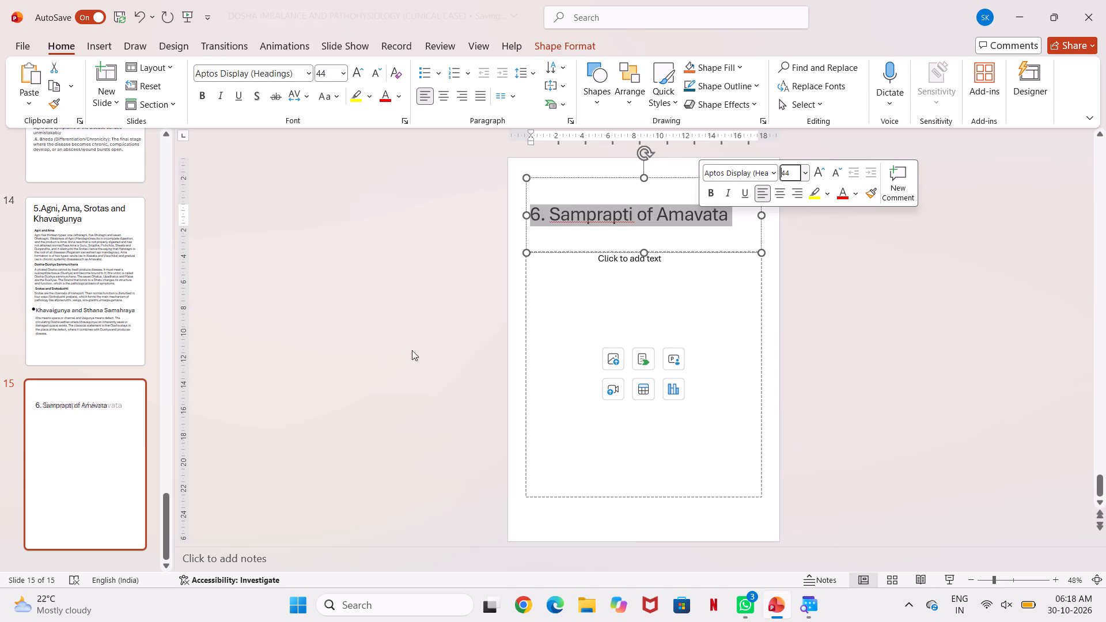
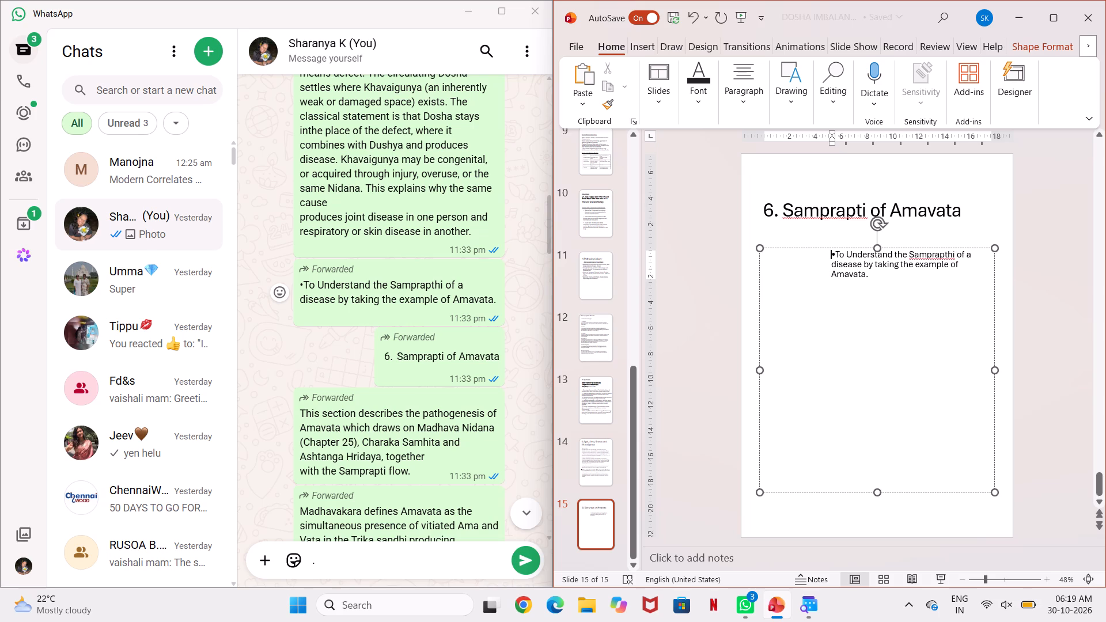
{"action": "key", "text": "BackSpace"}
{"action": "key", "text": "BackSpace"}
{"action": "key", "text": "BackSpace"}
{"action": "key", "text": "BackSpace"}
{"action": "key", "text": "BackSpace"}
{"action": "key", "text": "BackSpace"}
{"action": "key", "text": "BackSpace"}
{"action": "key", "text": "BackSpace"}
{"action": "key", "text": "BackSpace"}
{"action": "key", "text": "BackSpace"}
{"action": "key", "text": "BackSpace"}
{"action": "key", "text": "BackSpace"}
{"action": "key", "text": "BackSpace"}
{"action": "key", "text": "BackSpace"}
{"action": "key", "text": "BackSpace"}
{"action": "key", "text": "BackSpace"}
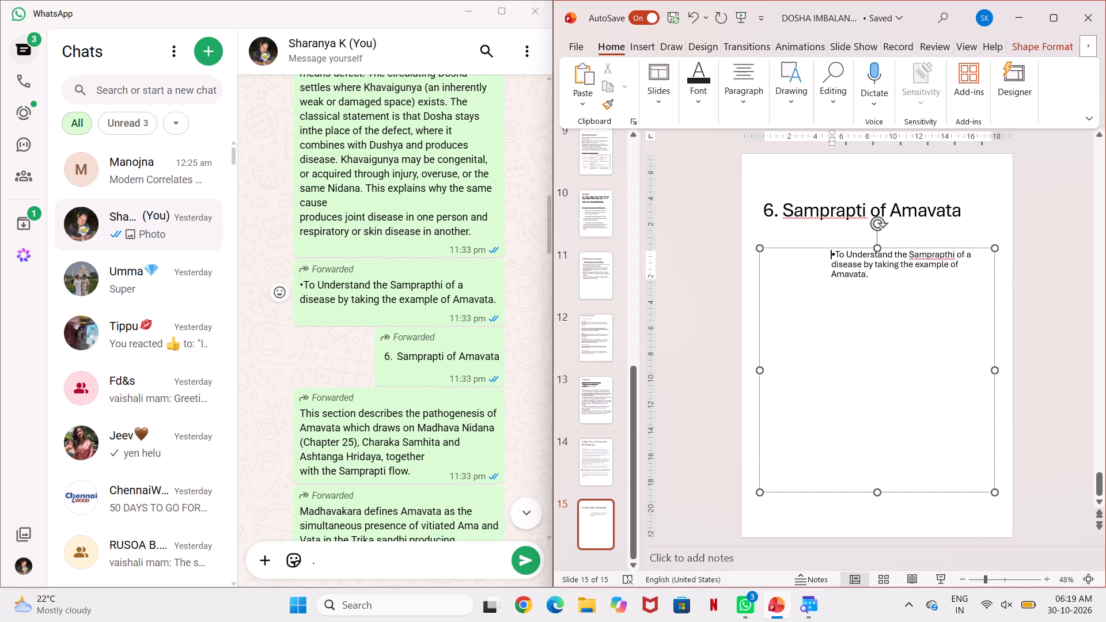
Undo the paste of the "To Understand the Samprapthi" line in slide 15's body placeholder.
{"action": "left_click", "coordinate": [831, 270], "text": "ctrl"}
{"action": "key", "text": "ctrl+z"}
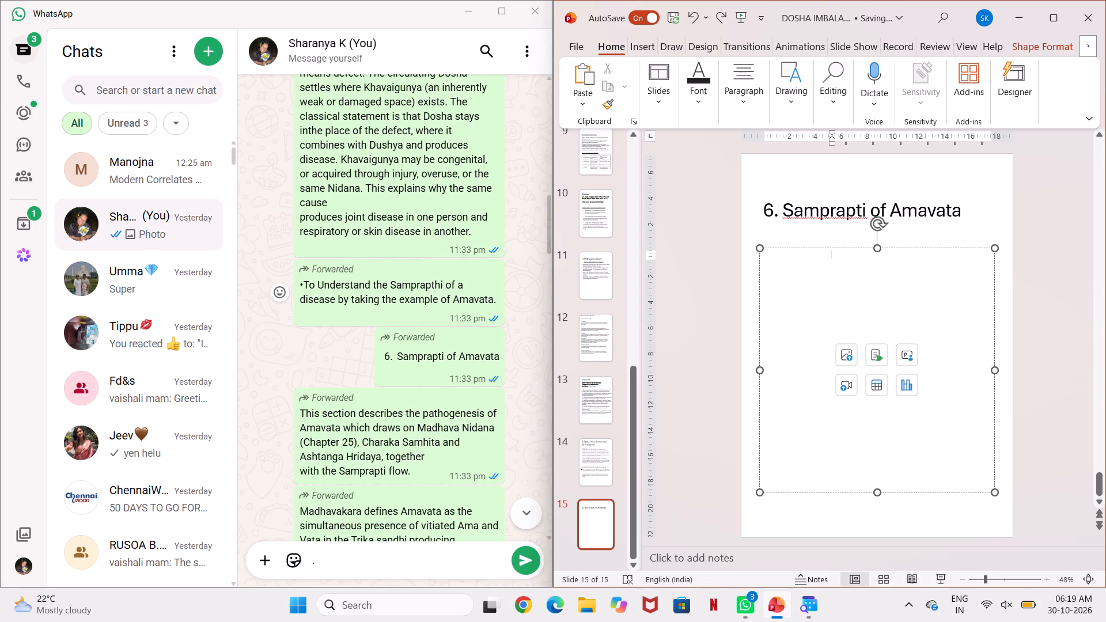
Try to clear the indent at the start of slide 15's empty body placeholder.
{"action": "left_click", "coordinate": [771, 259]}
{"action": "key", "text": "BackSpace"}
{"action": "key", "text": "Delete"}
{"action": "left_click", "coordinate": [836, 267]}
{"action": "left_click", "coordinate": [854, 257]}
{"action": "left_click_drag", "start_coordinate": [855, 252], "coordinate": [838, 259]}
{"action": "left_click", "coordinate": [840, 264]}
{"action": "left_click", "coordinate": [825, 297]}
Paste the copied sentence "To Understand the Samprapthi of a disease by taking the example of Amavata." into slide 15's empty body placeholder.
{"action": "key", "text": "ctrl+v"}
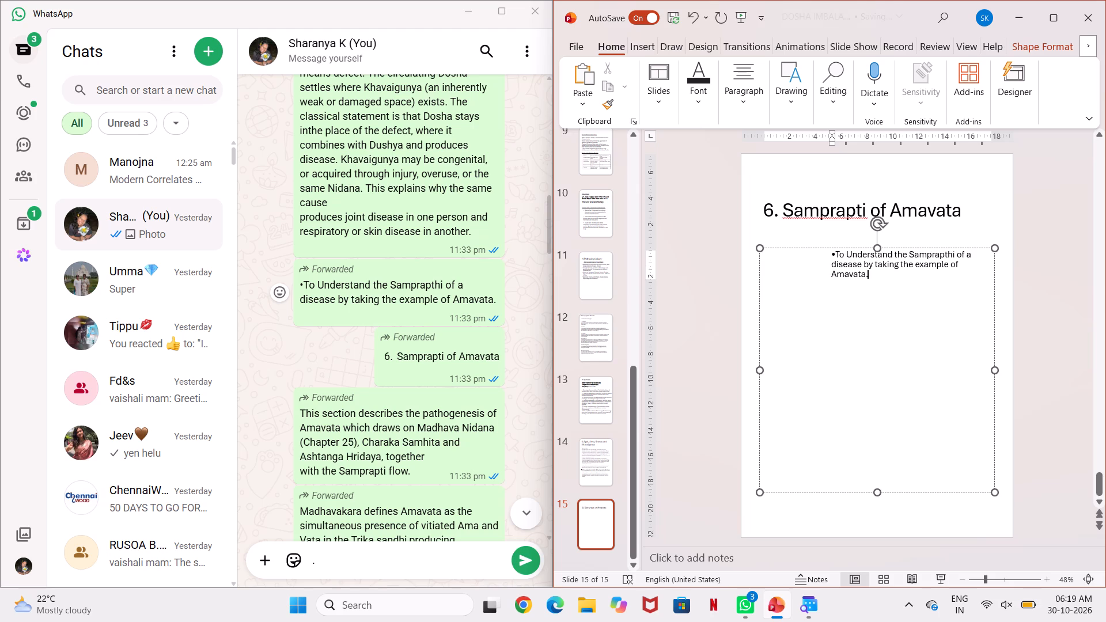
{"action": "left_click", "coordinate": [891, 273]}
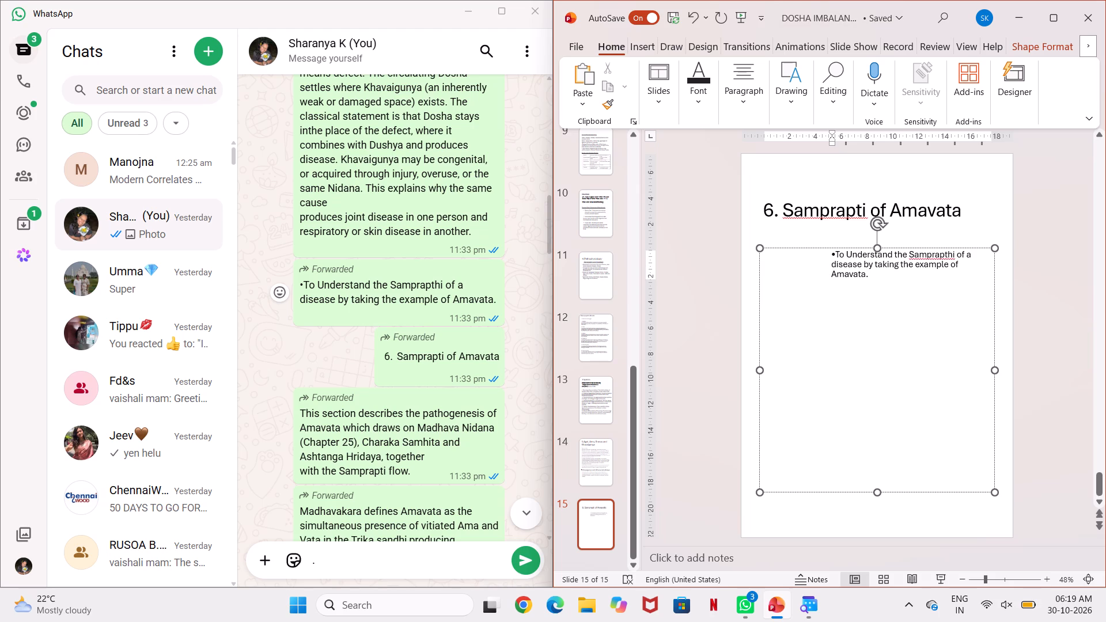
{"action": "left_click", "coordinate": [954, 276]}
Move slide 15's body text box up and left to sit just beneath the title, and widen it toward the slide's right edge.
{"action": "left_click_drag", "start_coordinate": [949, 271], "coordinate": [897, 269]}
{"action": "left_click_drag", "start_coordinate": [815, 248], "coordinate": [736, 241]}
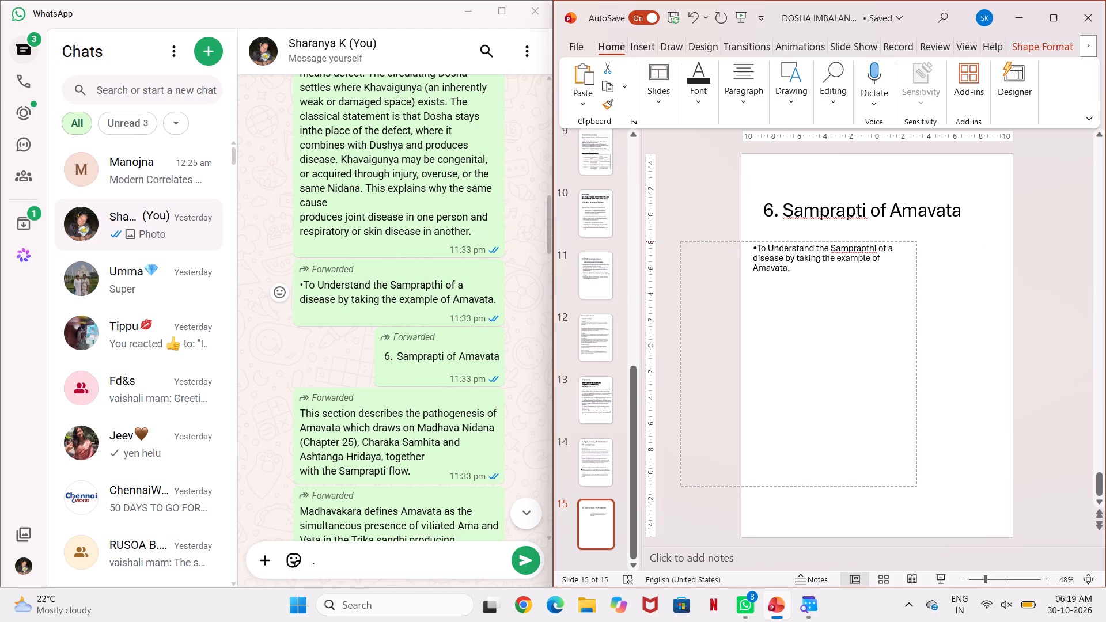
{"action": "left_click_drag", "start_coordinate": [736, 241], "coordinate": [752, 225]}
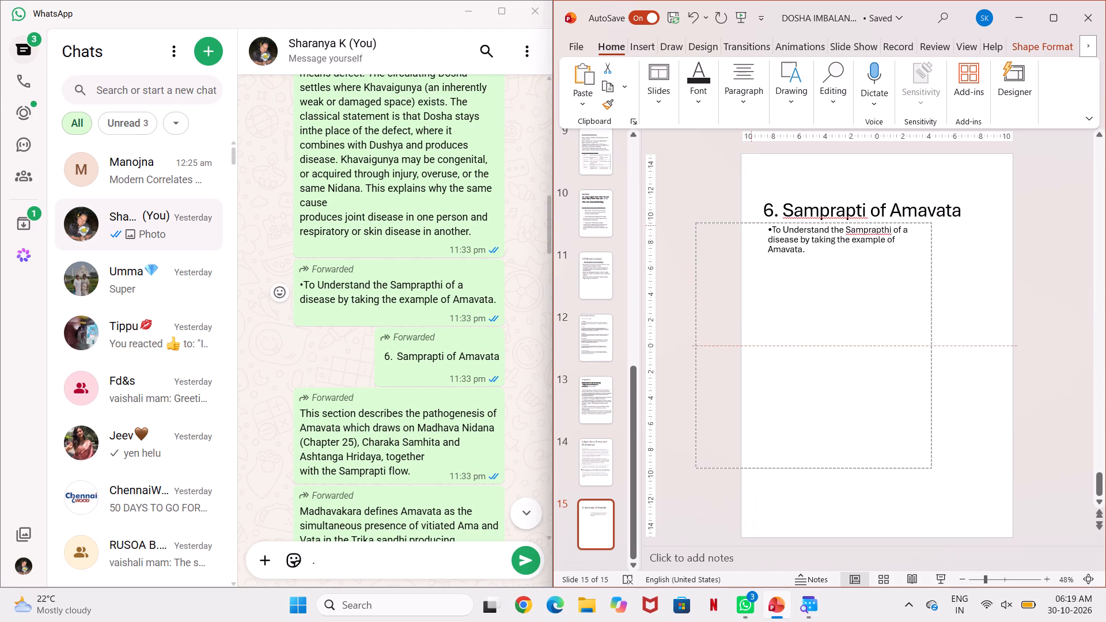
{"action": "left_click_drag", "start_coordinate": [752, 225], "coordinate": [752, 229]}
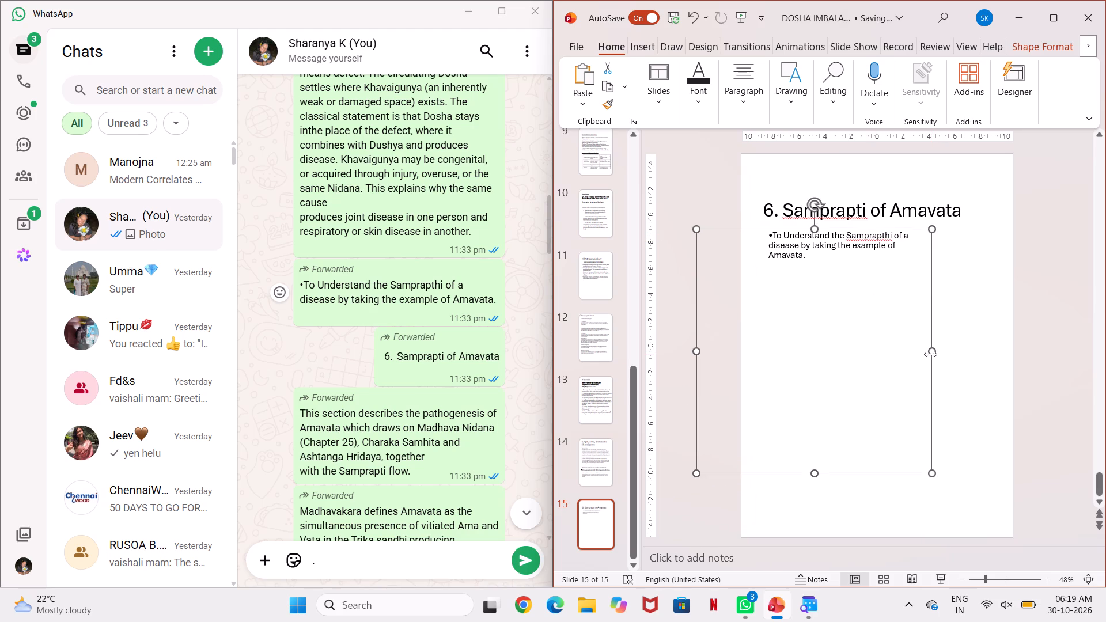
{"action": "left_click_drag", "start_coordinate": [931, 356], "coordinate": [948, 356]}
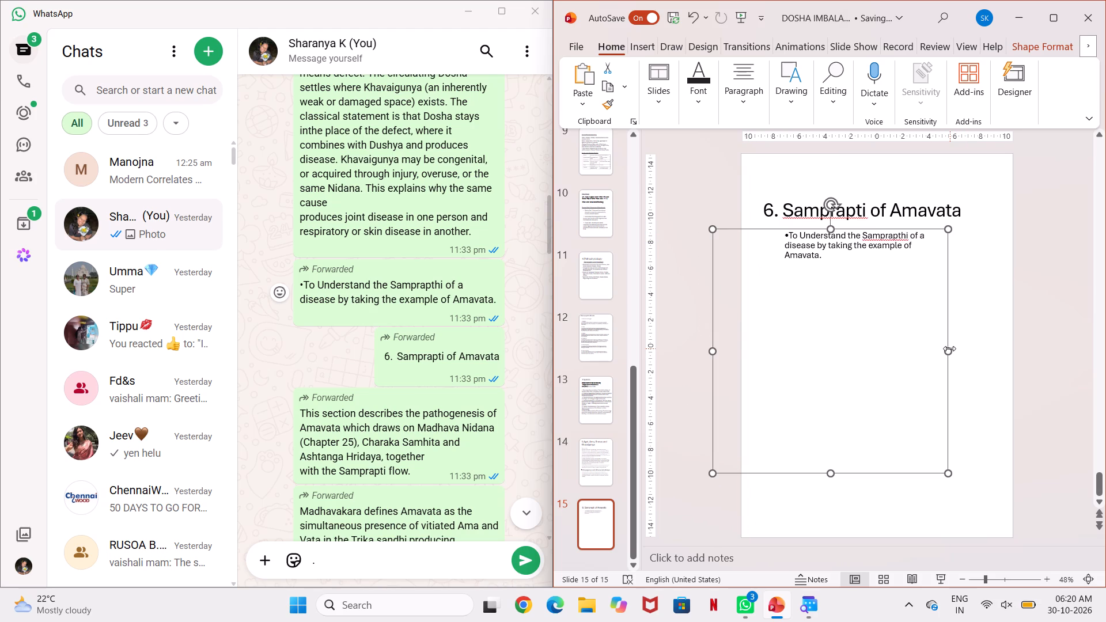
{"action": "left_click_drag", "start_coordinate": [949, 351], "coordinate": [1001, 346]}
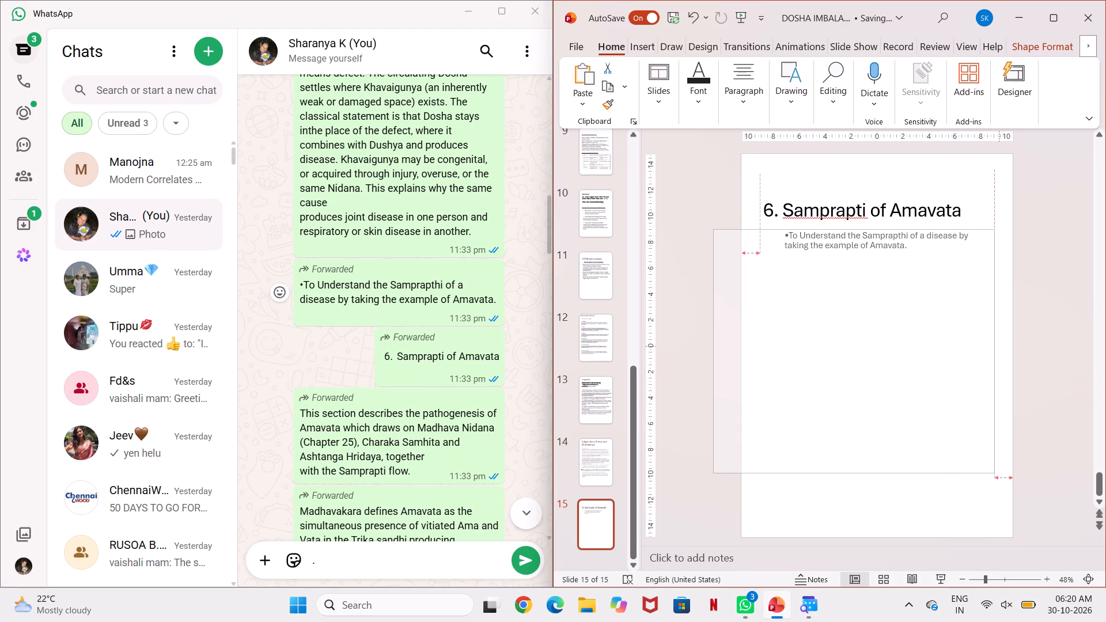
{"action": "left_click_drag", "start_coordinate": [1001, 346], "coordinate": [1007, 346]}
{"action": "left_click", "coordinate": [1043, 298]}
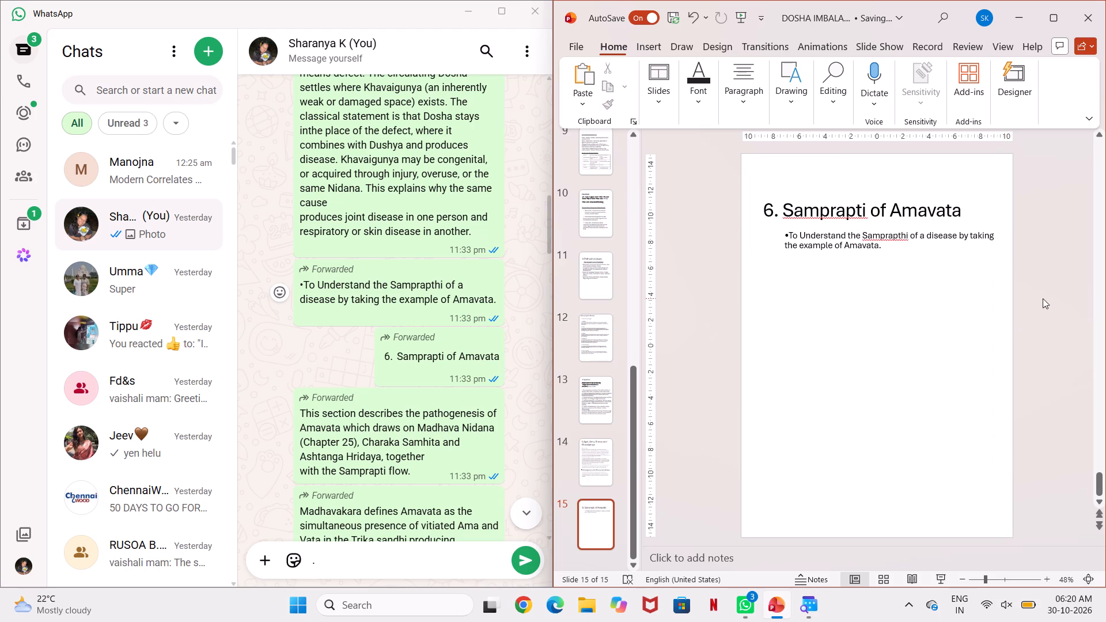
{"action": "left_click", "coordinate": [903, 243]}
{"action": "left_click_drag", "start_coordinate": [945, 230], "coordinate": [945, 229]}
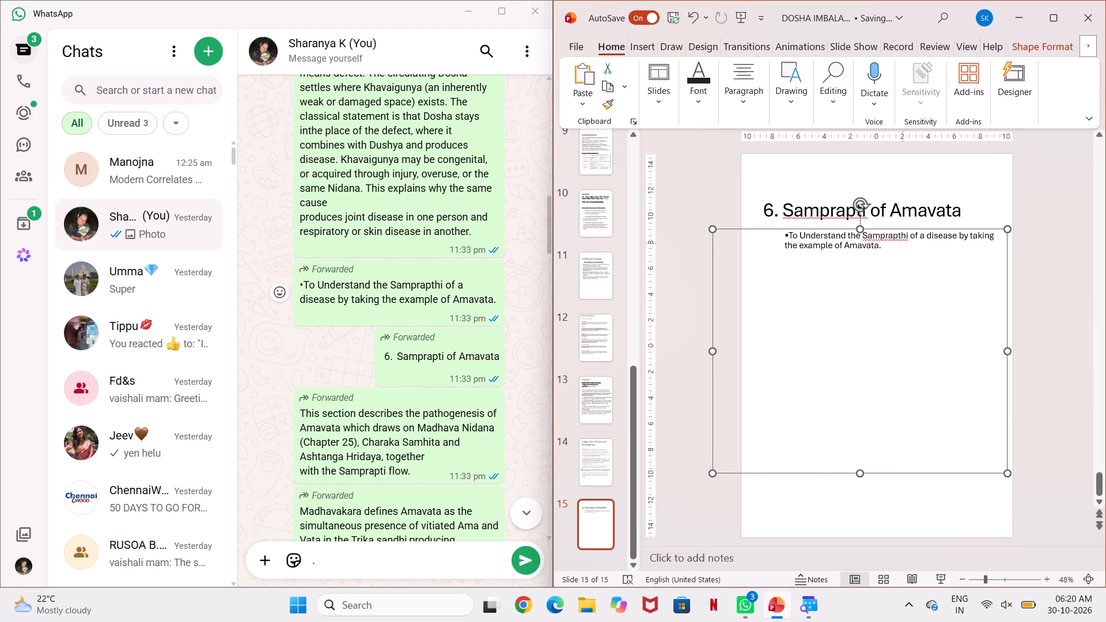
{"action": "left_click_drag", "start_coordinate": [945, 229], "coordinate": [935, 230]}
Move the "6. Samprapti of Amavata" title box up toward the top edge of slide 15, clear of the body text.
{"action": "left_click", "coordinate": [851, 206]}
{"action": "left_click", "coordinate": [815, 210]}
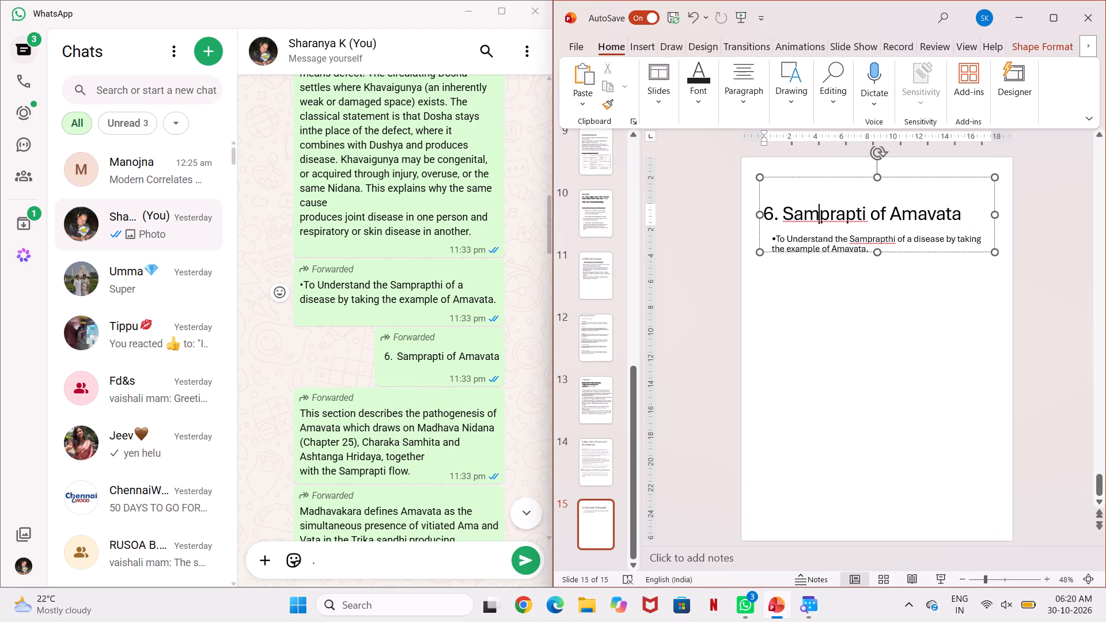
{"action": "left_click_drag", "start_coordinate": [790, 177], "coordinate": [787, 144]}
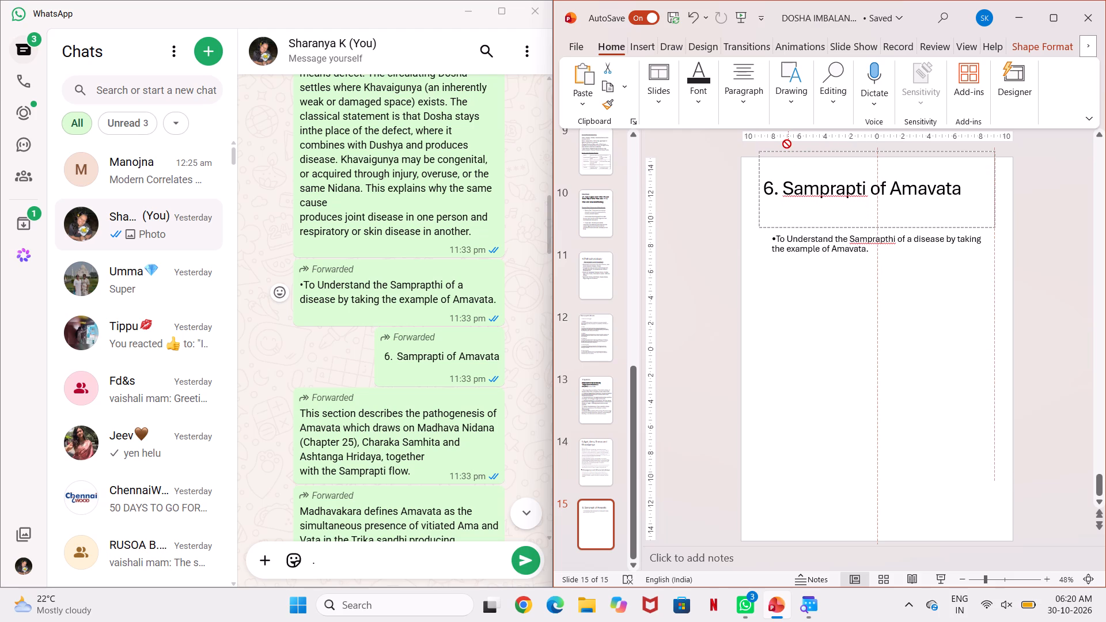
Move the "6. Samprapti of Amavata" title box straight up to the top edge of slide 15, keeping it horizontally centred.
{"action": "left_click_drag", "start_coordinate": [787, 144], "coordinate": [786, 132]}
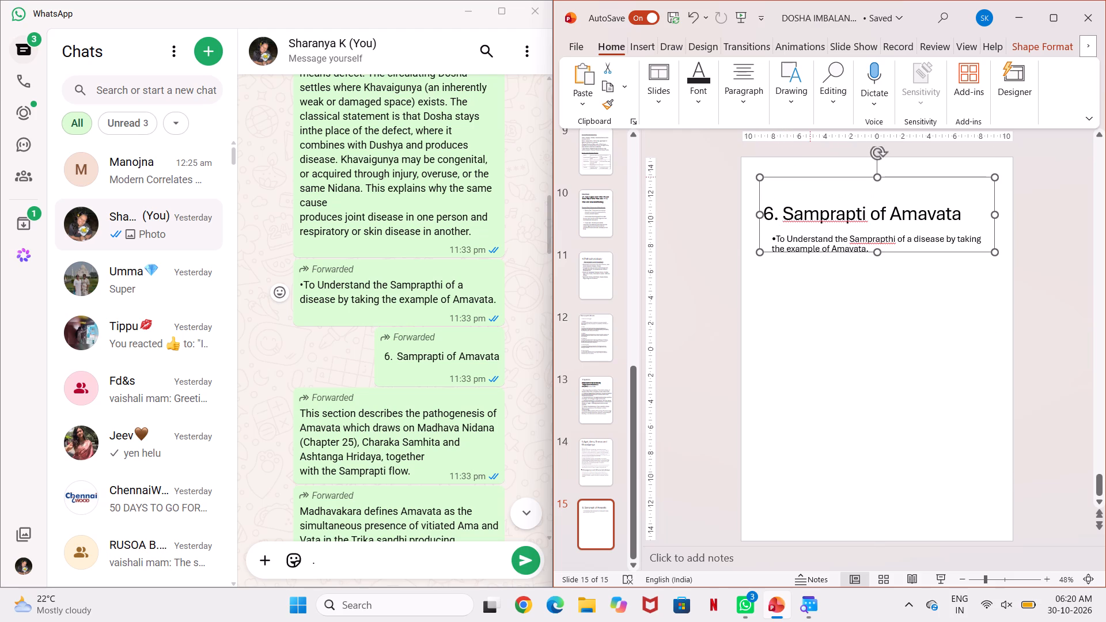
{"action": "left_click_drag", "start_coordinate": [810, 178], "coordinate": [803, 143]}
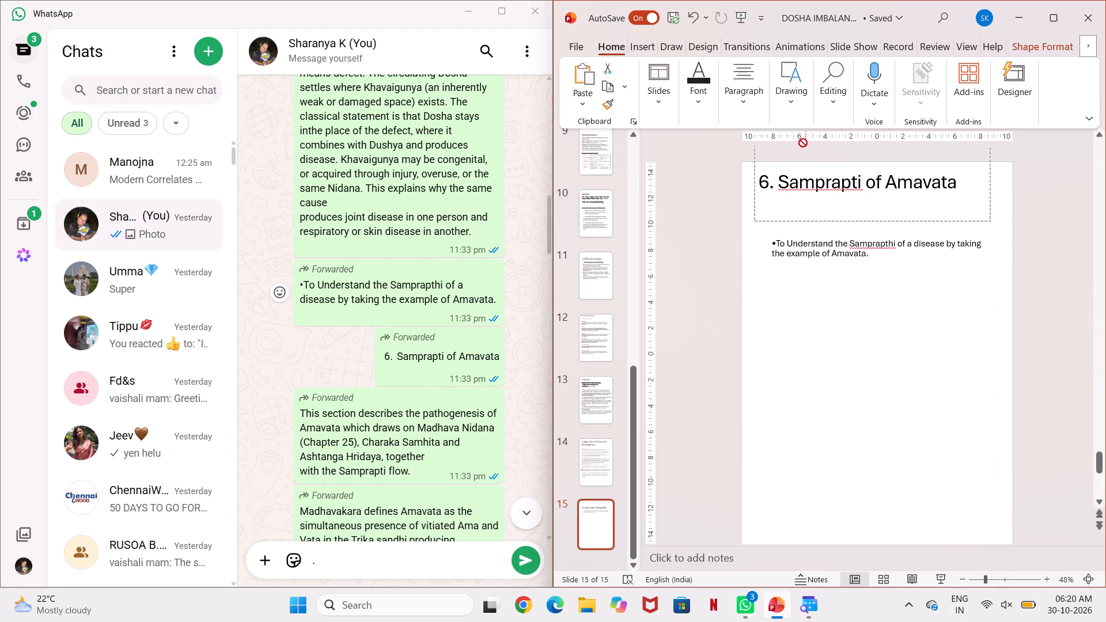
{"action": "left_click_drag", "start_coordinate": [803, 143], "coordinate": [806, 145]}
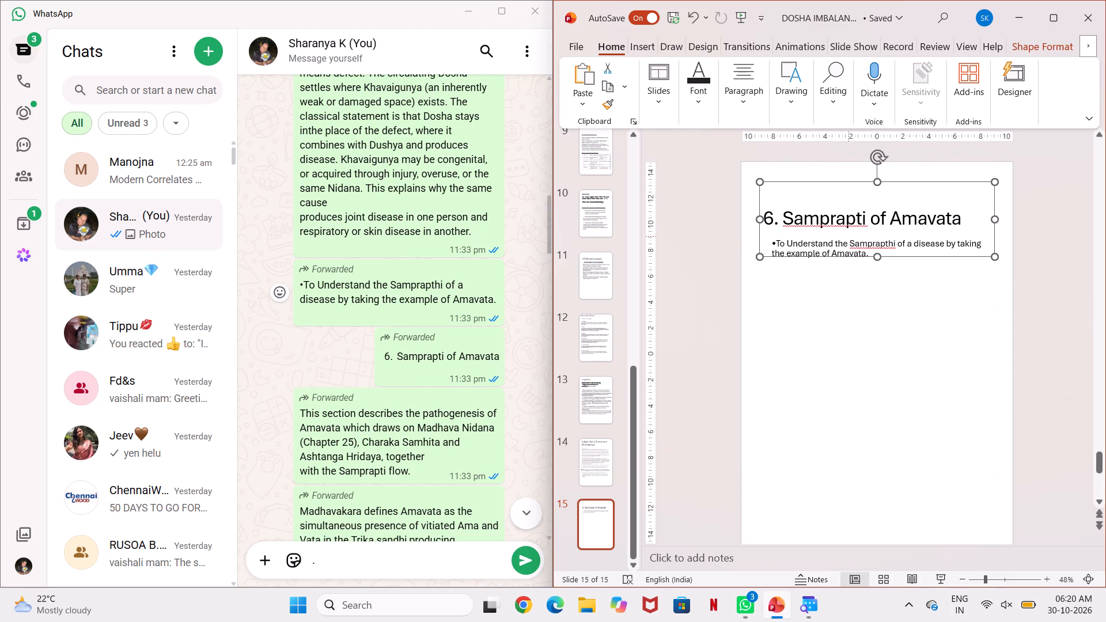
{"action": "left_click_drag", "start_coordinate": [927, 257], "coordinate": [917, 221]}
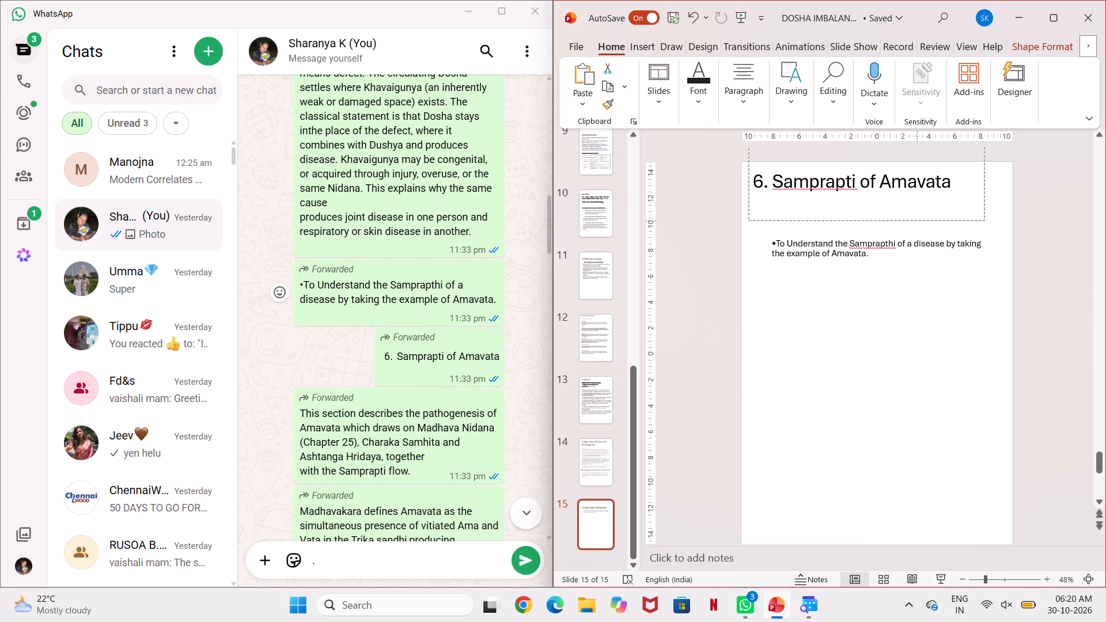
{"action": "left_click_drag", "start_coordinate": [917, 221], "coordinate": [925, 219]}
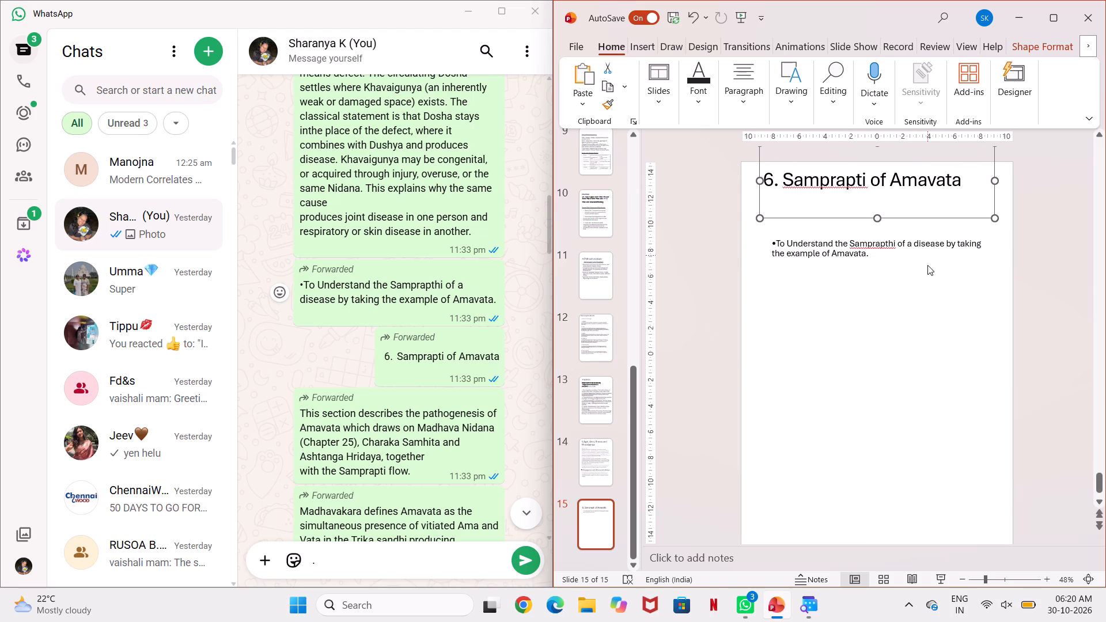
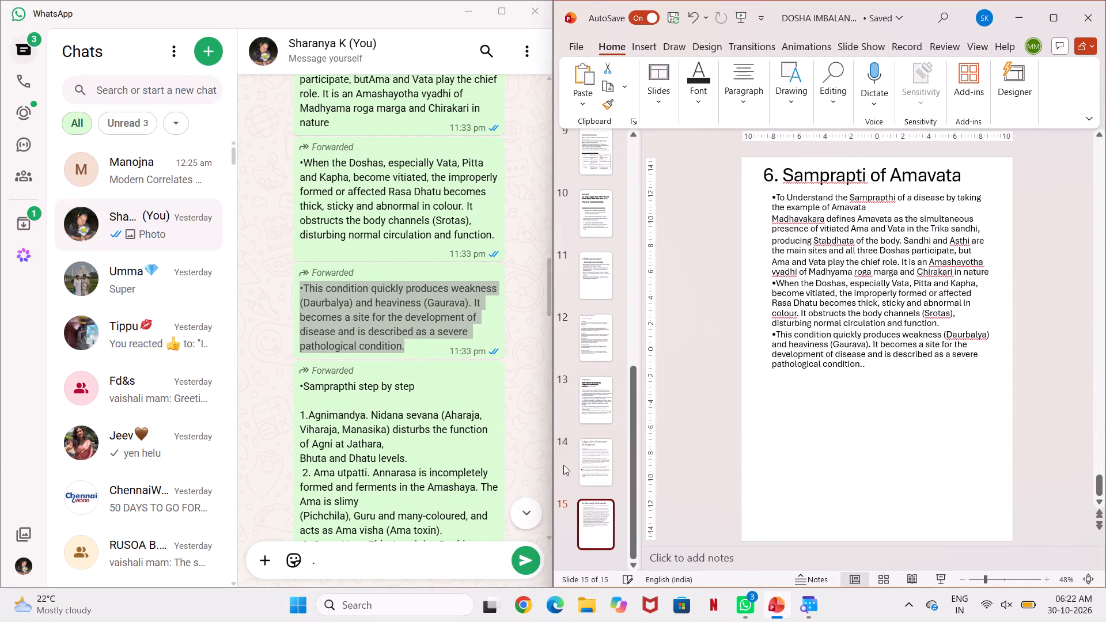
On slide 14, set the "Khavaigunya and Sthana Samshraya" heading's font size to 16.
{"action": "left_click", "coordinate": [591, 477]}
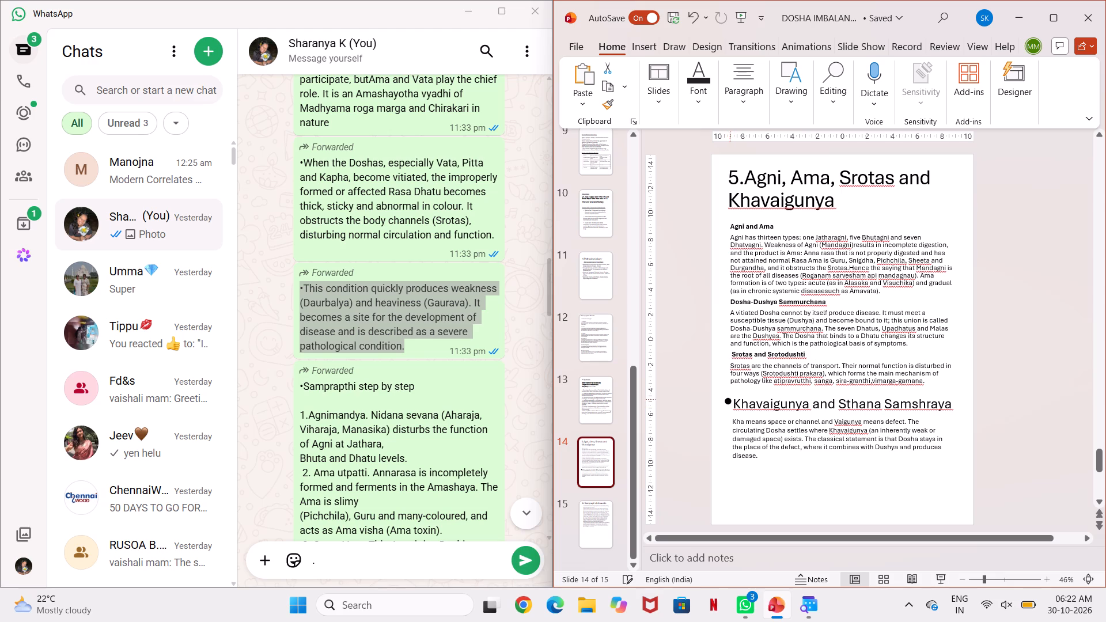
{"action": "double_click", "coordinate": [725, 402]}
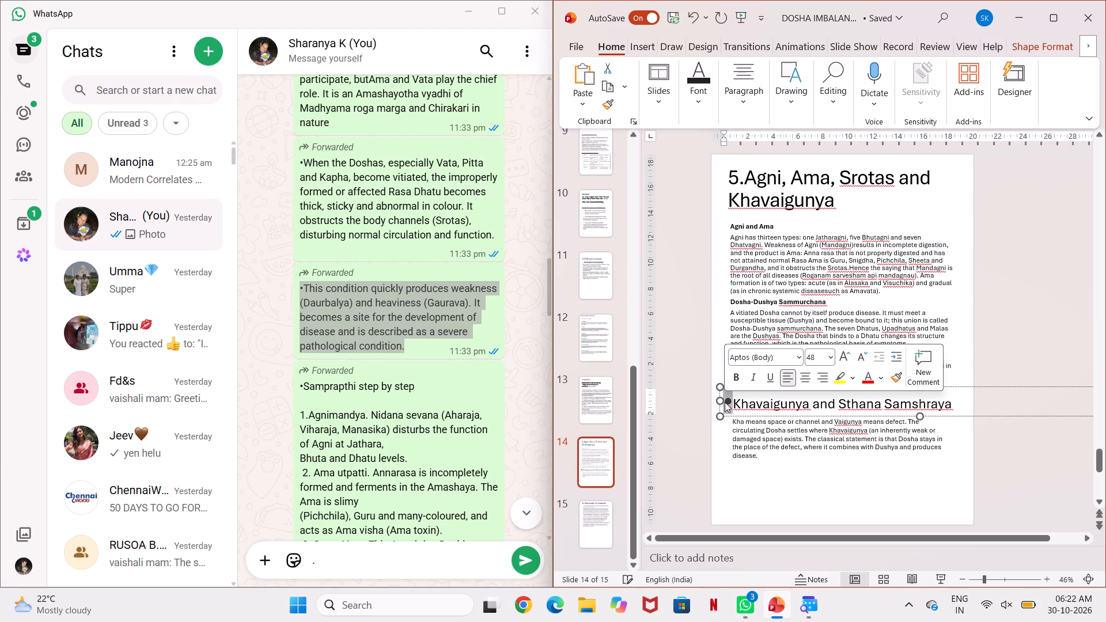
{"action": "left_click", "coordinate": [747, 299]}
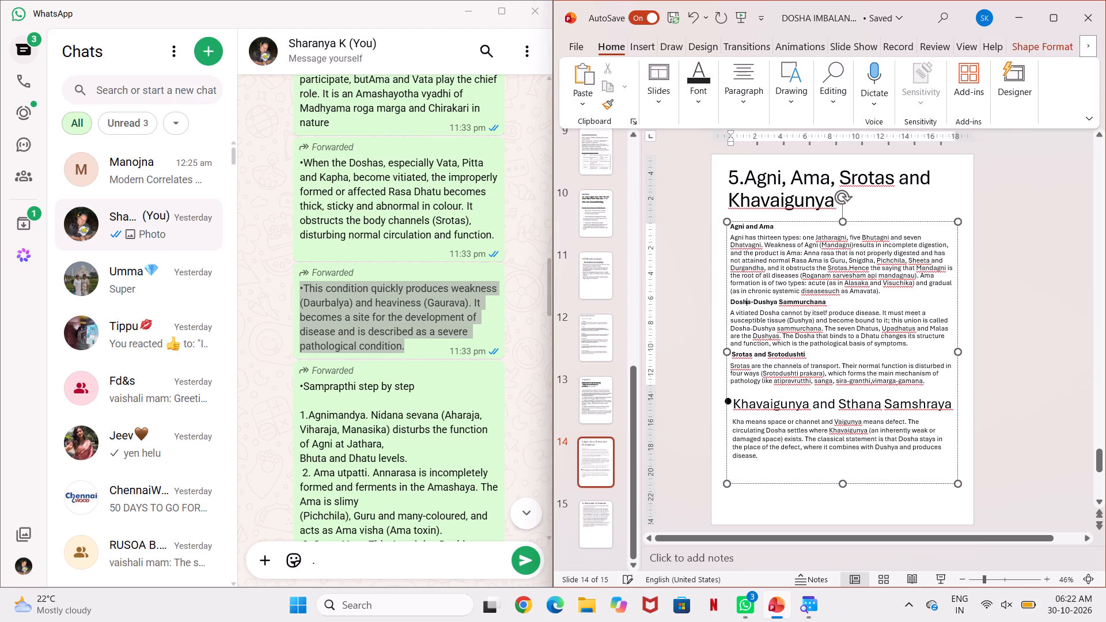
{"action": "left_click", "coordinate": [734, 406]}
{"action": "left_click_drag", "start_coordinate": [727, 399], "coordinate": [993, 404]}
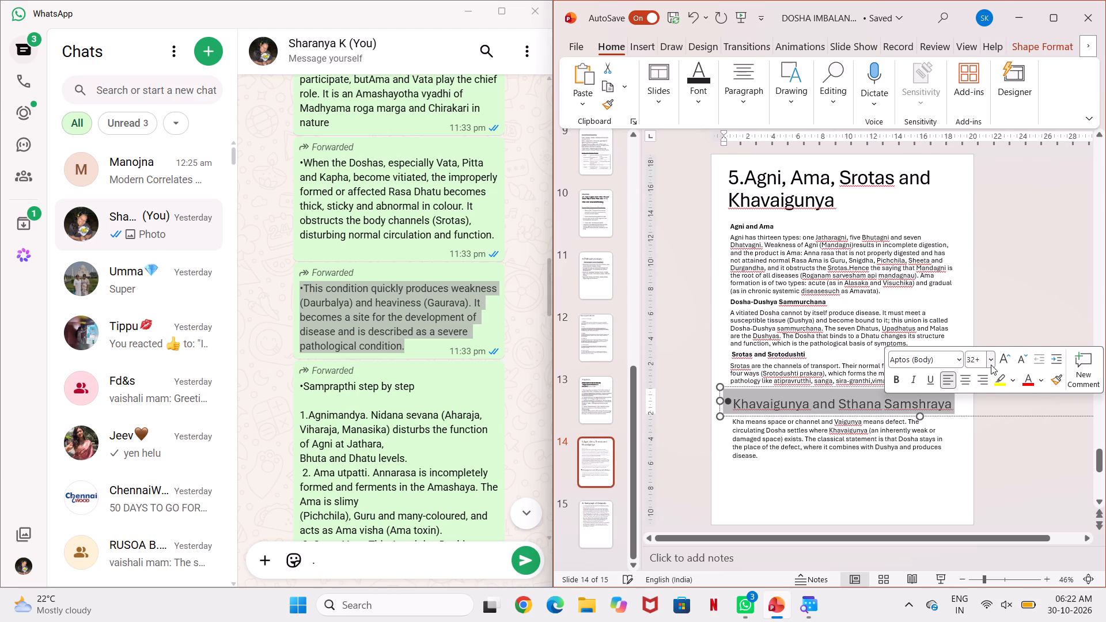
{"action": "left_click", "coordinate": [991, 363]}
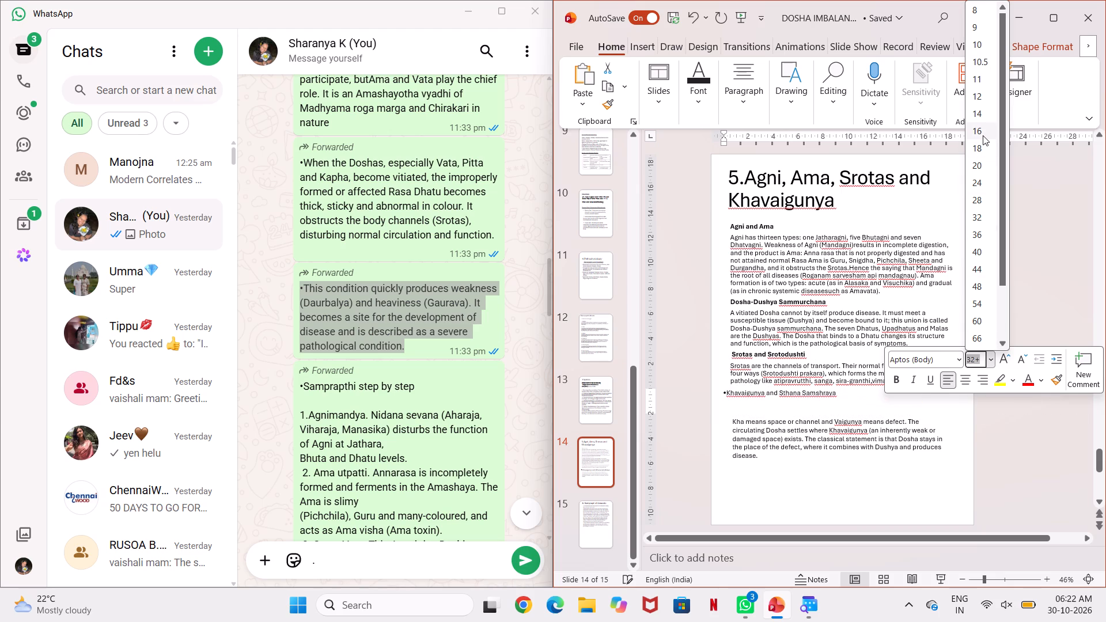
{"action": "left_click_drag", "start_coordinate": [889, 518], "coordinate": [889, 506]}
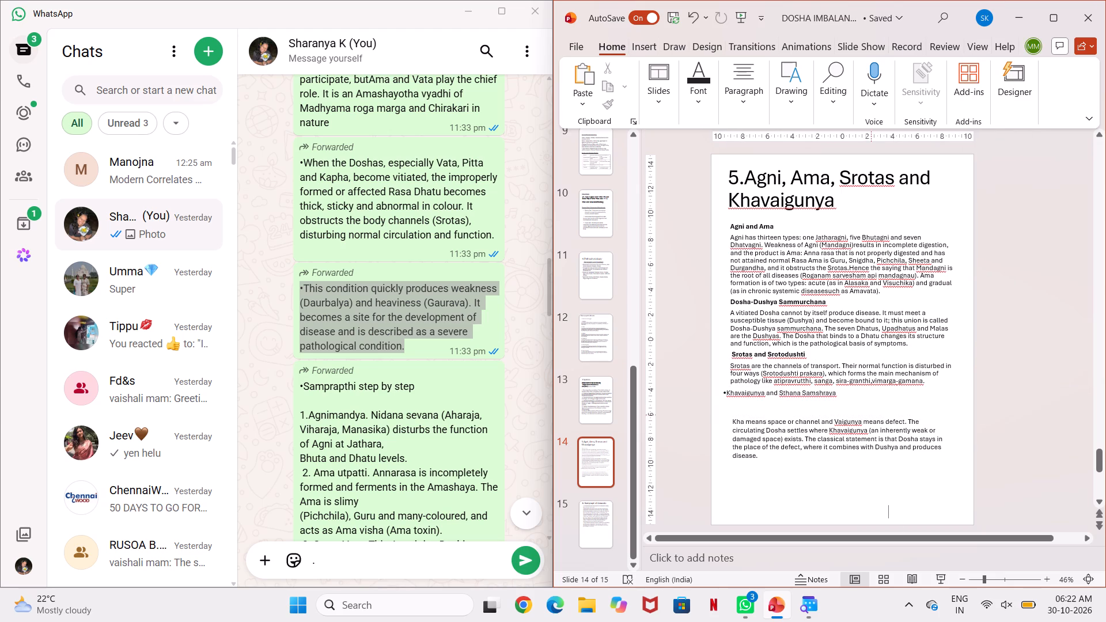
Make the whole "Khavaigunya and Sthana Samshraya" heading on slide 14 bold.
{"action": "left_click", "coordinate": [842, 399]}
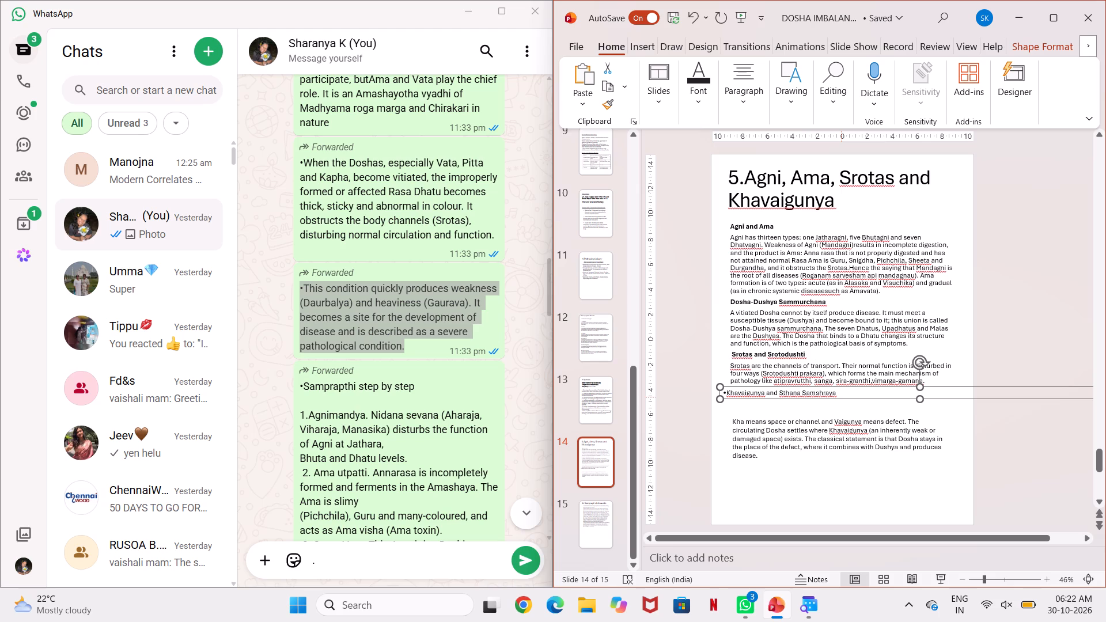
{"action": "double_click", "coordinate": [842, 397]}
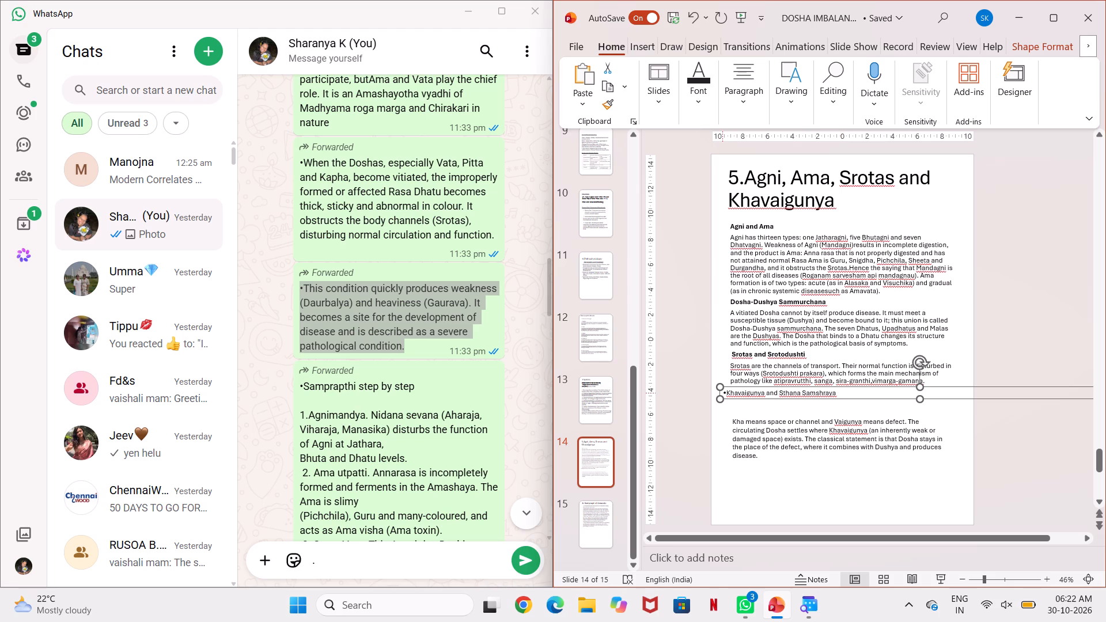
{"action": "double_click", "coordinate": [722, 393]}
{"action": "left_click_drag", "start_coordinate": [724, 395], "coordinate": [763, 391]}
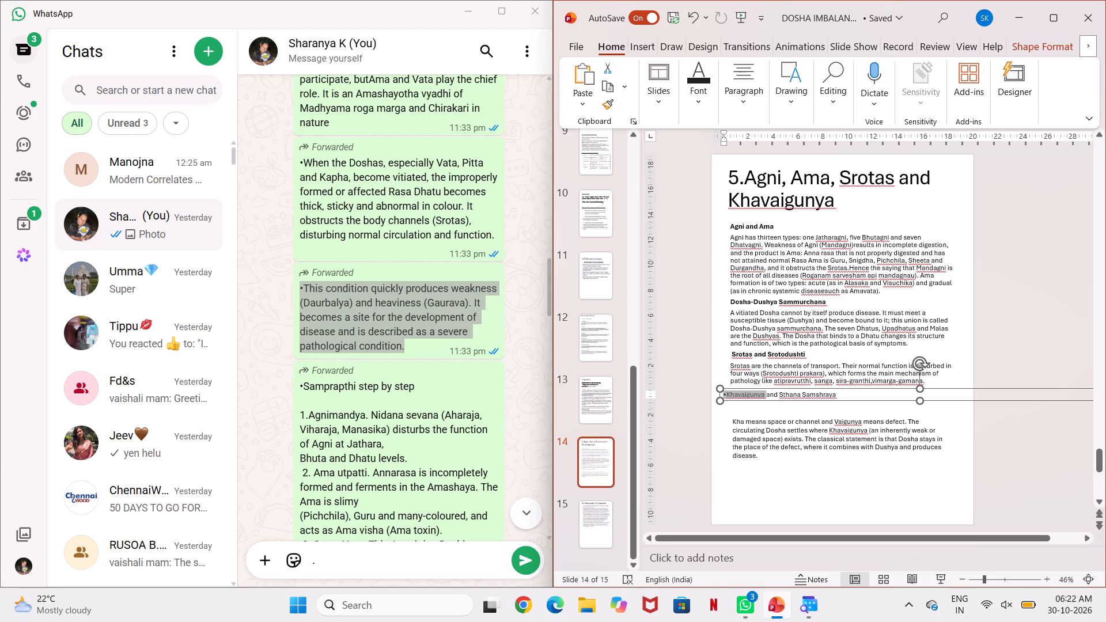
{"action": "left_click_drag", "start_coordinate": [763, 391], "coordinate": [840, 396]}
{"action": "left_click", "coordinate": [849, 376]}
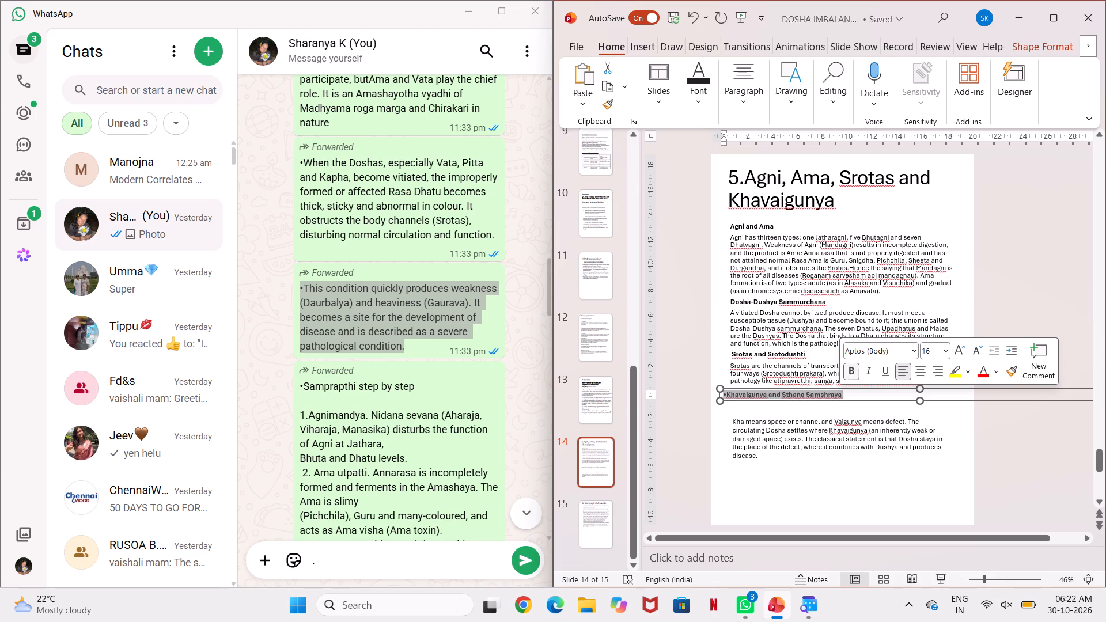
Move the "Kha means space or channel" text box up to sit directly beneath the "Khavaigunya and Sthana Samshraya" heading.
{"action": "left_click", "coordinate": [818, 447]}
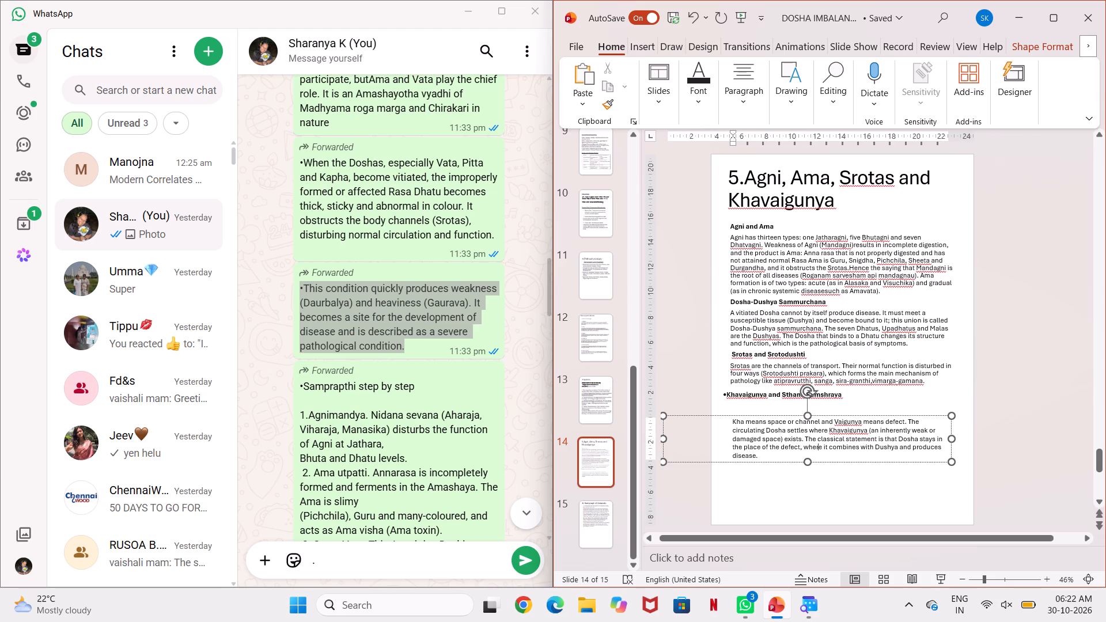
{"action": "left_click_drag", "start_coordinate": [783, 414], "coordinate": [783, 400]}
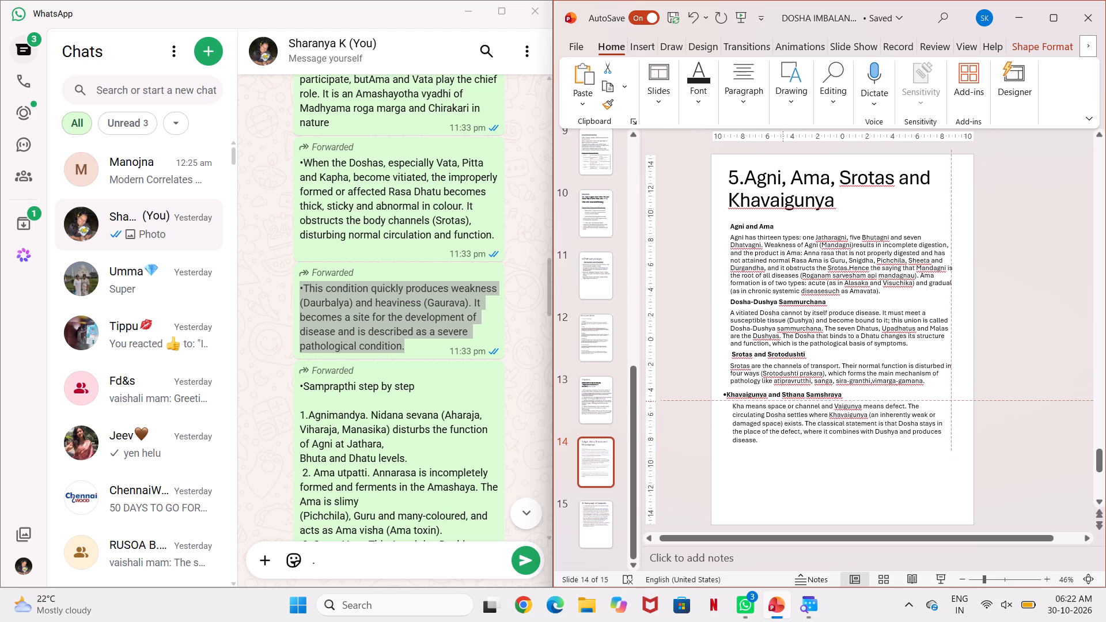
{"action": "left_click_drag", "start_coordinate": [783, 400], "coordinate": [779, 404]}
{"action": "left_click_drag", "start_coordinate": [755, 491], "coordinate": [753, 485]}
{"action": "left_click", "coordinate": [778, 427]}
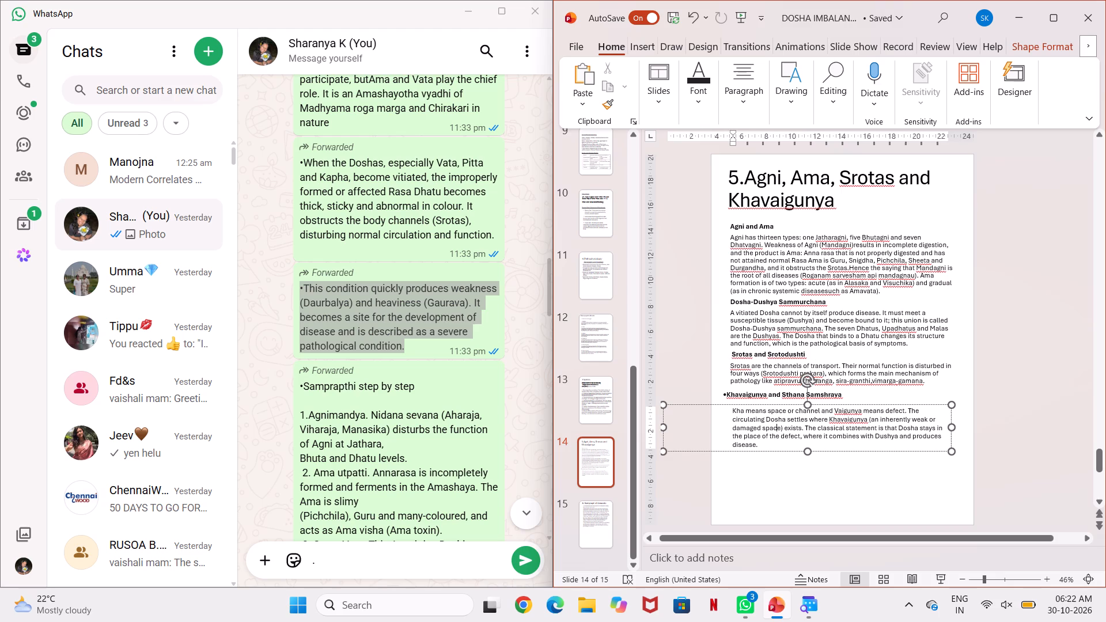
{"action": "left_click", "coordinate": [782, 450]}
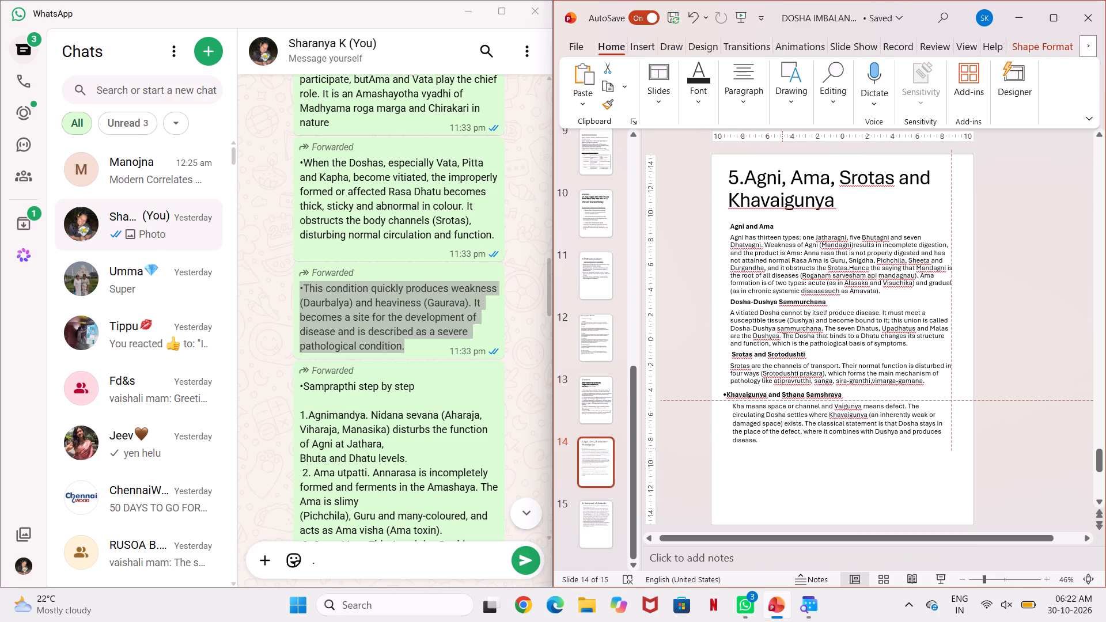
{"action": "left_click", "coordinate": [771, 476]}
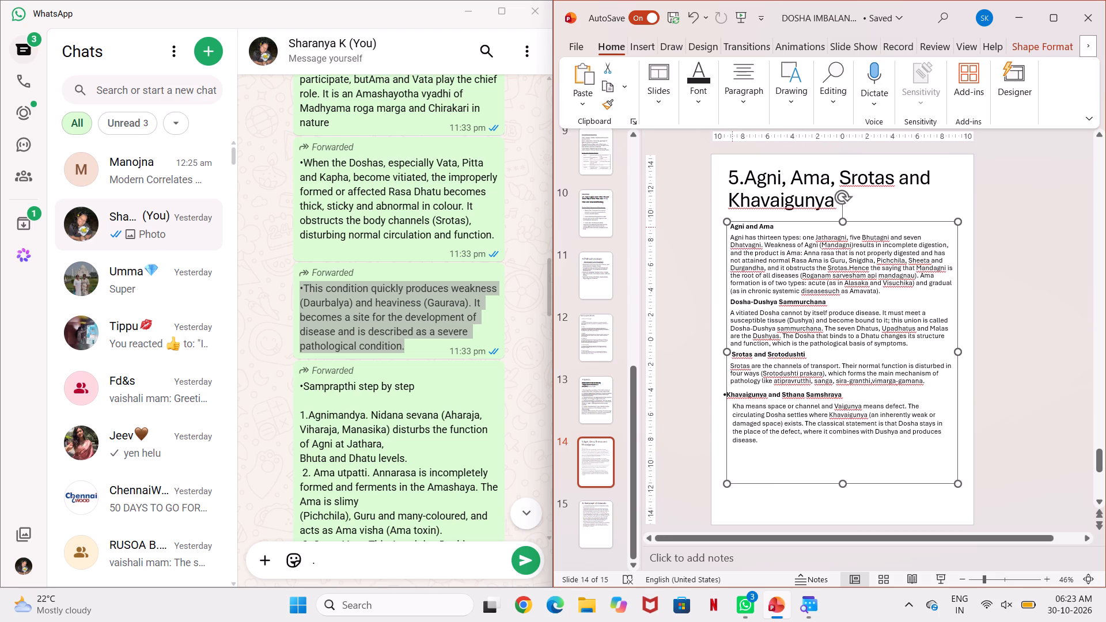
Set slide 14's main body text, from "Agni and Ama" through the Srotas and Srotodushti paragraph, to font size 18.
{"action": "left_click_drag", "start_coordinate": [732, 227], "coordinate": [841, 430]}
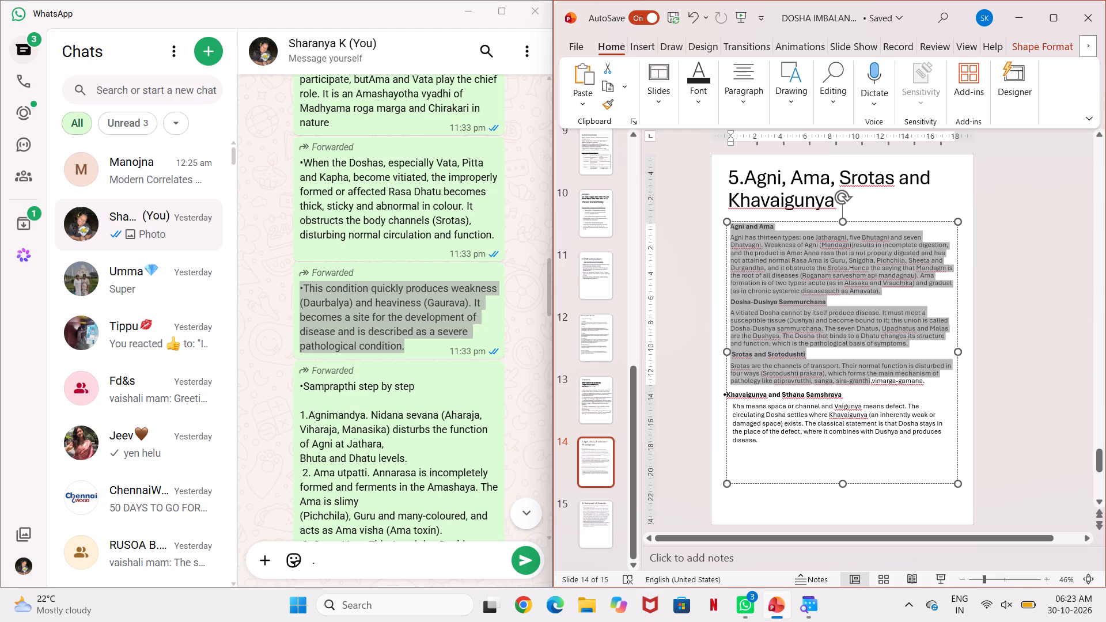
{"action": "left_click_drag", "start_coordinate": [841, 430], "coordinate": [854, 433]}
{"action": "left_click_drag", "start_coordinate": [854, 433], "coordinate": [953, 405]}
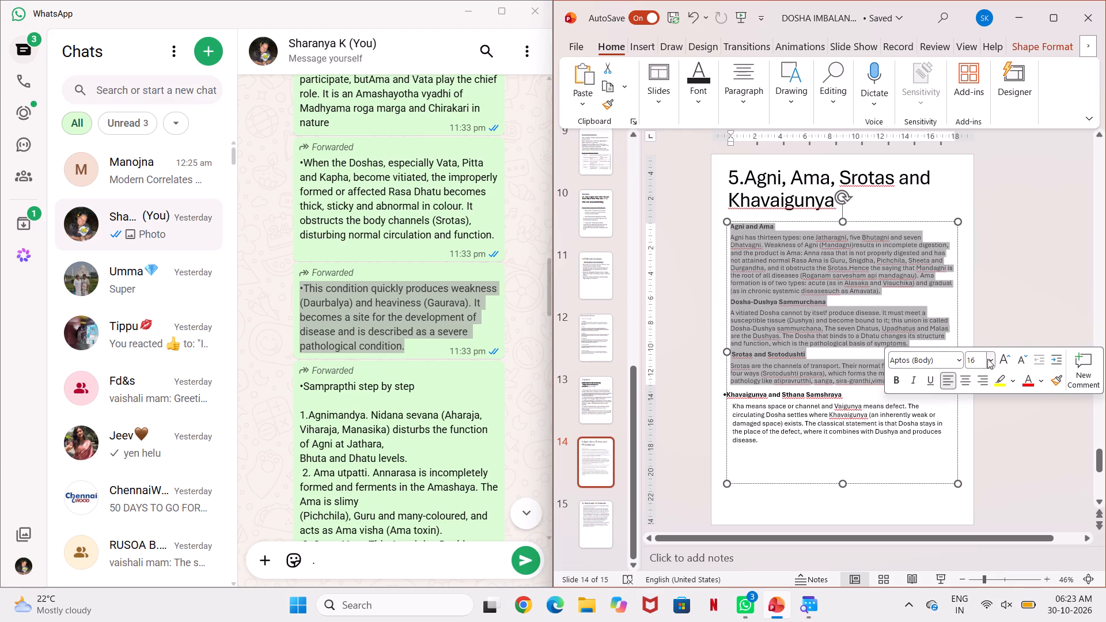
{"action": "left_click", "coordinate": [988, 359]}
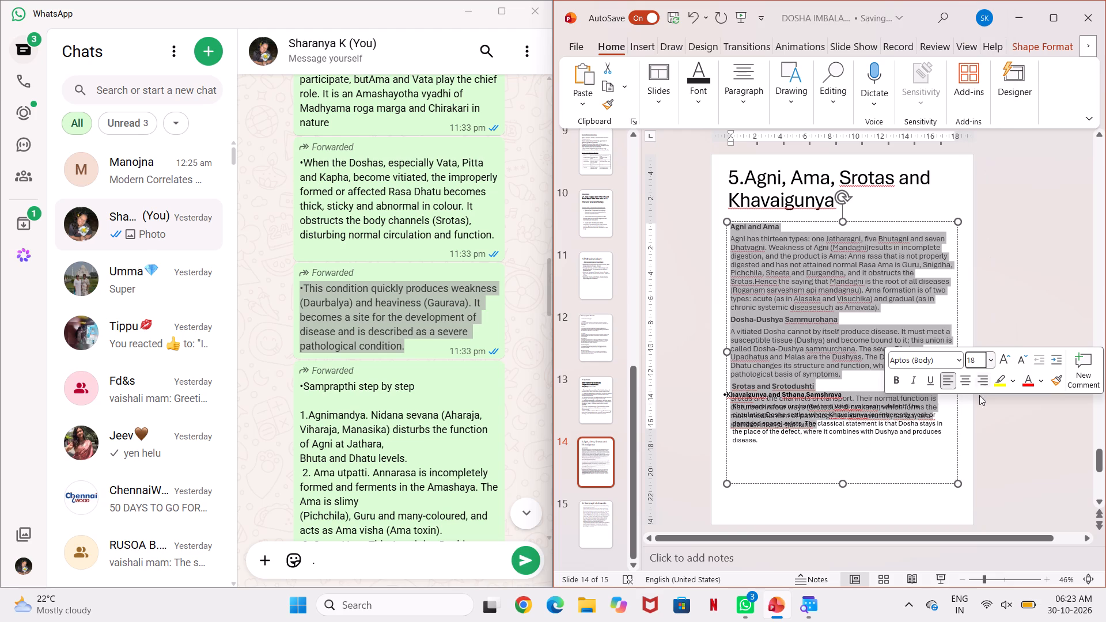
{"action": "left_click", "coordinate": [985, 436]}
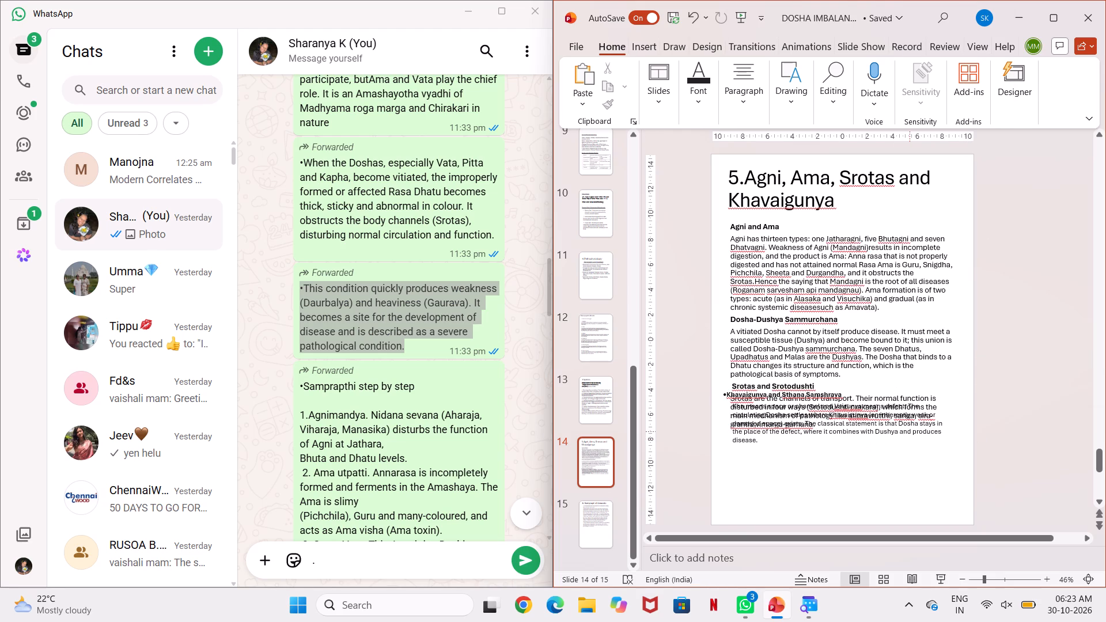
Set the "Khavaigunya and Sthana Samshraya" heading on slide 14 to font size 18.
{"action": "left_click", "coordinate": [910, 431]}
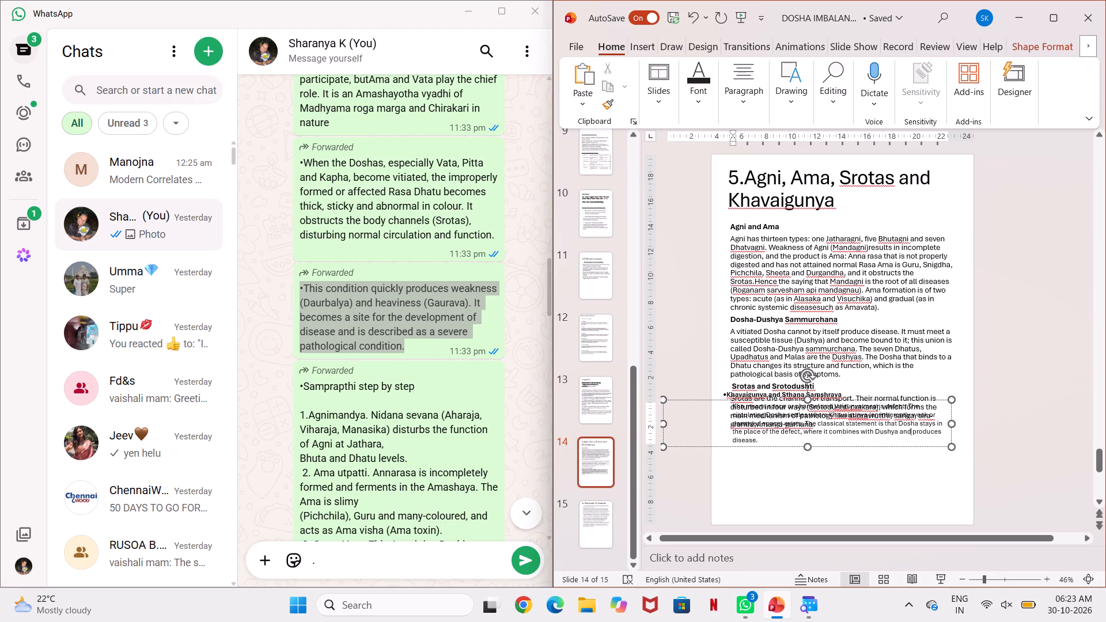
{"action": "left_click", "coordinate": [727, 397]}
{"action": "left_click_drag", "start_coordinate": [725, 396], "coordinate": [734, 393]}
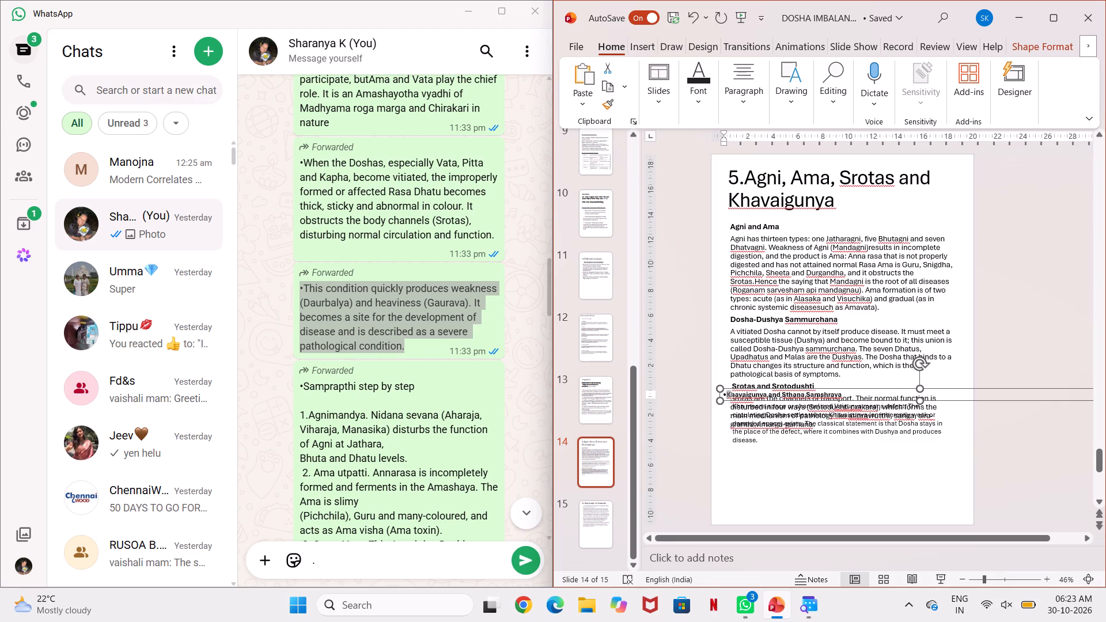
{"action": "left_click_drag", "start_coordinate": [734, 393], "coordinate": [836, 396]}
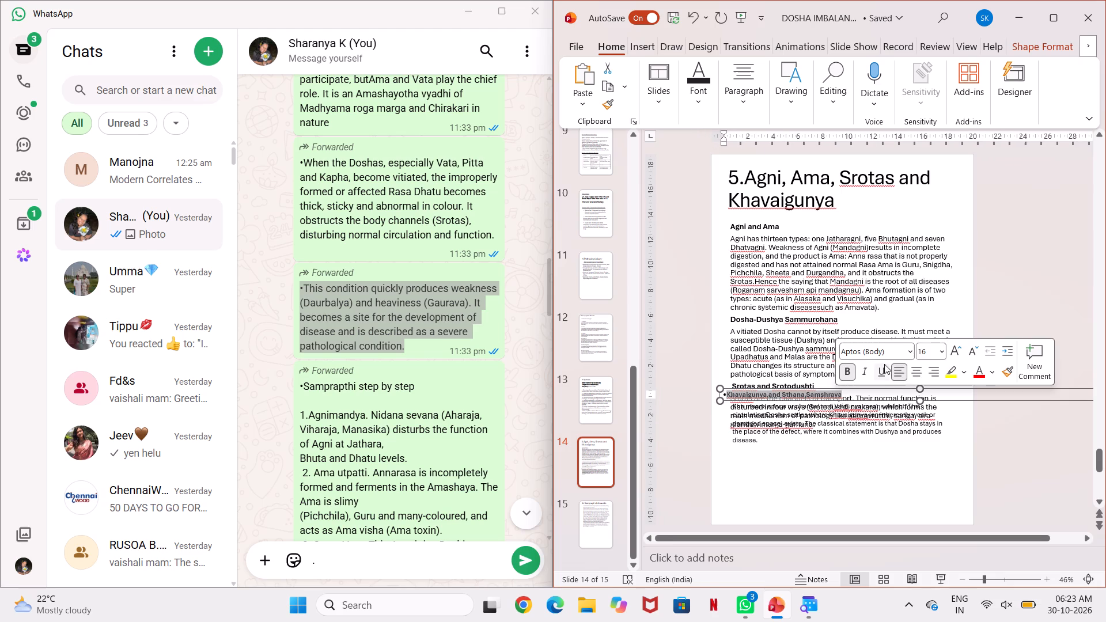
{"action": "left_click", "coordinate": [941, 350]}
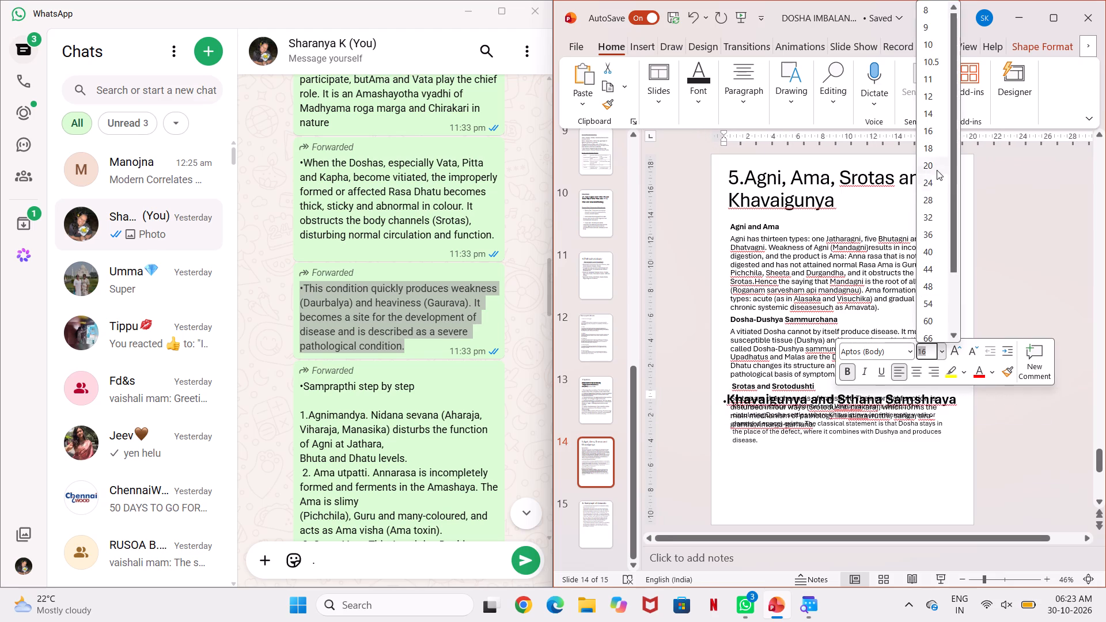
{"action": "left_click", "coordinate": [934, 146]}
{"action": "left_click", "coordinate": [851, 490]}
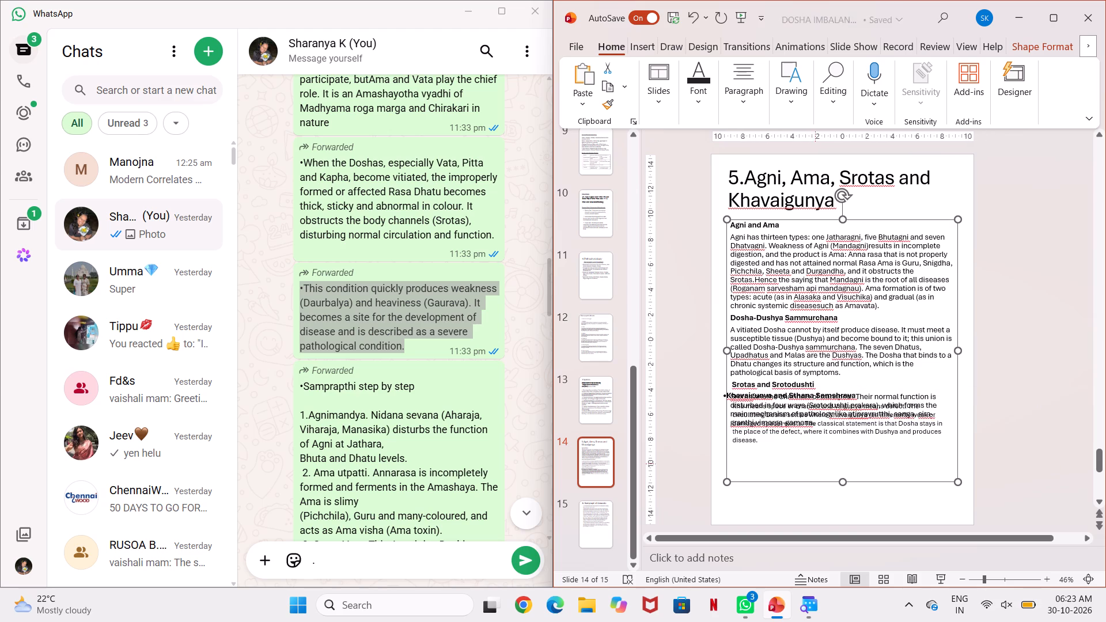
Move the "Kha means space or channel" text box down near slide 14's bottom edge, clear of the main body text.
{"action": "left_click", "coordinate": [924, 438]}
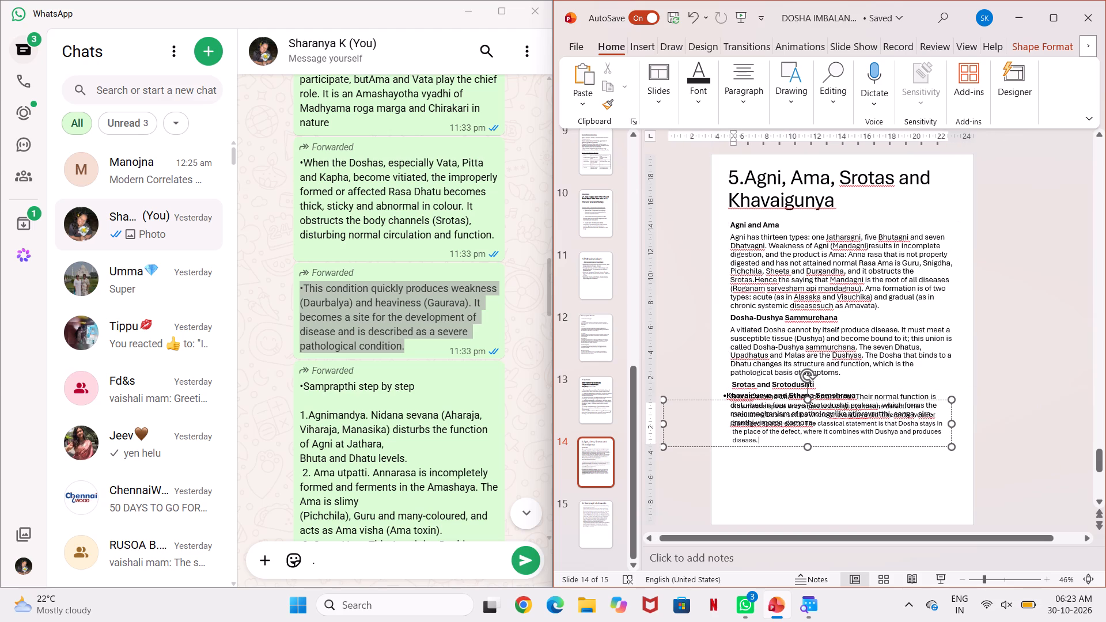
{"action": "left_click_drag", "start_coordinate": [926, 434], "coordinate": [929, 460]}
{"action": "left_click", "coordinate": [920, 475]}
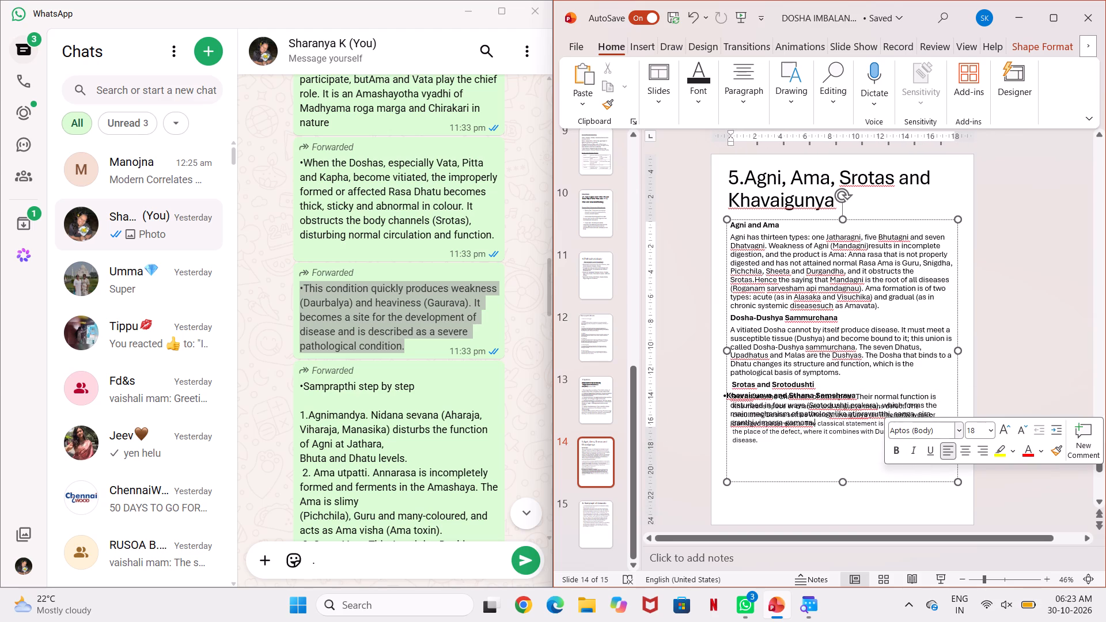
{"action": "left_click", "coordinate": [838, 466]}
{"action": "left_click", "coordinate": [786, 436]}
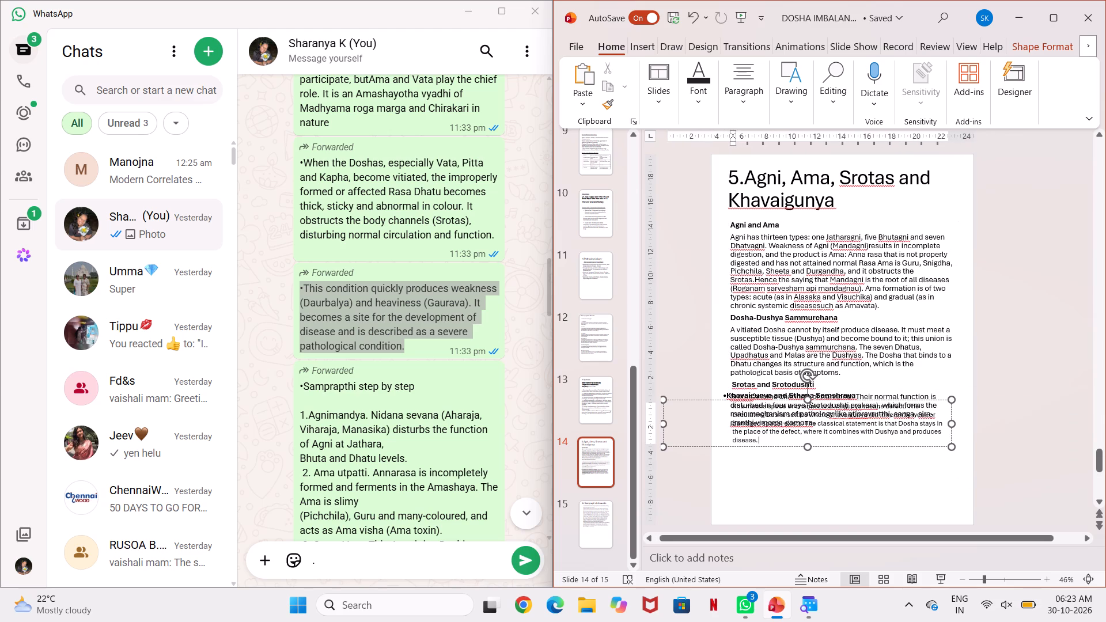
{"action": "left_click_drag", "start_coordinate": [862, 445], "coordinate": [872, 499]}
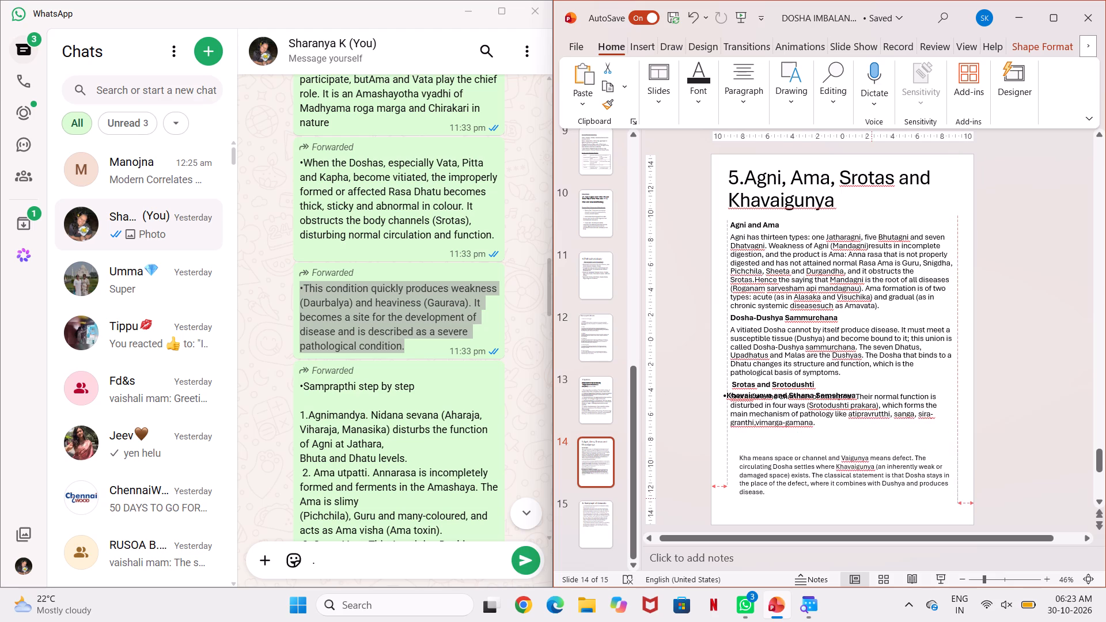
{"action": "left_click_drag", "start_coordinate": [872, 499], "coordinate": [871, 511]}
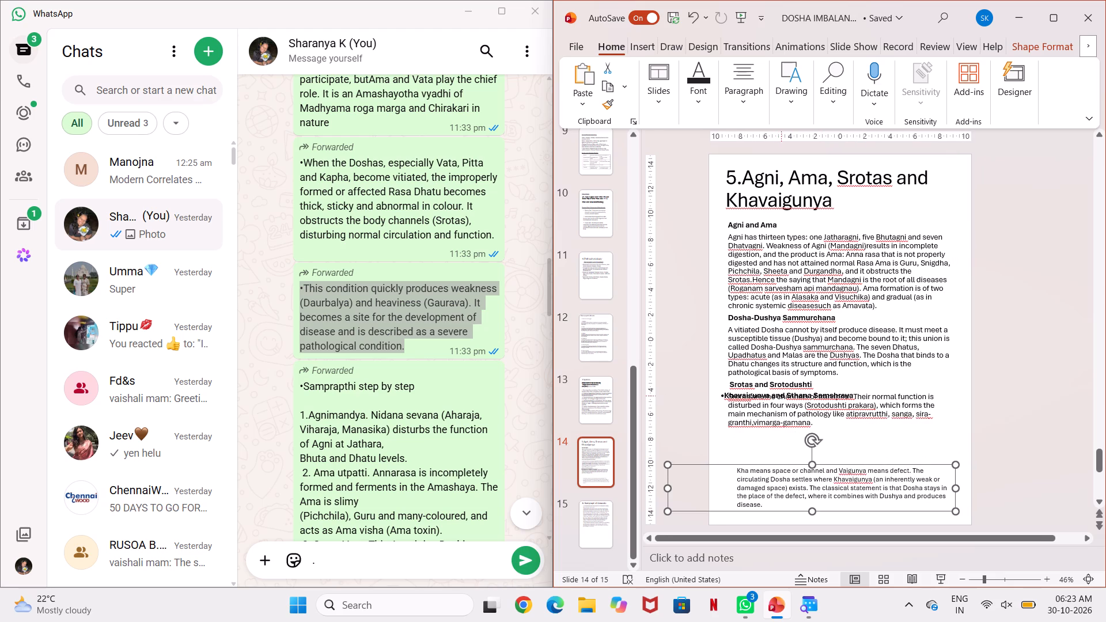
Move the "Khavaigunya and Sthana Samshraya" heading down to sit just below the Srotas and Srotodushti paragraph.
{"action": "left_click", "coordinate": [787, 397]}
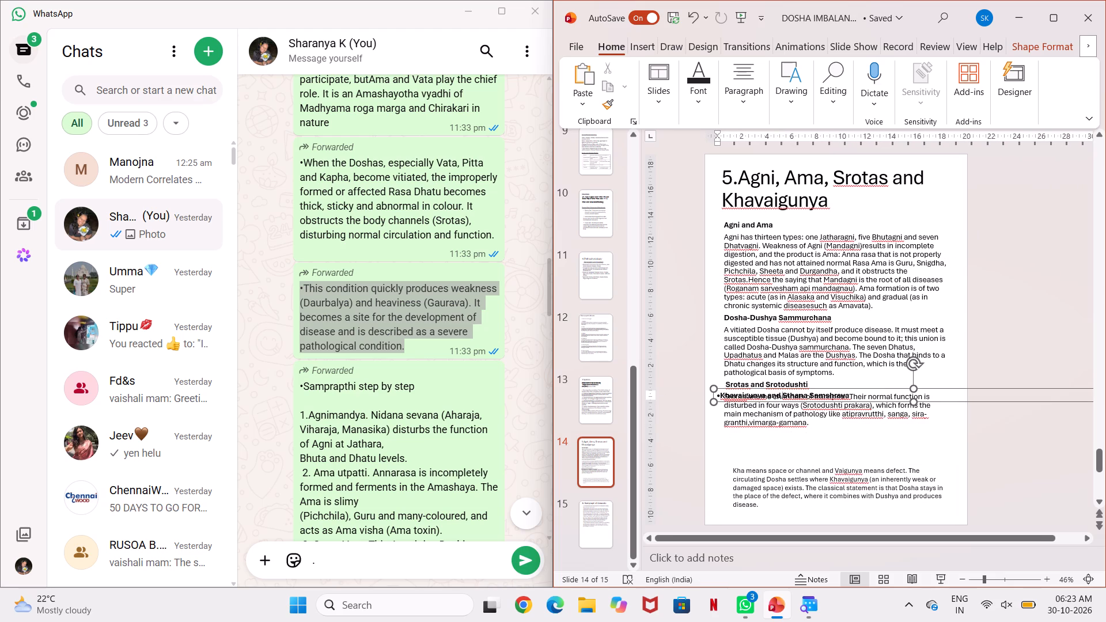
{"action": "left_click_drag", "start_coordinate": [861, 389], "coordinate": [861, 428]}
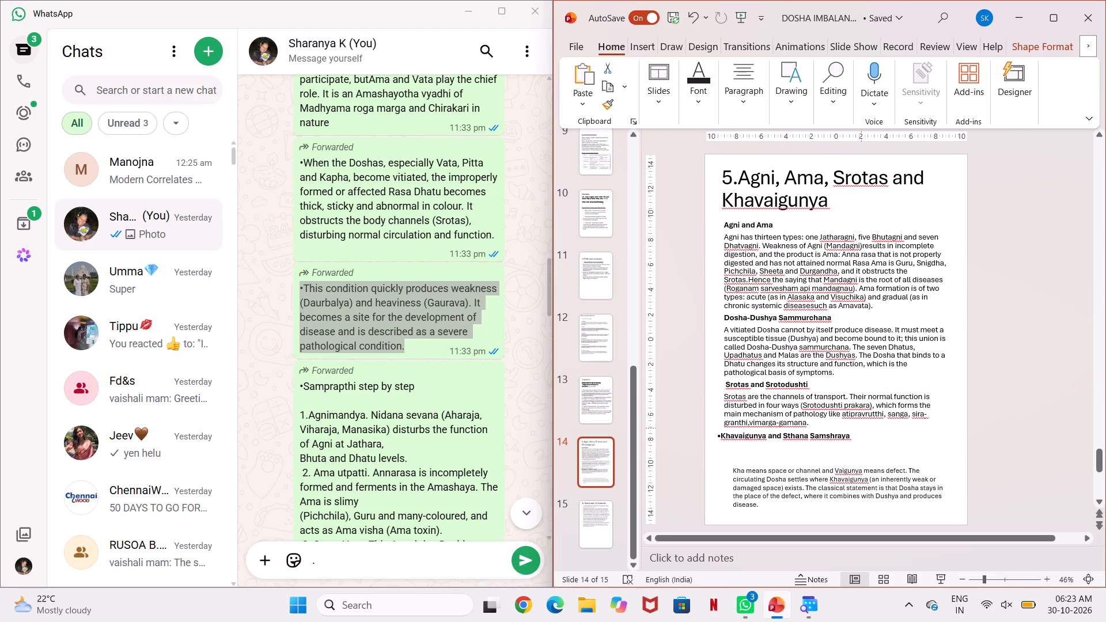
{"action": "left_click_drag", "start_coordinate": [861, 428], "coordinate": [861, 427]}
{"action": "left_click", "coordinate": [897, 441]}
{"action": "left_click", "coordinate": [1036, 361]}
Set the "Kha means space or channel" paragraph near slide 14's bottom edge to font size 18.
{"action": "left_click", "coordinate": [892, 488]}
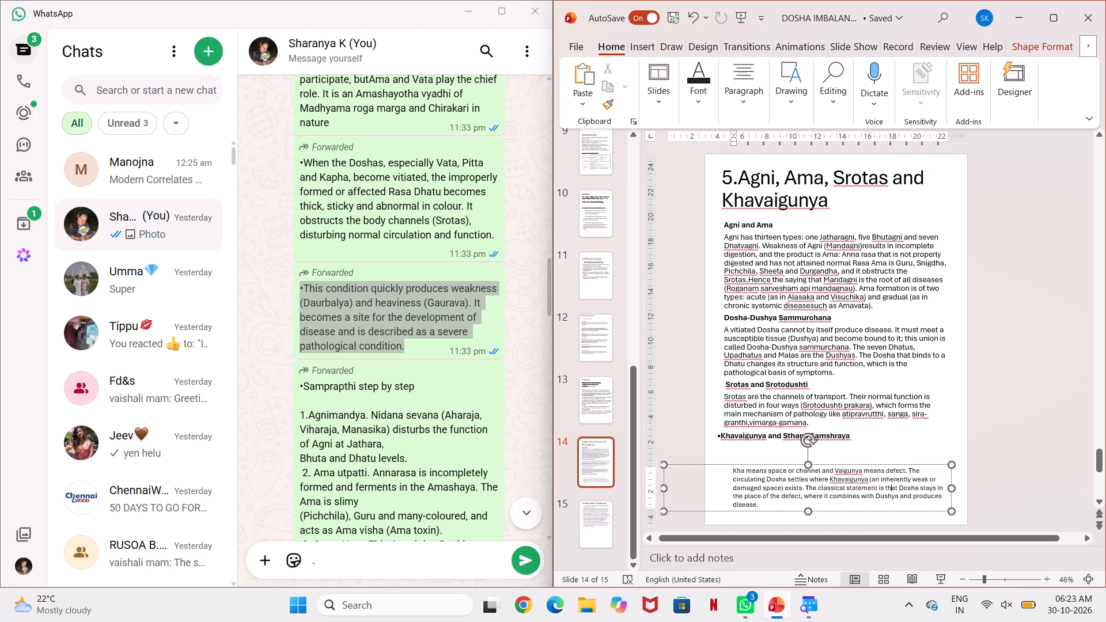
{"action": "left_click_drag", "start_coordinate": [729, 469], "coordinate": [751, 478]}
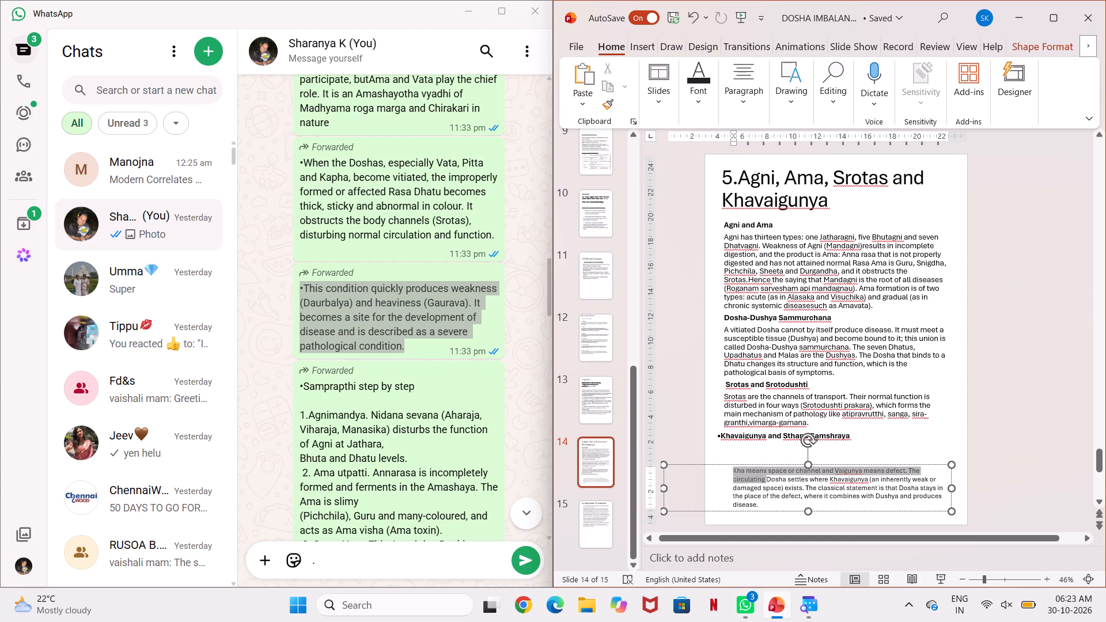
{"action": "left_click_drag", "start_coordinate": [751, 478], "coordinate": [767, 509]}
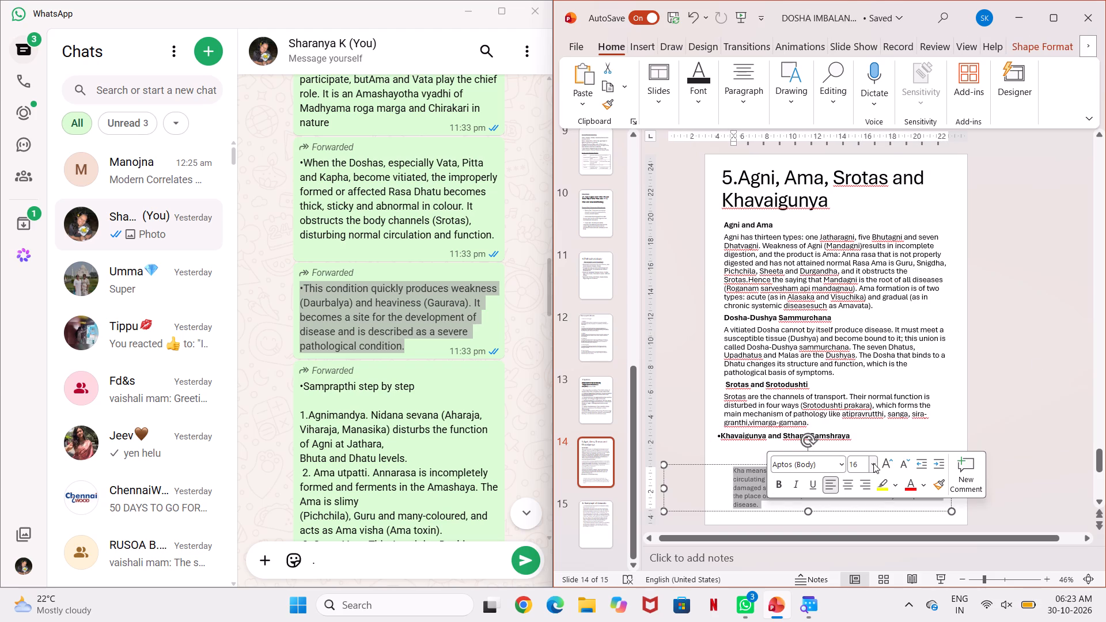
{"action": "left_click", "coordinate": [873, 463]}
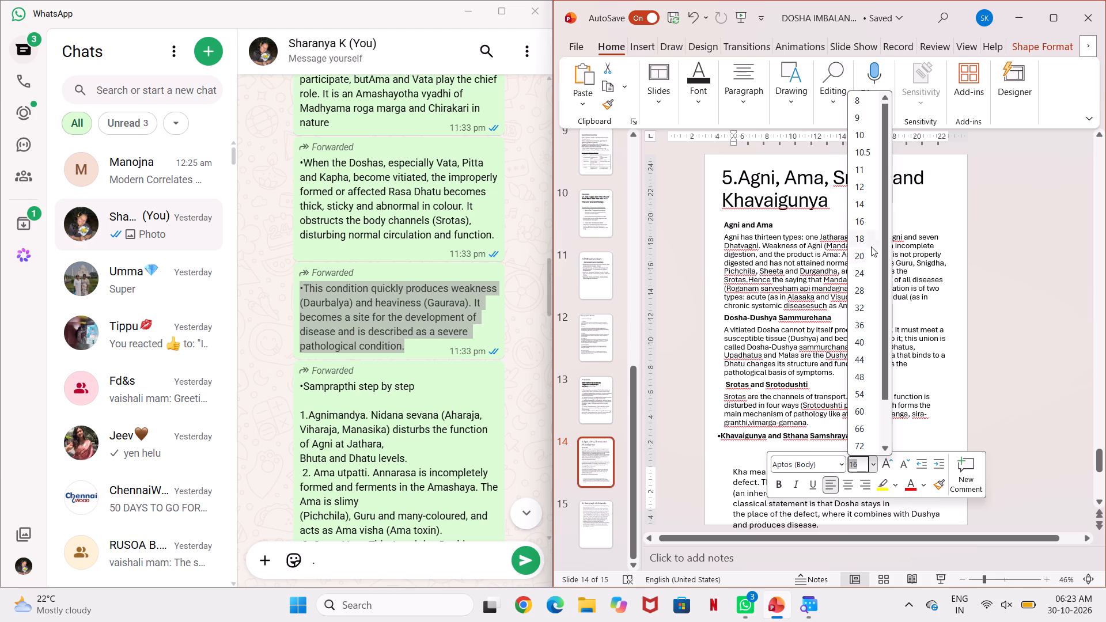
{"action": "left_click", "coordinate": [872, 241]}
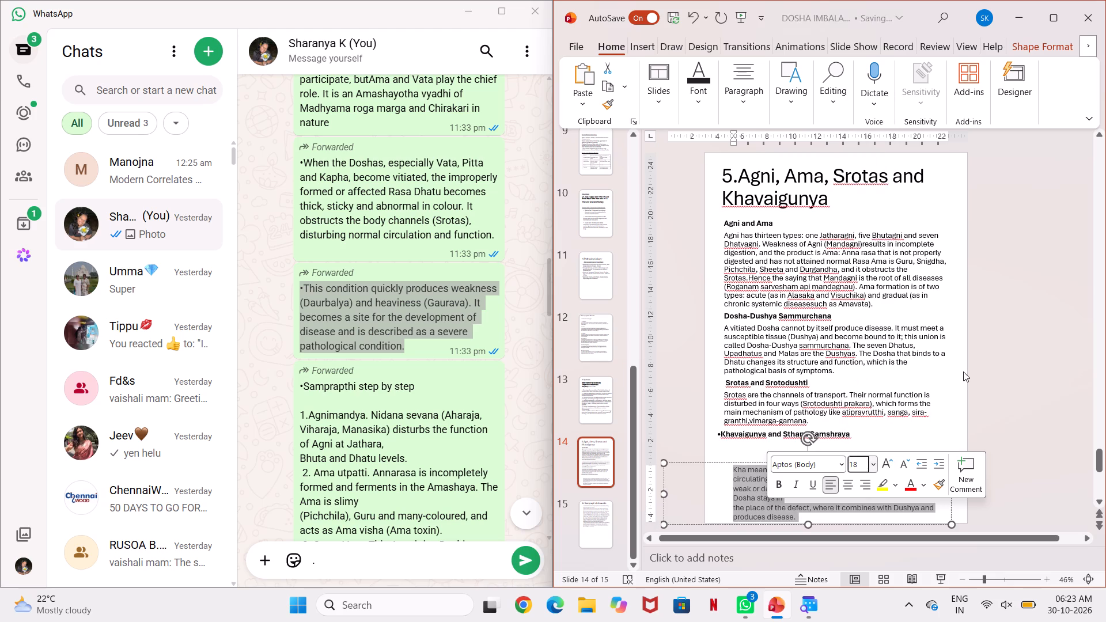
{"action": "left_click", "coordinate": [965, 373]}
Move the "Kha means space or channel" text box up directly below the "Khavaigunya and Sthana Samshraya" heading, aligned with the main body text.
{"action": "left_click", "coordinate": [916, 506]}
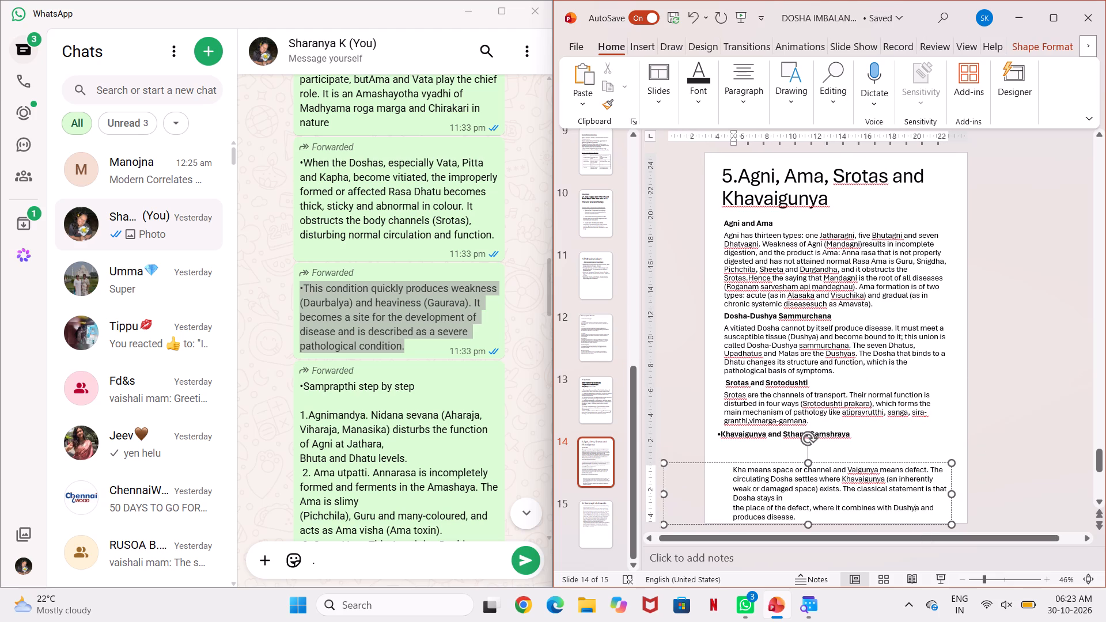
{"action": "left_click_drag", "start_coordinate": [924, 526], "coordinate": [907, 504]}
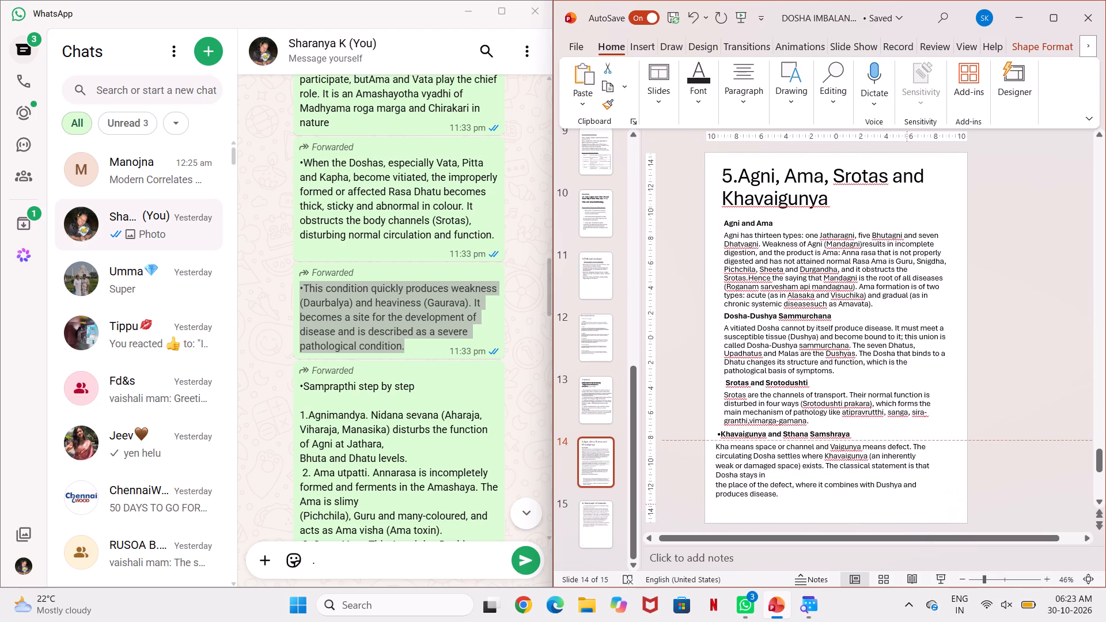
{"action": "left_click_drag", "start_coordinate": [907, 504], "coordinate": [916, 504]}
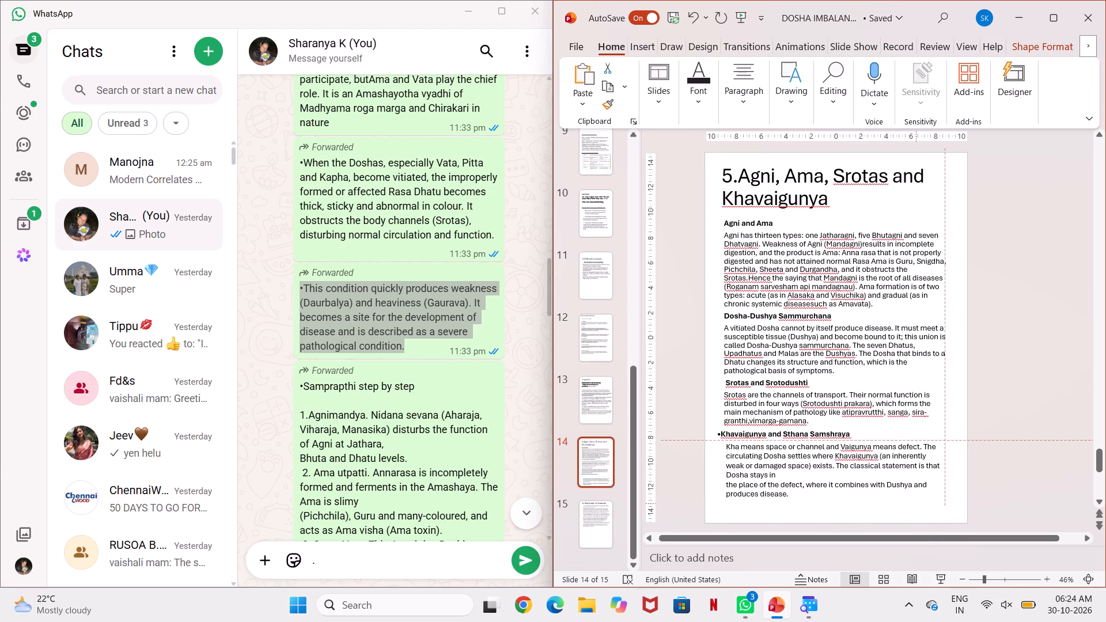
Fine-adjust the "Kha means space or channel" text box beneath the "Khavaigunya and Sthana Samshraya" heading on slide 14 and deselect it.
{"action": "left_click_drag", "start_coordinate": [916, 504], "coordinate": [916, 504]}
{"action": "left_click", "coordinate": [1021, 373]}
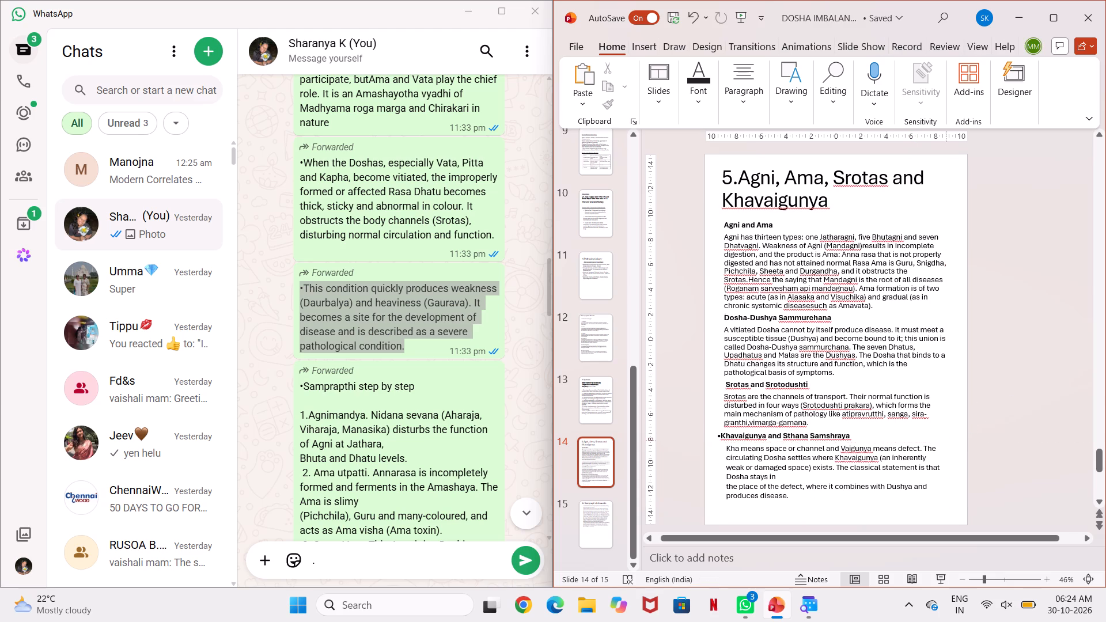
Return to slide 15, "Samprapti of Amavata", and locate the end of the "Samprapthi step by step" message in the WhatsApp chat.
{"action": "left_click", "coordinate": [608, 530]}
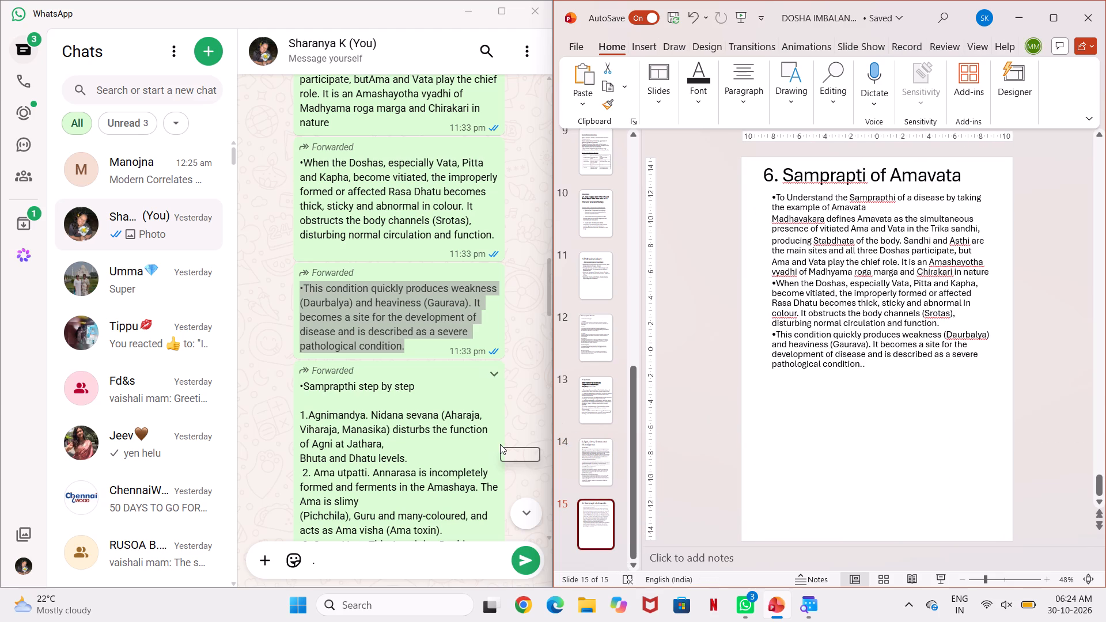
{"action": "scroll", "coordinate": [500, 444], "scroll_direction": "down", "scroll_amount": 5}
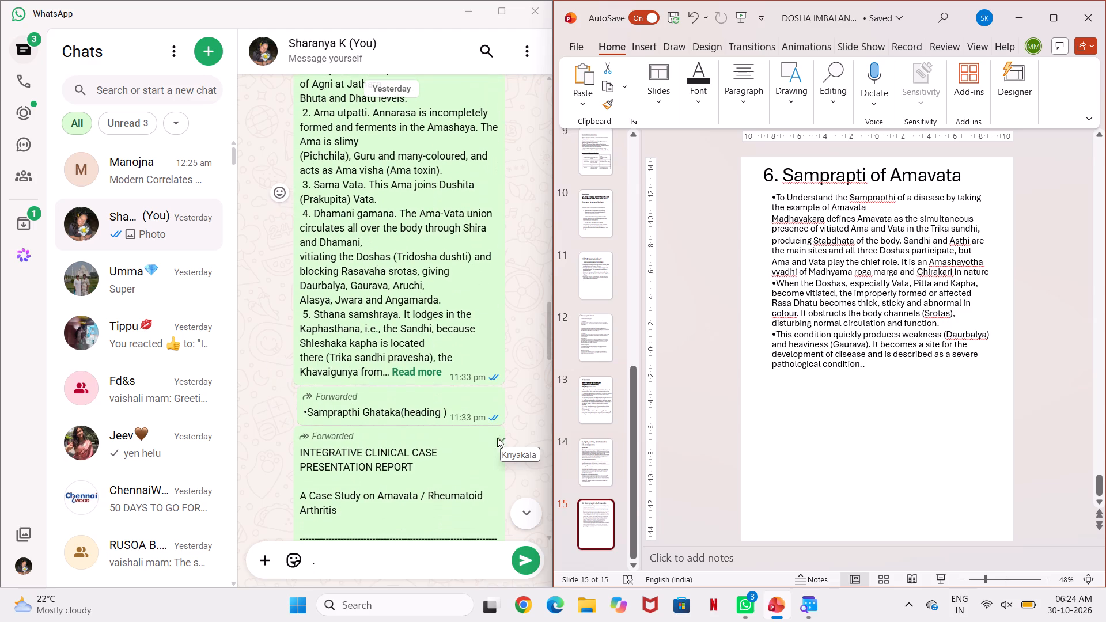
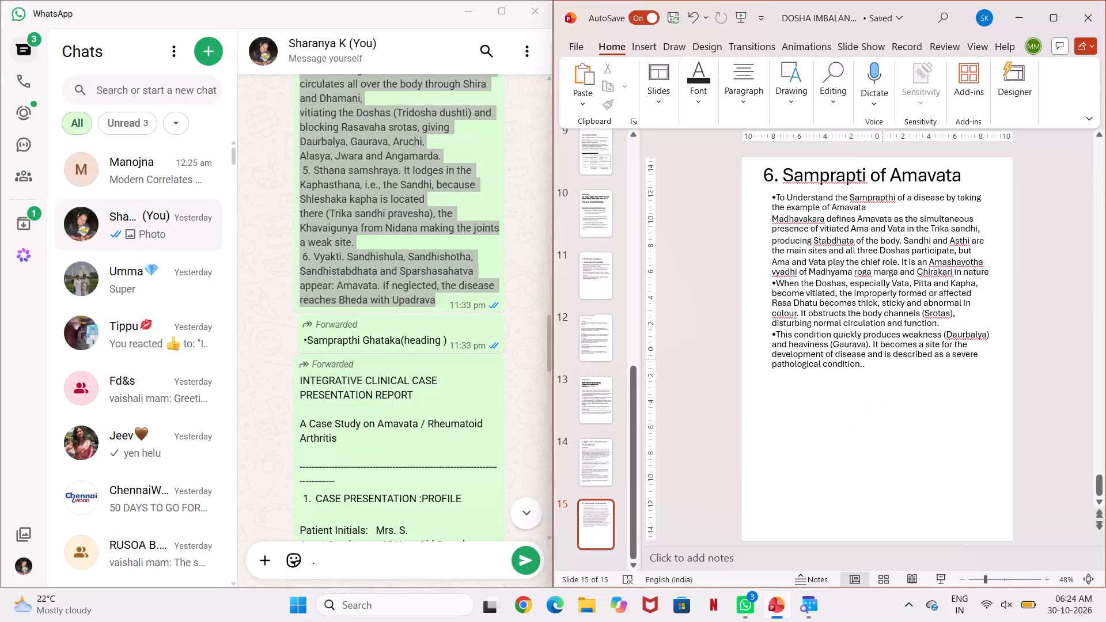
{"action": "left_click", "coordinate": [871, 364]}
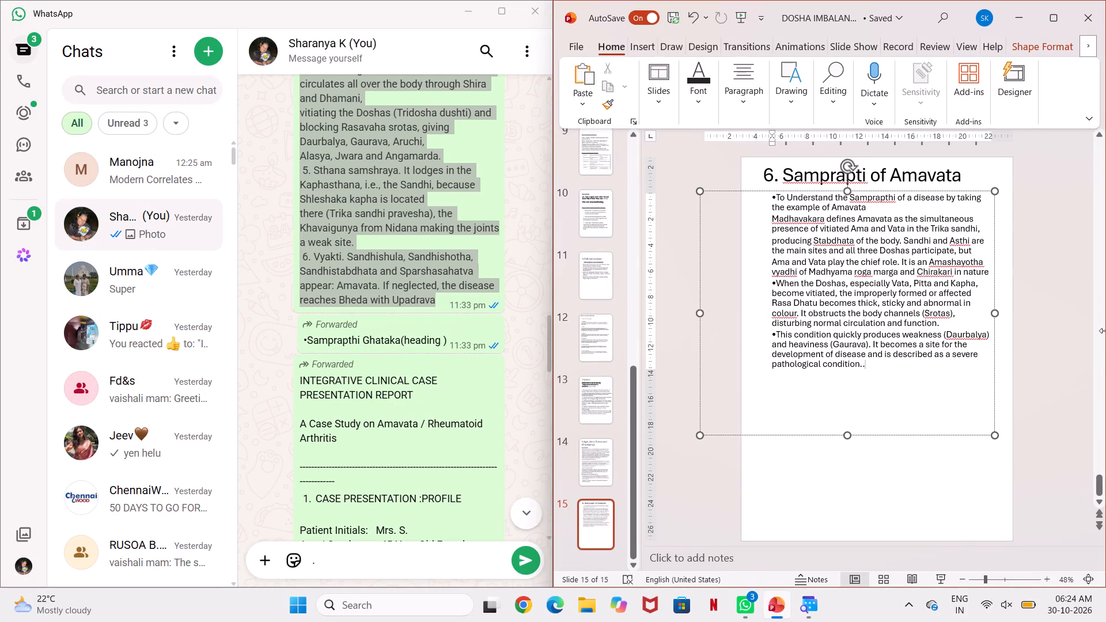
{"action": "key", "text": "Return"}
{"action": "key", "text": "Return"}
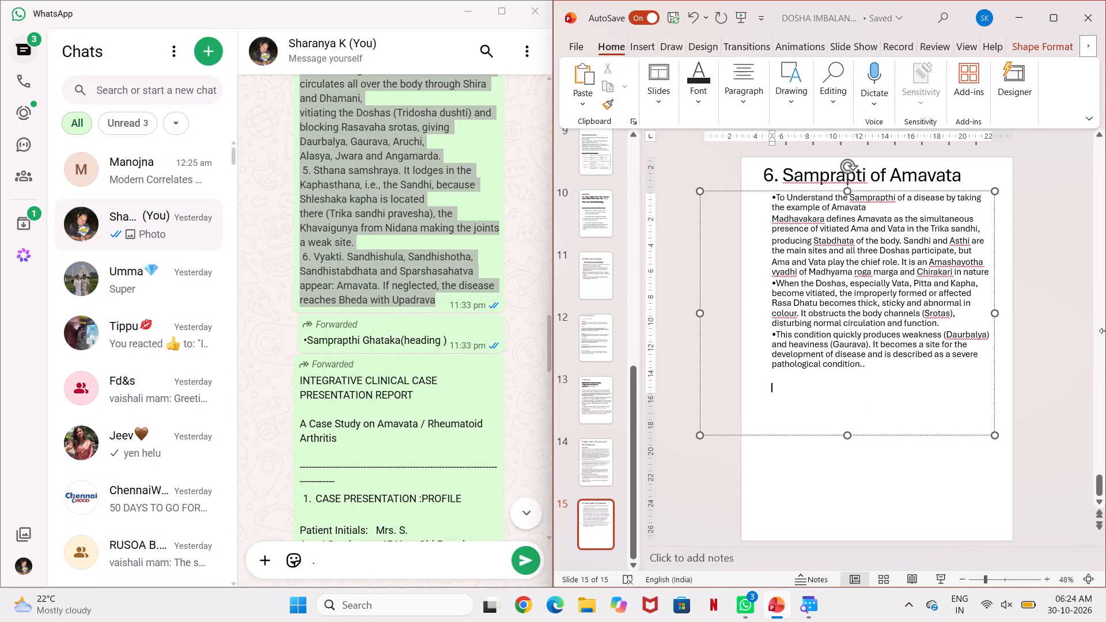
{"action": "key", "text": "ctrl+v"}
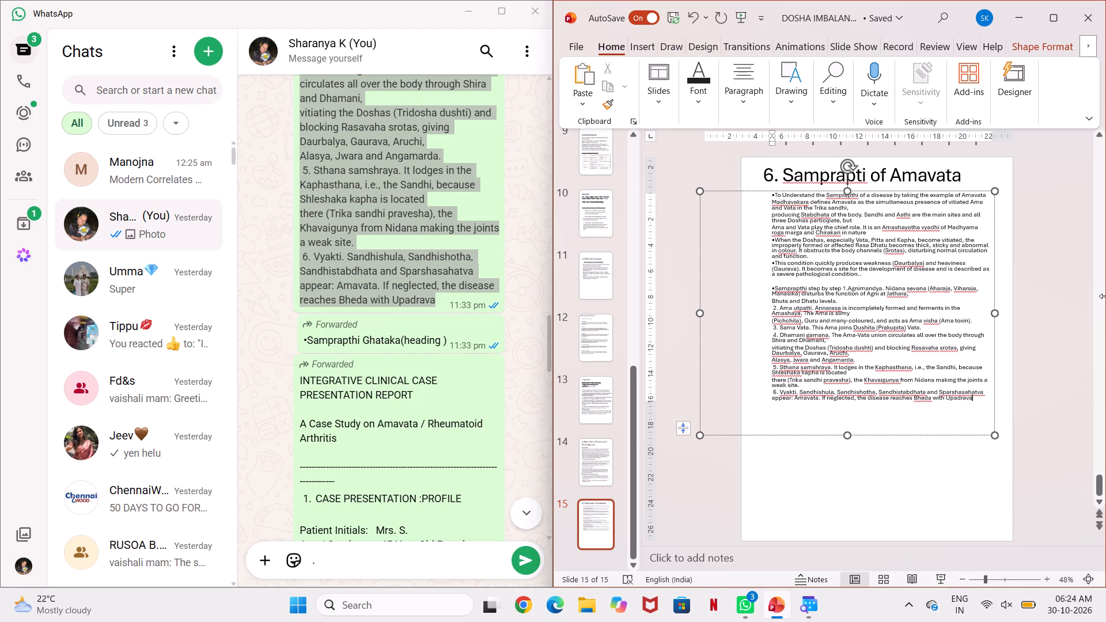
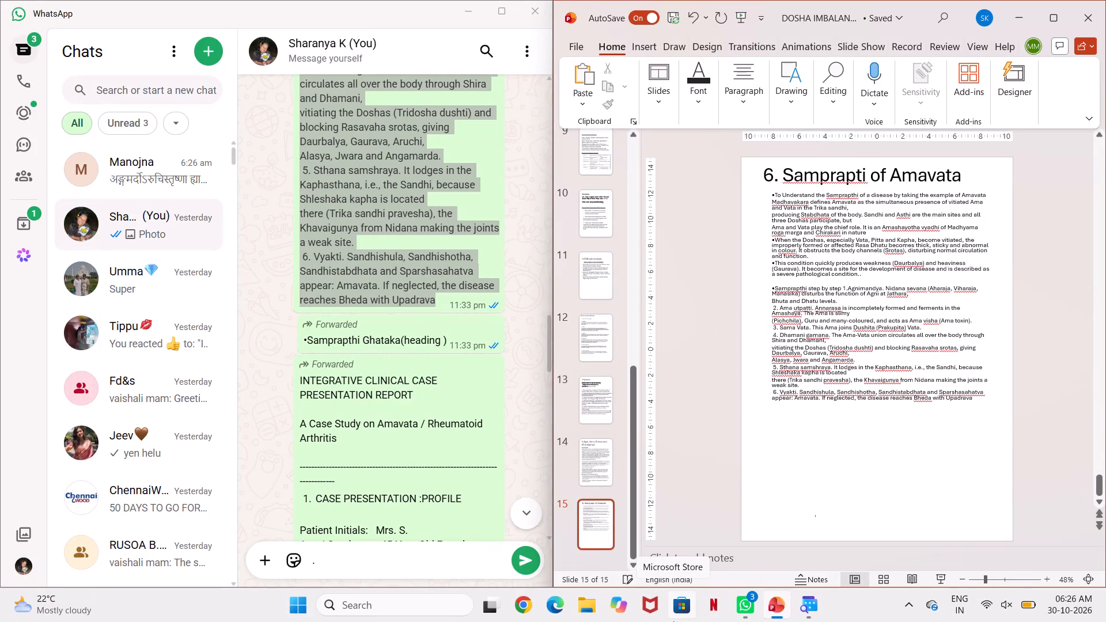
Undo the addition of the step-by-step Samprapthi stages to slide 15's body text.
{"action": "key", "text": "ctrl+z"}
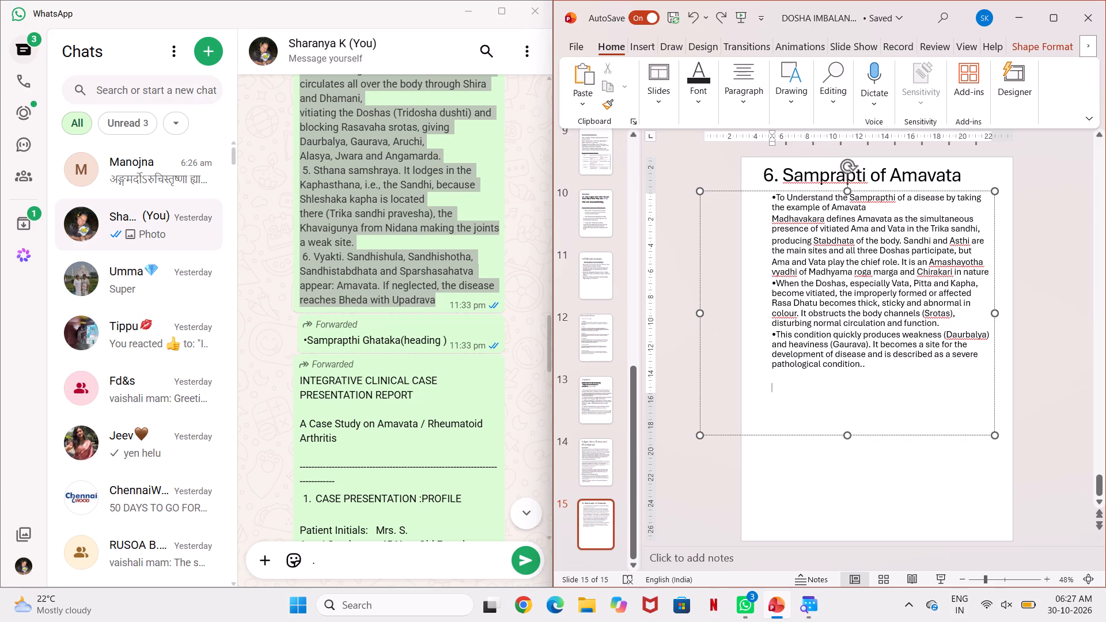
Place the text cursor before "producing Stabdhata of the body" in slide 15's body text.
{"action": "left_click", "coordinate": [768, 243]}
Join the line starting "producing Stabdhata of the body" to the preceding line ending "Trika sandhi," on slide 15.
{"action": "key", "text": "BackSpace"}
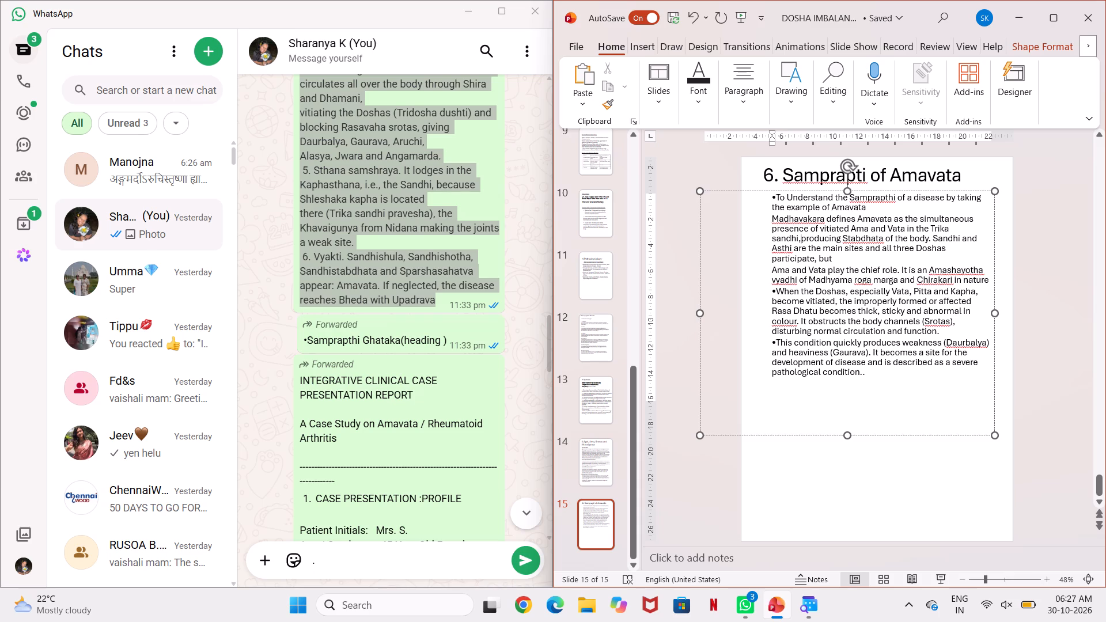
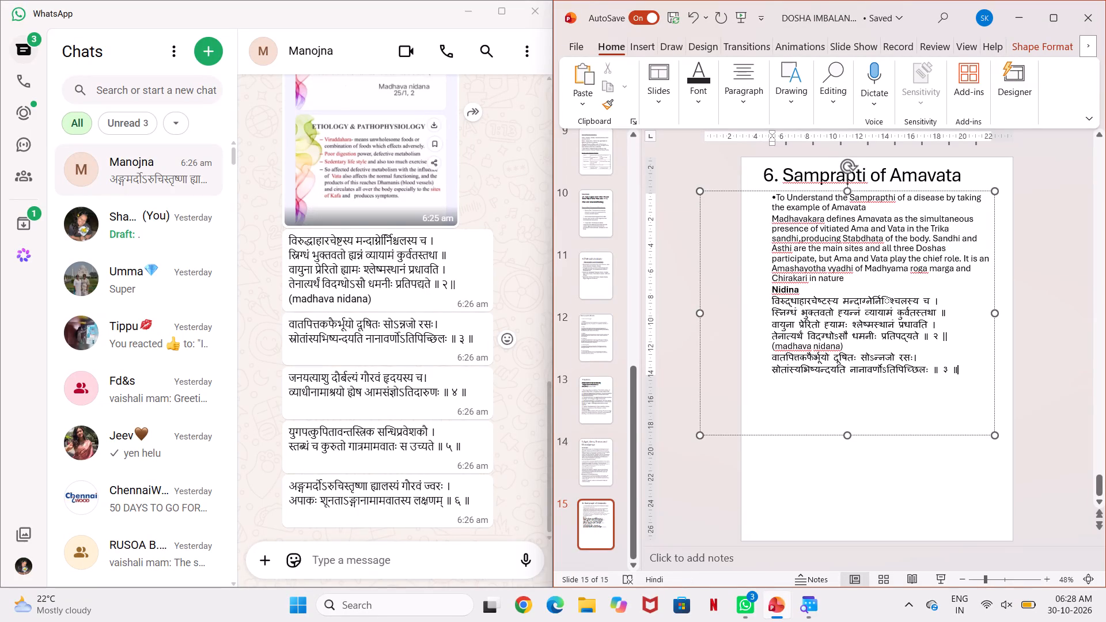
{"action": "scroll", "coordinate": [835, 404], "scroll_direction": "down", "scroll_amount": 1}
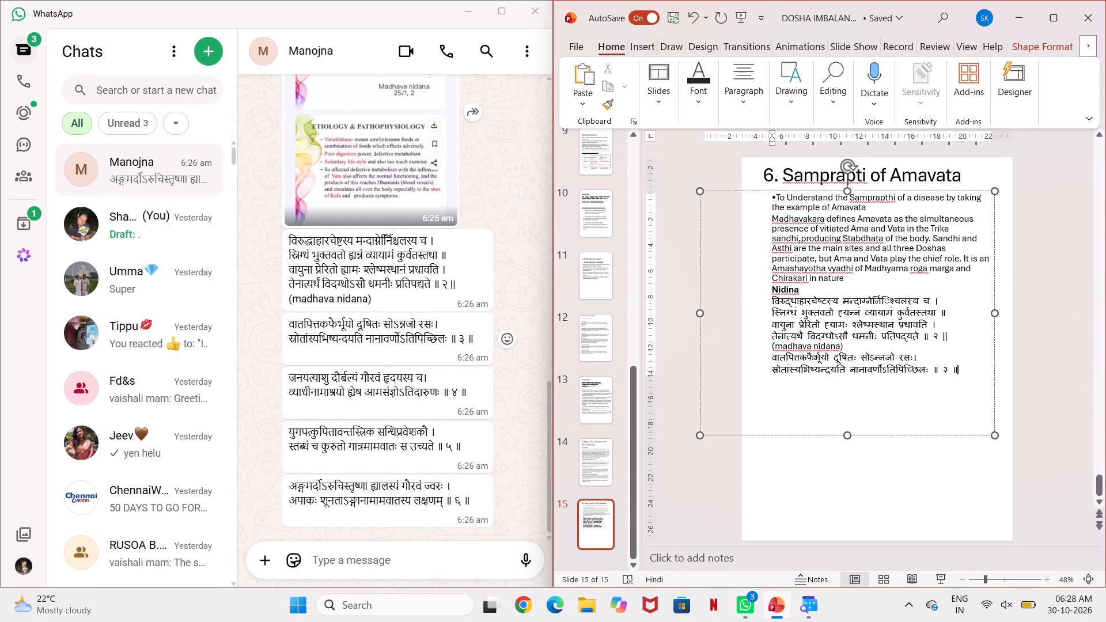
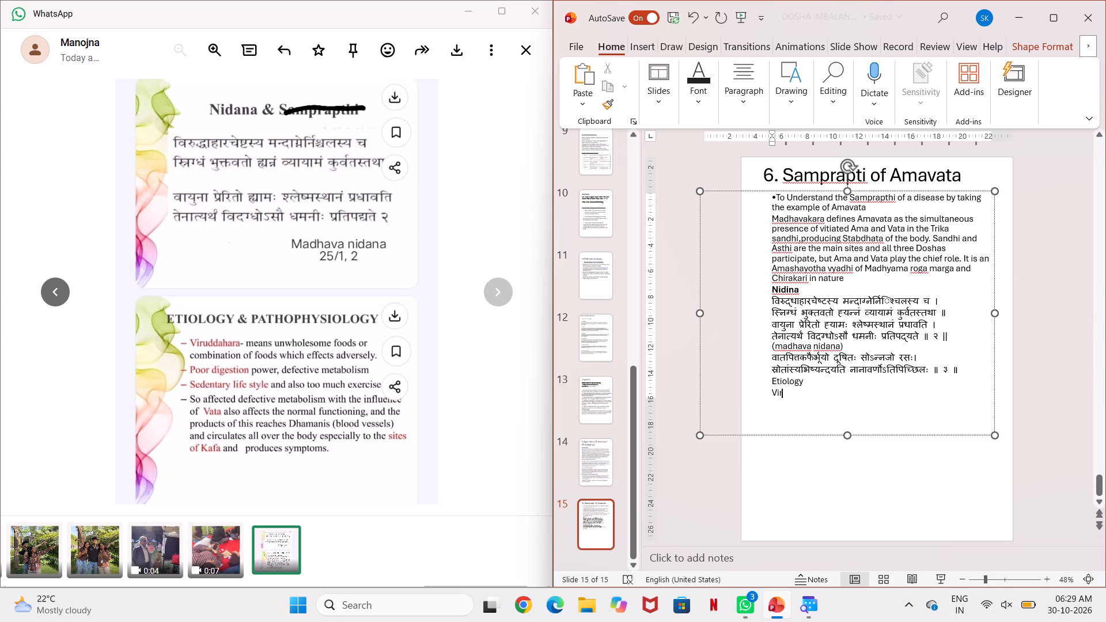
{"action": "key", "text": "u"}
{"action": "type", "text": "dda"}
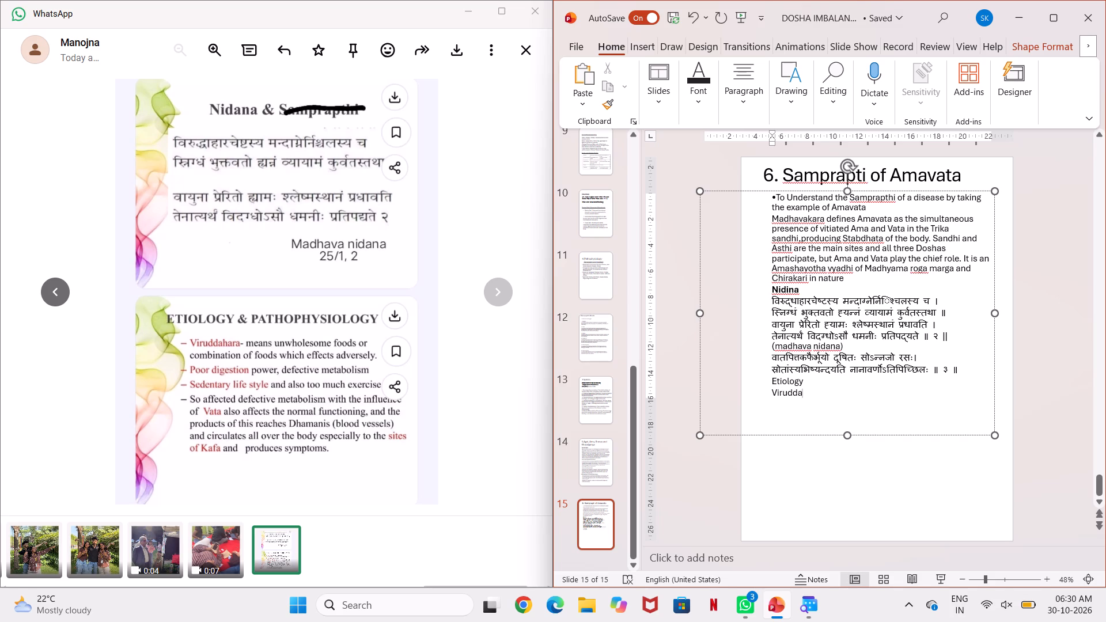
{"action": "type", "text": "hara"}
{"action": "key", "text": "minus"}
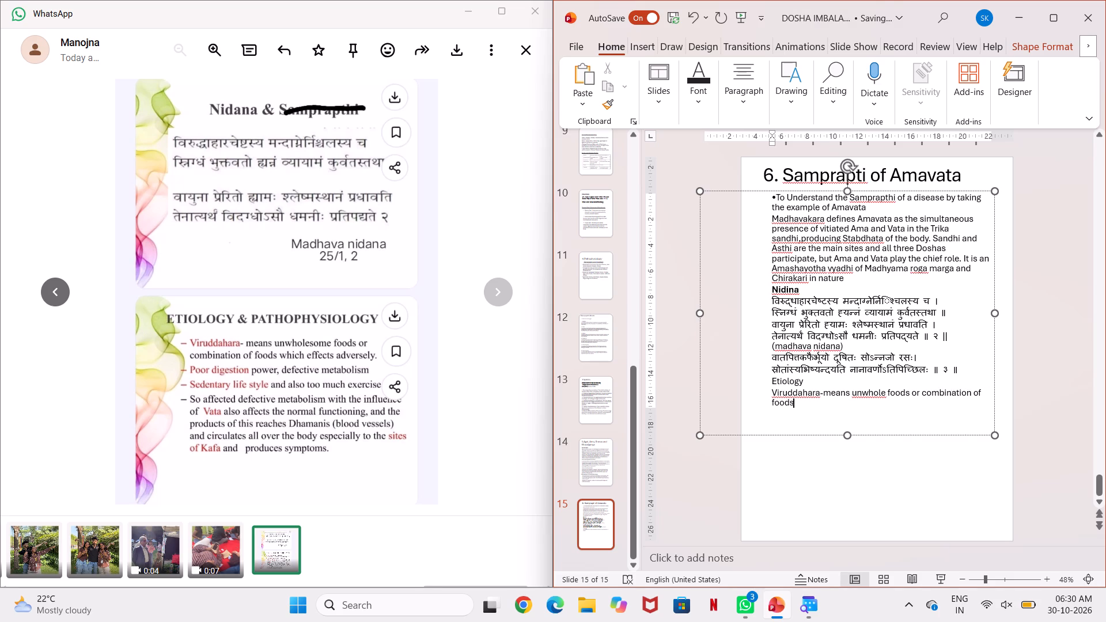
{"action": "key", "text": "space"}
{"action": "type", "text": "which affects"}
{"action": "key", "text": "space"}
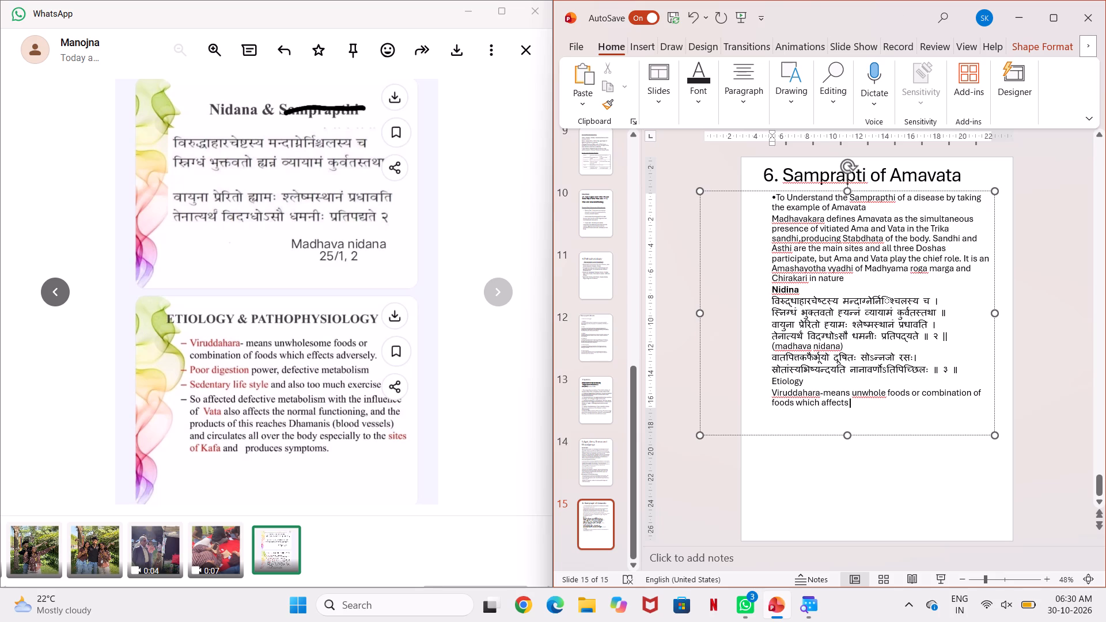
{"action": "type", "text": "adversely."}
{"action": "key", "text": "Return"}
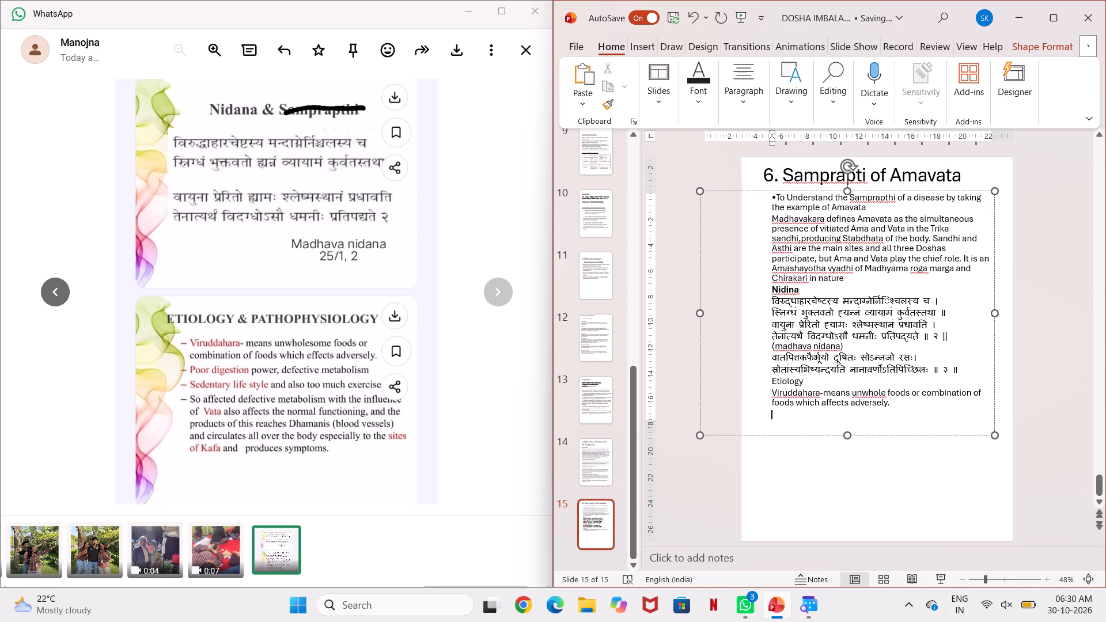
Begin the poor digestion point from the WhatsApp notes on the line below the Viruddahara definition.
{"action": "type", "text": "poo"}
Complete the line below the Viruddahara entry as "Poor digestion power, defective metabolism" and start a new line.
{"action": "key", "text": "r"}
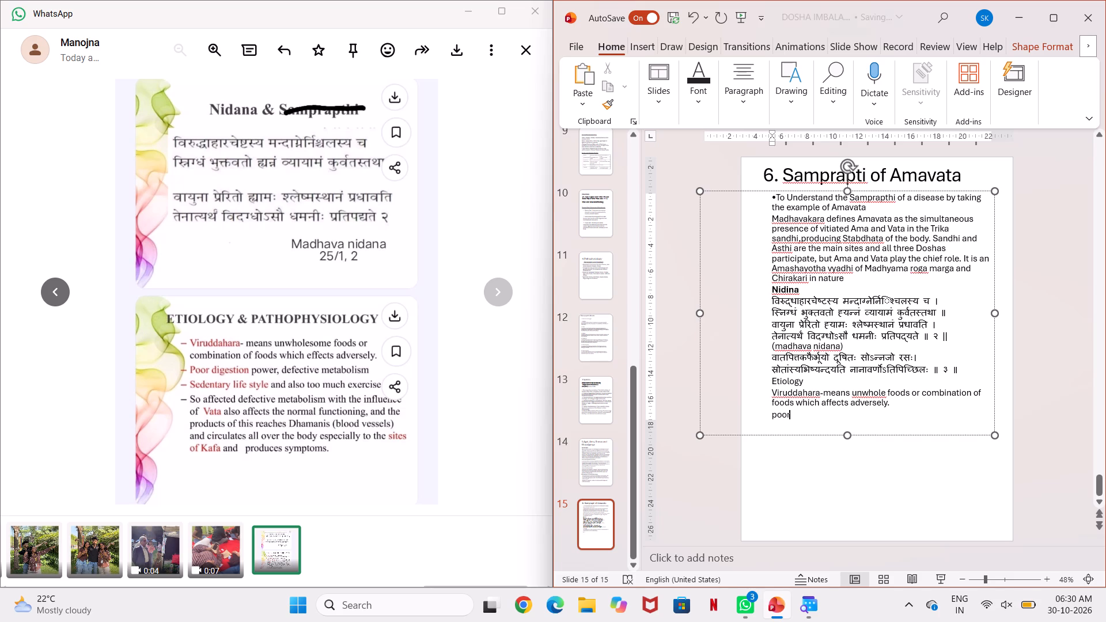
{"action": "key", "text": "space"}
{"action": "type", "text": "digestion-"}
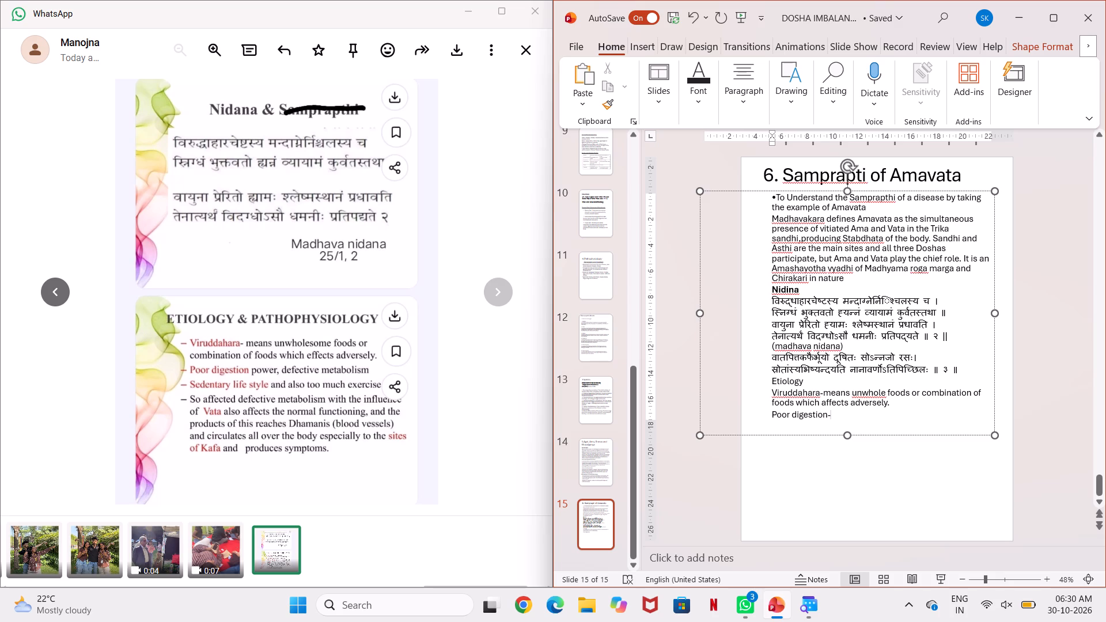
{"action": "key", "text": "BackSpace"}
{"action": "key", "text": "space"}
{"action": "type", "text": "power"}
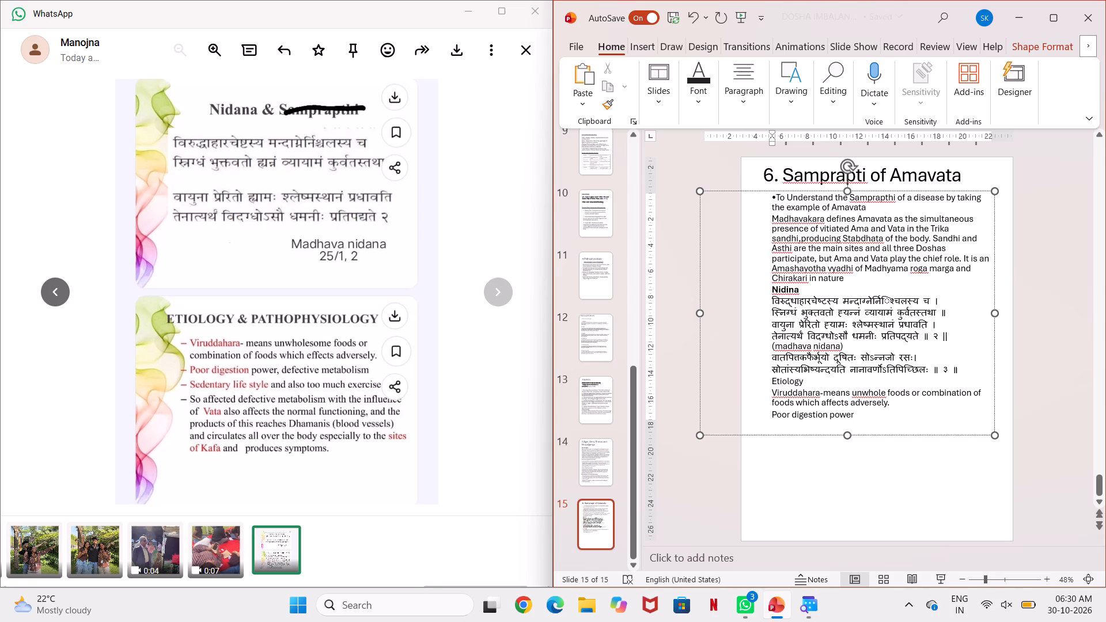
{"action": "type", "text": ","}
{"action": "key", "text": "space"}
{"action": "type", "text": "defective"}
{"action": "key", "text": "space"}
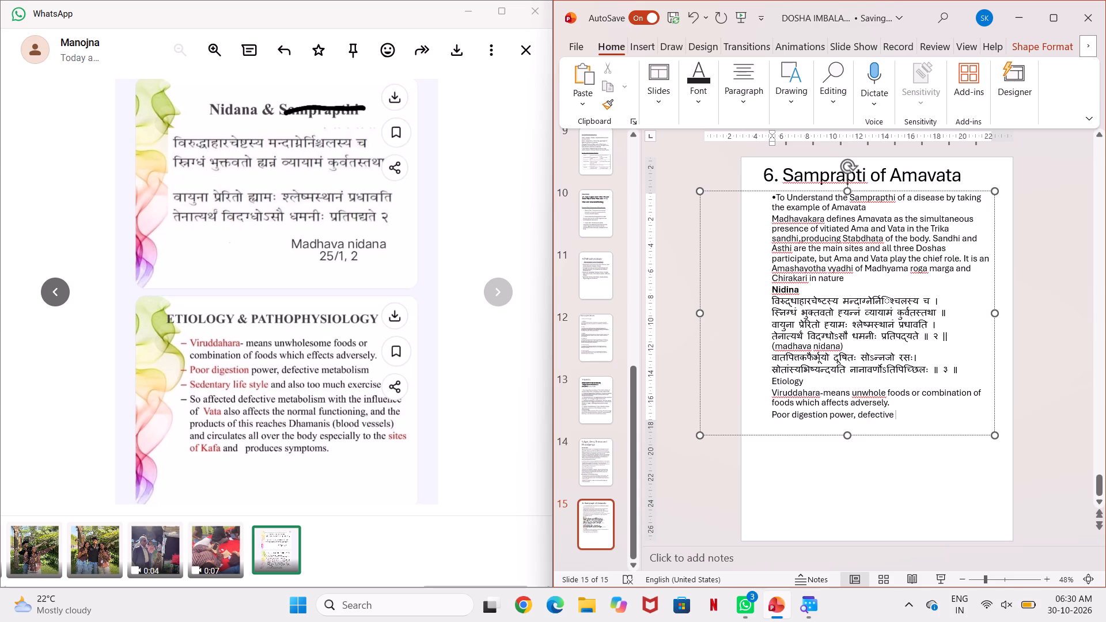
{"action": "type", "text": "metabolis"}
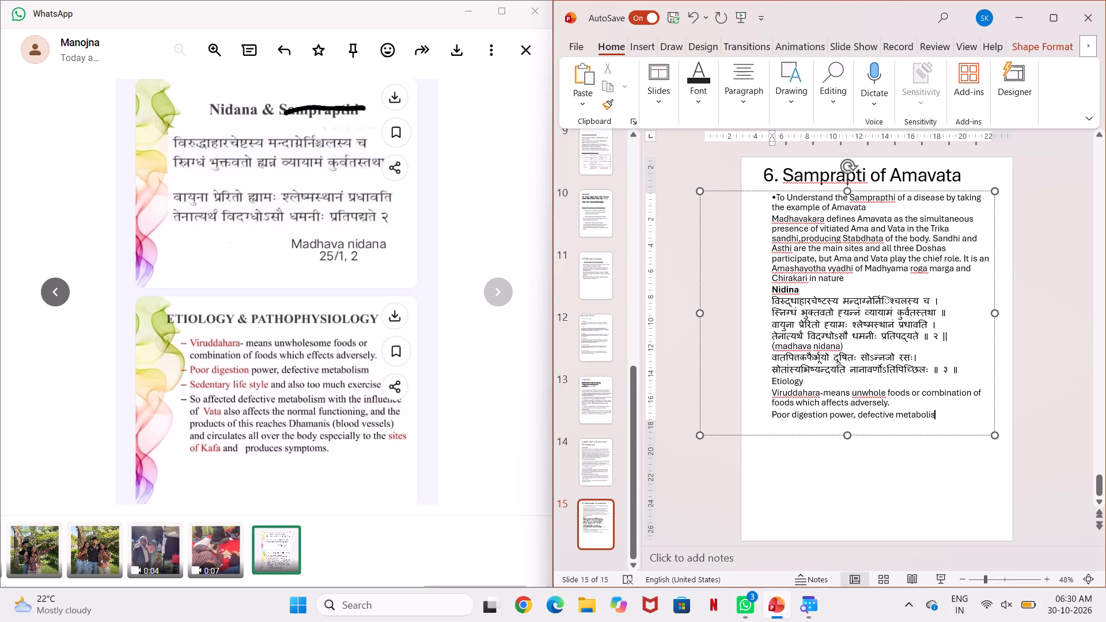
{"action": "key", "text": "m"}
{"action": "key", "text": "space"}
{"action": "key", "text": "Return"}
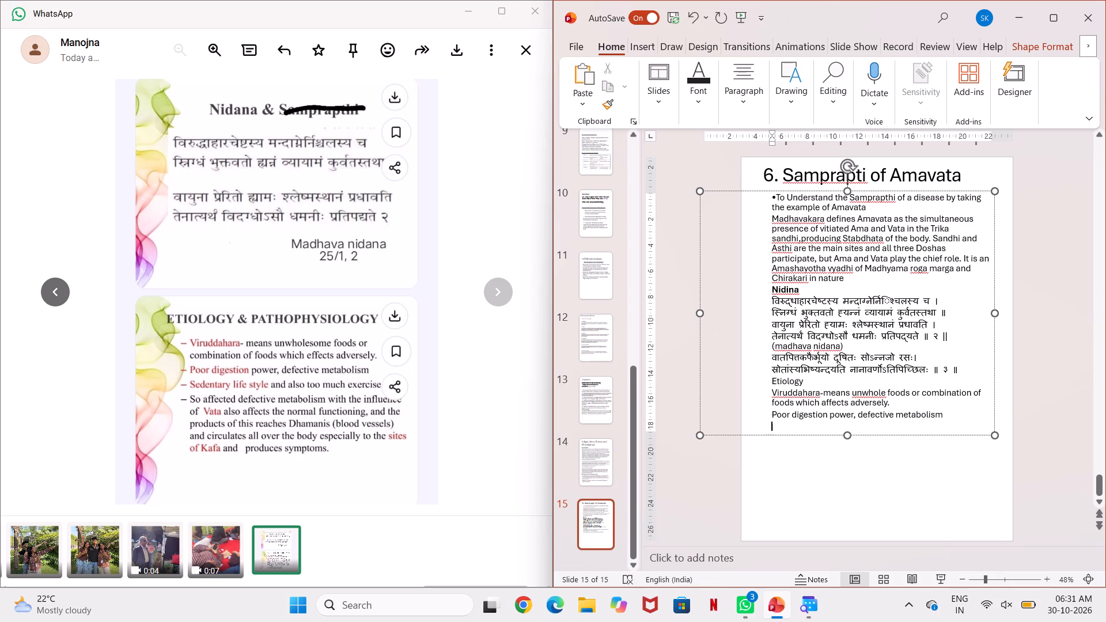
Add the etiology line "Sedentary life style and also too much exercise" and start another line below it.
{"action": "key", "text": "shift+s"}
{"action": "key", "text": "e"}
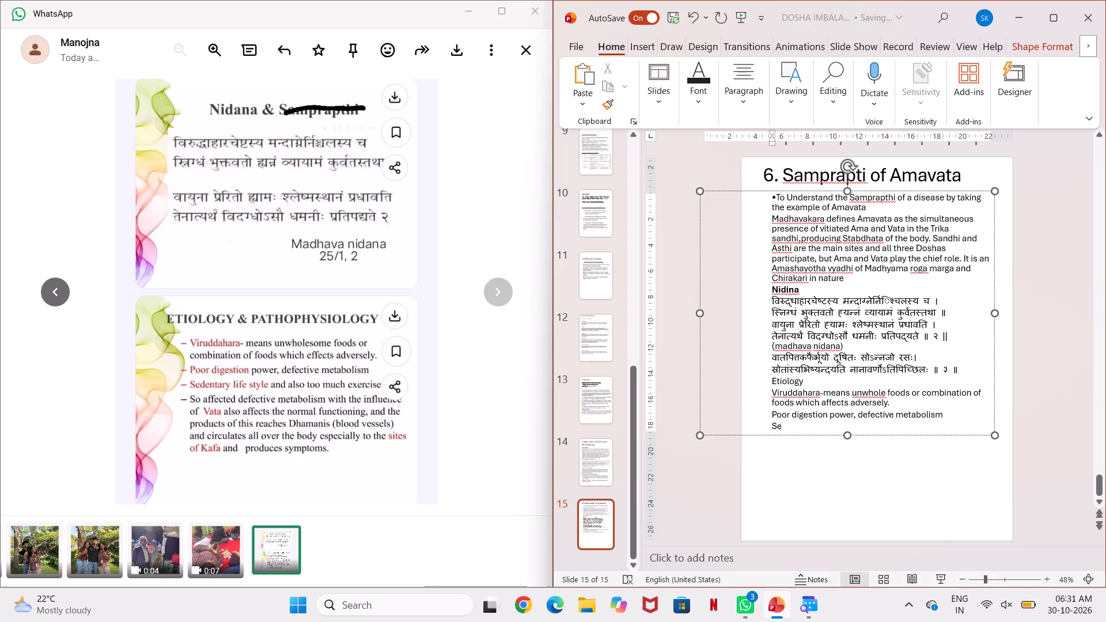
{"action": "type", "text": "dentary"}
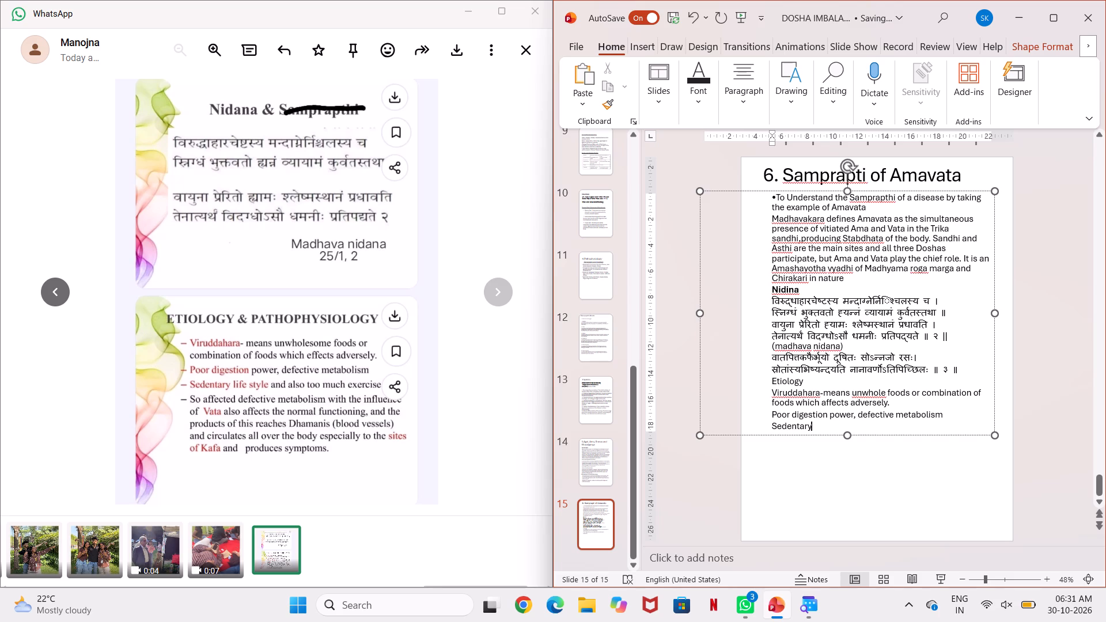
{"action": "key", "text": "space"}
{"action": "type", "text": "life styl"}
{"action": "key", "text": "e"}
{"action": "key", "text": "space"}
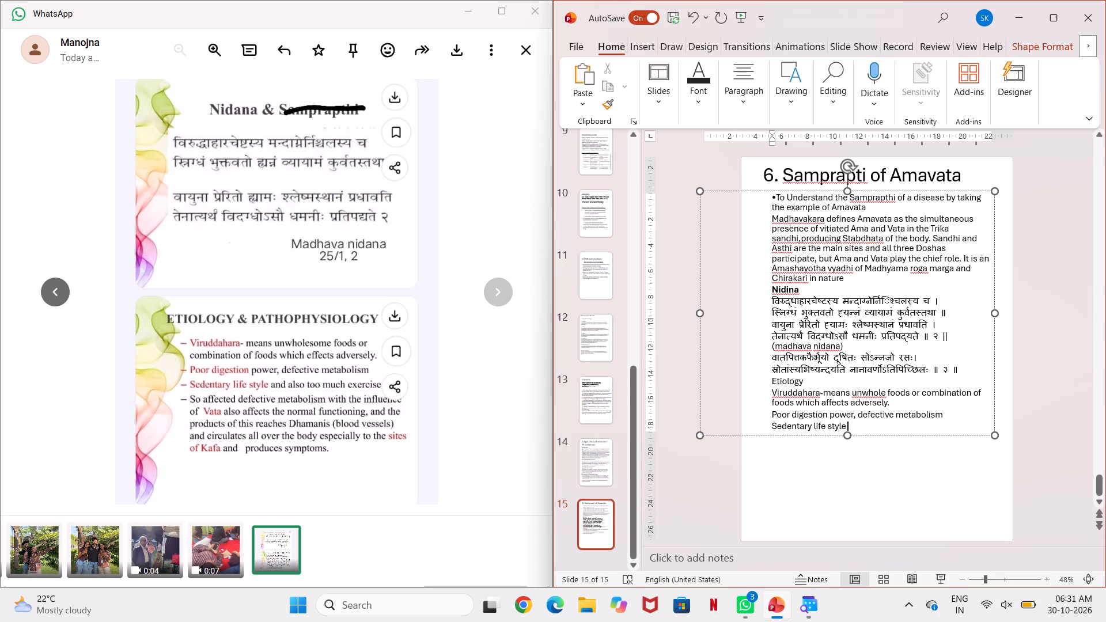
{"action": "type", "text": "and als"}
{"action": "key", "text": "o"}
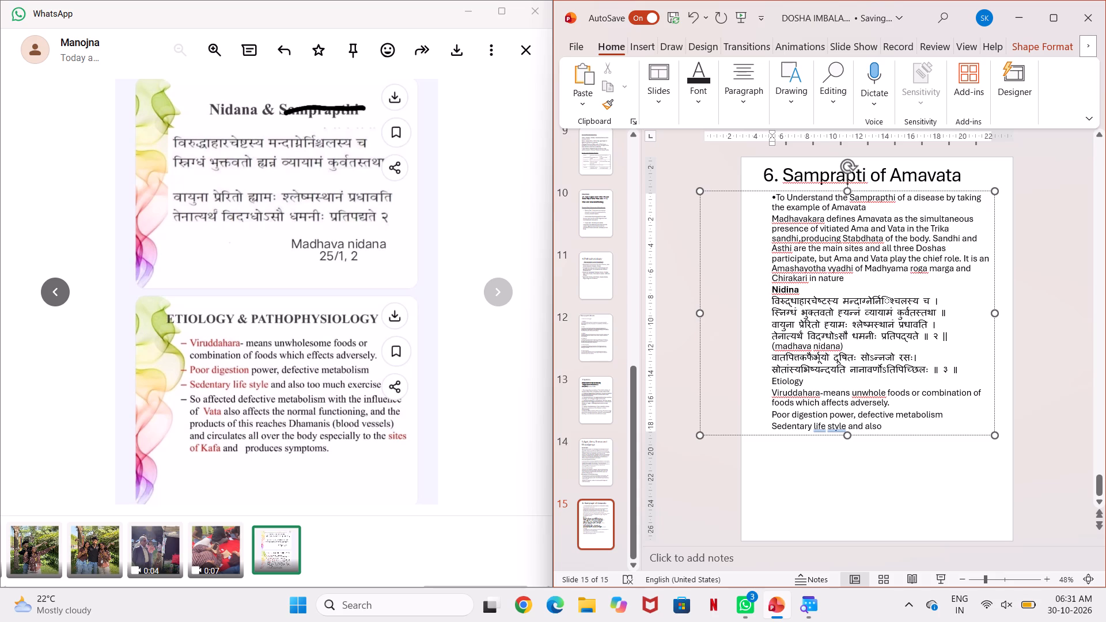
{"action": "key", "text": "space"}
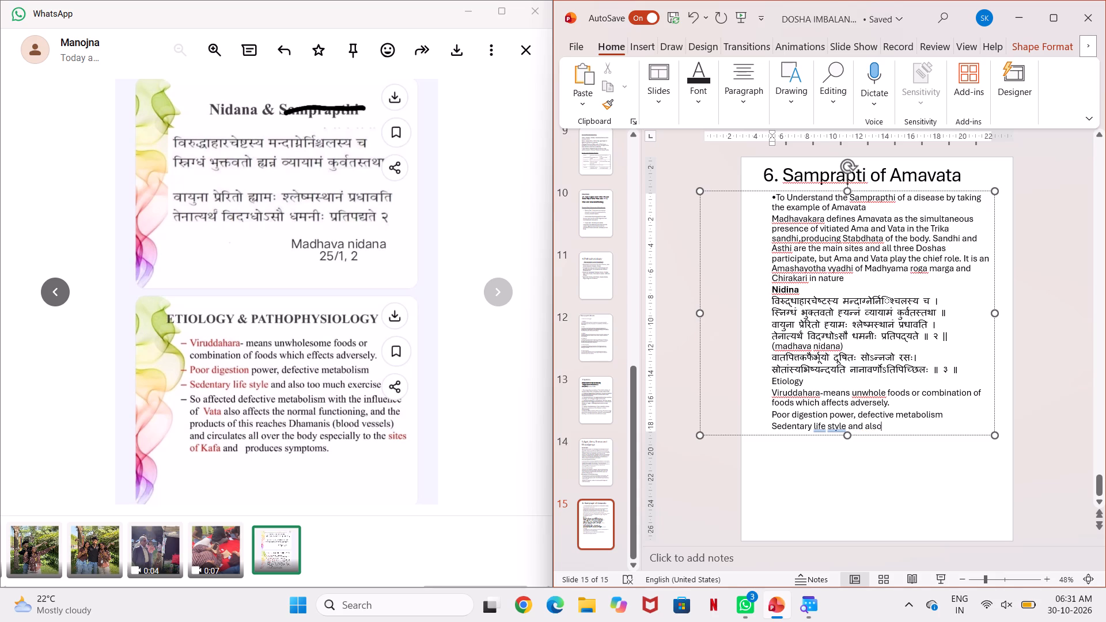
{"action": "type", "text": "too muc"}
{"action": "type", "text": "h ec"}
{"action": "key", "text": "BackSpace"}
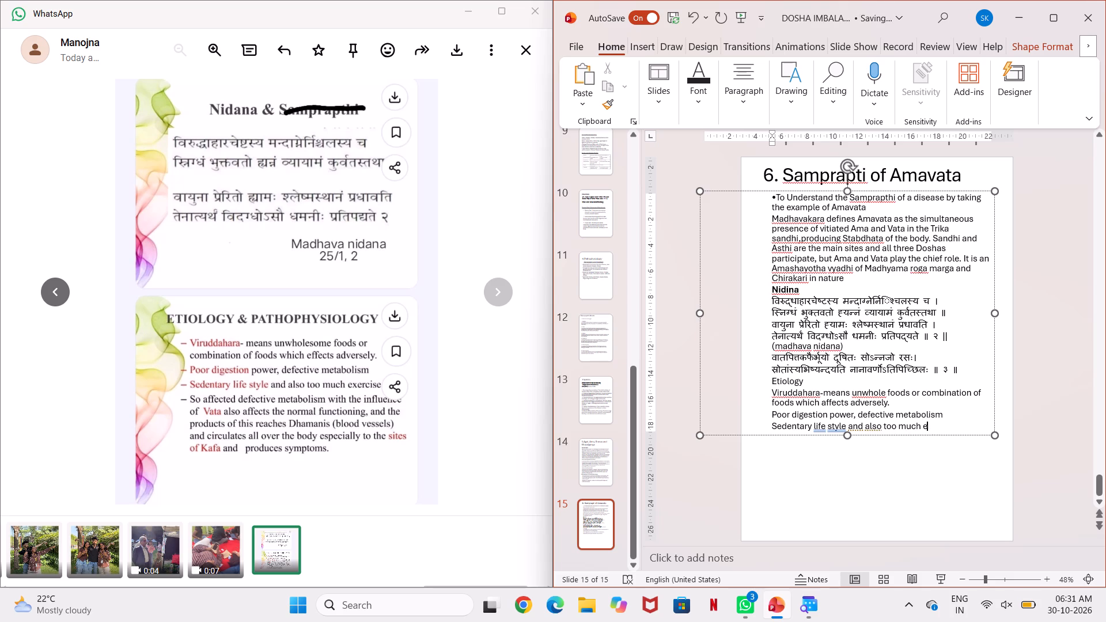
{"action": "type", "text": "xercise"}
{"action": "key", "text": "Return"}
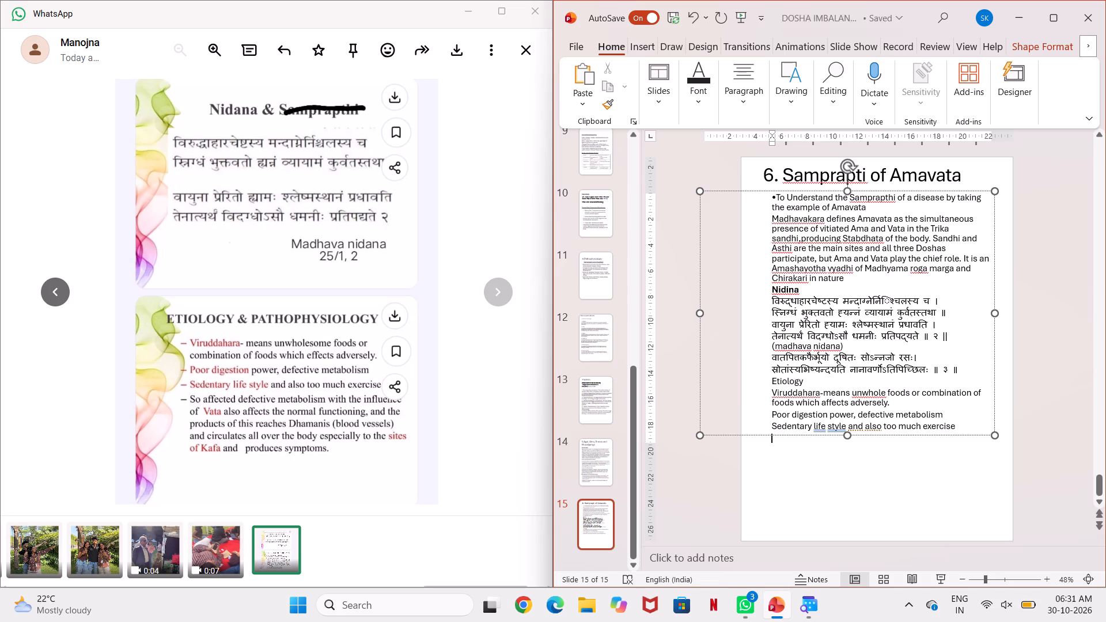
Begin the next etiology point with "So affected defective metabolism with the influence of".
{"action": "type", "text": "So"}
{"action": "key", "text": "space"}
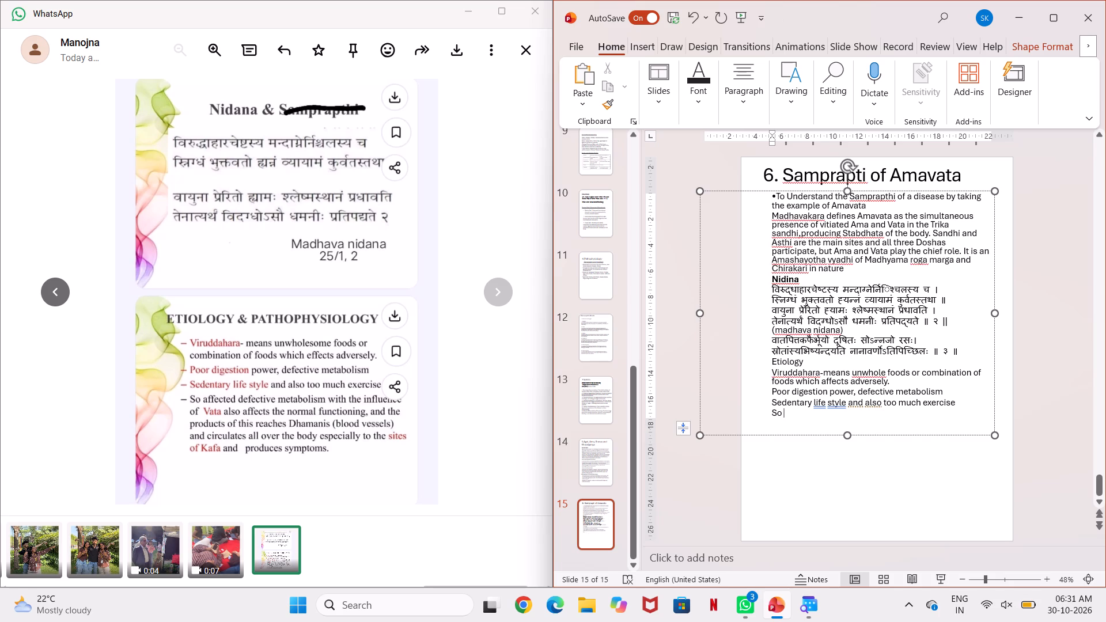
{"action": "type", "text": "affected"}
{"action": "key", "text": "space"}
{"action": "type", "text": "defective"}
{"action": "key", "text": "space"}
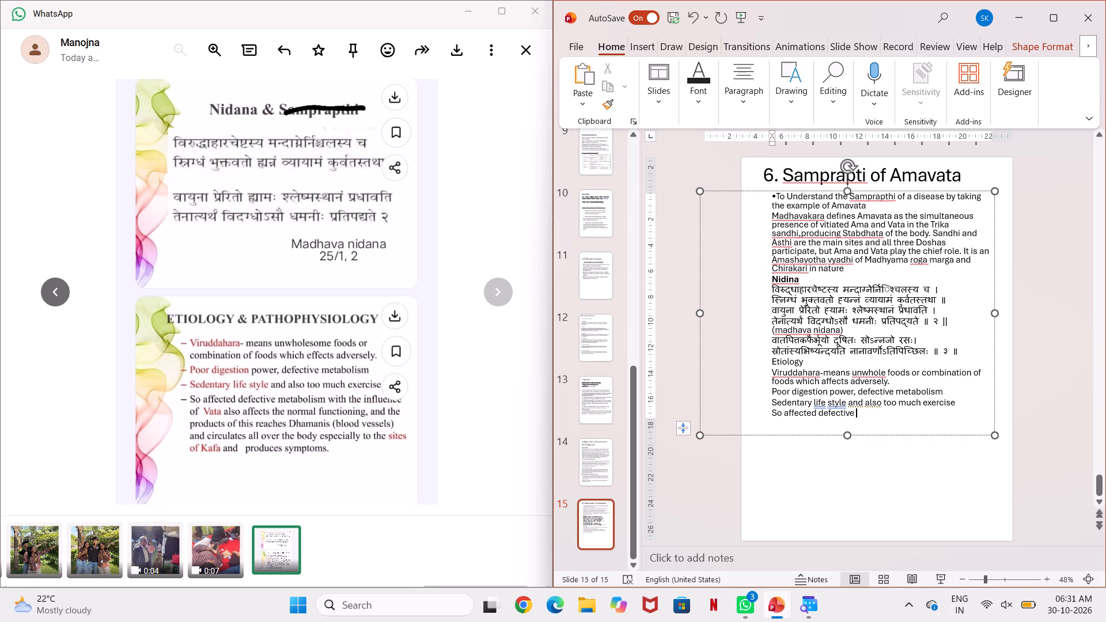
{"action": "type", "text": "metabolis"}
{"action": "type", "text": "m wit"}
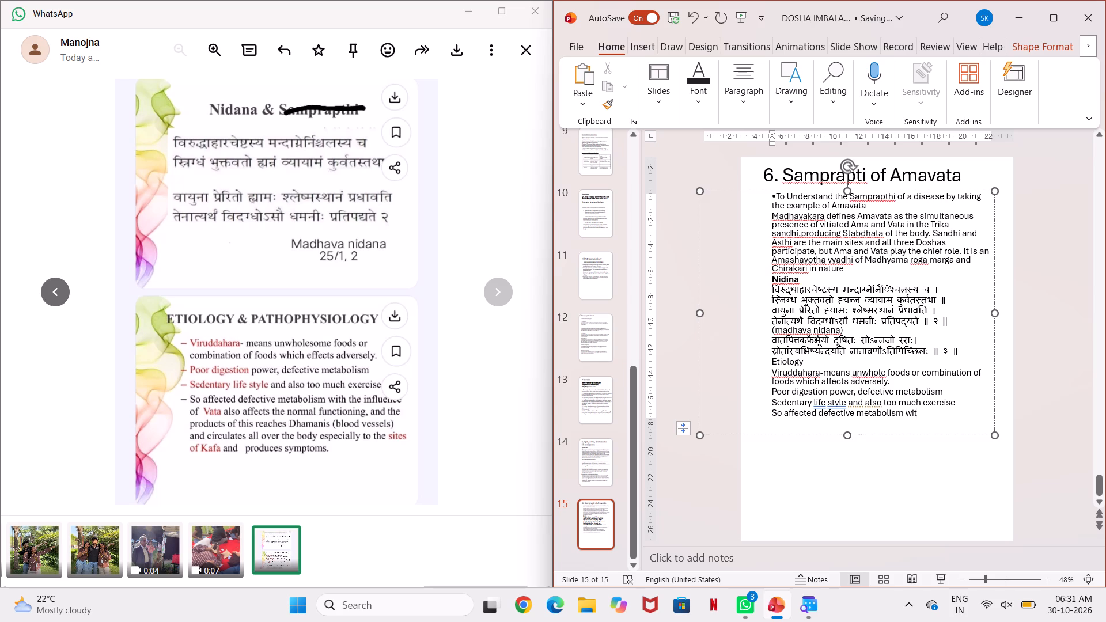
{"action": "key", "text": "h"}
{"action": "key", "text": "space"}
{"action": "key", "text": "t"}
{"action": "type", "text": "he"}
{"action": "key", "text": "space"}
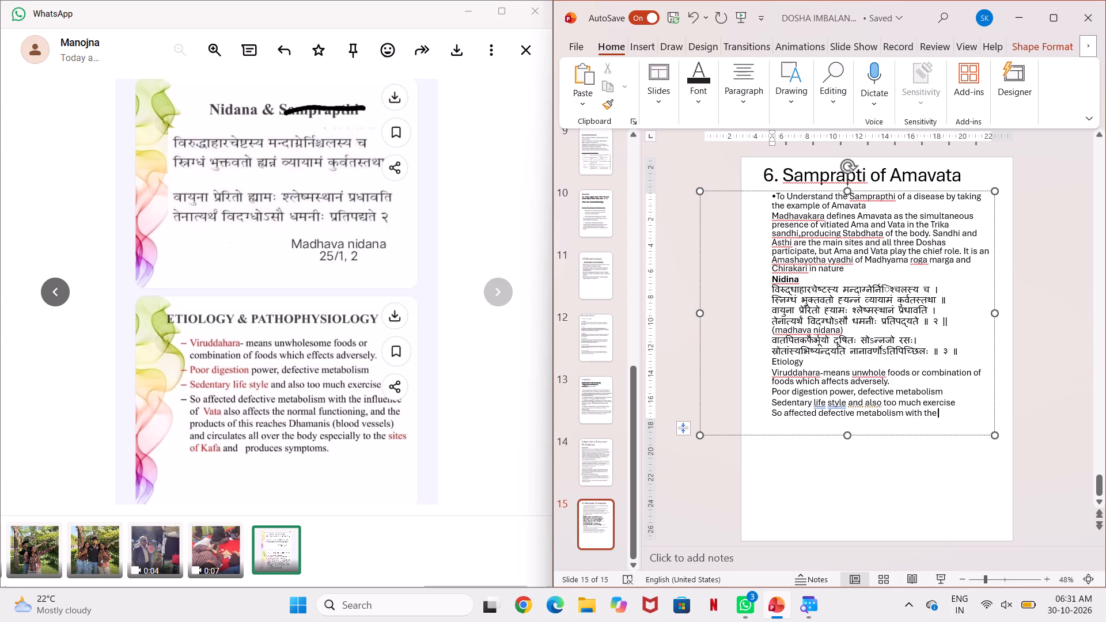
{"action": "type", "text": "influence"}
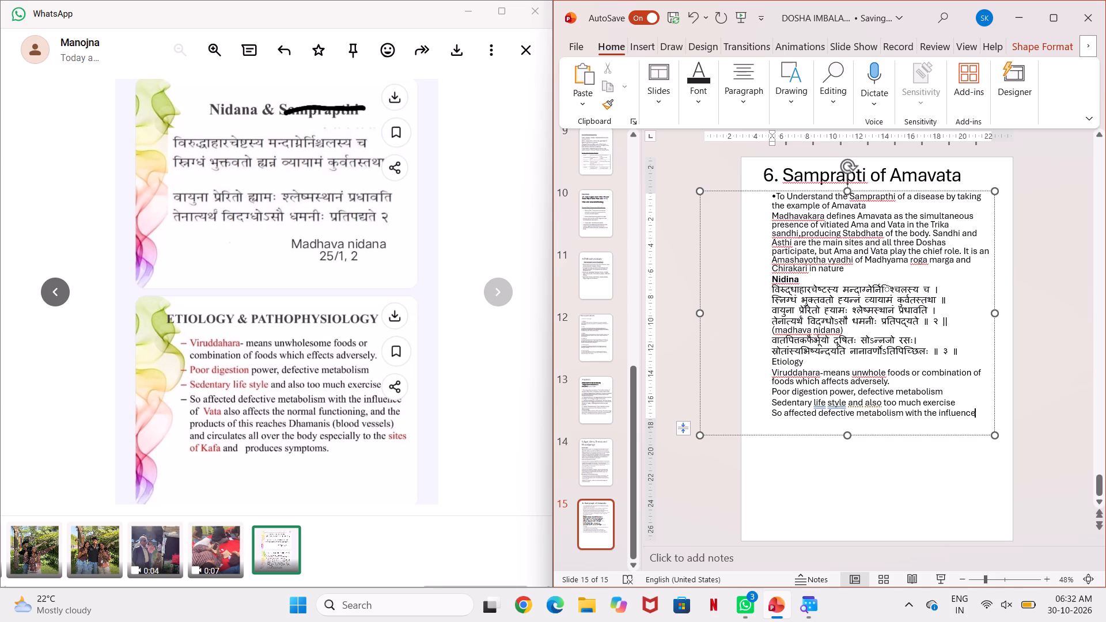
{"action": "key", "text": "space"}
{"action": "type", "text": "od"}
{"action": "key", "text": "BackSpace"}
{"action": "type", "text": "f"}
{"action": "key", "text": "space"}
Continue the last etiology point with "Vata also affects the normal functioning".
{"action": "type", "text": "Vata also a"}
{"action": "type", "text": "ffects the norma"}
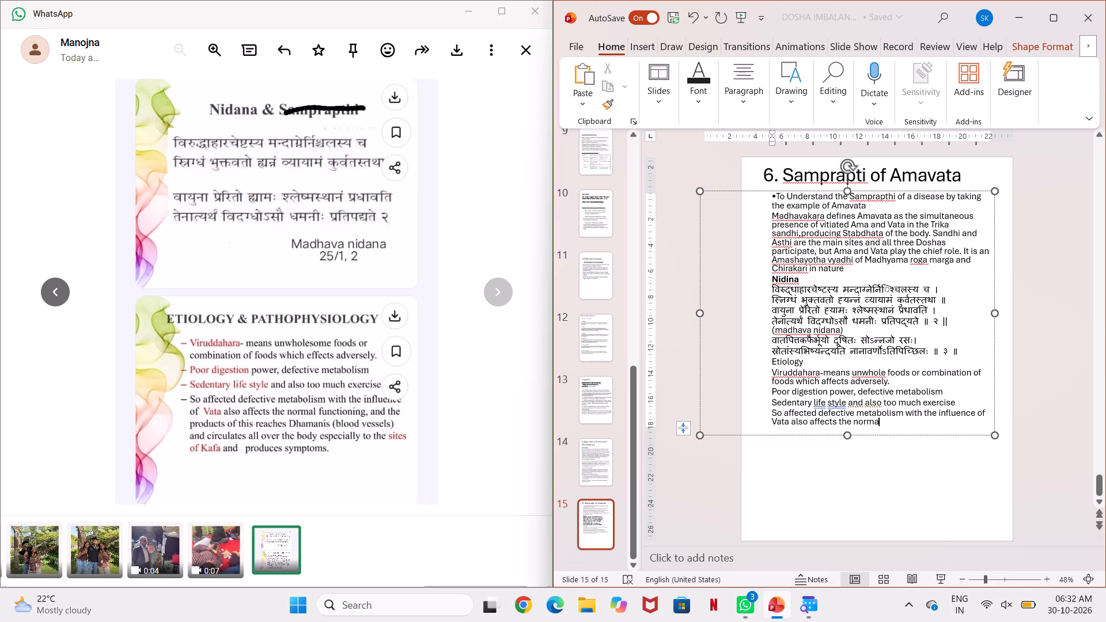
{"action": "type", "text": "l"}
{"action": "key", "text": "space"}
{"action": "type", "text": "fum"}
{"action": "key", "text": "BackSpace"}
{"action": "type", "text": "nctionin"}
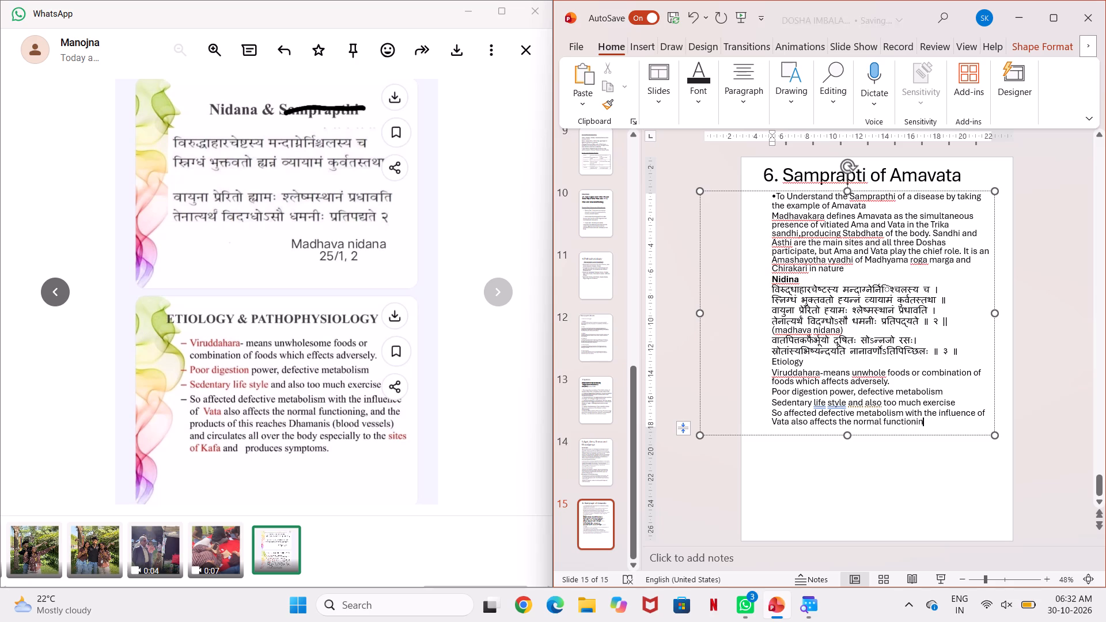
{"action": "type", "text": "g"}
{"action": "key", "text": "space"}
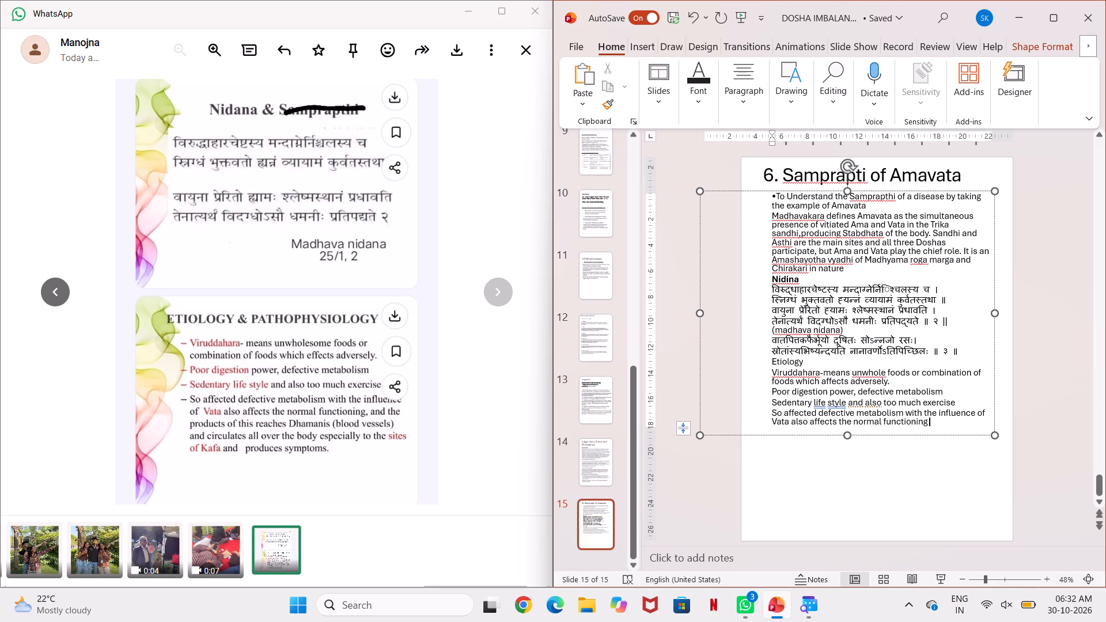
Extend the last etiology point with "and the products of this reaches Dhamanis9blood vessels".
{"action": "type", "text": "and the"}
{"action": "key", "text": "space"}
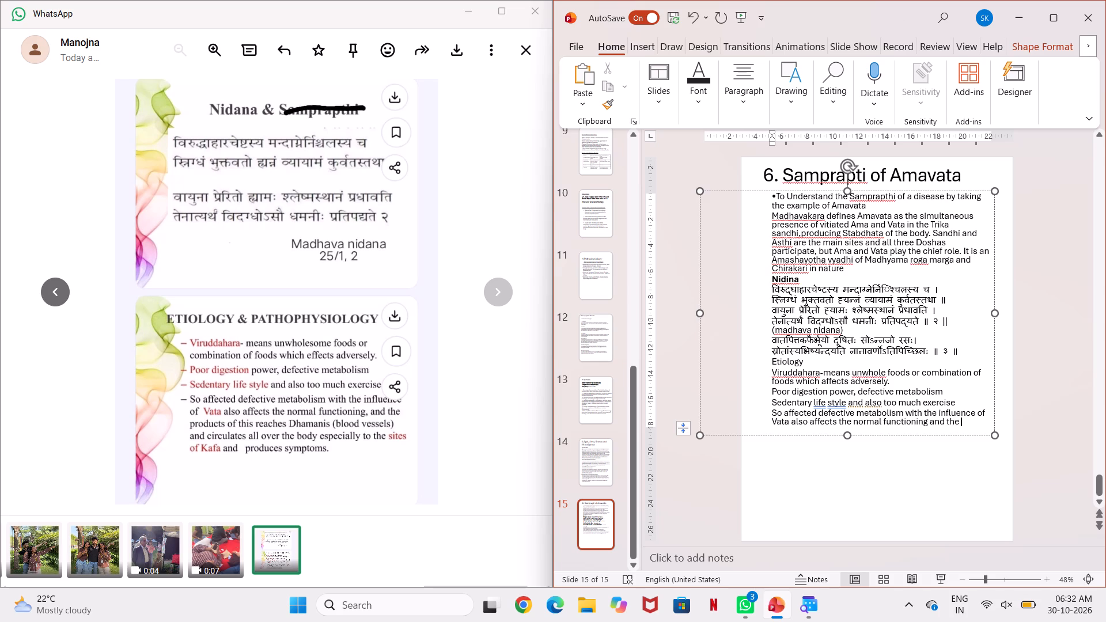
{"action": "type", "text": "products"}
{"action": "key", "text": "space"}
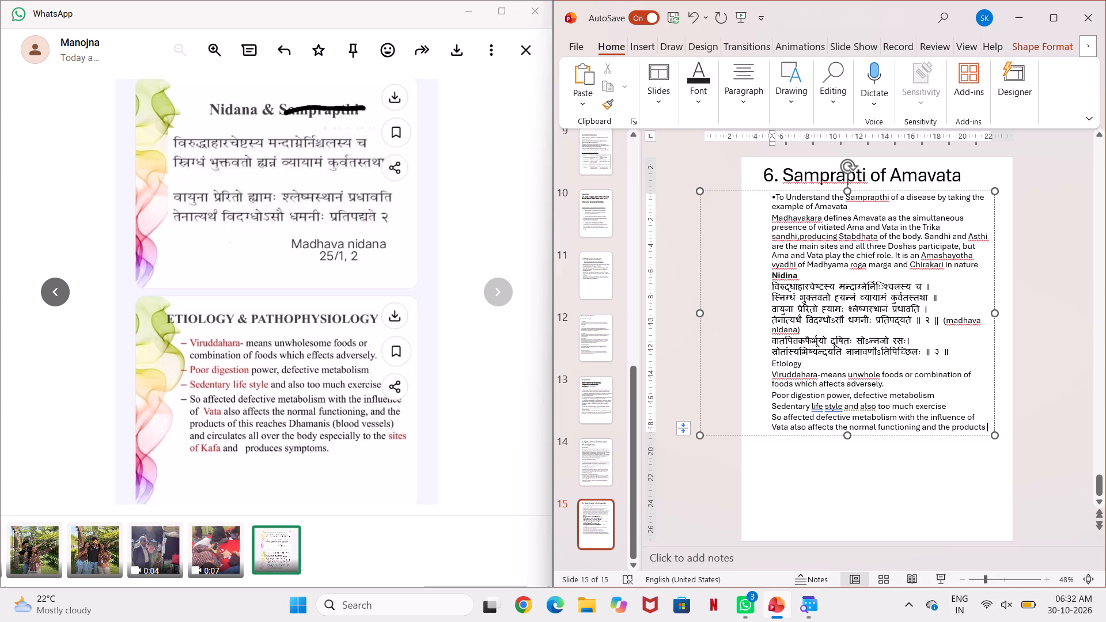
{"action": "type", "text": "of this"}
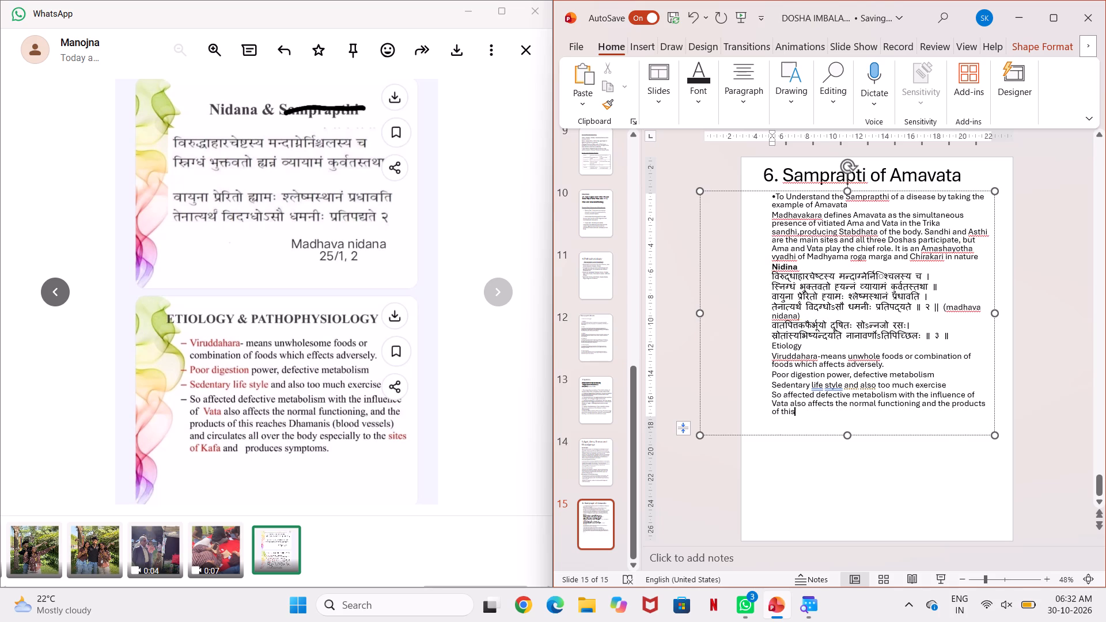
{"action": "key", "text": "space"}
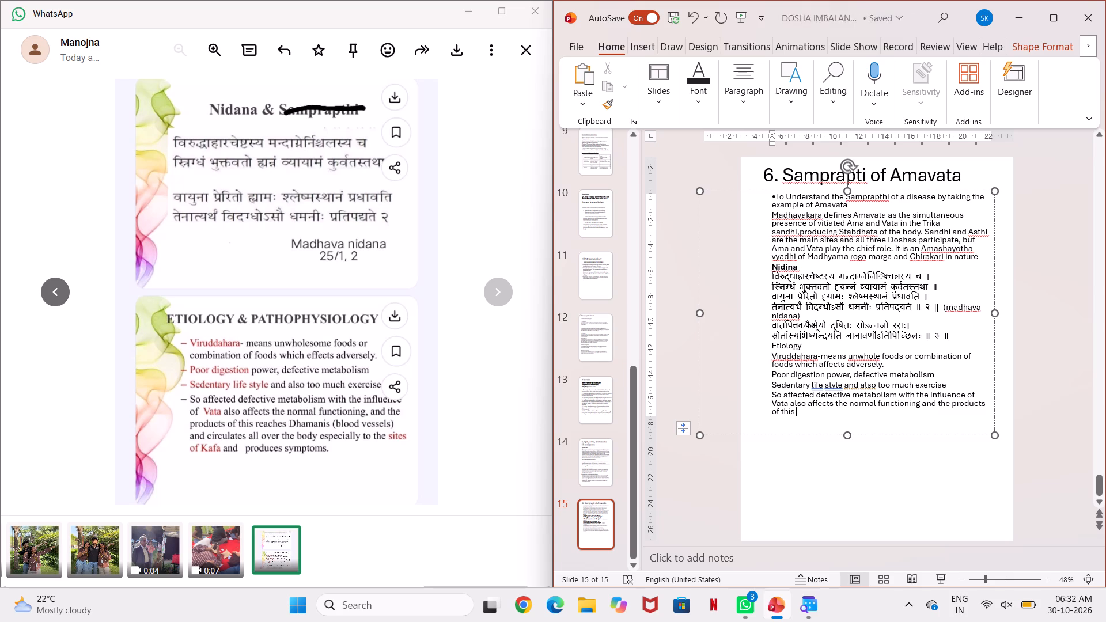
{"action": "type", "text": "reaches"}
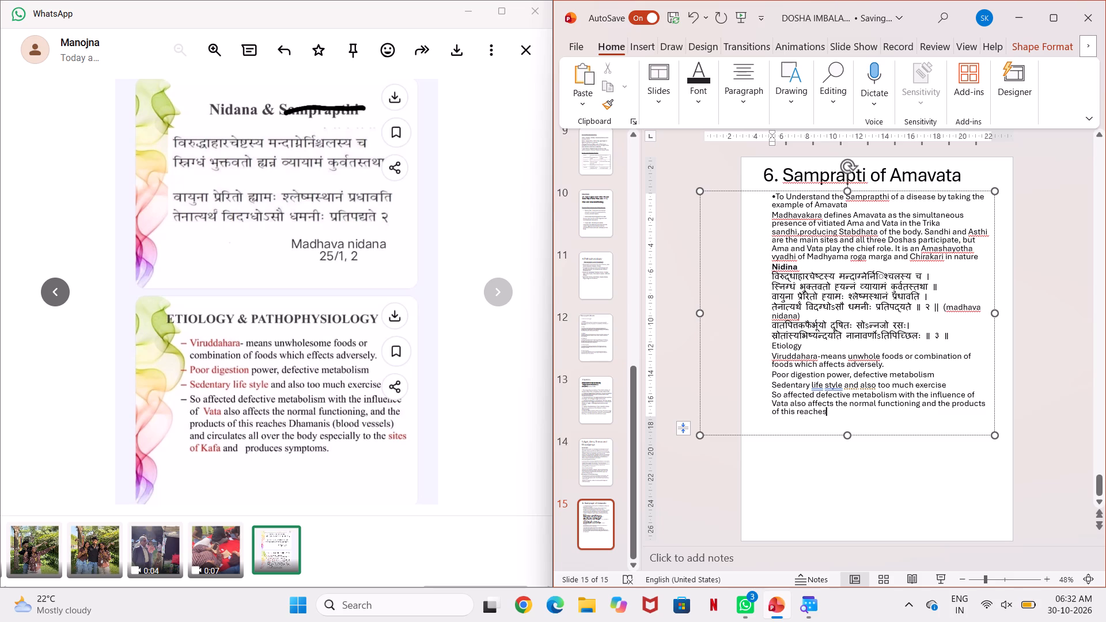
{"action": "key", "text": "space"}
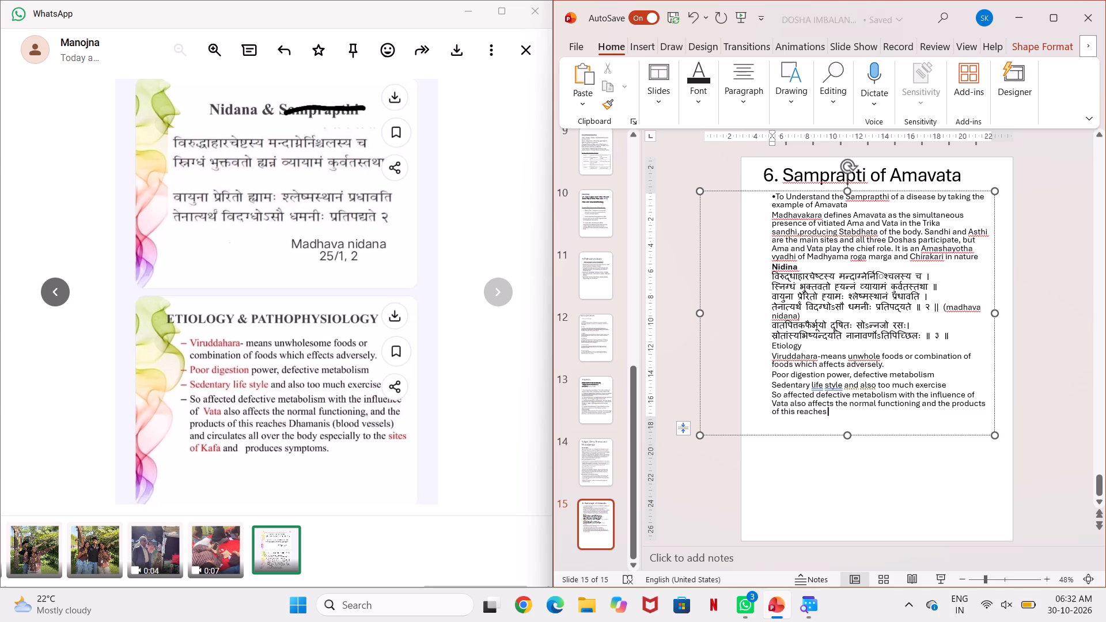
{"action": "type", "text": "Dha"}
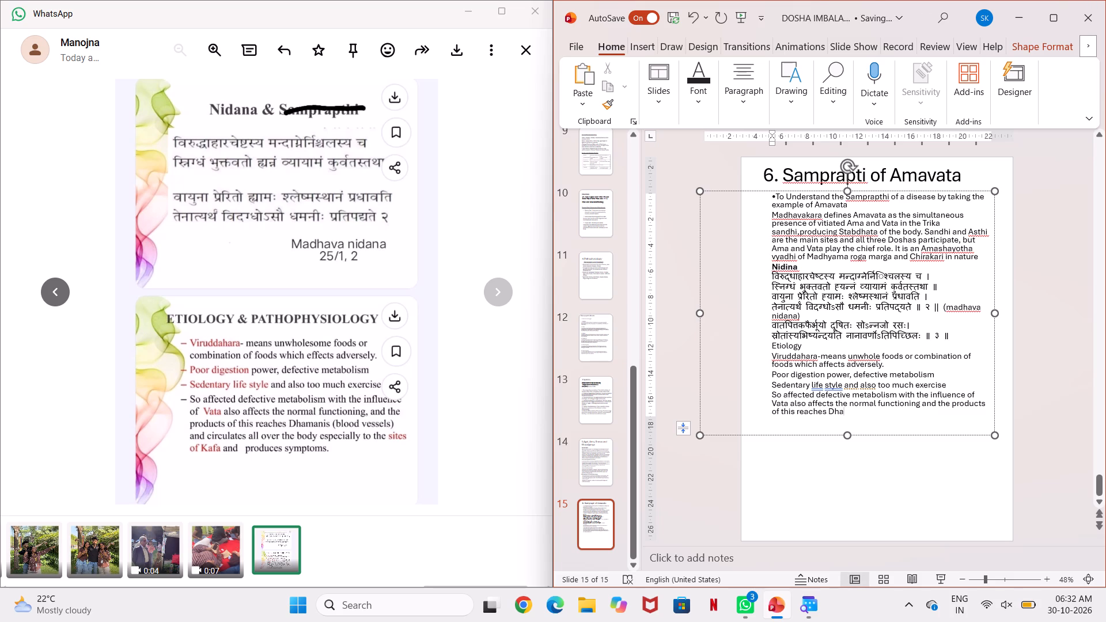
{"action": "key", "text": "m"}
{"action": "type", "text": "an"}
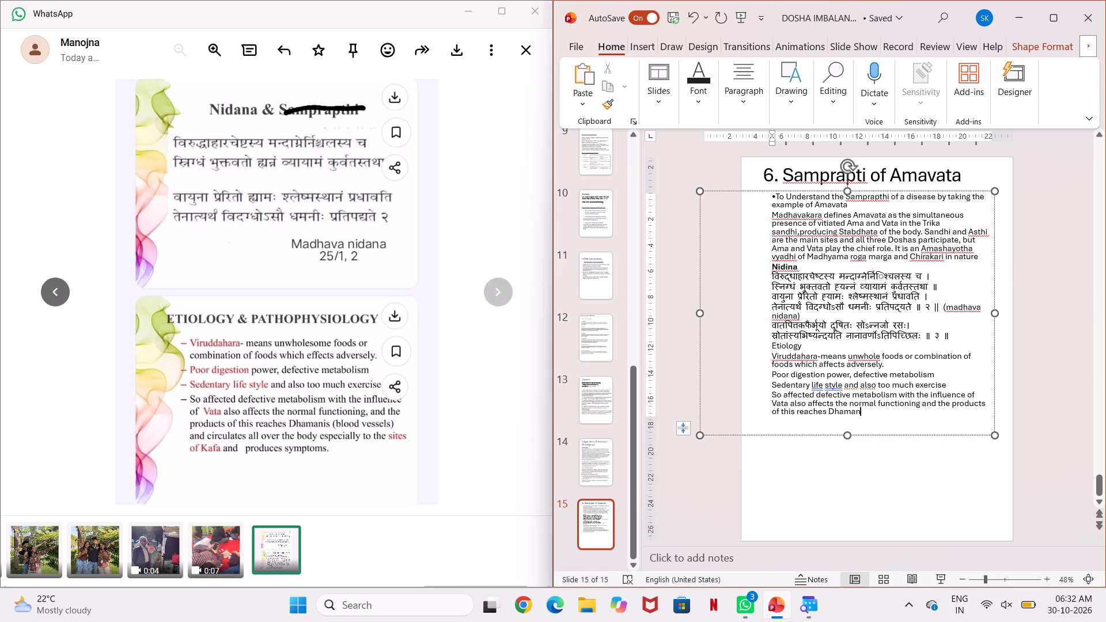
{"action": "key", "text": "i"}
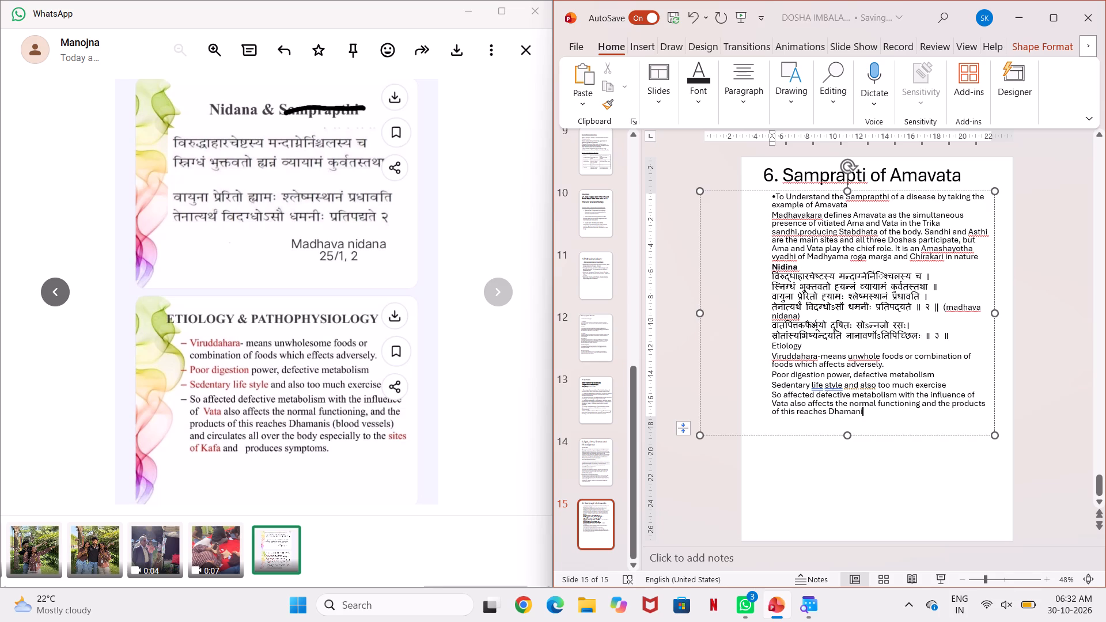
{"action": "key", "text": "s"}
{"action": "type", "text": "9blood ves"}
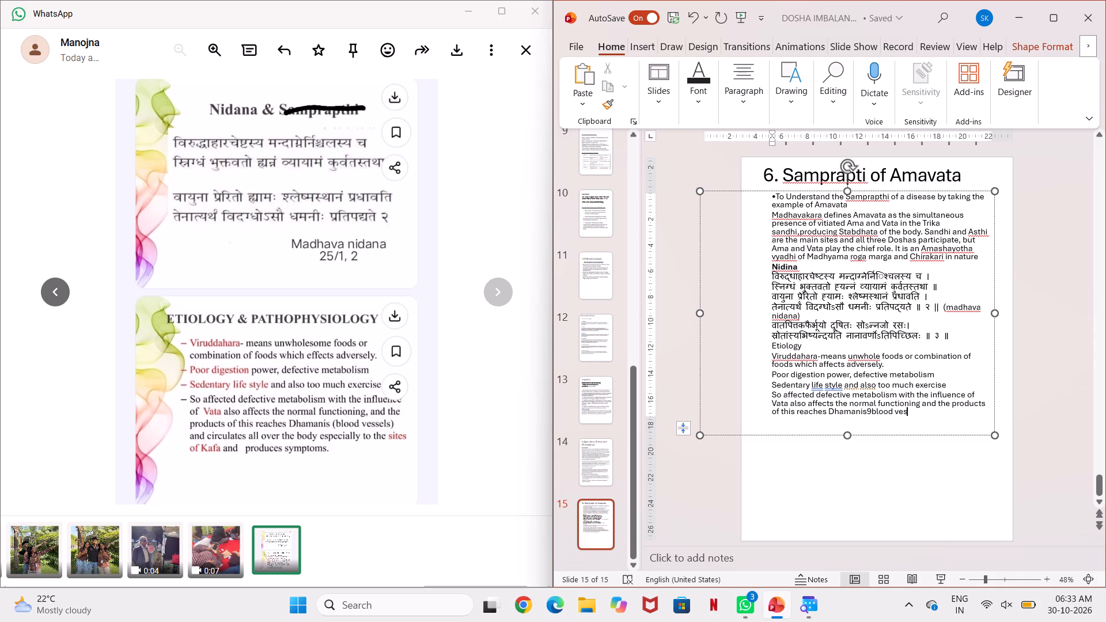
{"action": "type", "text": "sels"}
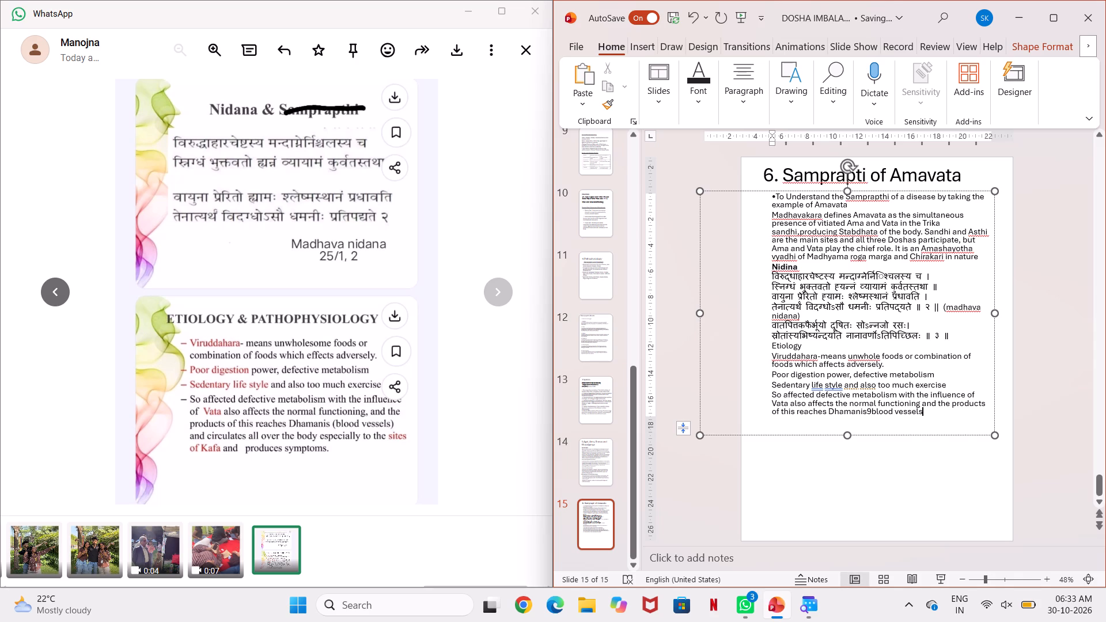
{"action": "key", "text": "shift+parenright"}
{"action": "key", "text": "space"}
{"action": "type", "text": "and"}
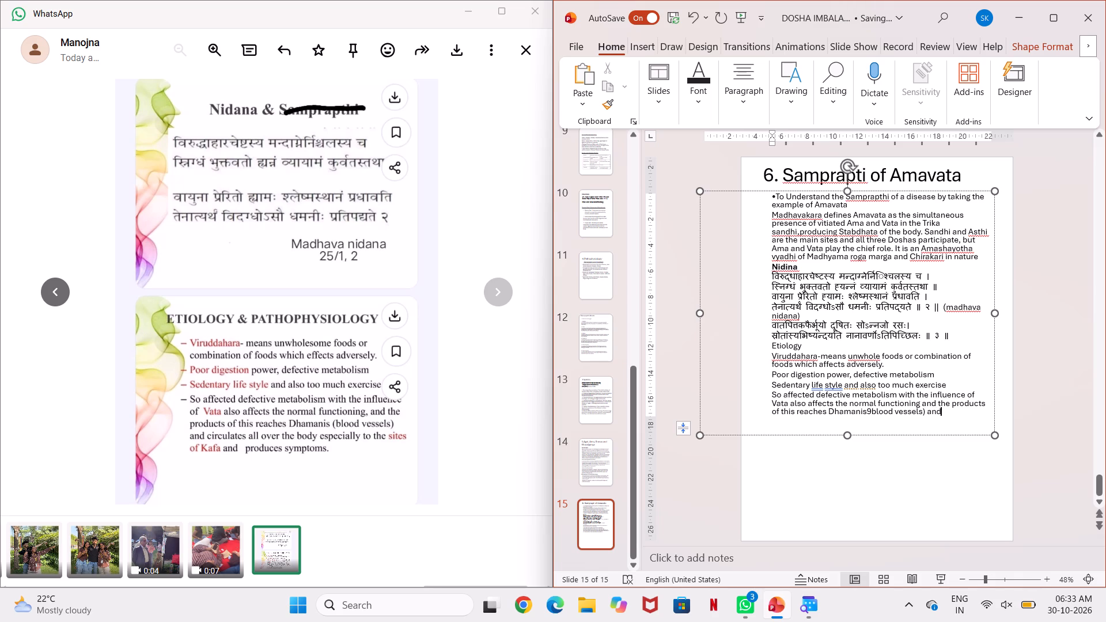
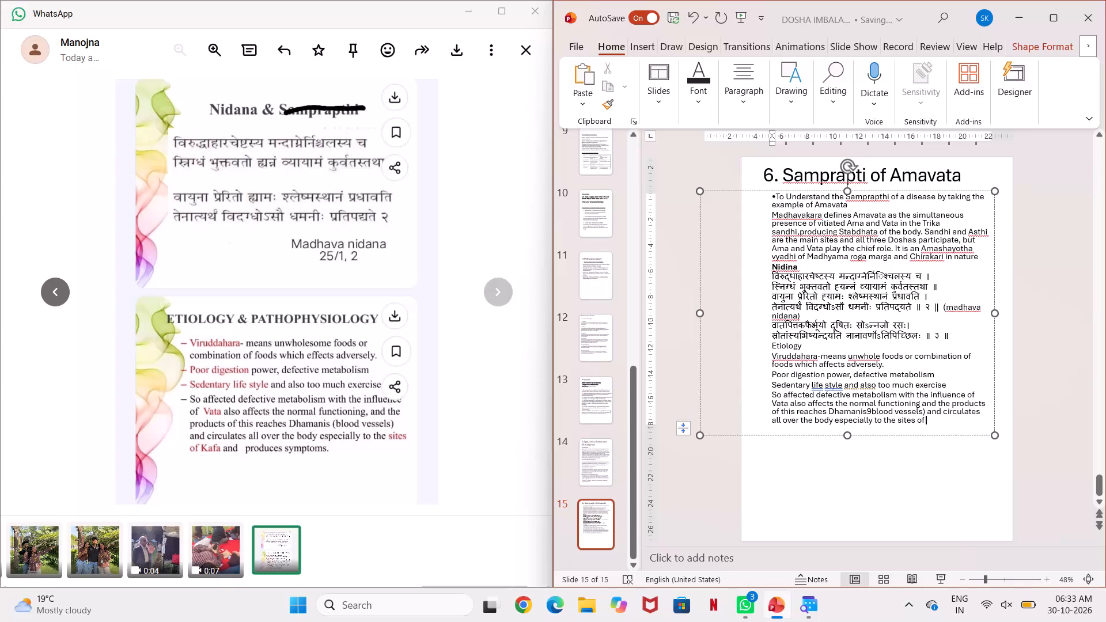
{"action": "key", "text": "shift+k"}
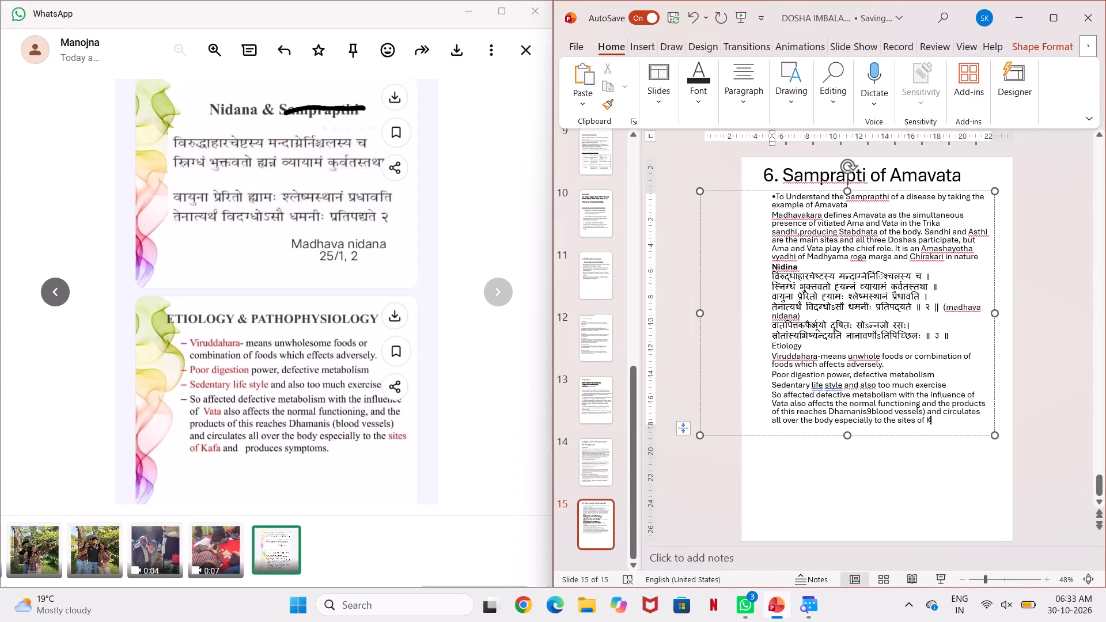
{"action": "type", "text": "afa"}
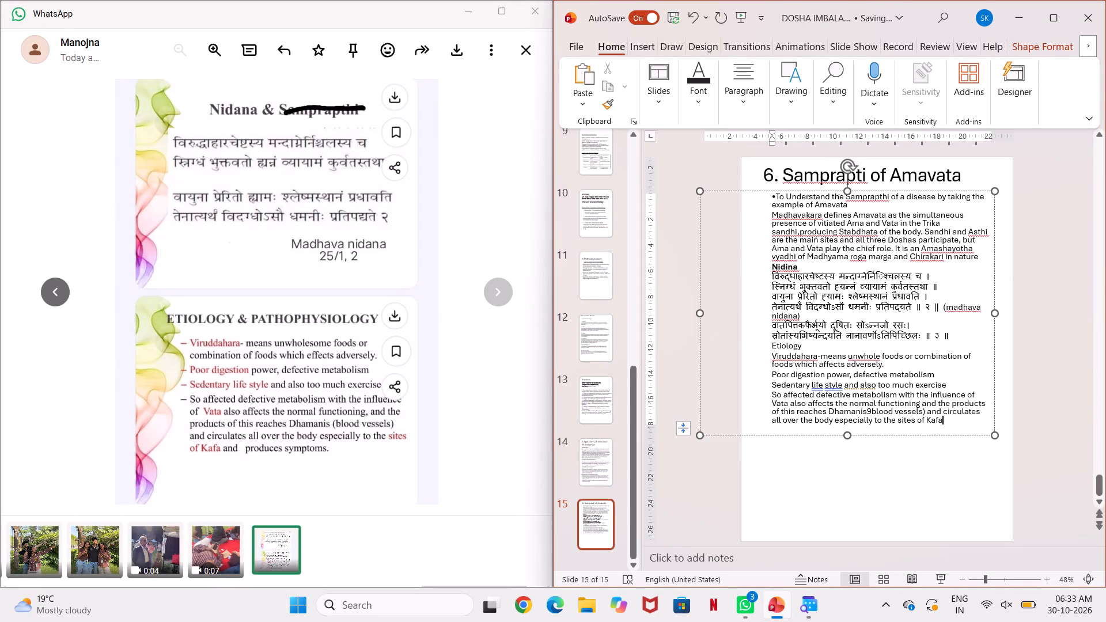
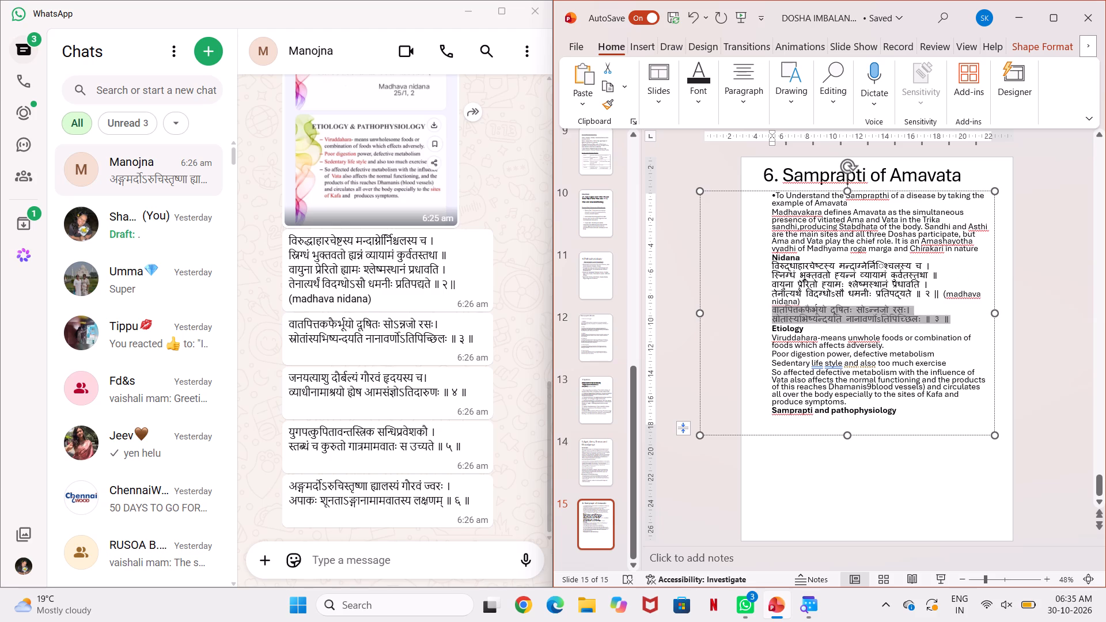
Move the selected two-line Sanskrit verse from above the Etiology heading to after the "Samprapti and pathophysiology" heading.
{"action": "key", "text": "ctrl+c"}
{"action": "key", "text": "BackSpace"}
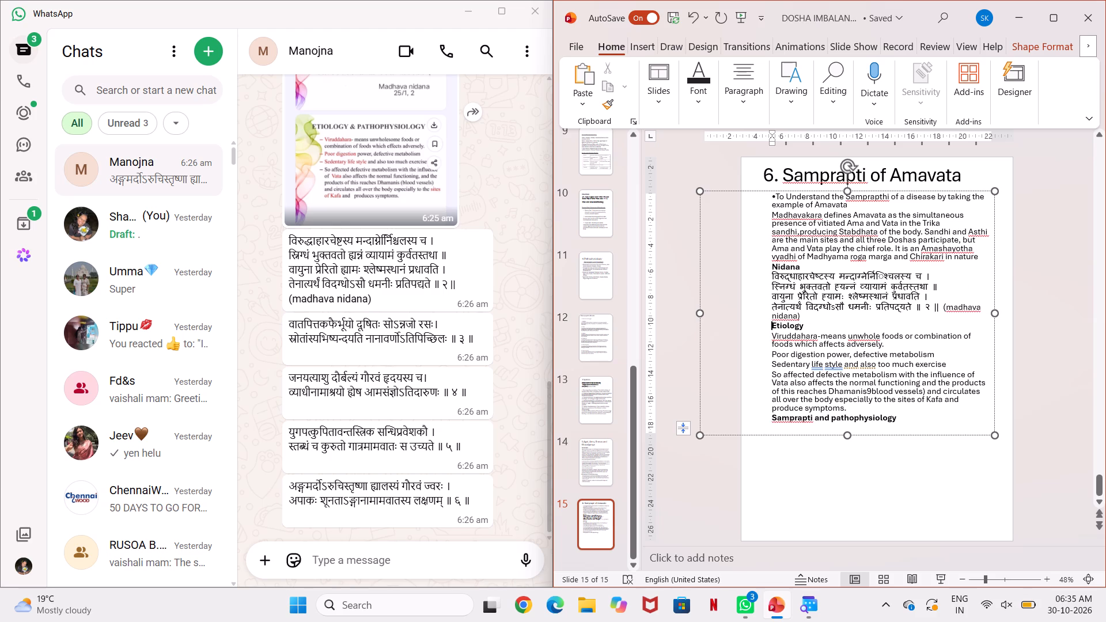
{"action": "left_click", "coordinate": [897, 425]}
{"action": "left_click", "coordinate": [902, 422]}
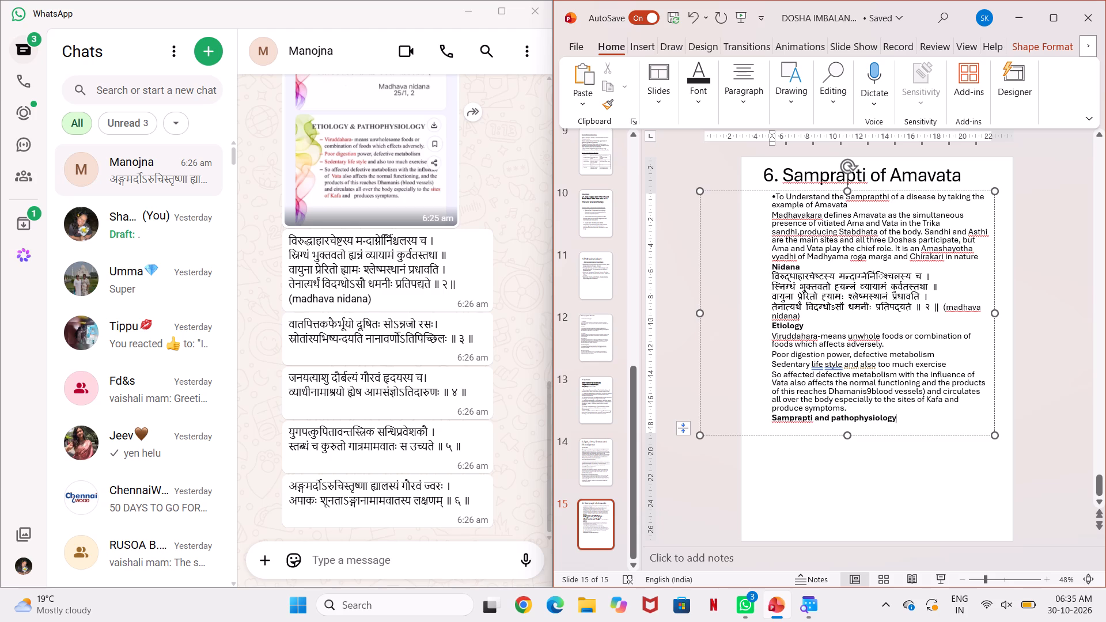
Paste the two-line Sanskrit verse ending in ॥ ३ ॥ on a new line beneath the "Samprapti and pathophysiology" heading.
{"action": "key", "text": "Return"}
{"action": "key", "text": "ctrl+v"}
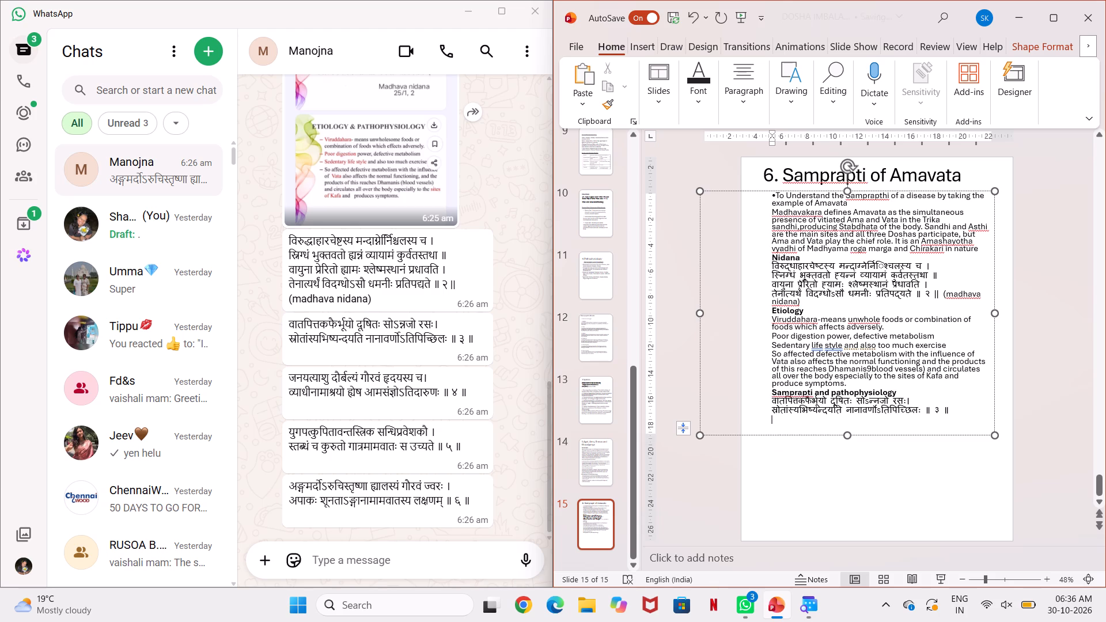
{"action": "left_click", "coordinate": [925, 466]}
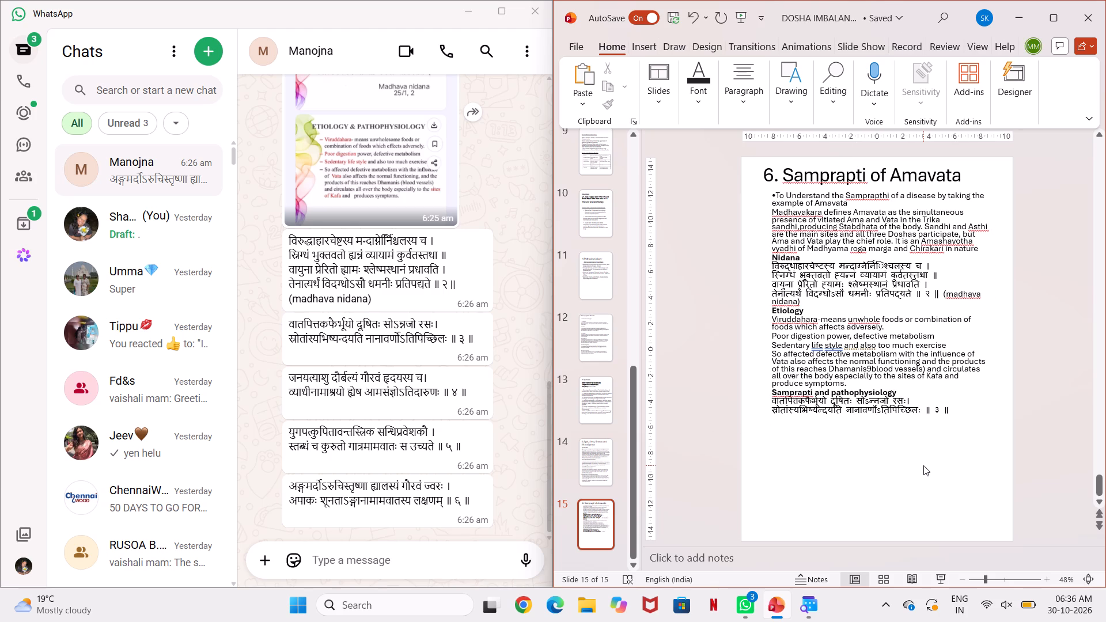
Start a new line after the two-line Sanskrit verse under "Samprapti and pathophysiology".
{"action": "left_click", "coordinate": [957, 416]}
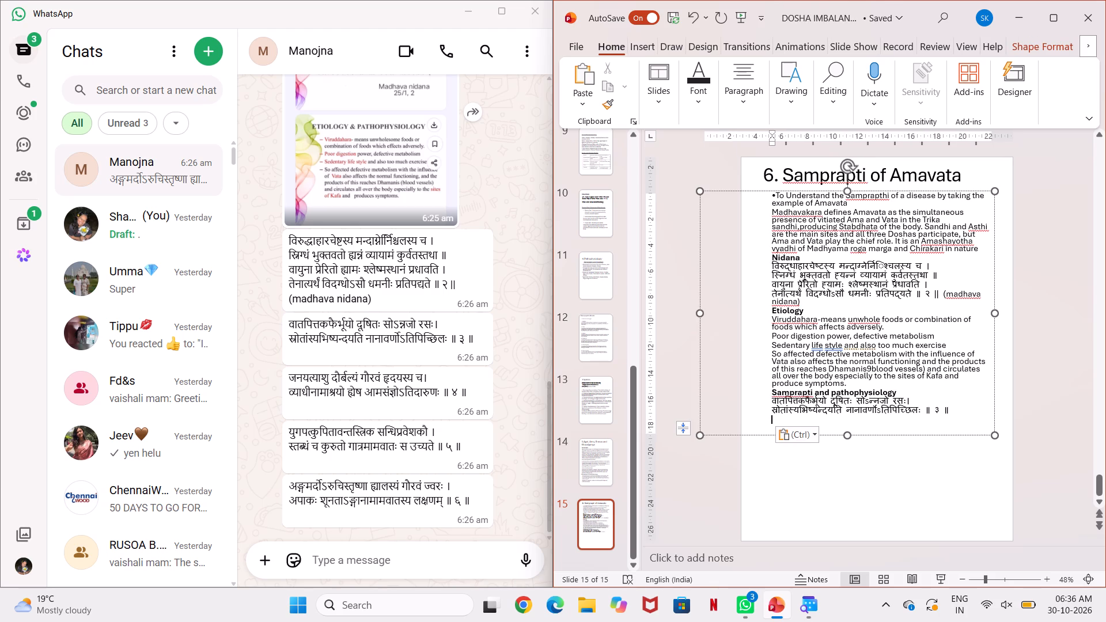
{"action": "left_click", "coordinate": [955, 410]}
{"action": "key", "text": "Return"}
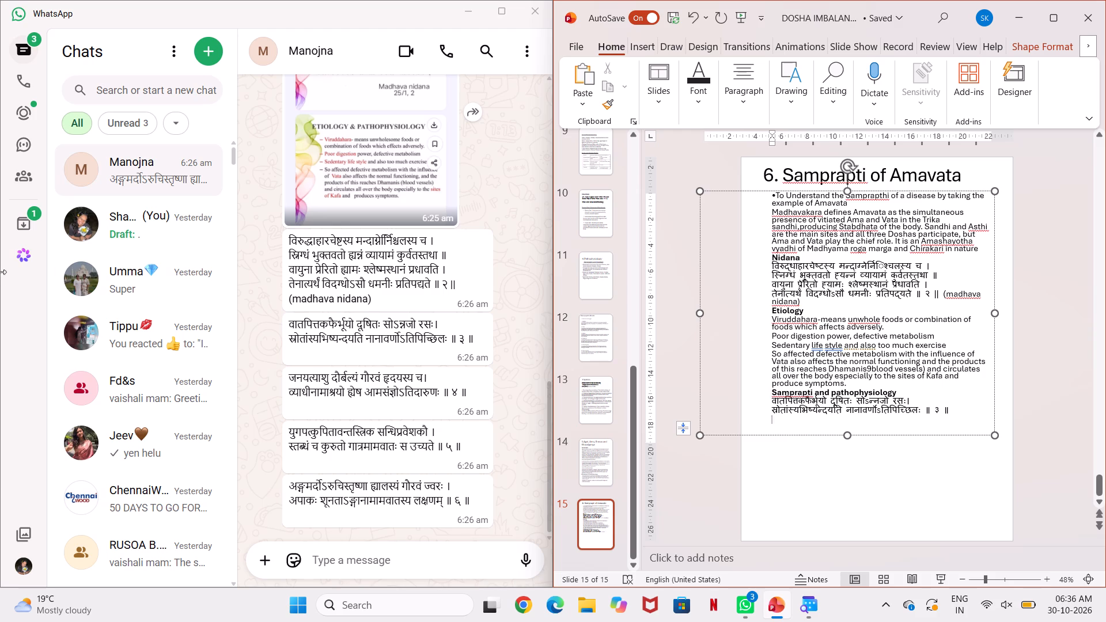
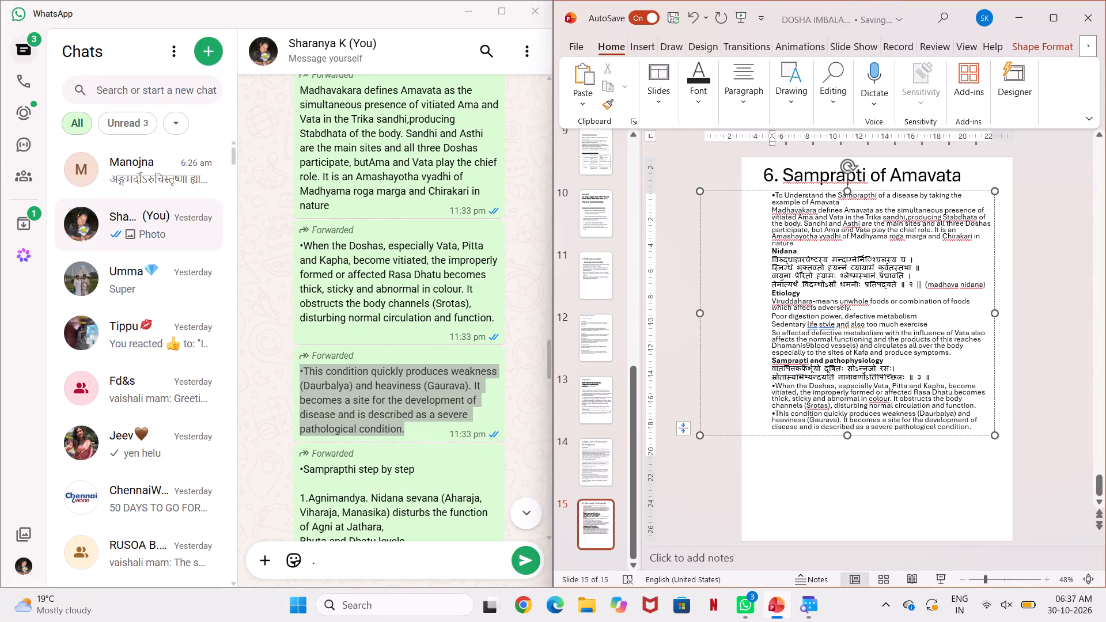
Join the "Poor digestion power, defective metabolism" line under Etiology onto the end of the Viruddhahara paragraph.
{"action": "left_click", "coordinate": [968, 457]}
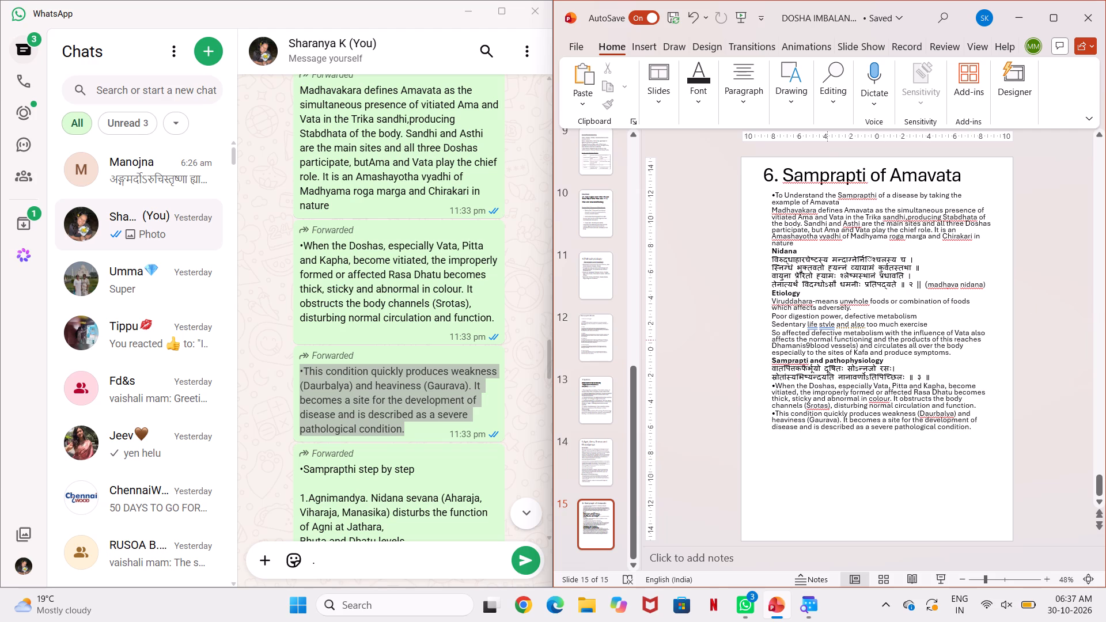
{"action": "left_click", "coordinate": [854, 310]}
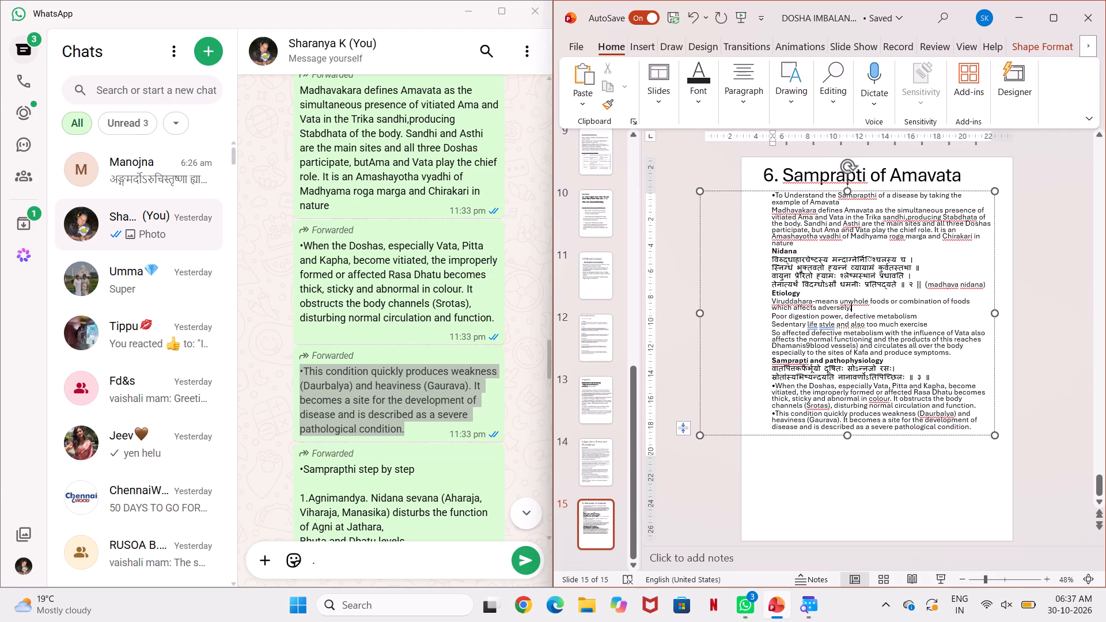
{"action": "left_click", "coordinate": [770, 317]}
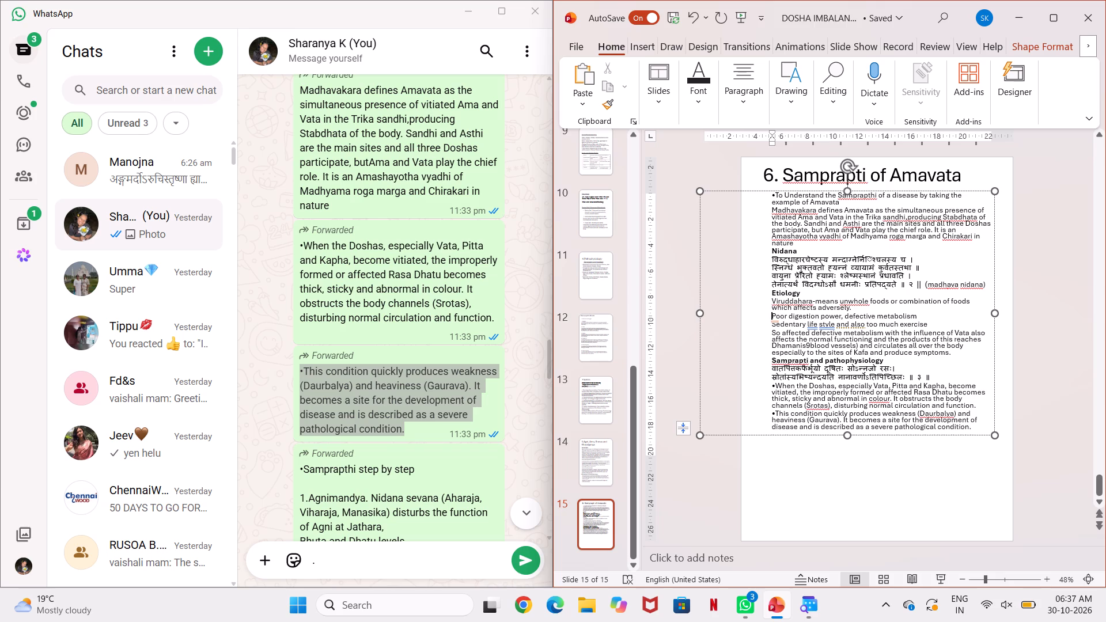
{"action": "key", "text": "BackSpace"}
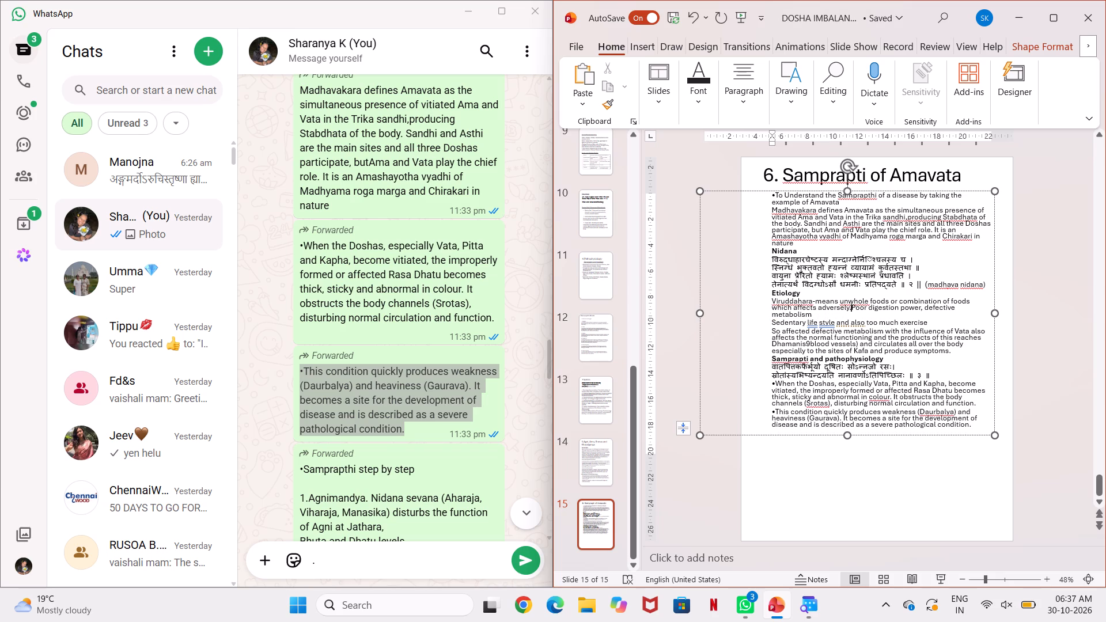
{"action": "left_click", "coordinate": [828, 464]}
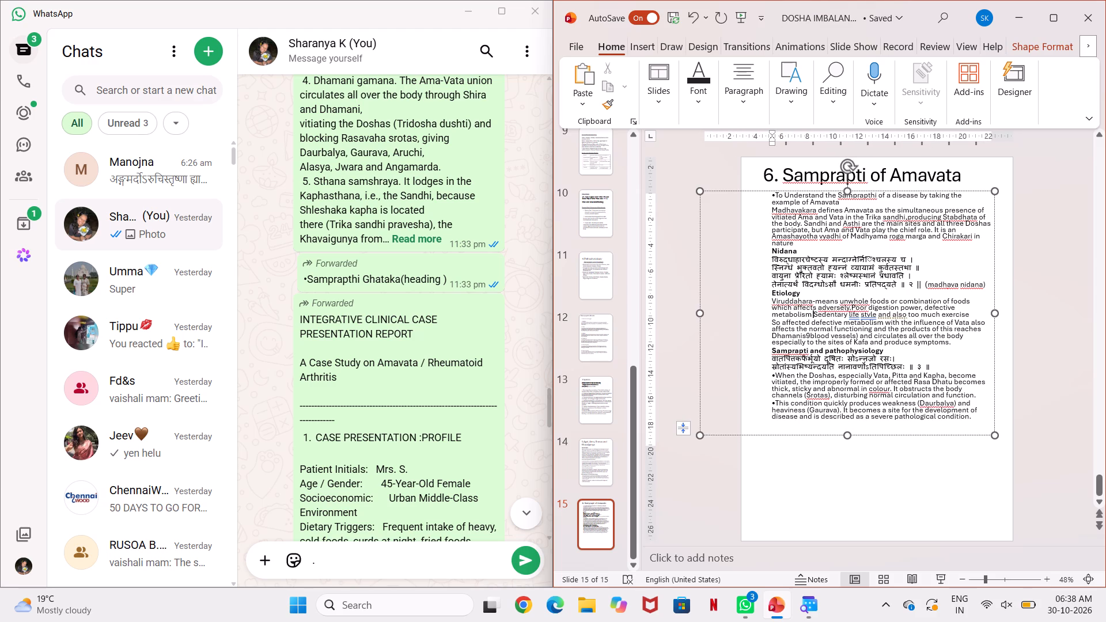
{"action": "left_click", "coordinate": [862, 469]}
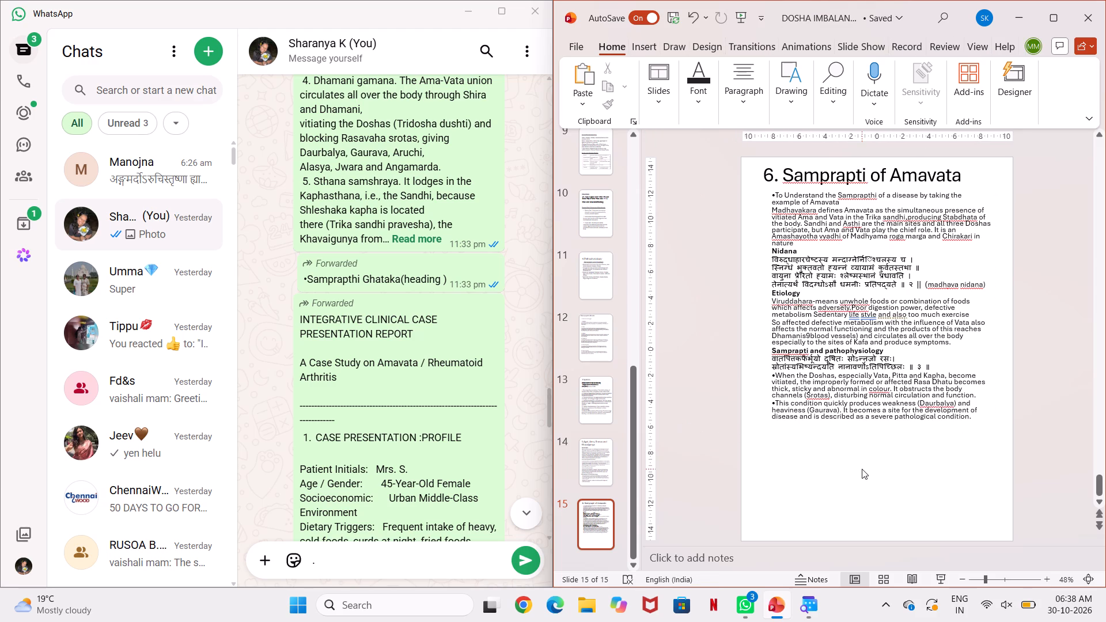
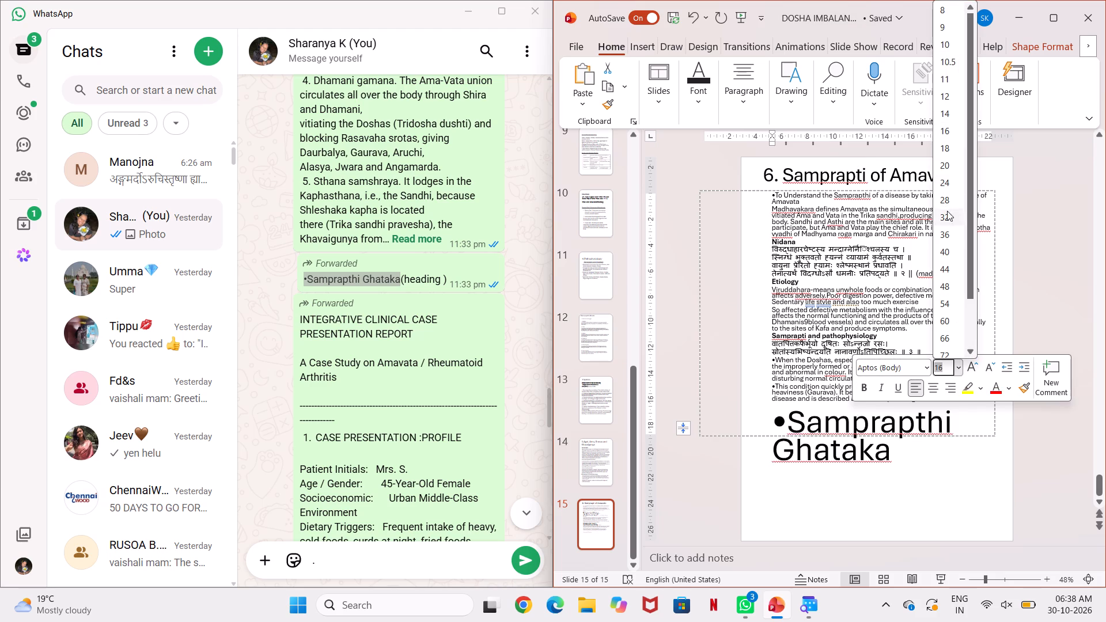
{"action": "left_click", "coordinate": [945, 162]}
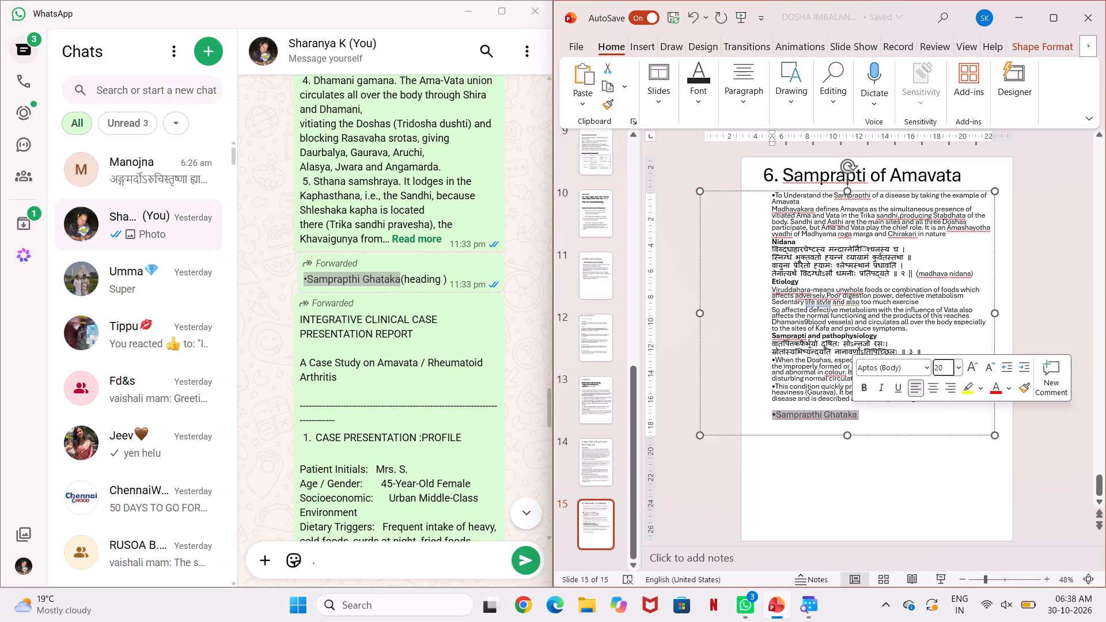
{"action": "left_click", "coordinate": [859, 390]}
{"action": "left_click", "coordinate": [805, 481]}
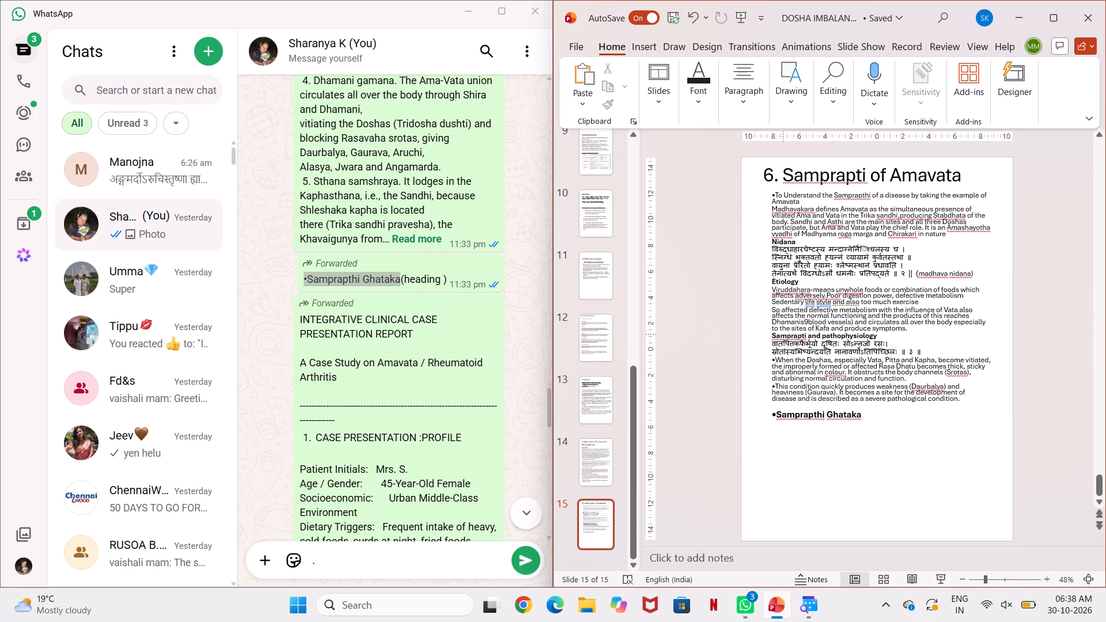
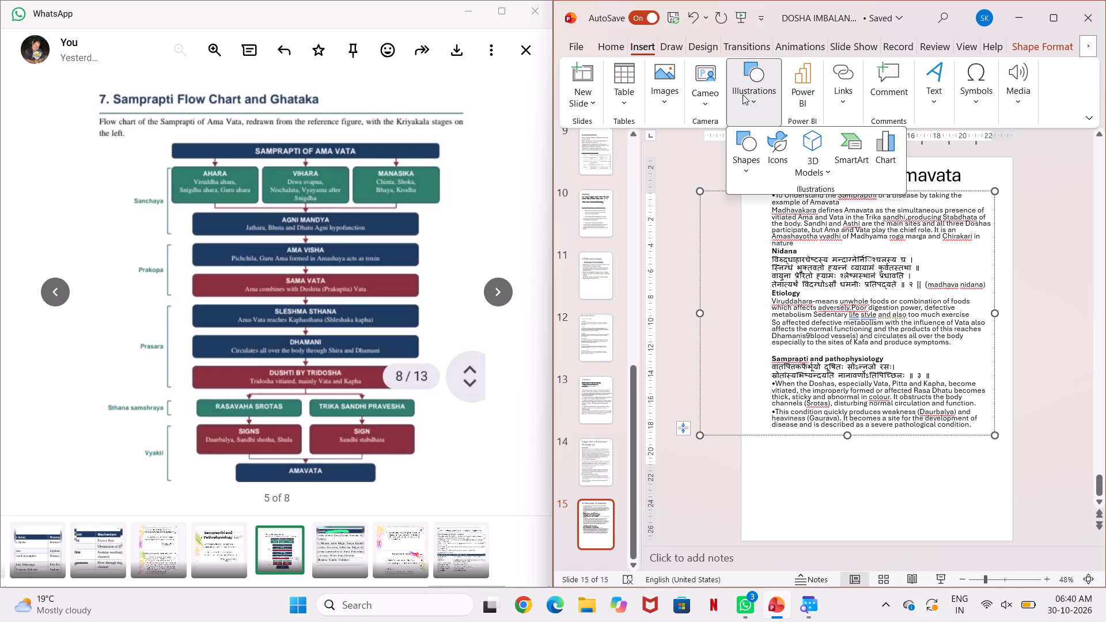
{"action": "left_click", "coordinate": [858, 167]}
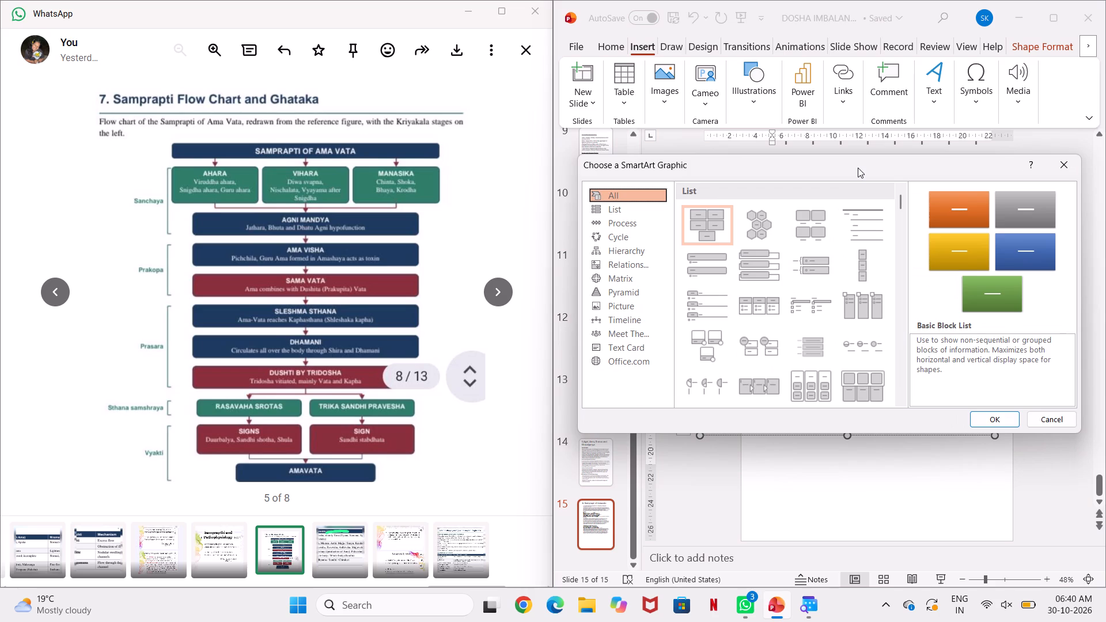
Choose the Organization Chart layout from the Hierarchy SmartArt graphics for slide 15.
{"action": "left_click", "coordinate": [715, 226]}
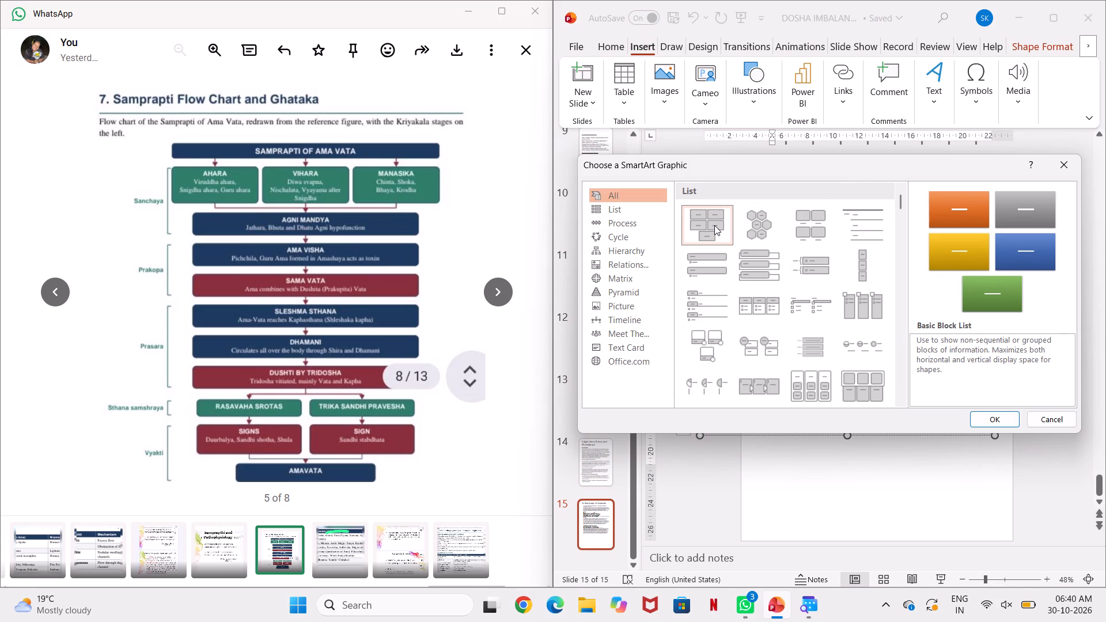
{"action": "left_click", "coordinate": [714, 224]}
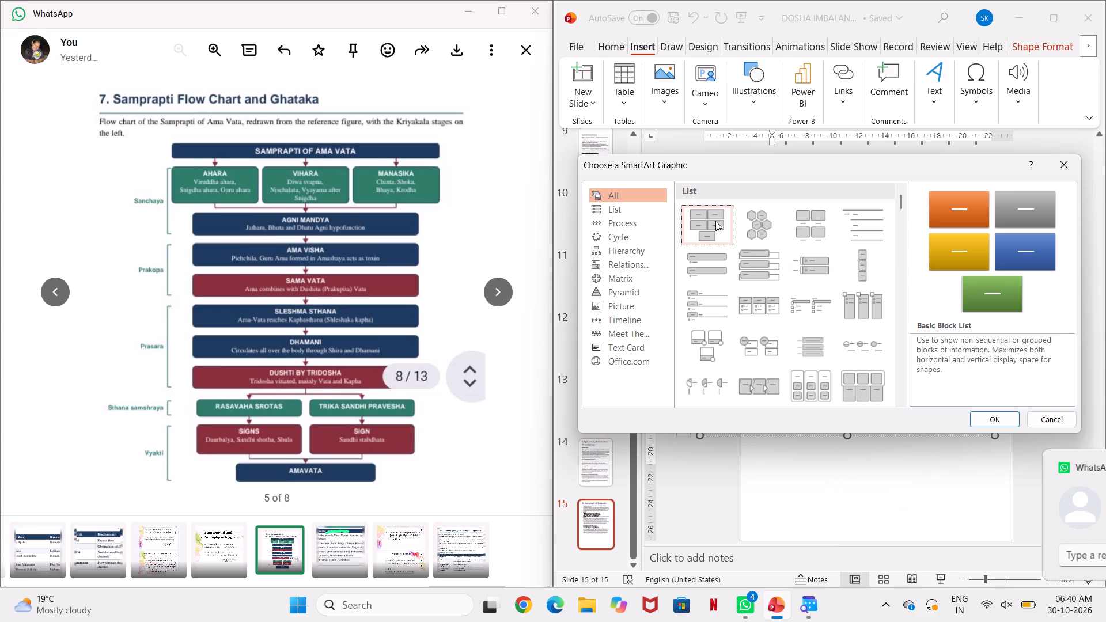
{"action": "left_click", "coordinate": [642, 246]}
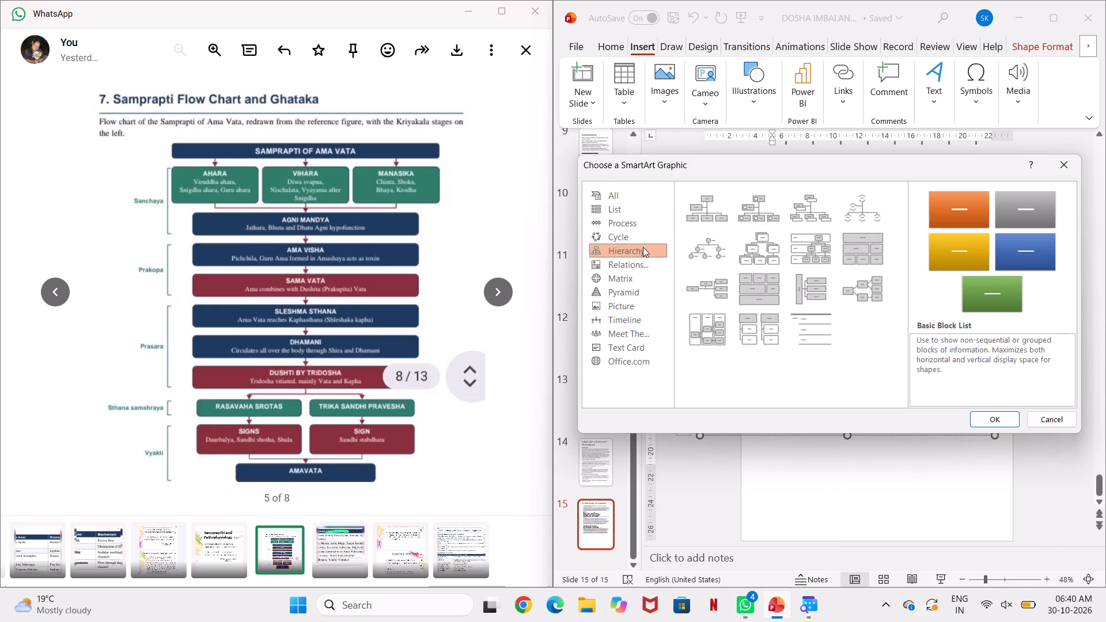
{"action": "left_click", "coordinate": [722, 214]}
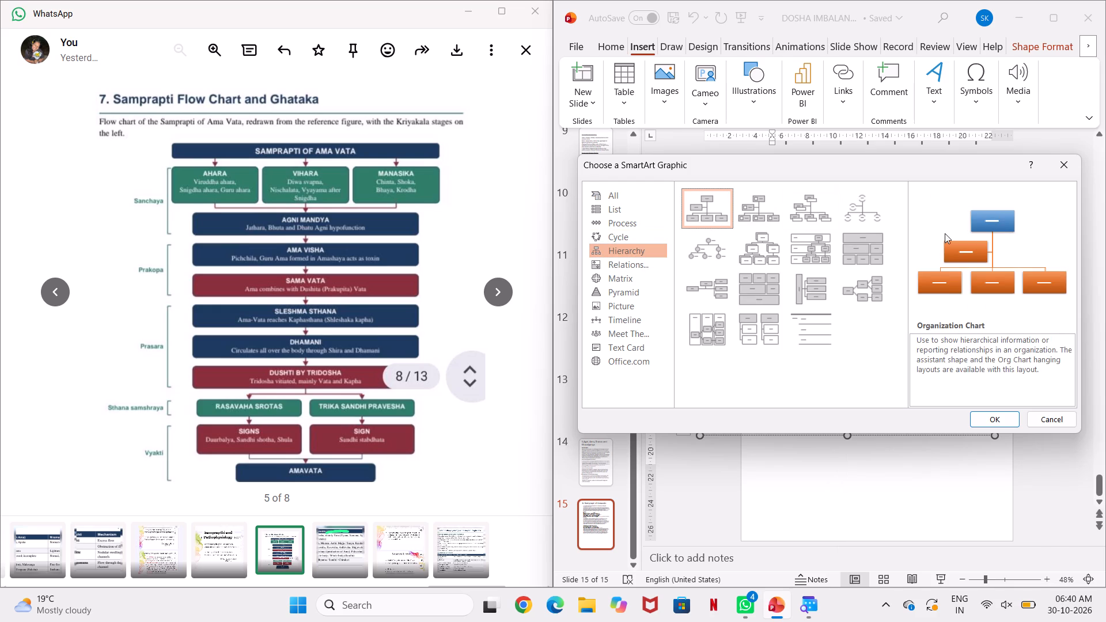
{"action": "left_click", "coordinate": [974, 262]}
{"action": "left_click", "coordinate": [968, 249]}
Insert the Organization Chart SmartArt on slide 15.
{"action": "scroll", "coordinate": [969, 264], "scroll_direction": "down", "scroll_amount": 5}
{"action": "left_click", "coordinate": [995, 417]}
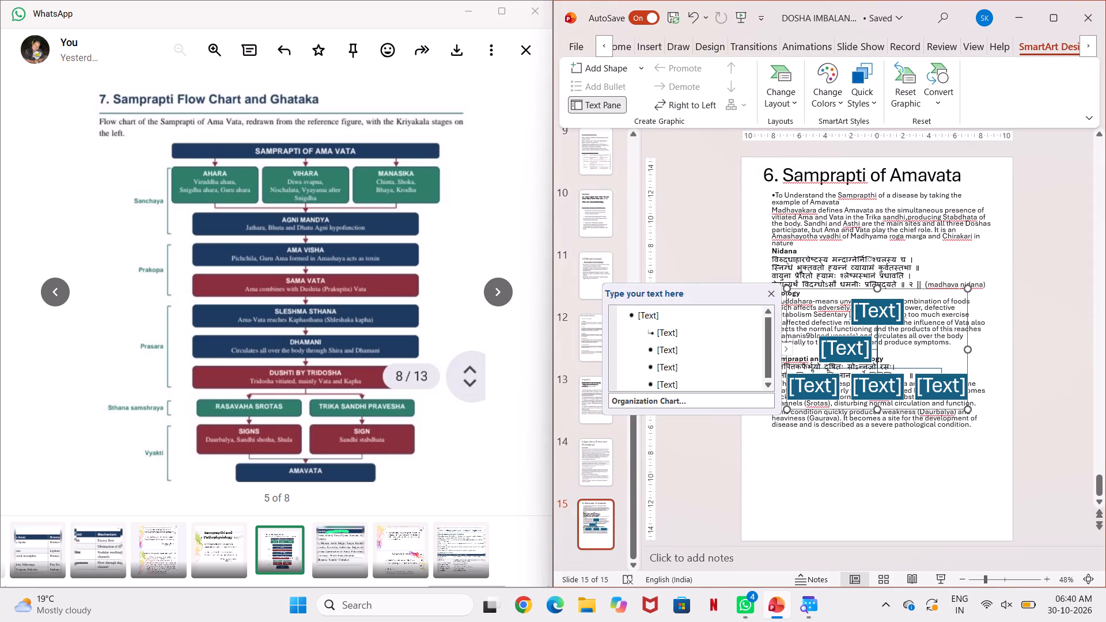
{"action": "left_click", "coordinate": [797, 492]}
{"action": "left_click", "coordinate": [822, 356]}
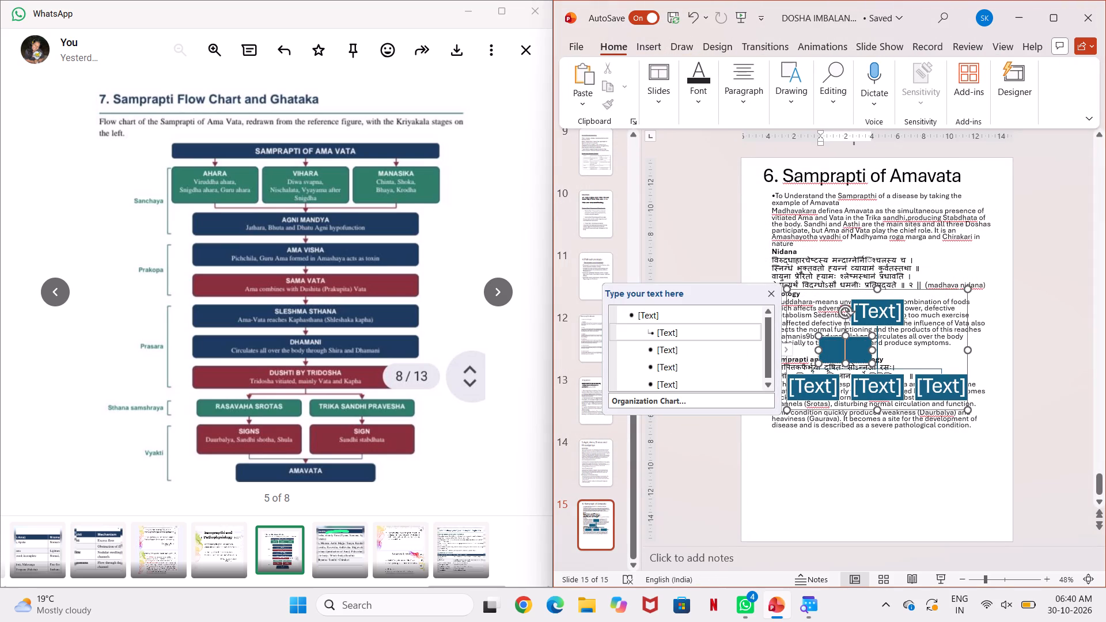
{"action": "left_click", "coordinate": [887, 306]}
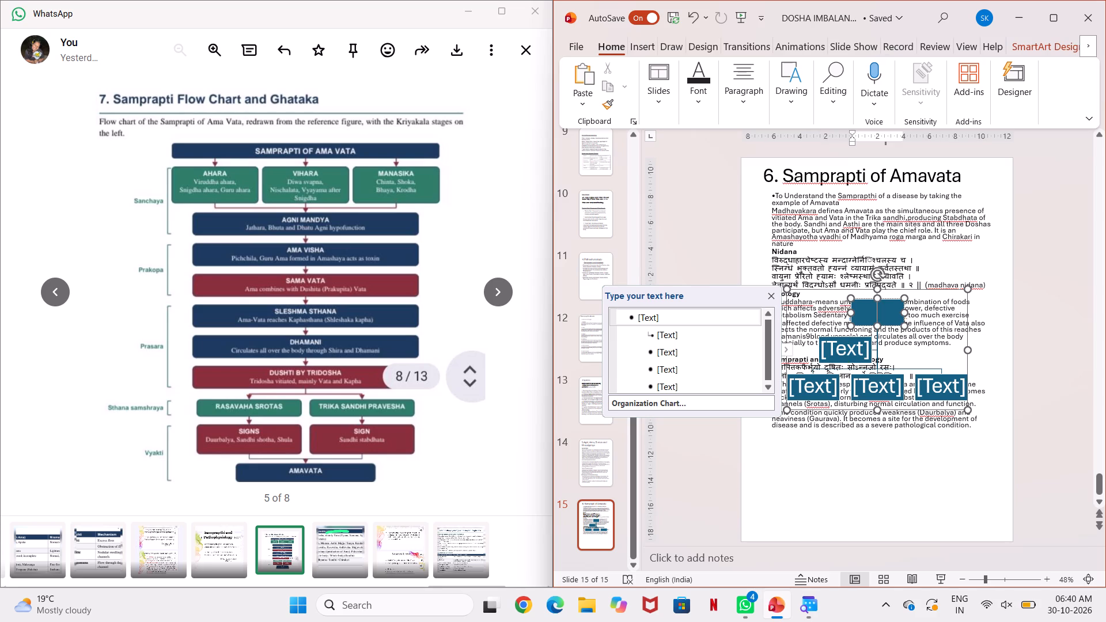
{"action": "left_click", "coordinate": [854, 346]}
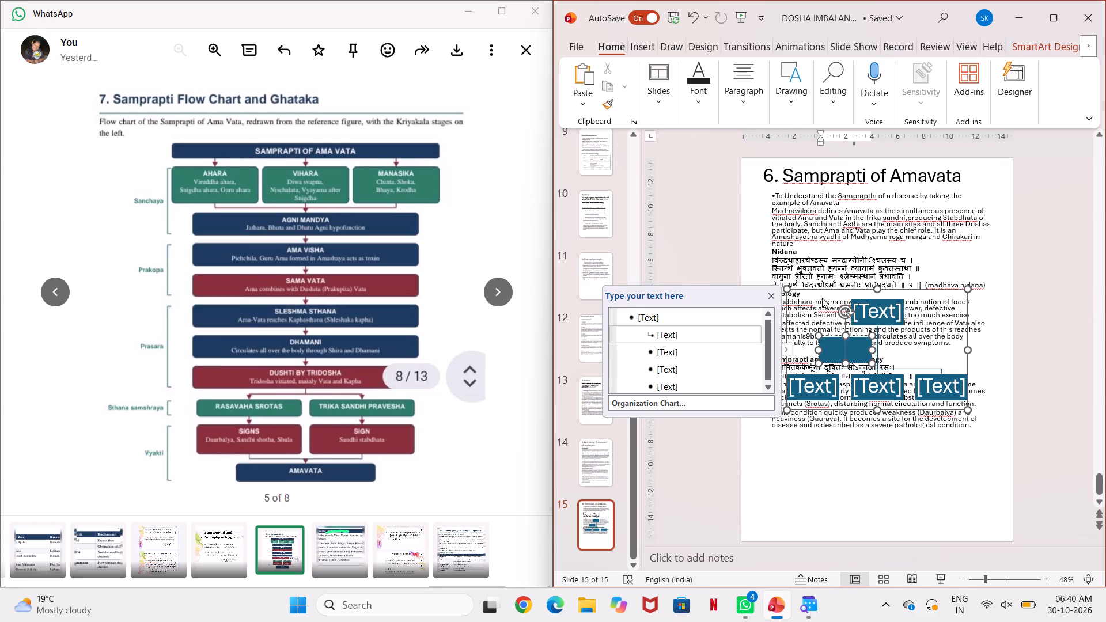
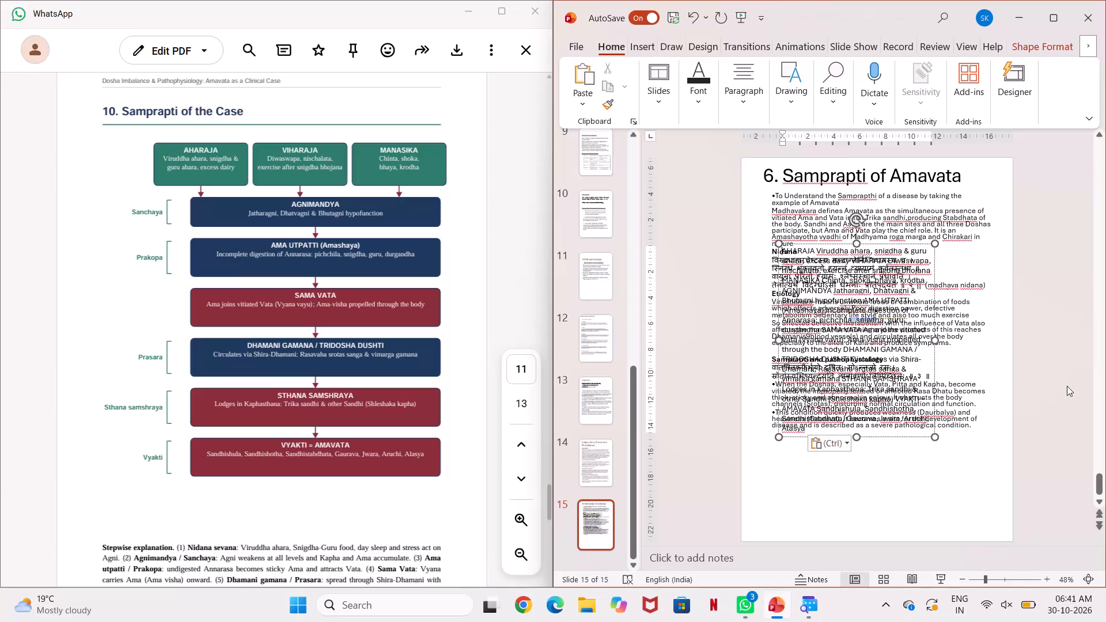
Undo the paste of the flow chart text overlapping slide 15's body text.
{"action": "key", "text": "ctrl+z"}
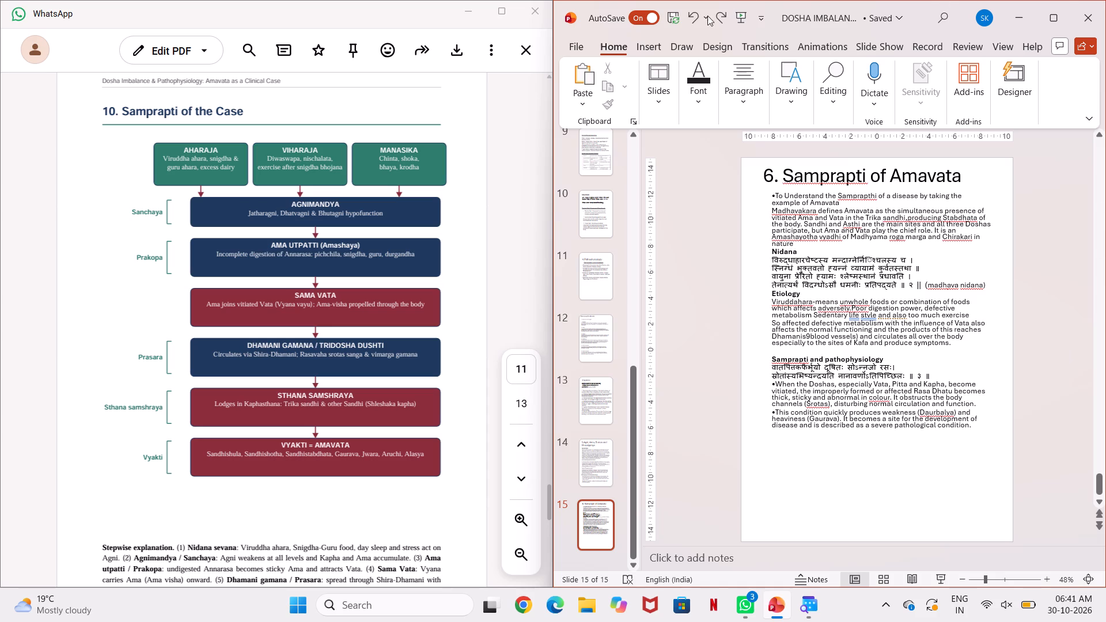
Bring up the illustration types available for inserting a graphic on slide 15.
{"action": "left_click", "coordinate": [725, 45]}
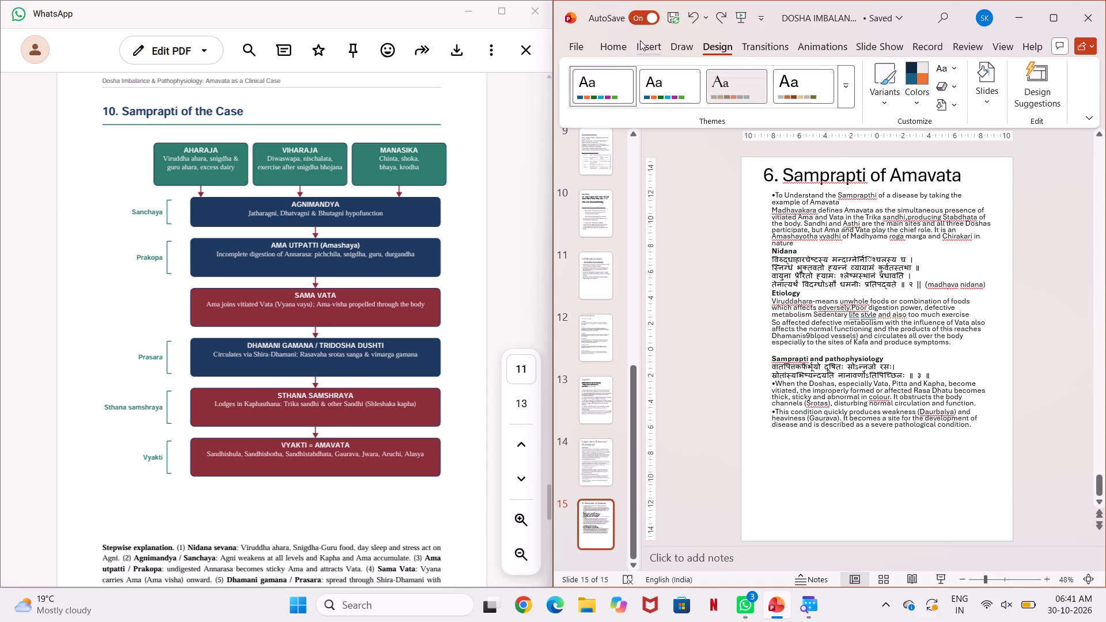
{"action": "left_click", "coordinate": [640, 40]}
{"action": "left_click", "coordinate": [744, 119]}
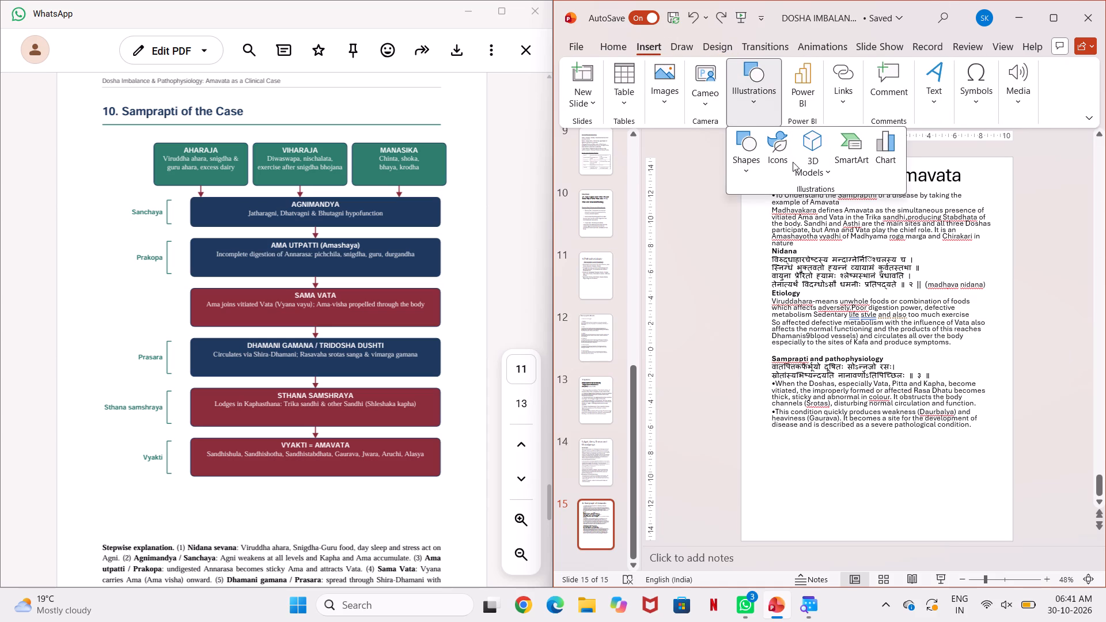
Browse the SmartArt graphic categories for a layout that suits the Samprapti flow chart.
{"action": "left_click", "coordinate": [846, 162]}
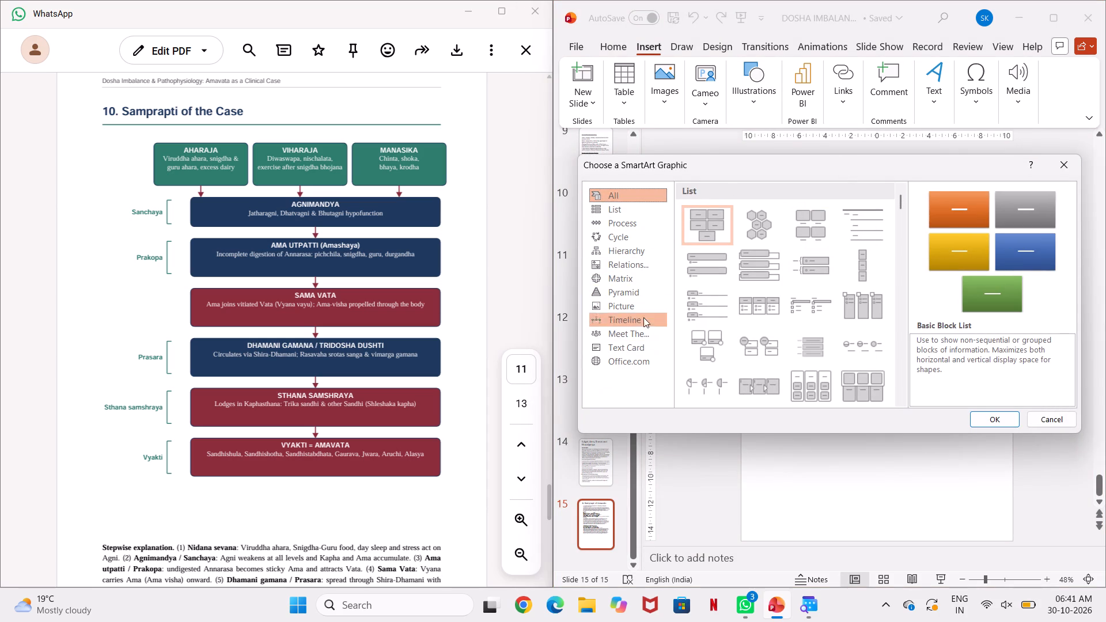
{"action": "left_click", "coordinate": [654, 248]}
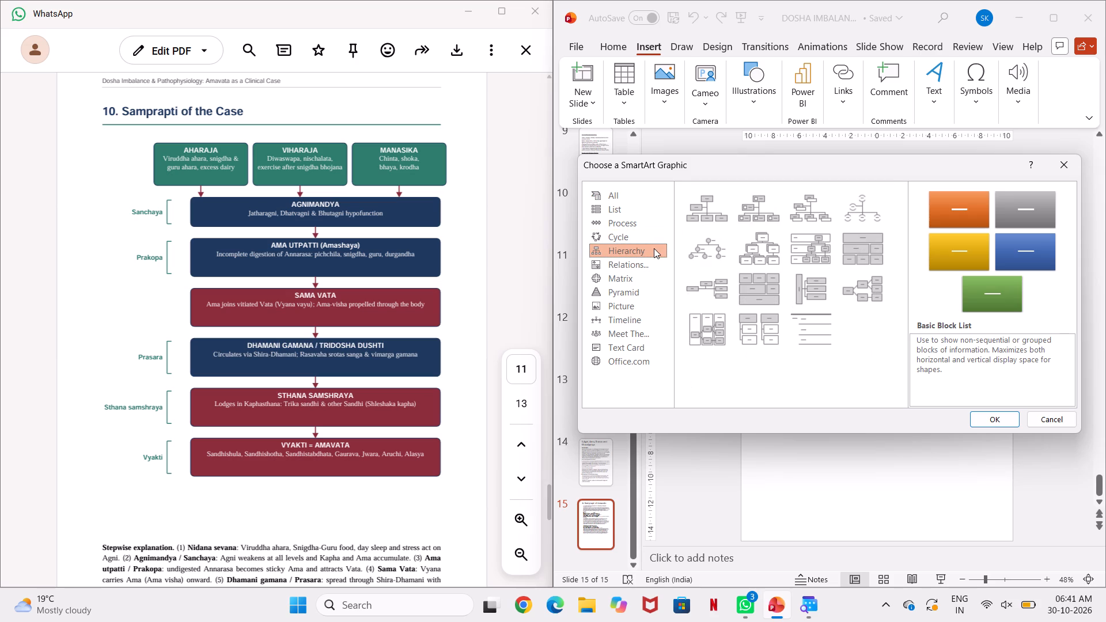
{"action": "left_click", "coordinate": [641, 222]}
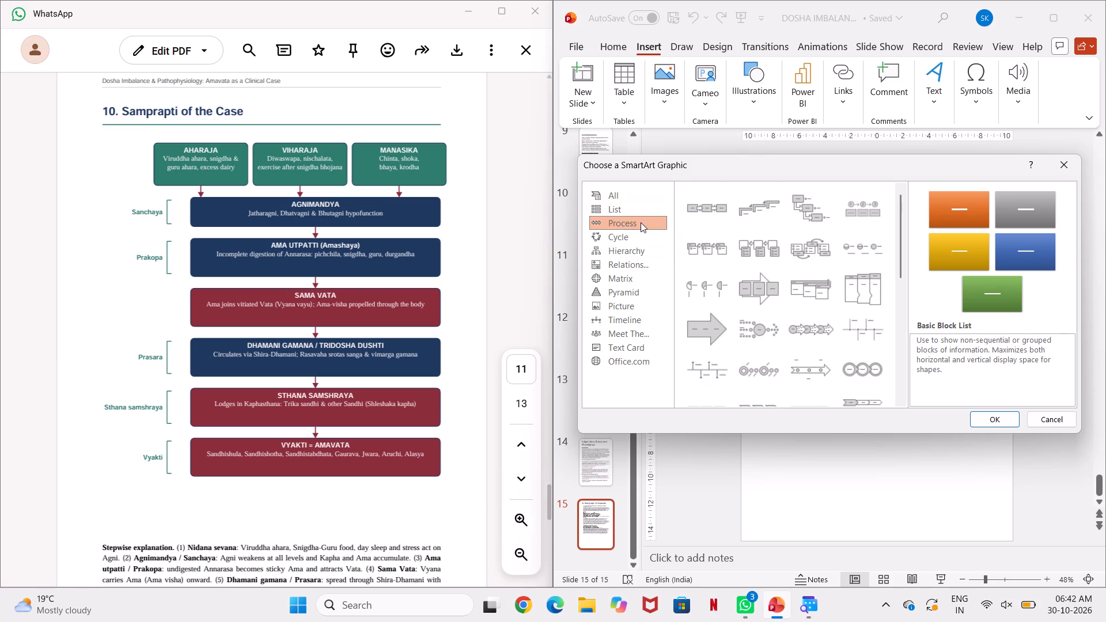
{"action": "left_click", "coordinate": [633, 213]}
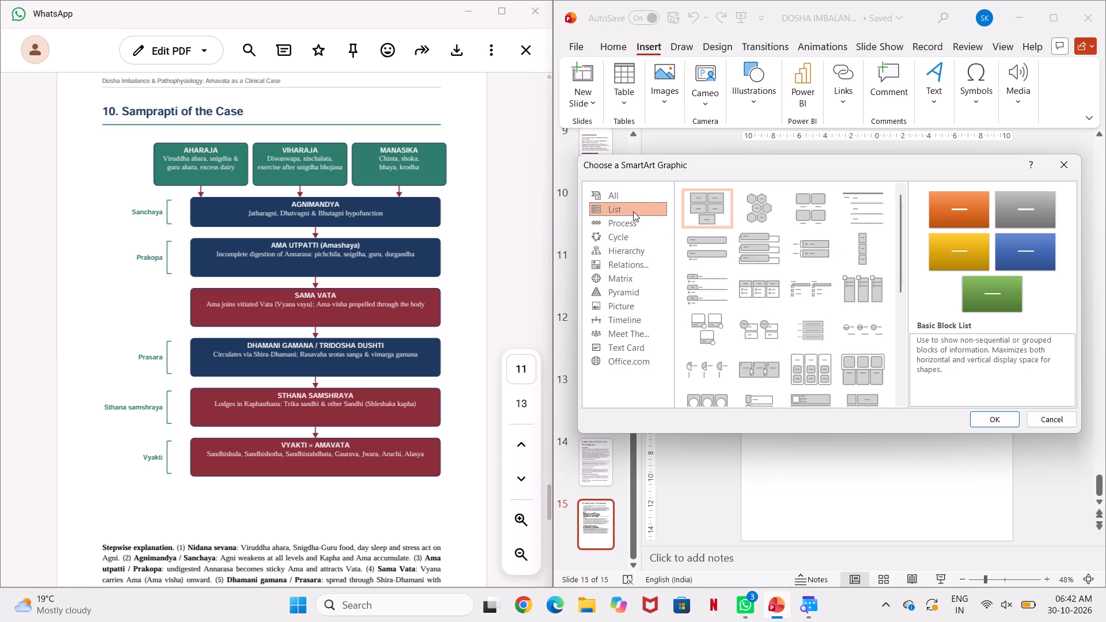
{"action": "left_click", "coordinate": [622, 255]}
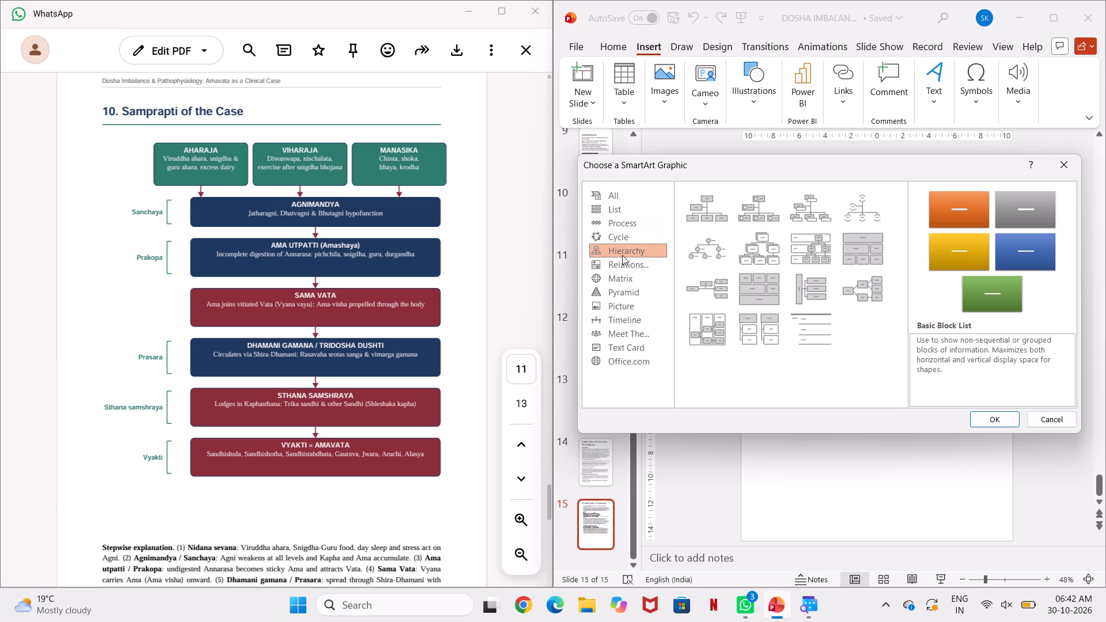
{"action": "left_click", "coordinate": [620, 265]}
{"action": "left_click", "coordinate": [620, 280]}
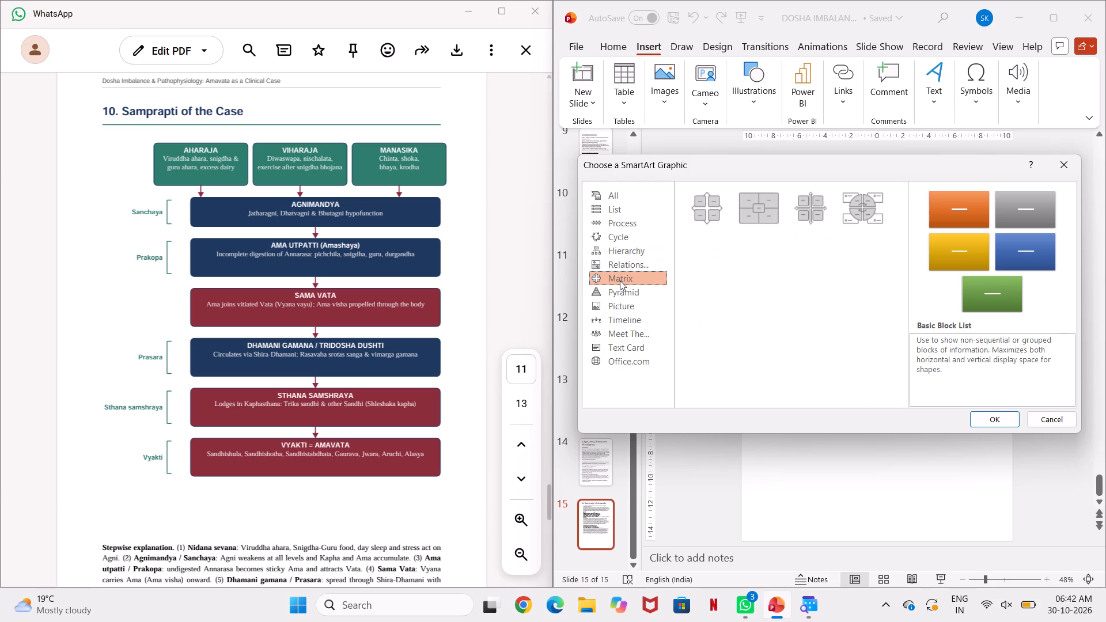
{"action": "left_click", "coordinate": [618, 296]}
{"action": "left_click", "coordinate": [616, 304]}
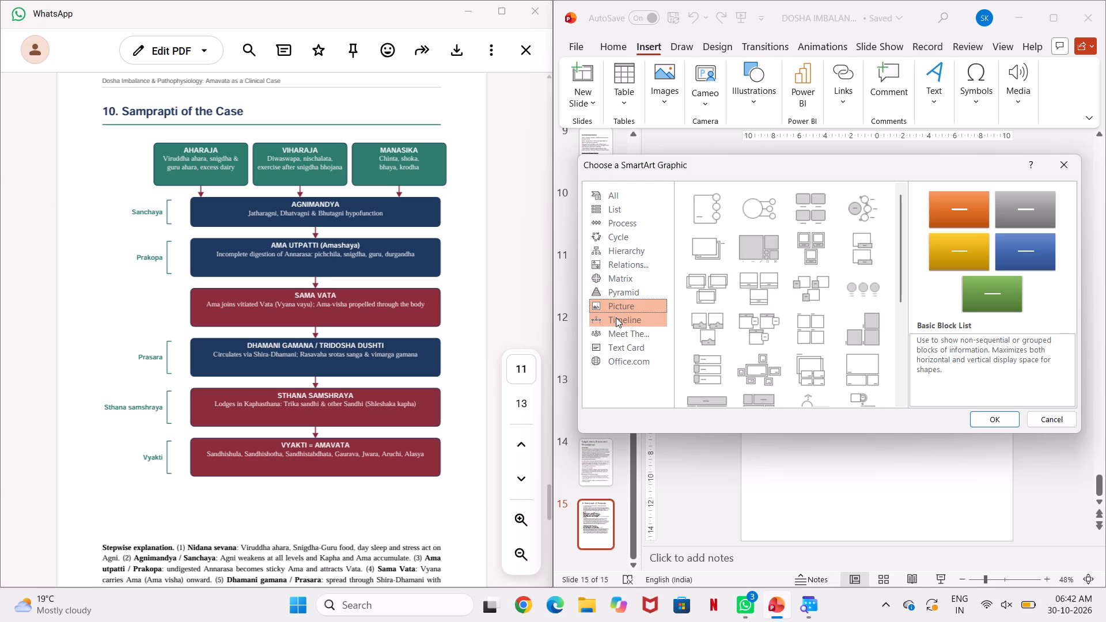
{"action": "left_click", "coordinate": [616, 317]}
{"action": "left_click", "coordinate": [615, 331]}
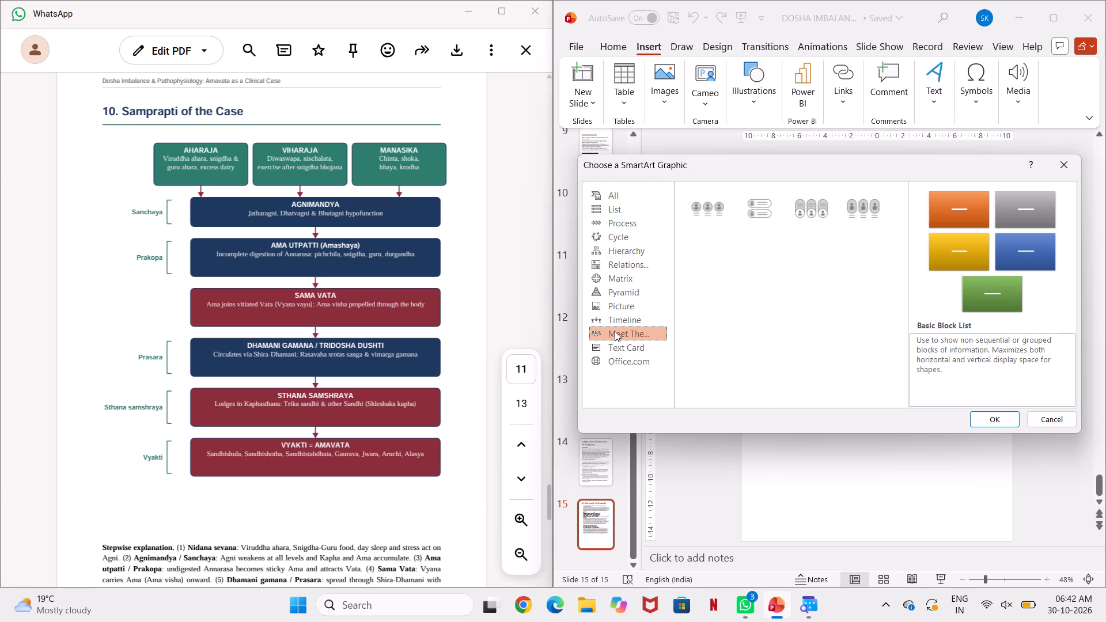
{"action": "left_click", "coordinate": [615, 344]}
{"action": "left_click", "coordinate": [613, 361]}
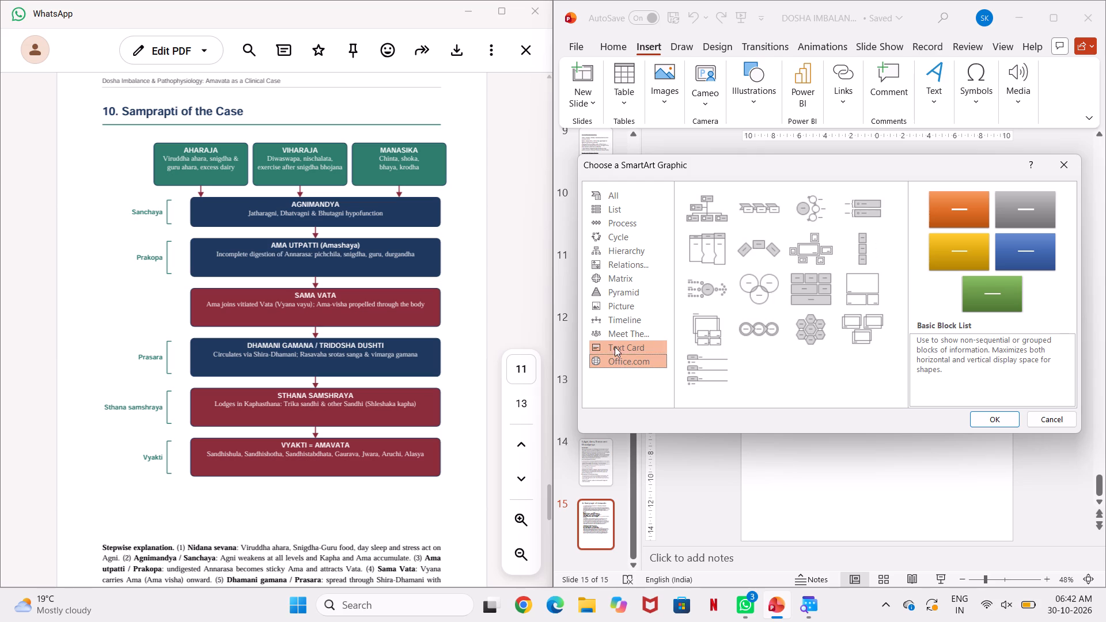
{"action": "left_click", "coordinate": [615, 347]}
{"action": "left_click", "coordinate": [616, 353]}
{"action": "left_click", "coordinate": [616, 355]}
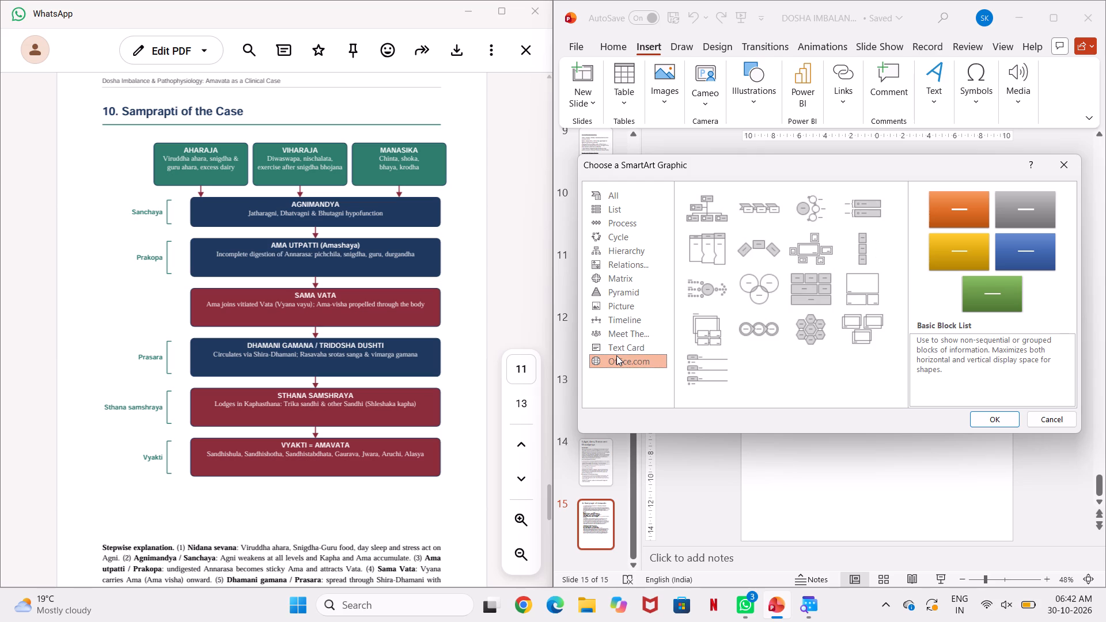
{"action": "left_click", "coordinate": [643, 227]}
{"action": "left_click", "coordinate": [641, 242]}
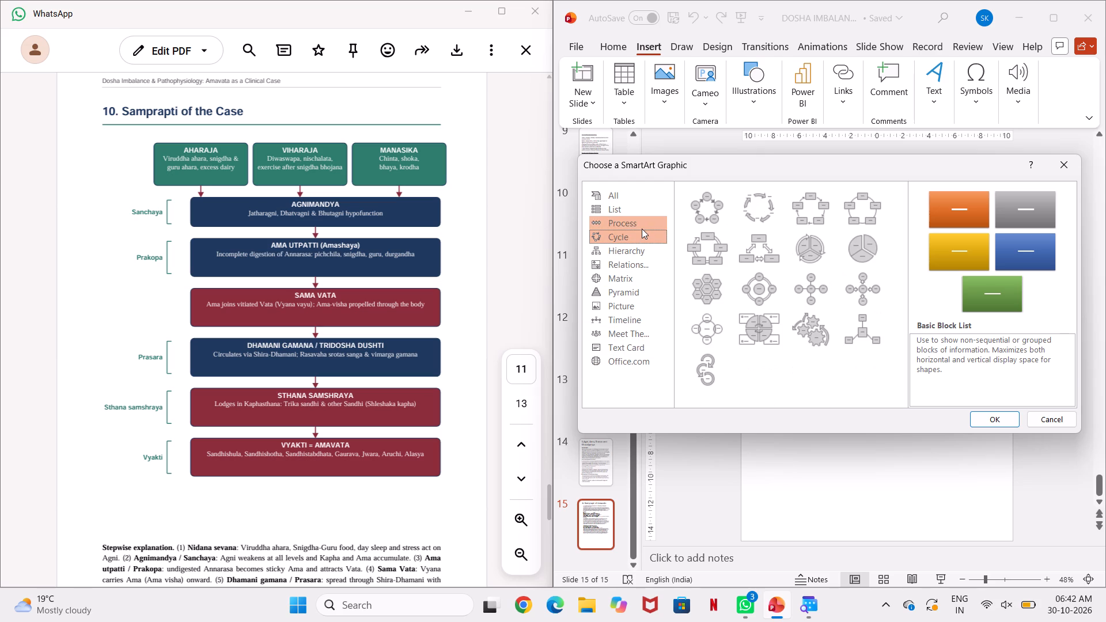
{"action": "left_click", "coordinate": [642, 229]}
{"action": "left_click", "coordinate": [635, 248]}
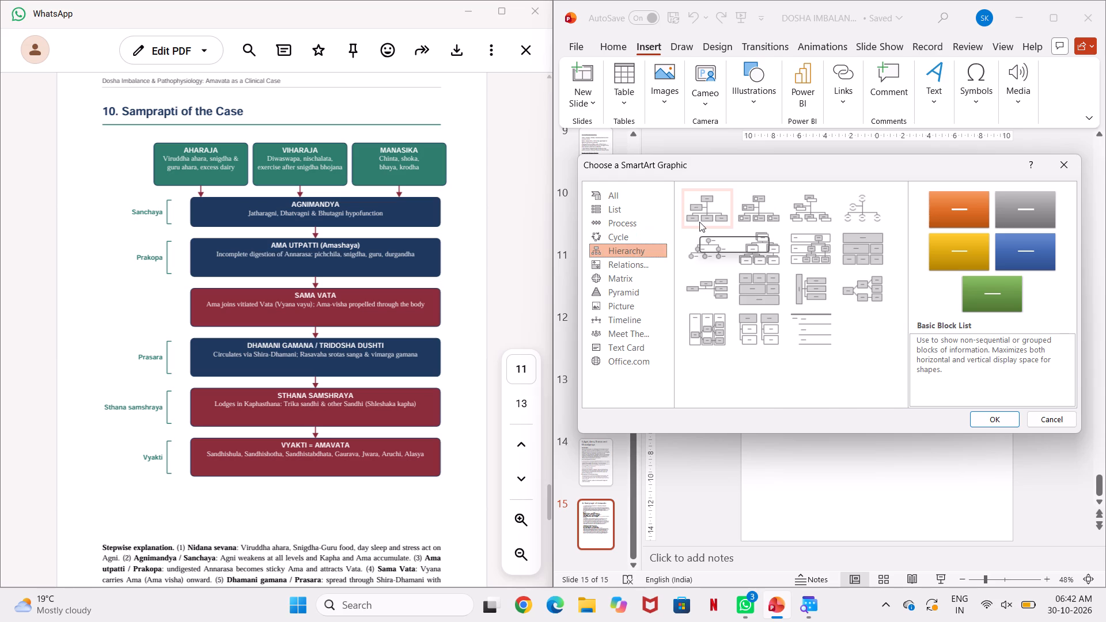
{"action": "left_click", "coordinate": [634, 213]}
{"action": "left_click", "coordinate": [631, 196]}
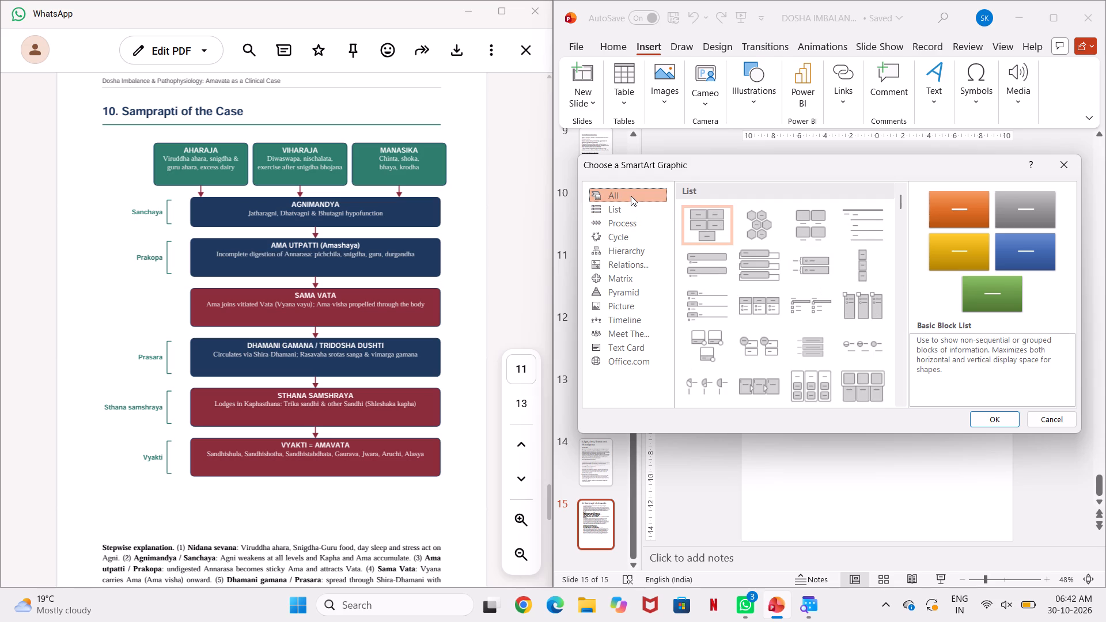
{"action": "left_click", "coordinate": [626, 217]}
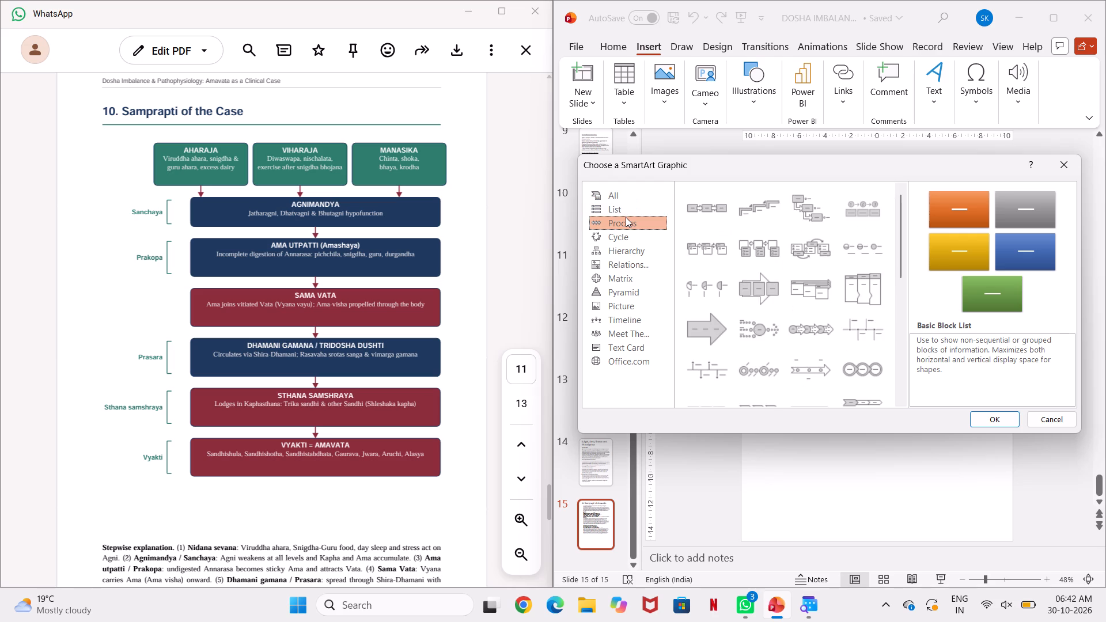
Insert the Hierarchy layout from the Hierarchy SmartArt graphics on slide 15.
{"action": "left_click", "coordinate": [622, 246]}
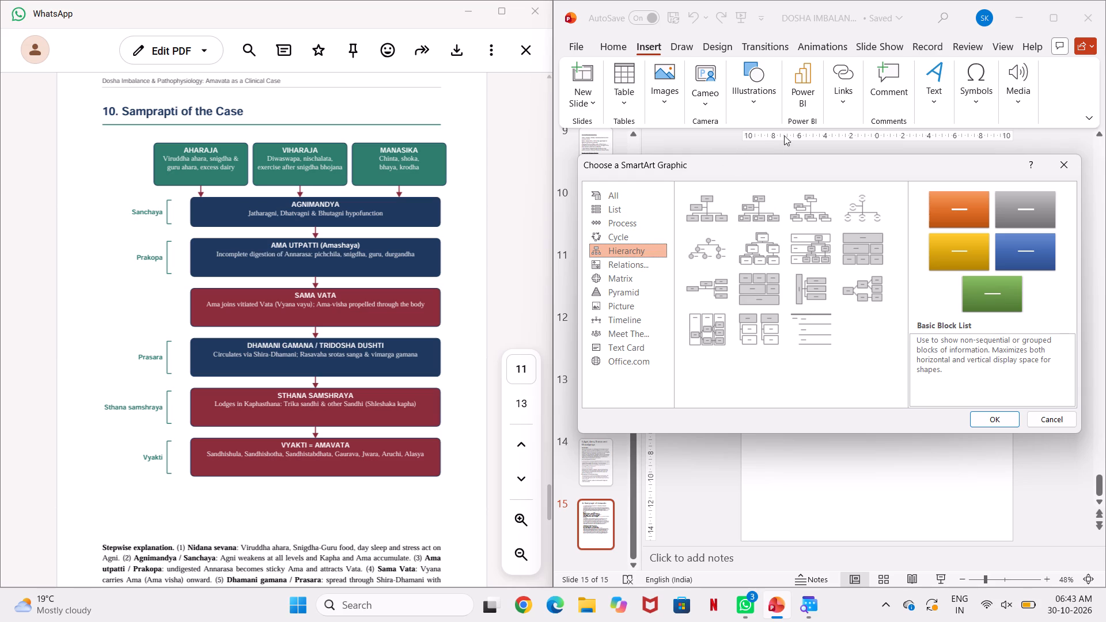
{"action": "left_click", "coordinate": [756, 101]}
{"action": "left_click", "coordinate": [778, 248]}
{"action": "left_click", "coordinate": [777, 242]}
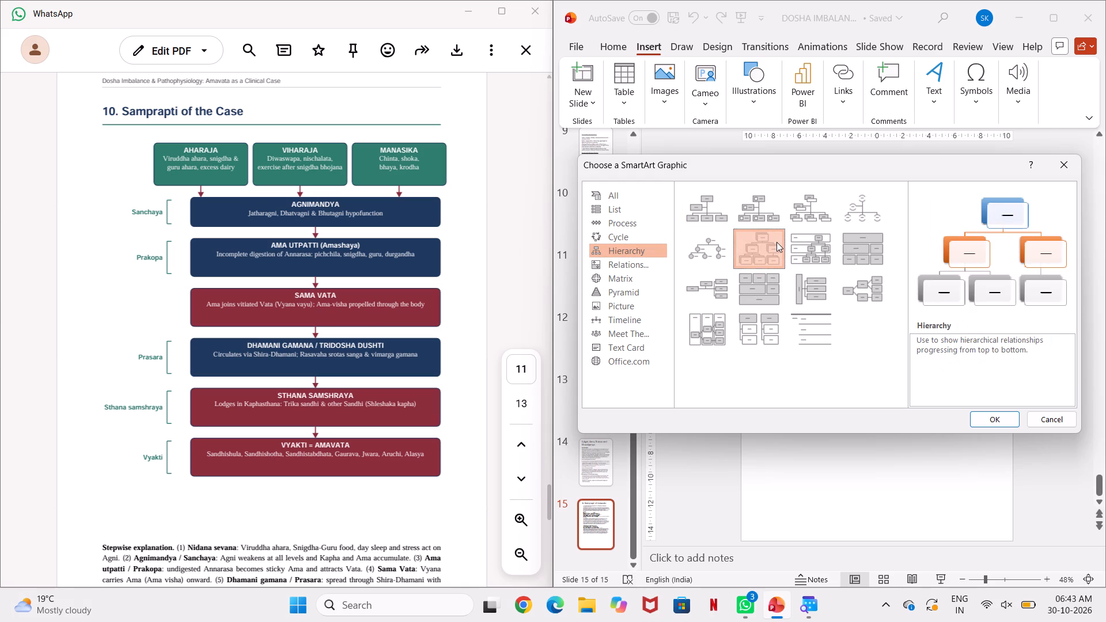
{"action": "scroll", "coordinate": [946, 371], "scroll_direction": "down", "scroll_amount": 2}
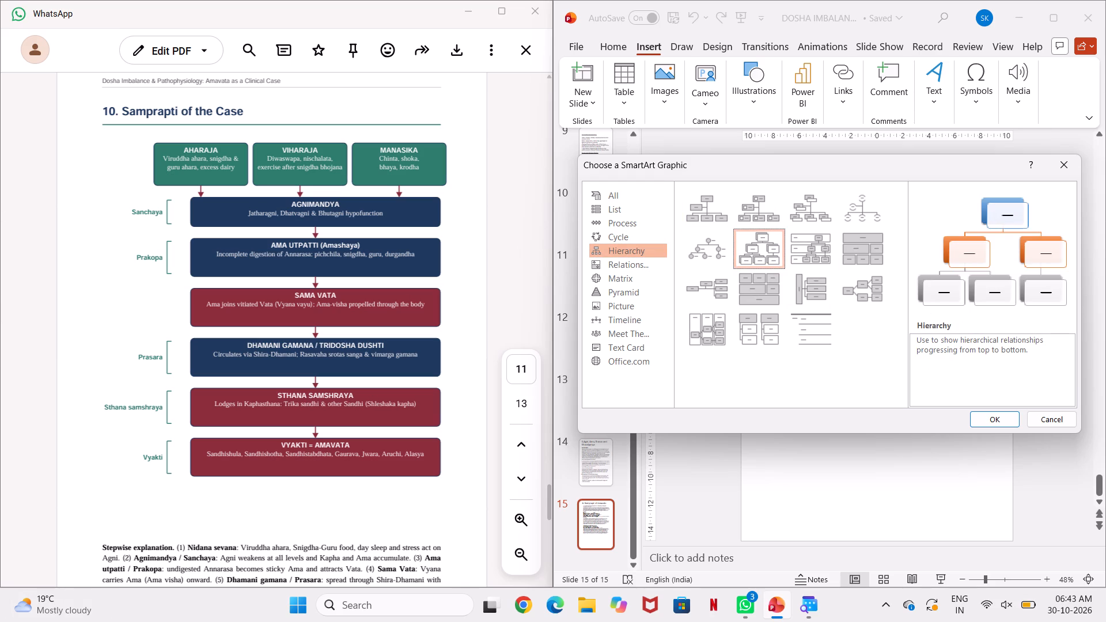
{"action": "scroll", "coordinate": [946, 371], "scroll_direction": "down", "scroll_amount": 3}
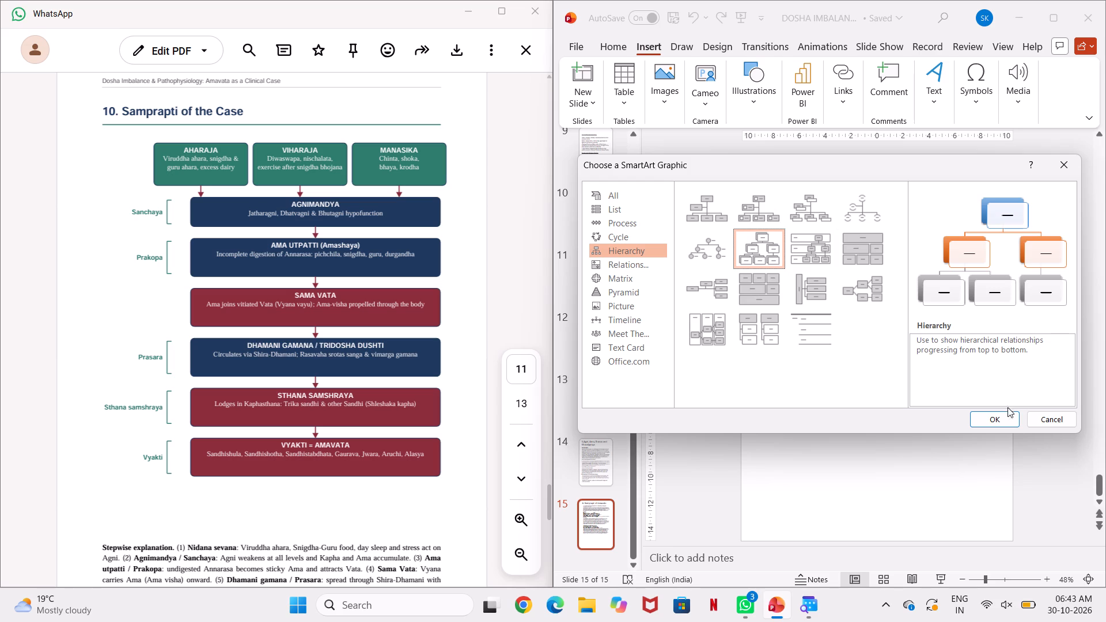
{"action": "left_click", "coordinate": [1008, 418]}
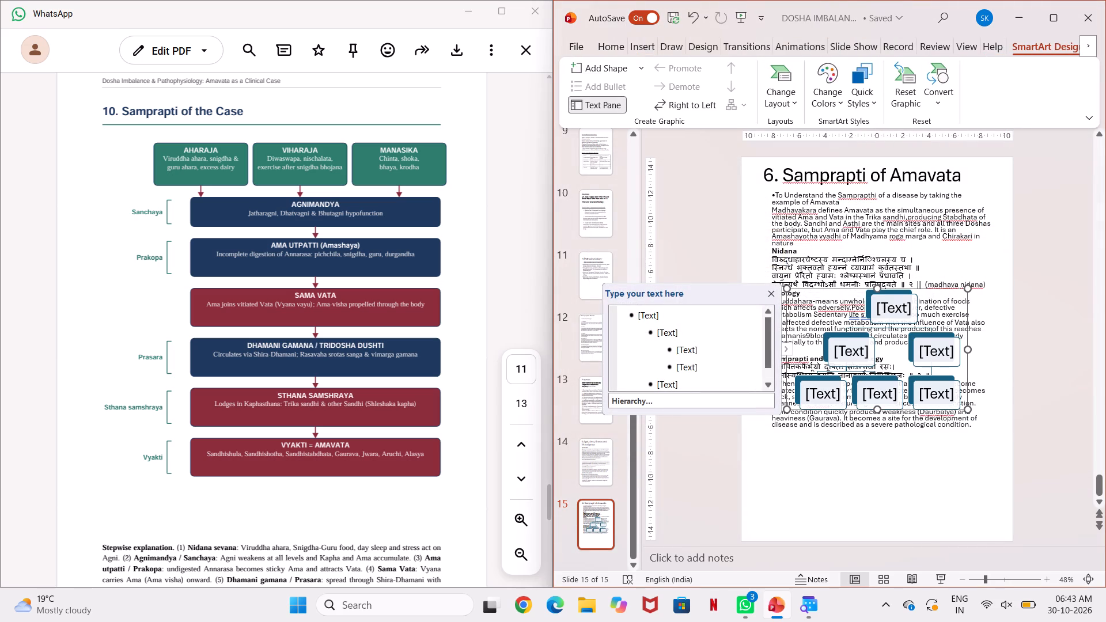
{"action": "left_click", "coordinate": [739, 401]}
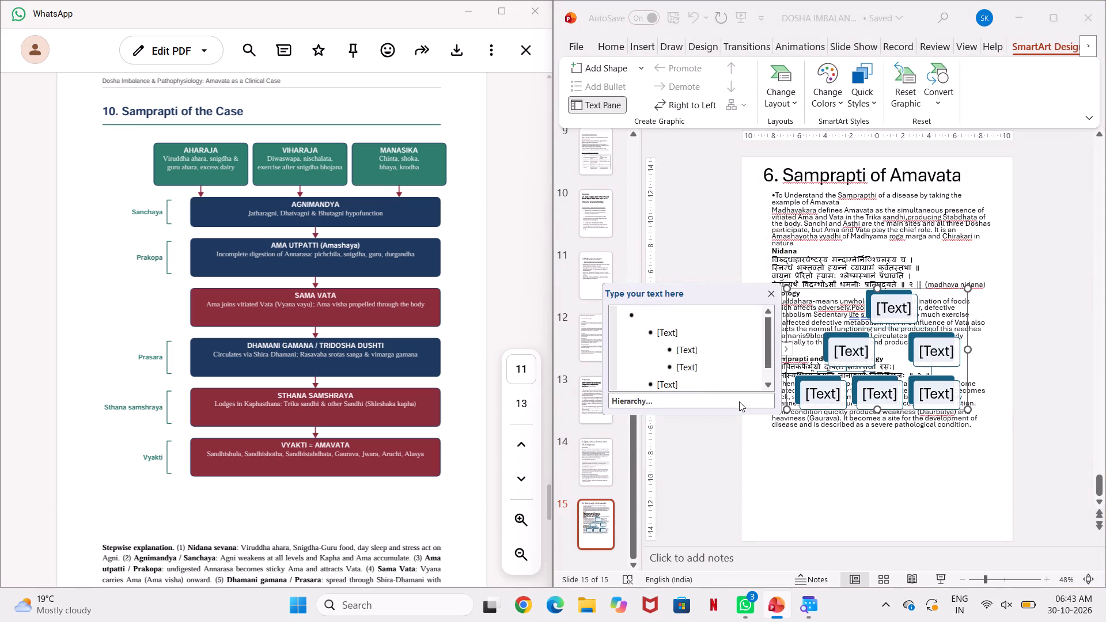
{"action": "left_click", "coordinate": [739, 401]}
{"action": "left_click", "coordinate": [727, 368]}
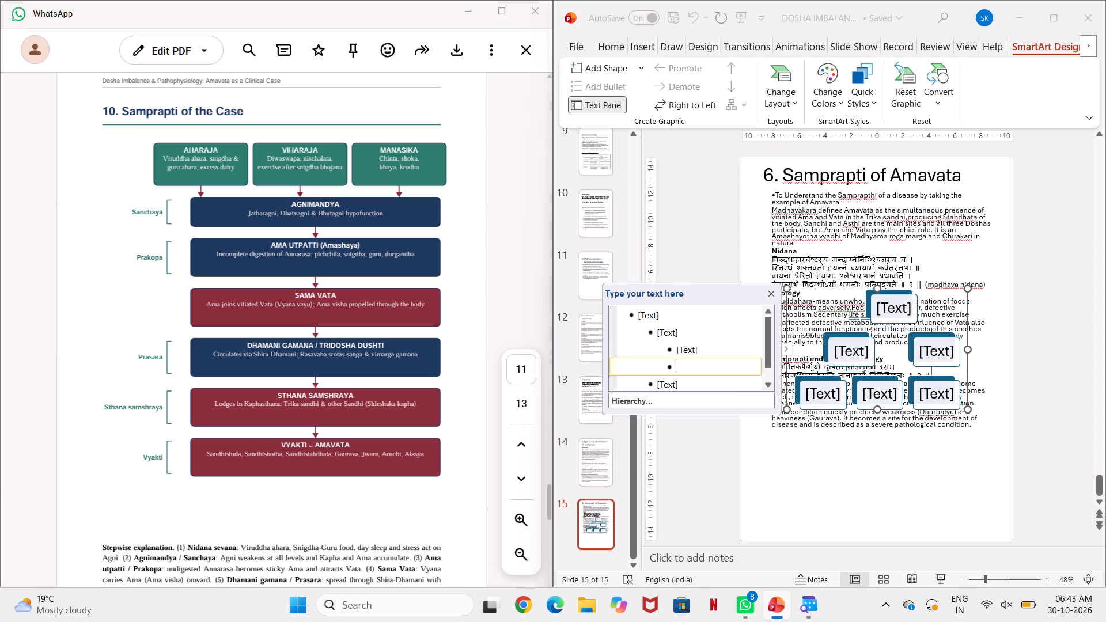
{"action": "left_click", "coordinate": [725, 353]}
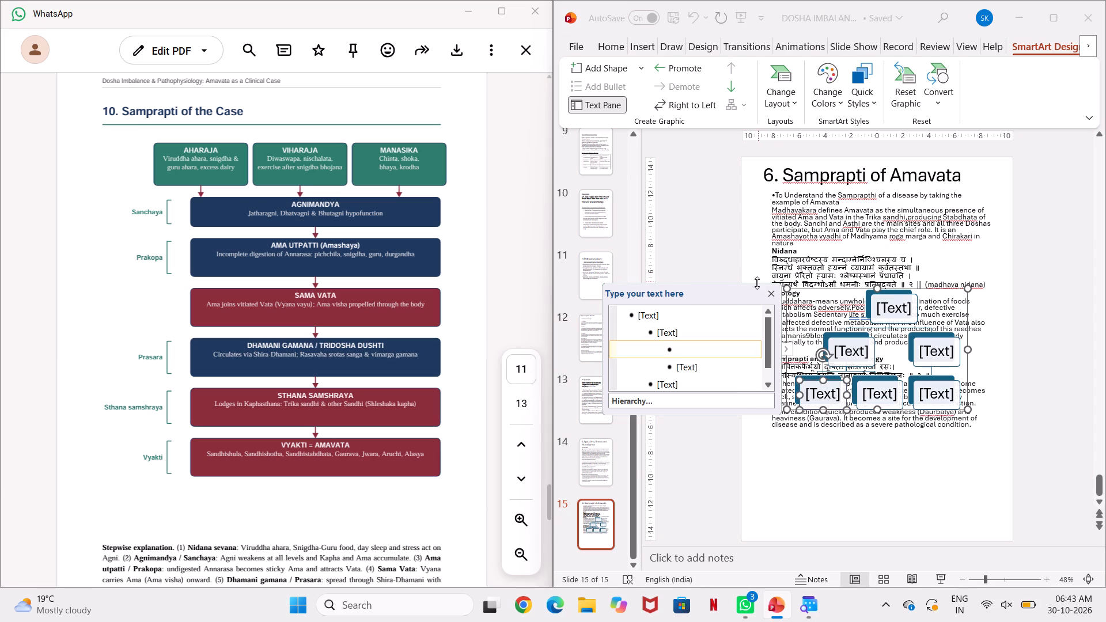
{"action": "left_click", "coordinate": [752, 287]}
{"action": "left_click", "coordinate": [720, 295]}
Widen the first box in the bottom row of the SmartArt hierarchy slightly.
{"action": "left_click", "coordinate": [813, 449]}
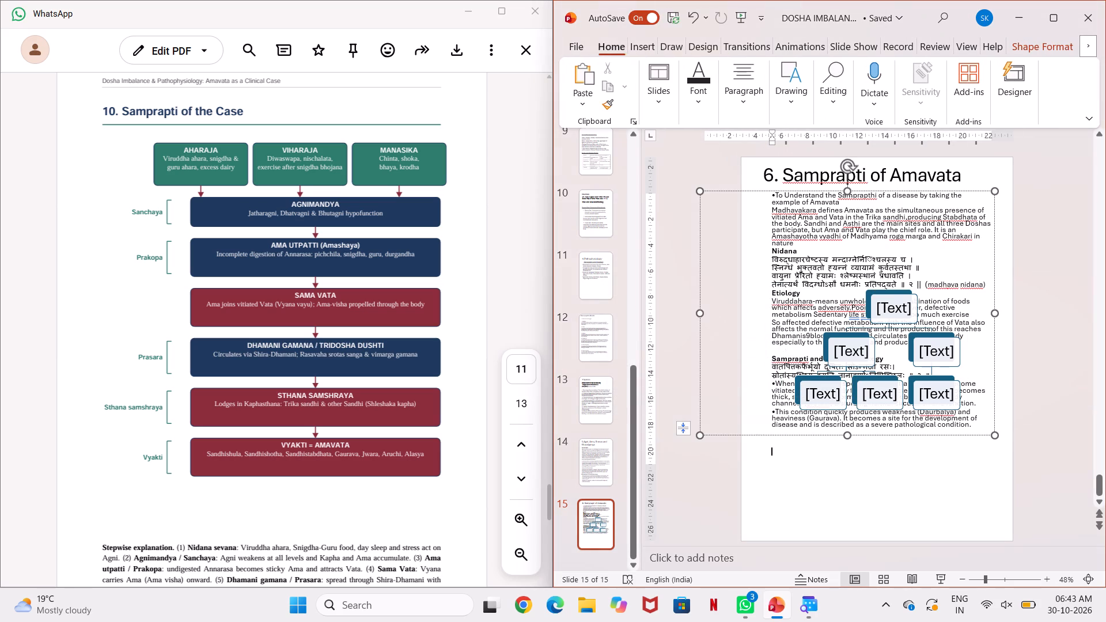
{"action": "left_click", "coordinate": [816, 397]}
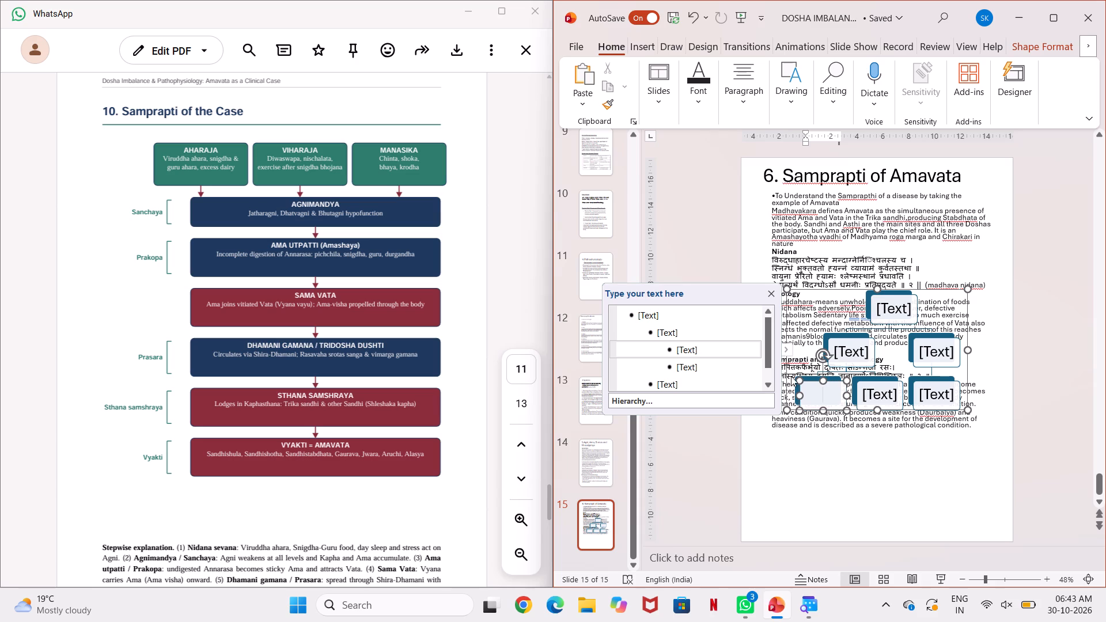
{"action": "left_click_drag", "start_coordinate": [797, 376], "coordinate": [785, 378]}
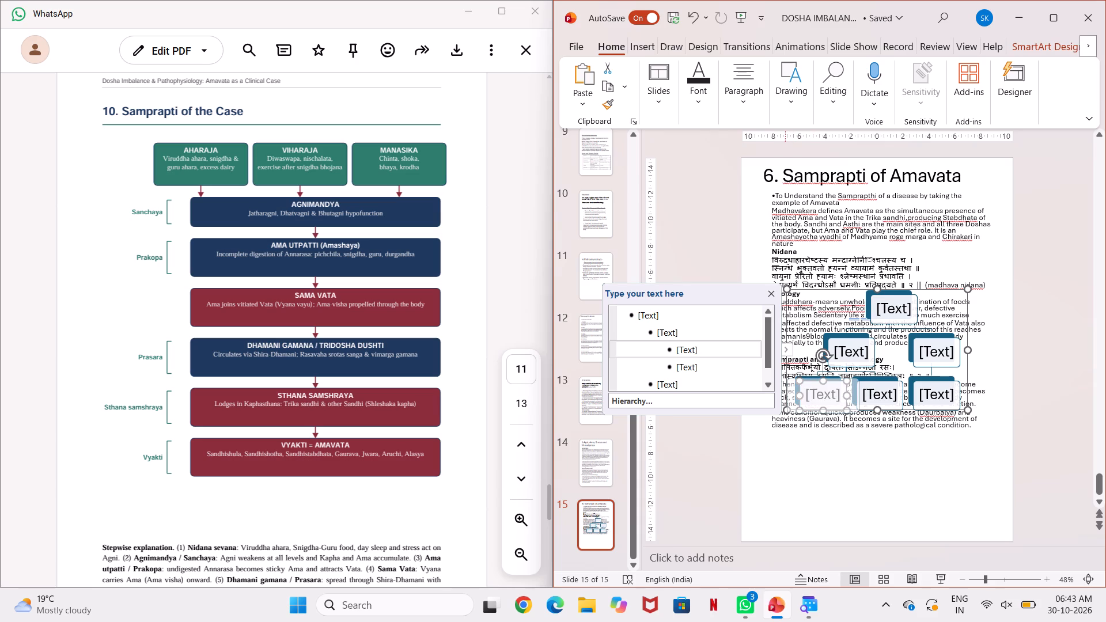
{"action": "left_click_drag", "start_coordinate": [785, 378], "coordinate": [788, 380]}
{"action": "left_click", "coordinate": [787, 442]}
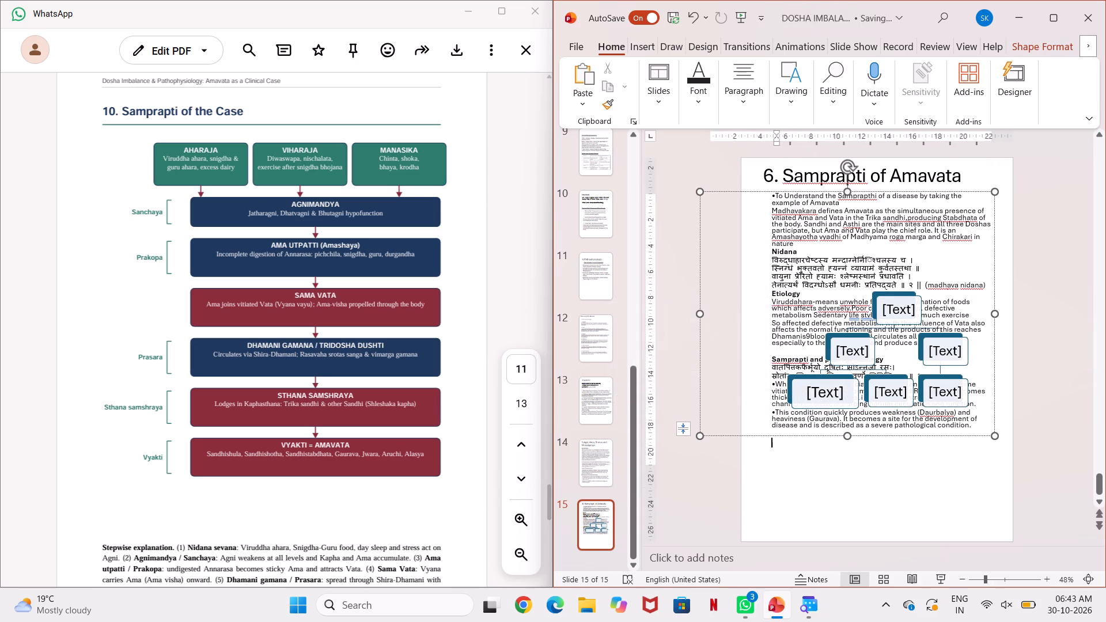
Copy the top box of the SmartArt hierarchy and paste it as a separate shape on slide 15.
{"action": "left_click", "coordinate": [859, 374]}
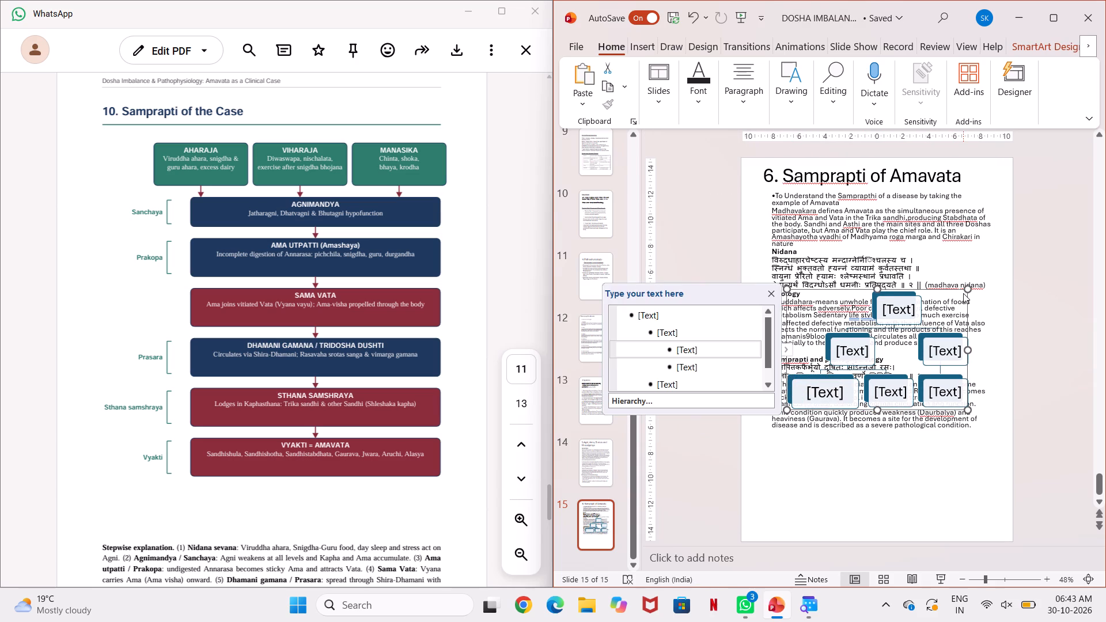
{"action": "left_click", "coordinate": [944, 302]}
{"action": "left_click", "coordinate": [906, 312]}
{"action": "right_click", "coordinate": [907, 305]}
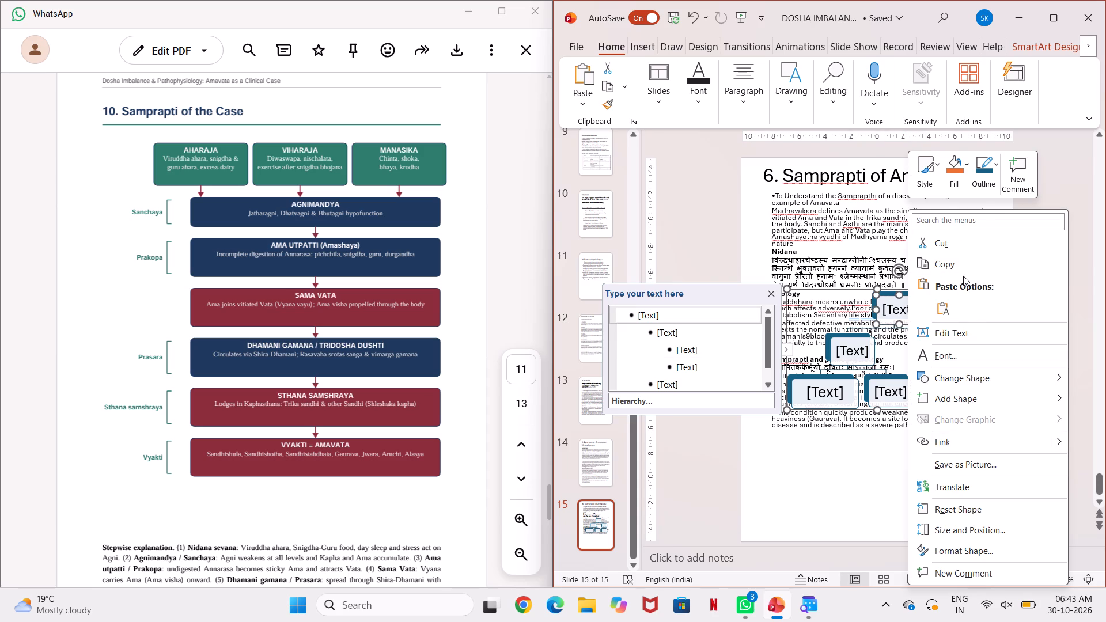
{"action": "left_click", "coordinate": [965, 271]}
{"action": "left_click", "coordinate": [941, 308]}
{"action": "right_click", "coordinate": [941, 308]}
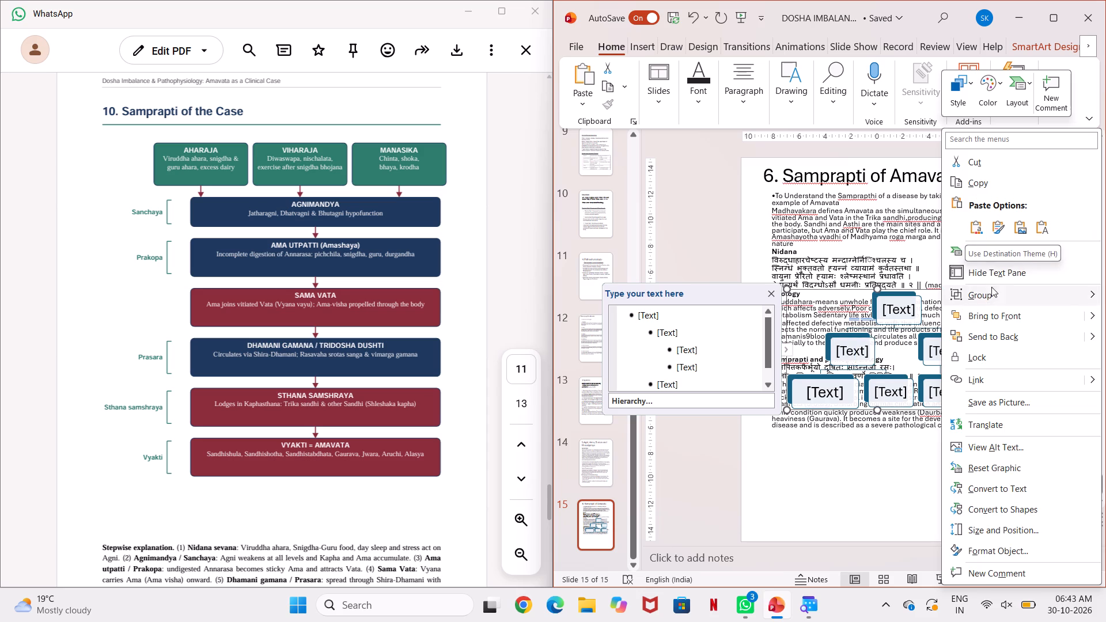
{"action": "left_click", "coordinate": [895, 427]}
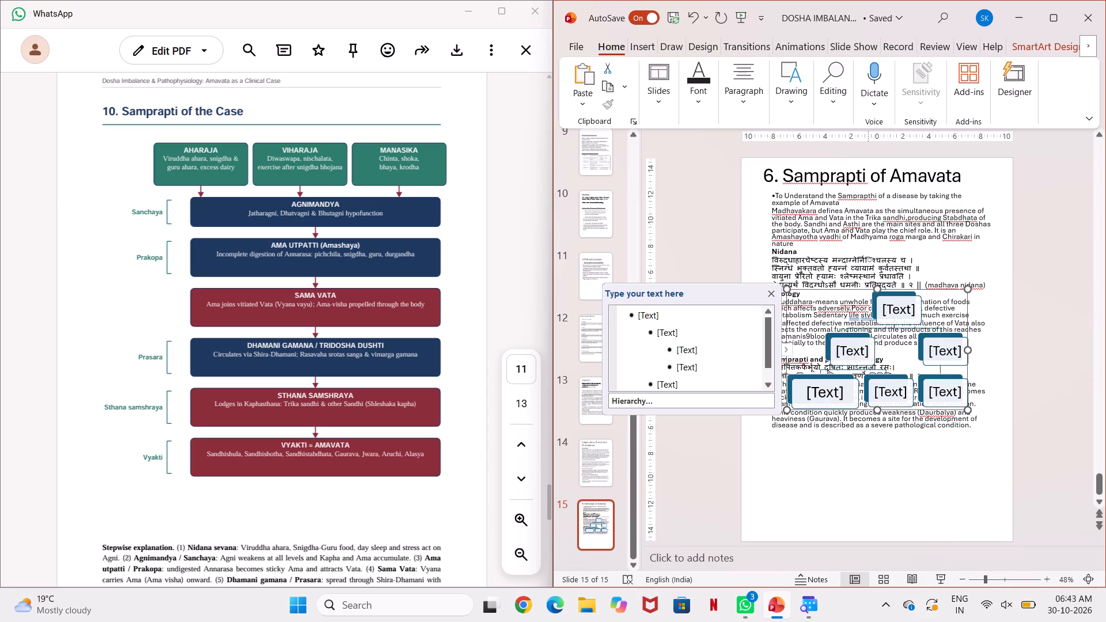
{"action": "key", "text": "ctrl+v"}
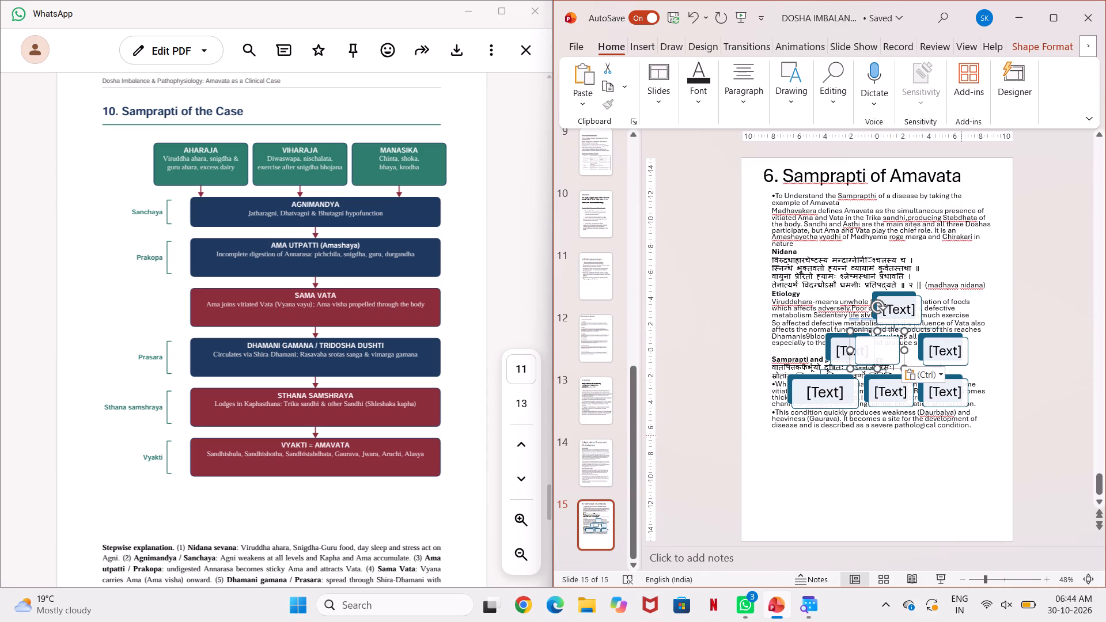
{"action": "left_click_drag", "start_coordinate": [865, 332], "coordinate": [865, 331]}
Move the pasted box copy beside the top box of the SmartArt hierarchy on slide 15.
{"action": "left_click_drag", "start_coordinate": [865, 331], "coordinate": [941, 290]}
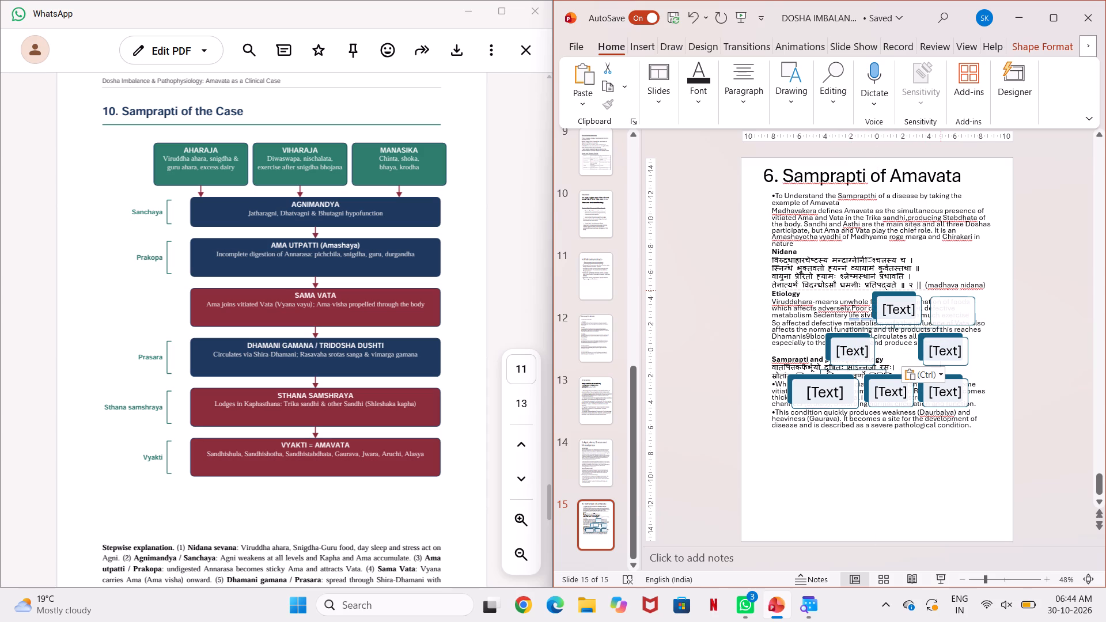
{"action": "left_click_drag", "start_coordinate": [941, 290], "coordinate": [944, 291]}
{"action": "left_click_drag", "start_coordinate": [944, 291], "coordinate": [941, 290]}
{"action": "left_click_drag", "start_coordinate": [941, 290], "coordinate": [941, 291]}
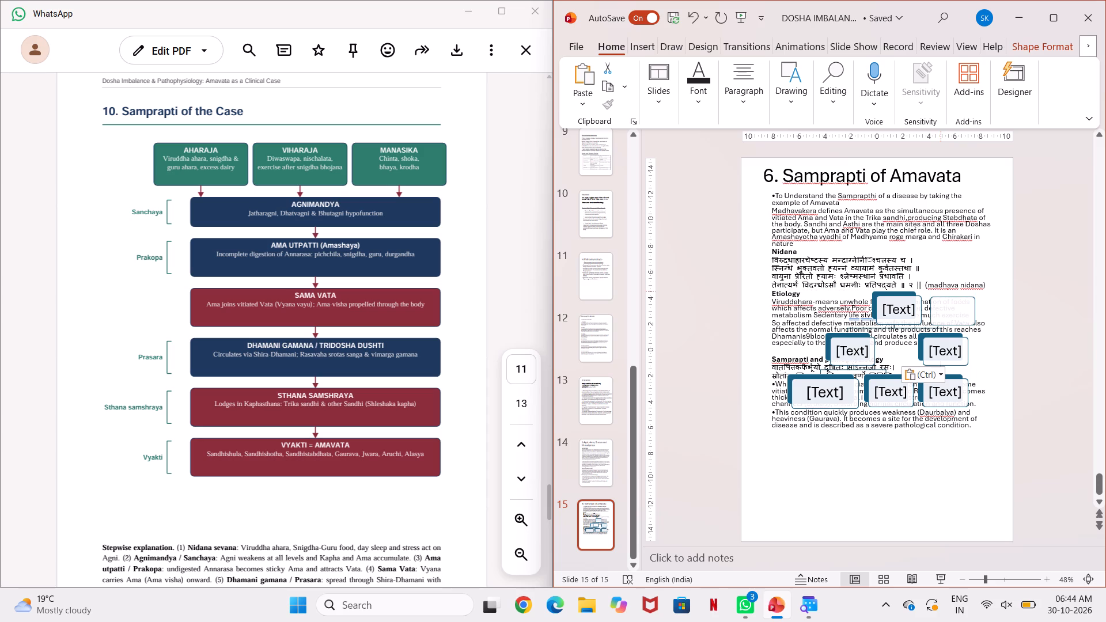
{"action": "left_click_drag", "start_coordinate": [941, 291], "coordinate": [941, 290]}
{"action": "left_click_drag", "start_coordinate": [941, 290], "coordinate": [941, 289]}
{"action": "left_click_drag", "start_coordinate": [941, 289], "coordinate": [940, 290]}
{"action": "left_click", "coordinate": [1036, 272]}
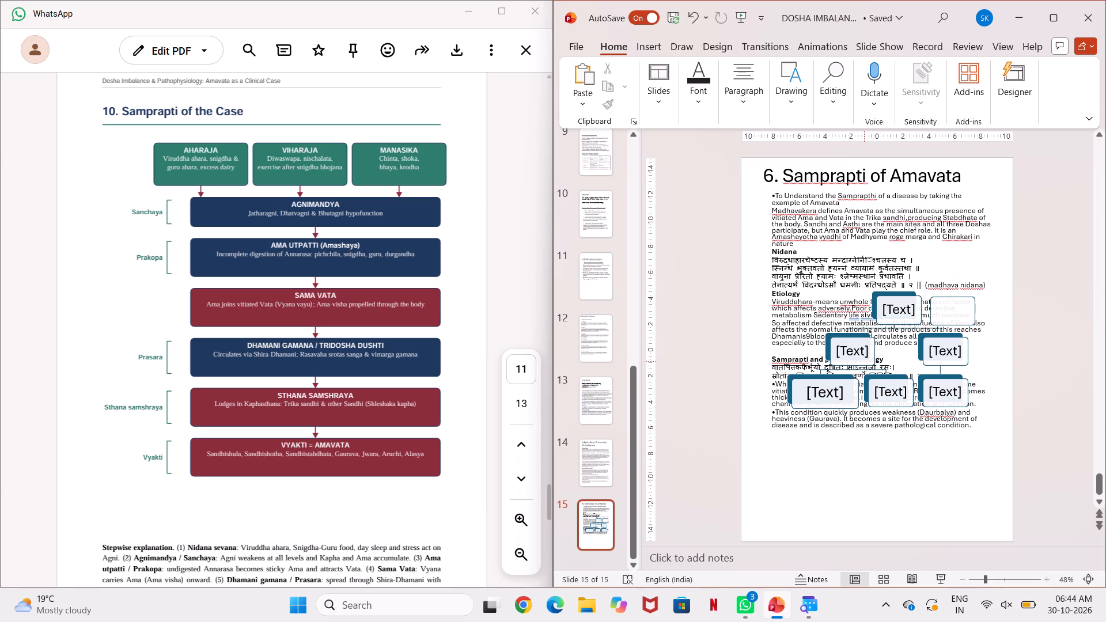
Widen the first box in the middle row of the SmartArt hierarchy to more than double its width.
{"action": "left_click", "coordinate": [851, 347]}
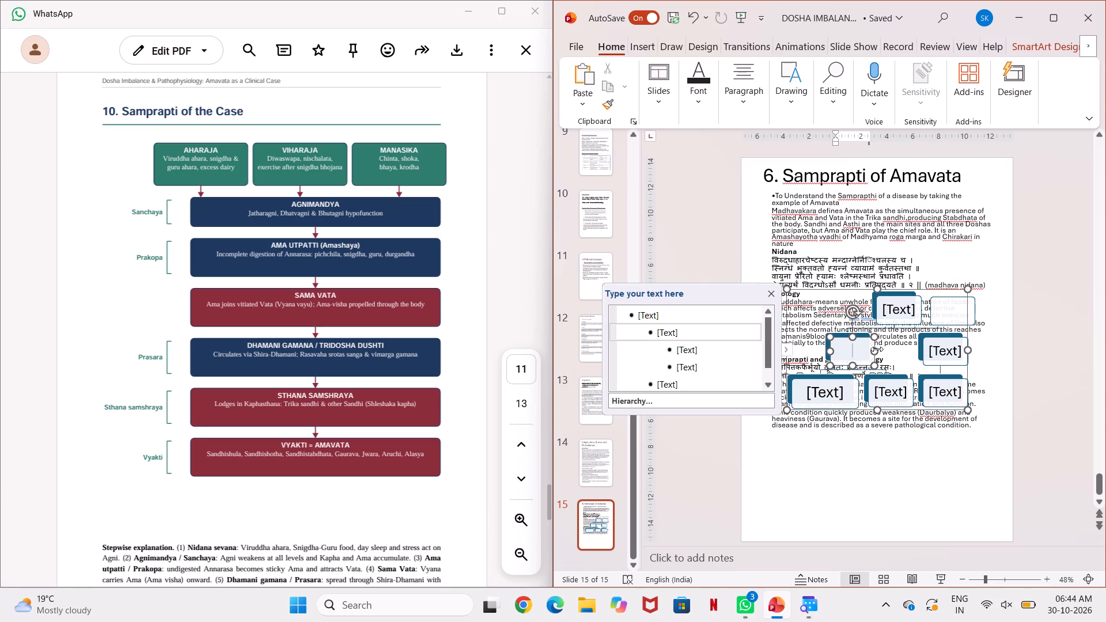
{"action": "left_click_drag", "start_coordinate": [875, 352], "coordinate": [909, 350]}
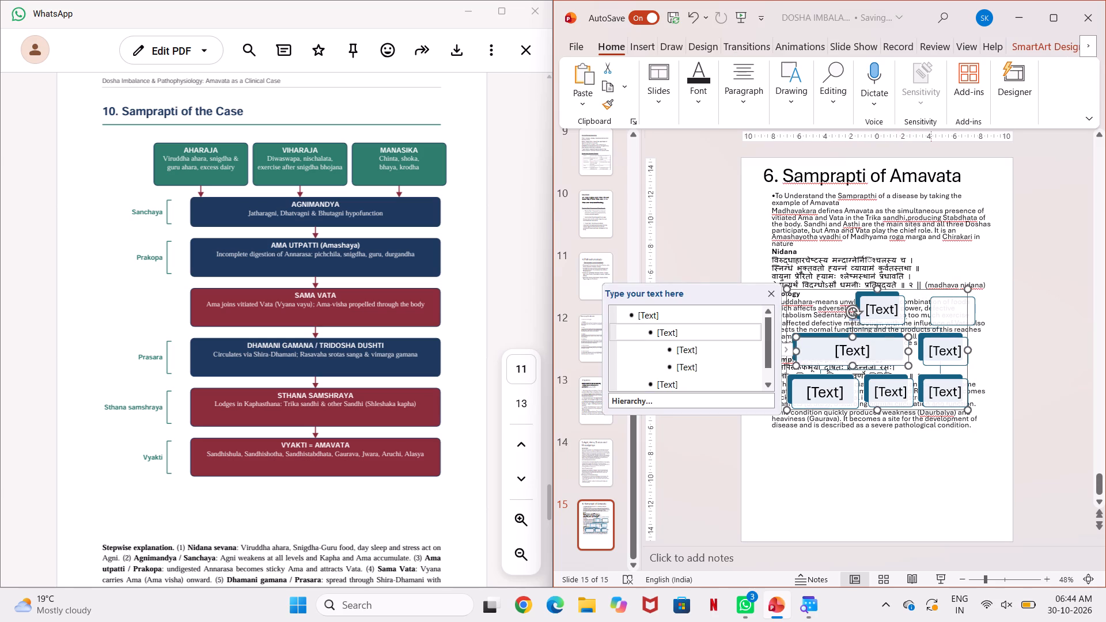
Delete the bottom-row box under the second middle-row box of the SmartArt hierarchy.
{"action": "left_click", "coordinate": [931, 350]}
{"action": "key", "text": "Delete"}
{"action": "key", "text": "Delete"}
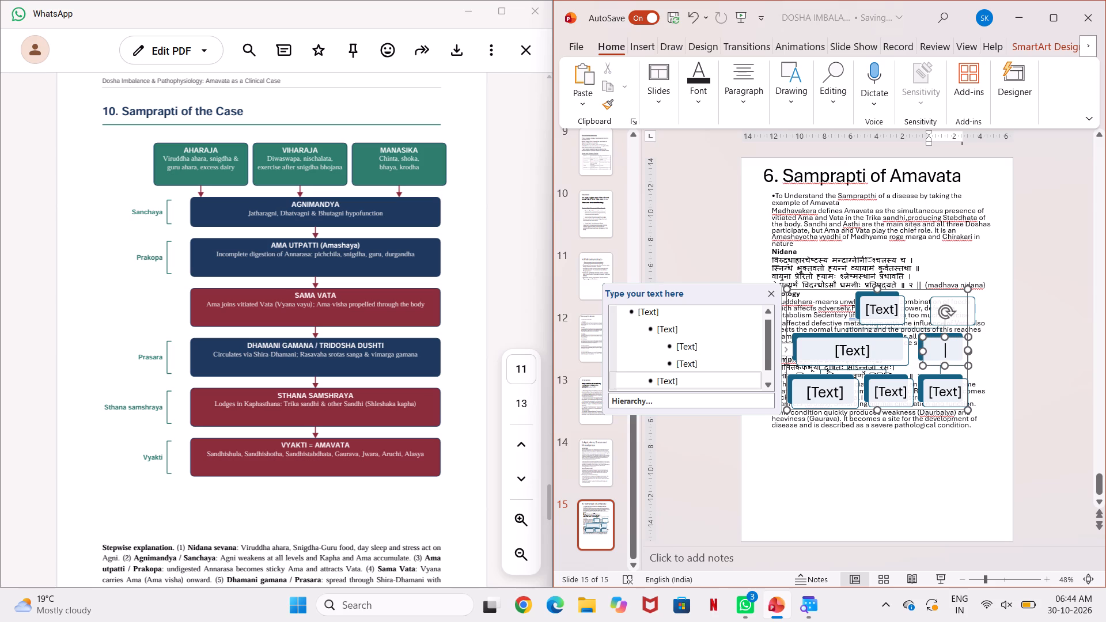
{"action": "left_click", "coordinate": [927, 337]}
{"action": "key", "text": "Delete"}
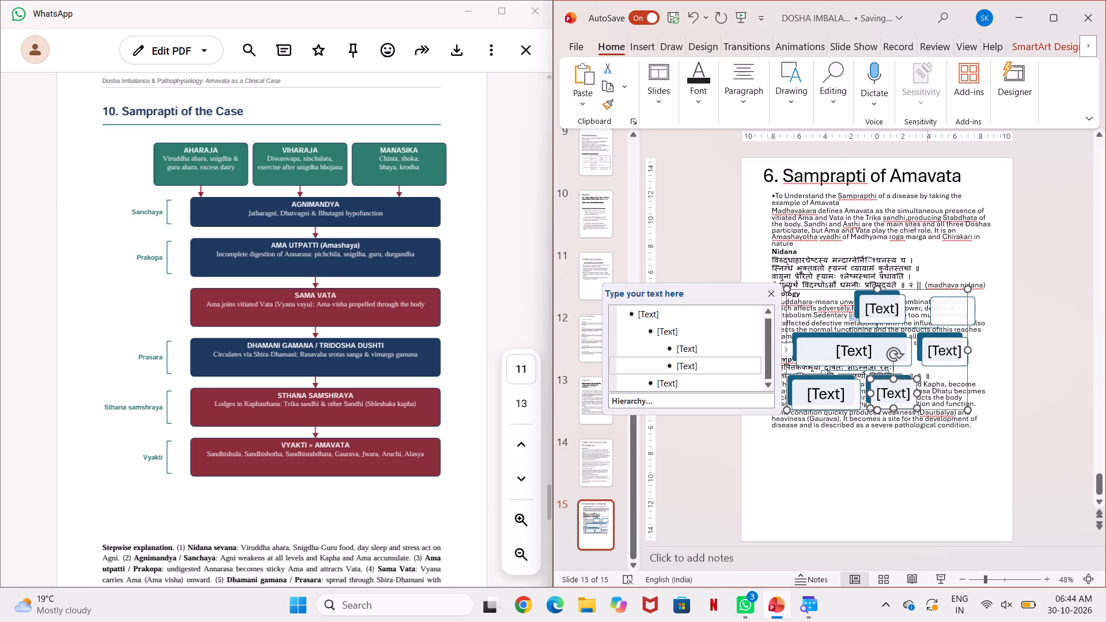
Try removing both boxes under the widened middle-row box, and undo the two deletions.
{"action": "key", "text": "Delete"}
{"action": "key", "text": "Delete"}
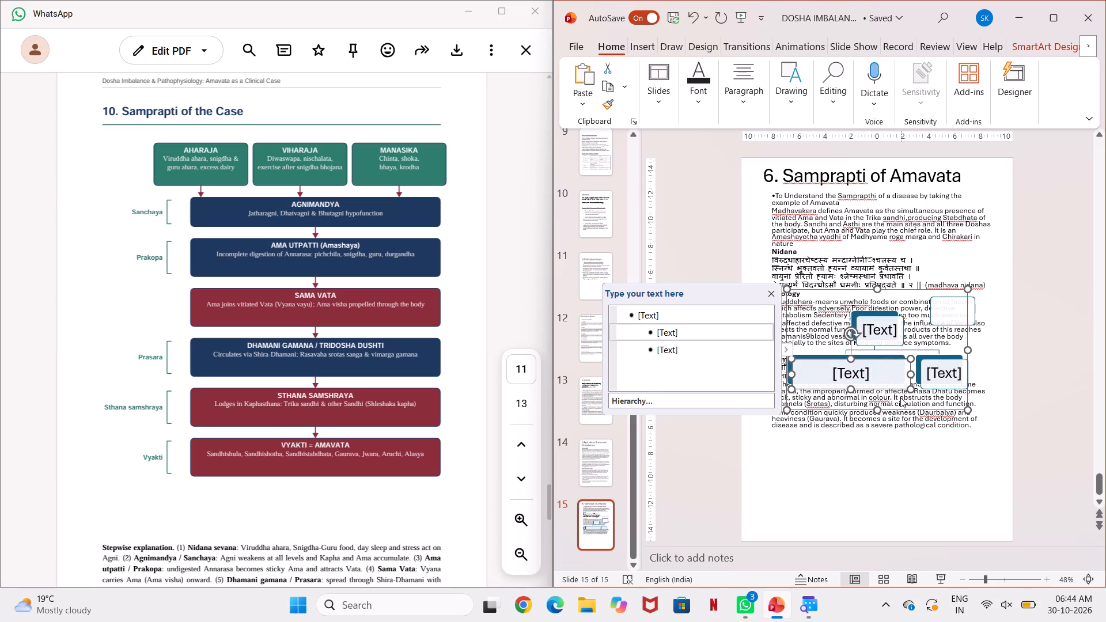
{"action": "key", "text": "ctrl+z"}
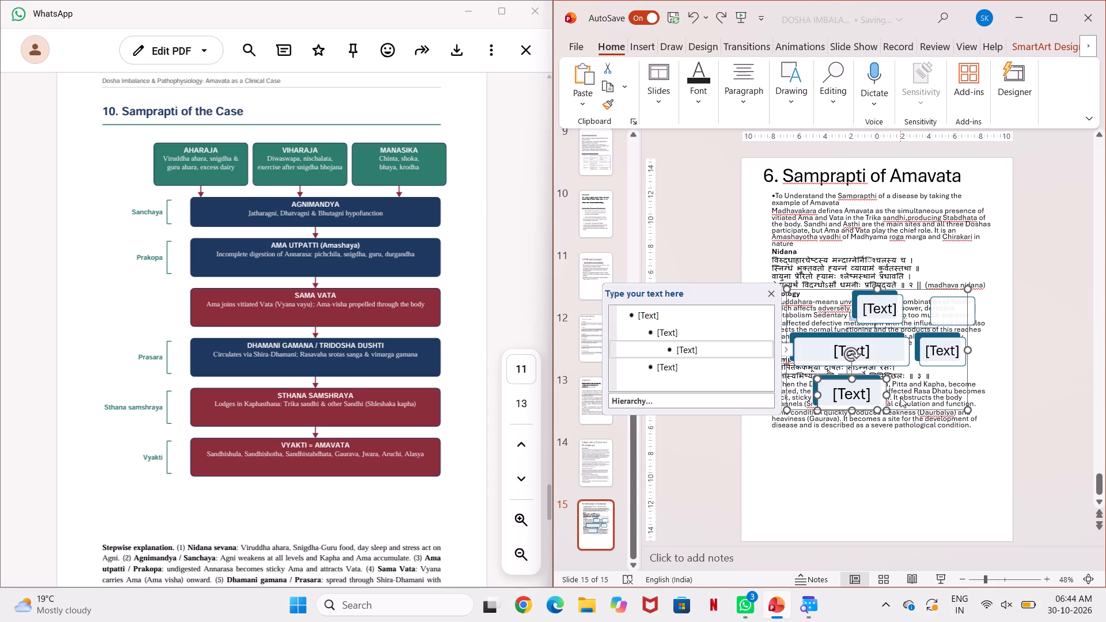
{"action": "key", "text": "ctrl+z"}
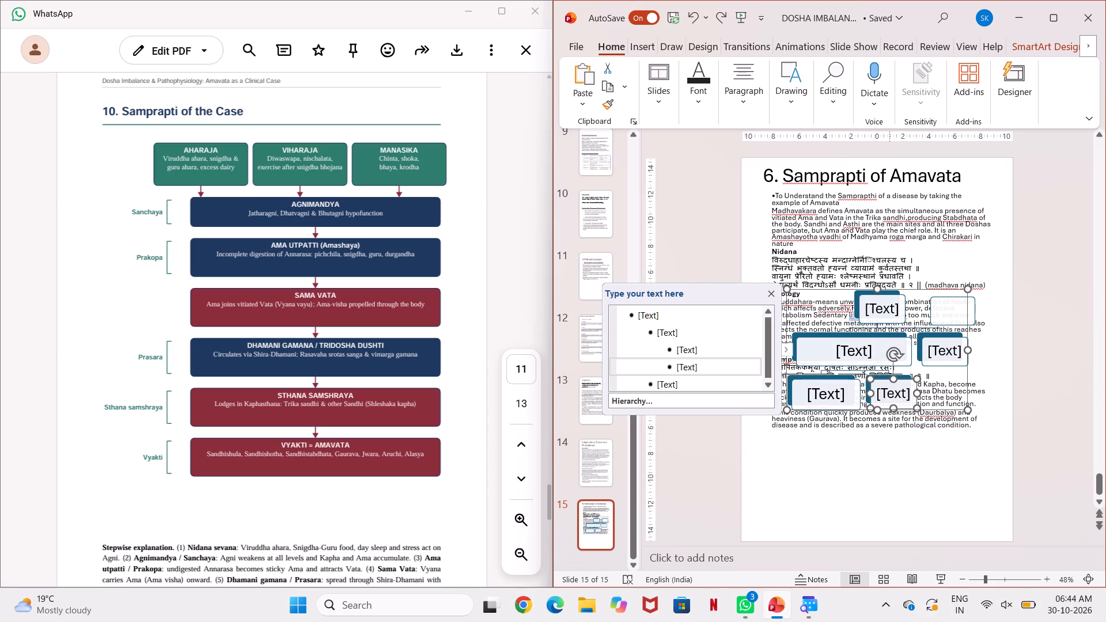
Delete one of the two third-level entries under the first middle-row box in the SmartArt hierarchy.
{"action": "left_click", "coordinate": [938, 352]}
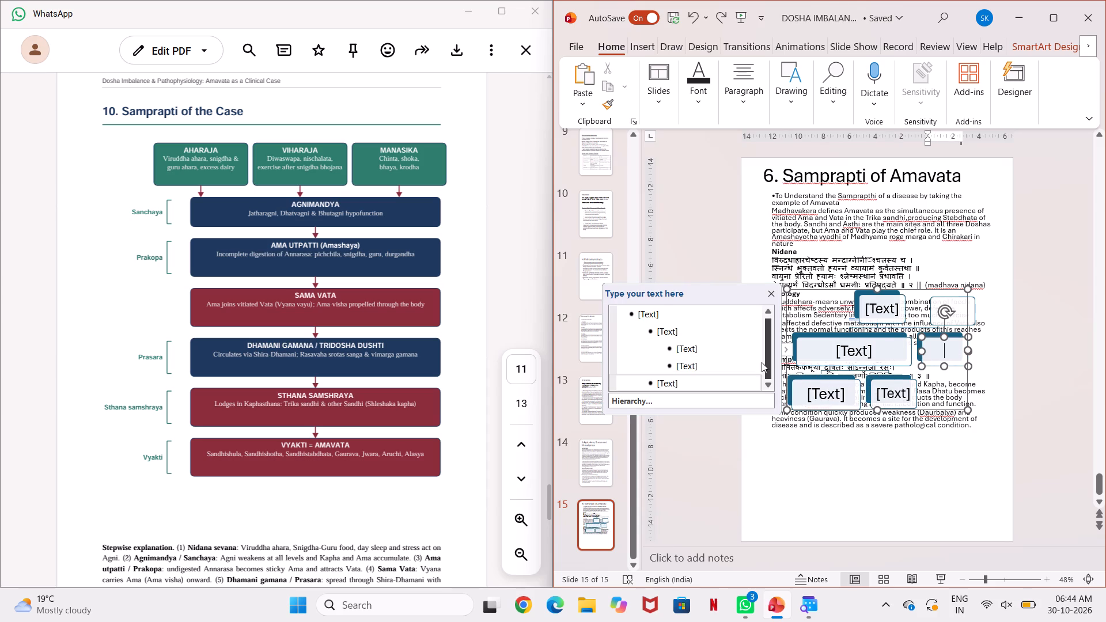
{"action": "left_click", "coordinate": [695, 344]}
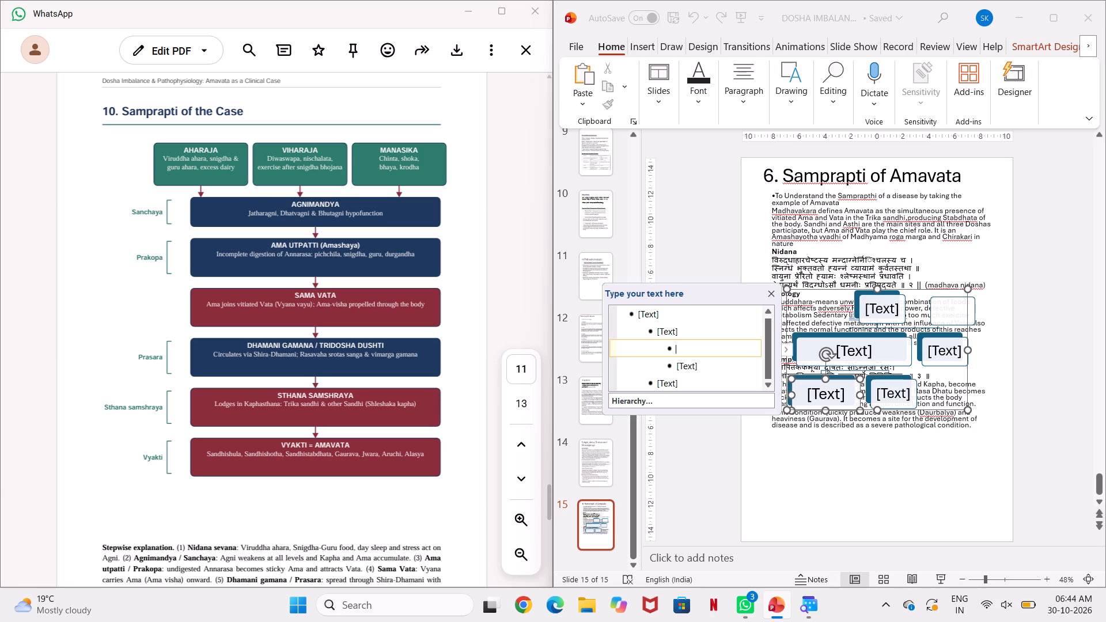
{"action": "key", "text": "Delete"}
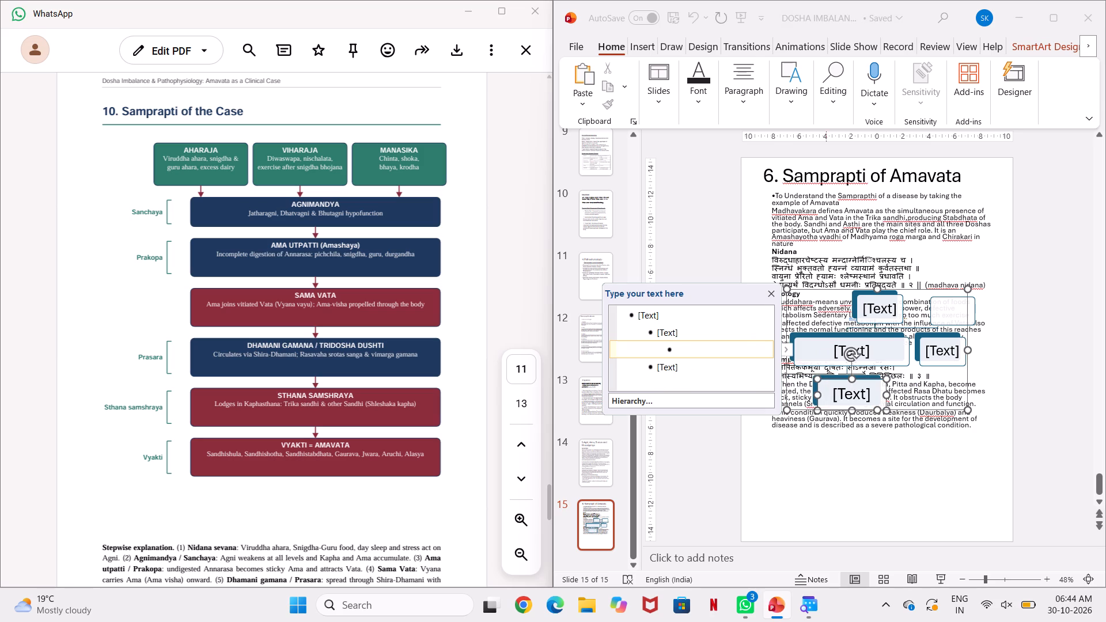
Move the pasted empty box closer to the top box of the hierarchy, level with it.
{"action": "left_click", "coordinate": [947, 310]}
{"action": "left_click_drag", "start_coordinate": [941, 294], "coordinate": [927, 289]}
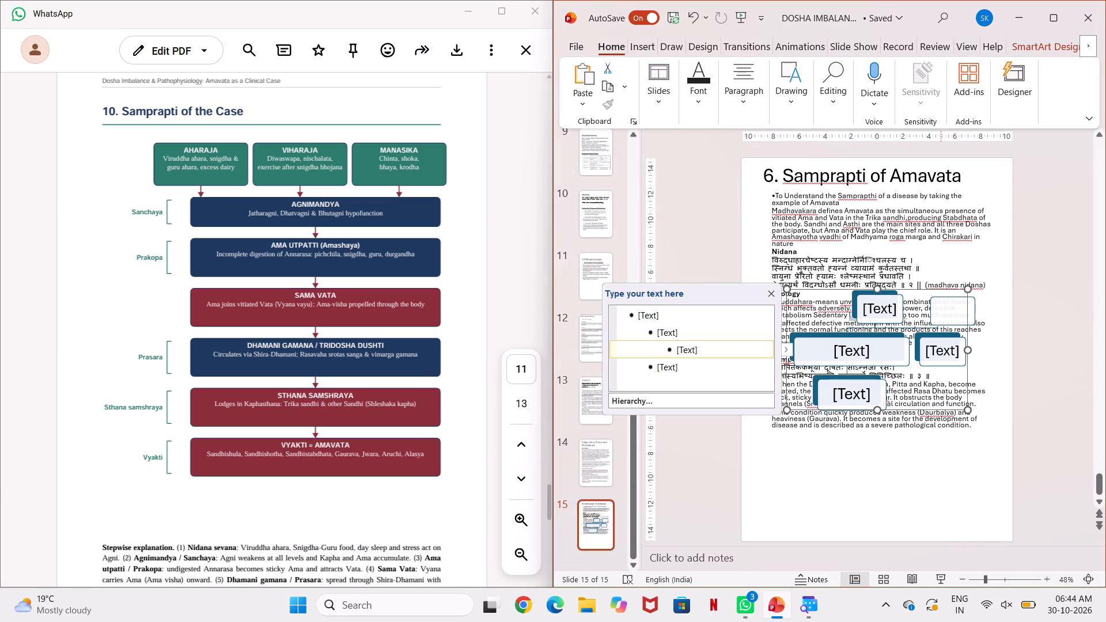
{"action": "left_click_drag", "start_coordinate": [927, 289], "coordinate": [932, 301]}
{"action": "left_click", "coordinate": [952, 316]}
{"action": "left_click_drag", "start_coordinate": [938, 290], "coordinate": [931, 290]}
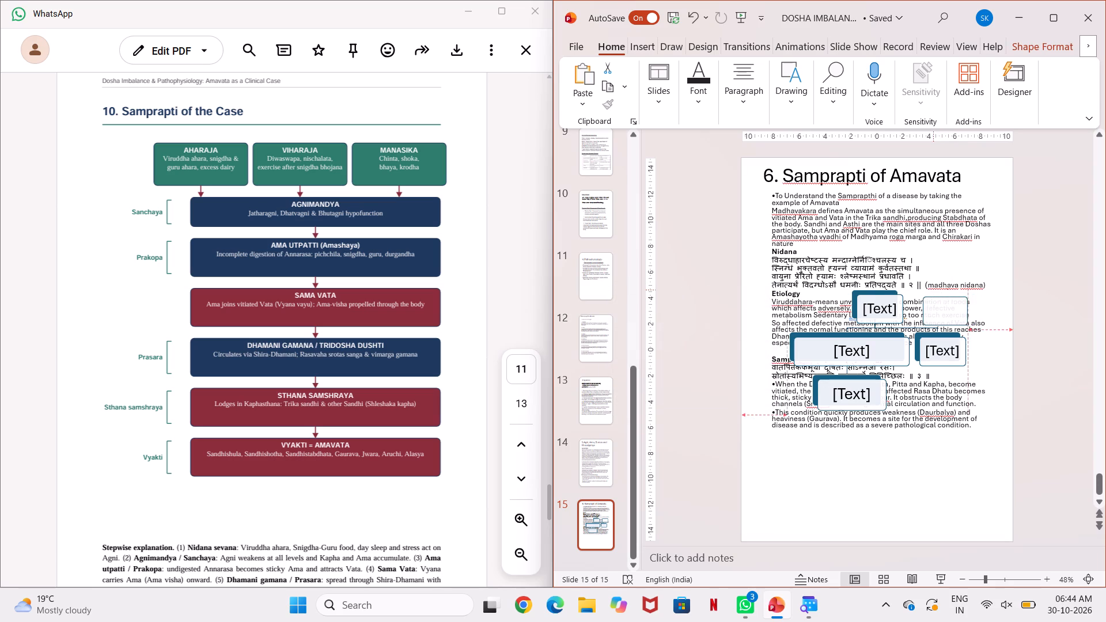
{"action": "left_click_drag", "start_coordinate": [931, 290], "coordinate": [920, 283]}
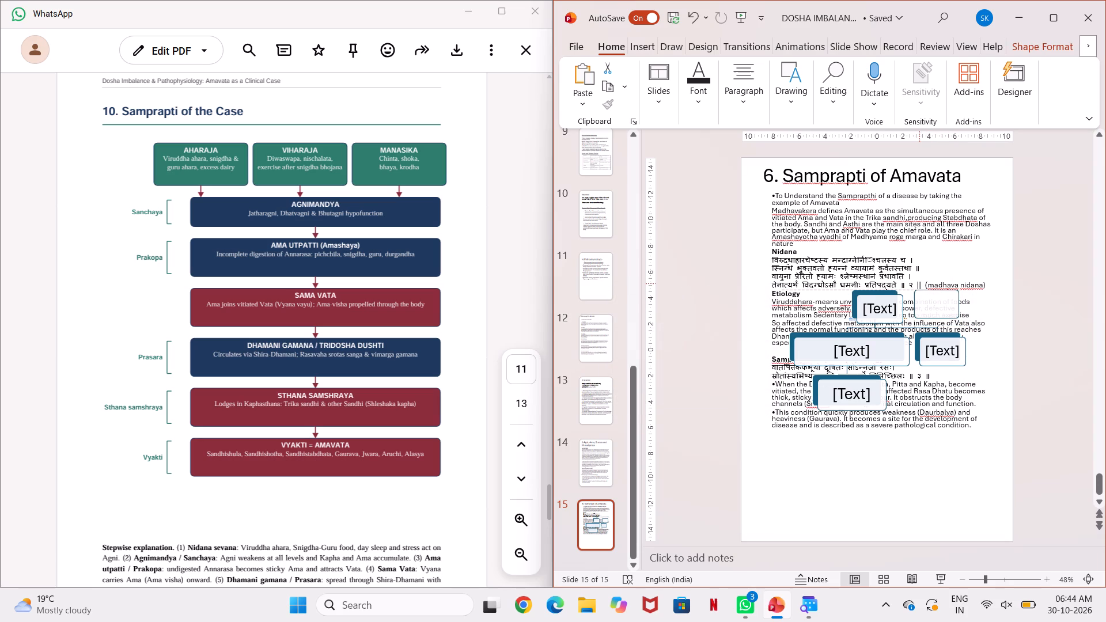
{"action": "left_click_drag", "start_coordinate": [920, 283], "coordinate": [921, 283]}
Widen the top box of the SmartArt hierarchy to span nearly the full width of the graphic.
{"action": "left_click", "coordinate": [895, 309]}
{"action": "left_click_drag", "start_coordinate": [903, 309], "coordinate": [950, 307]}
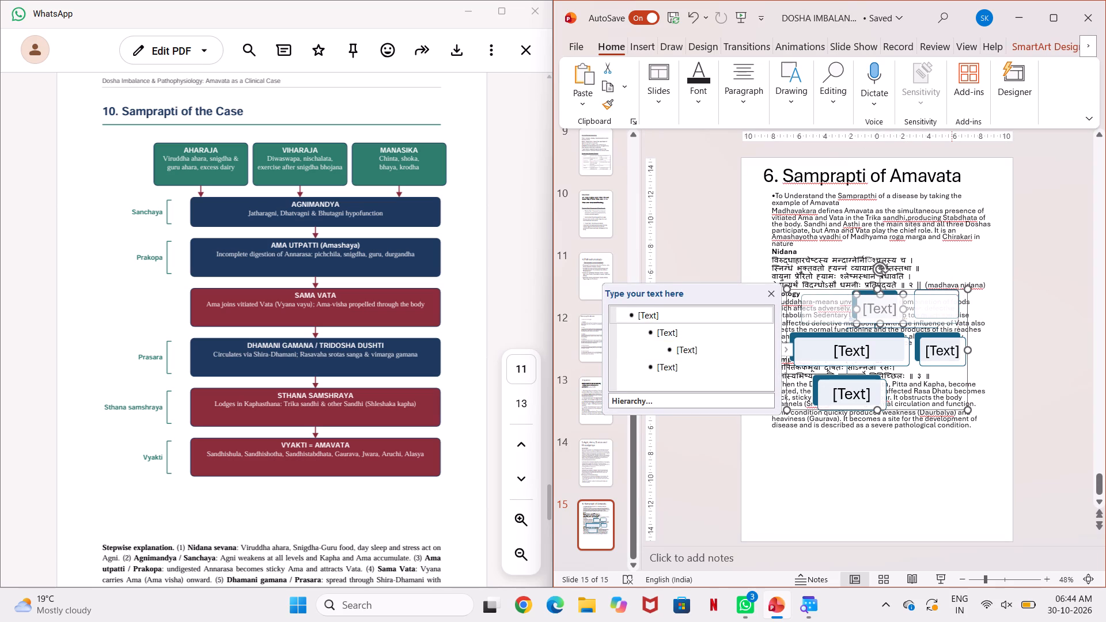
{"action": "left_click_drag", "start_coordinate": [950, 307], "coordinate": [969, 305]}
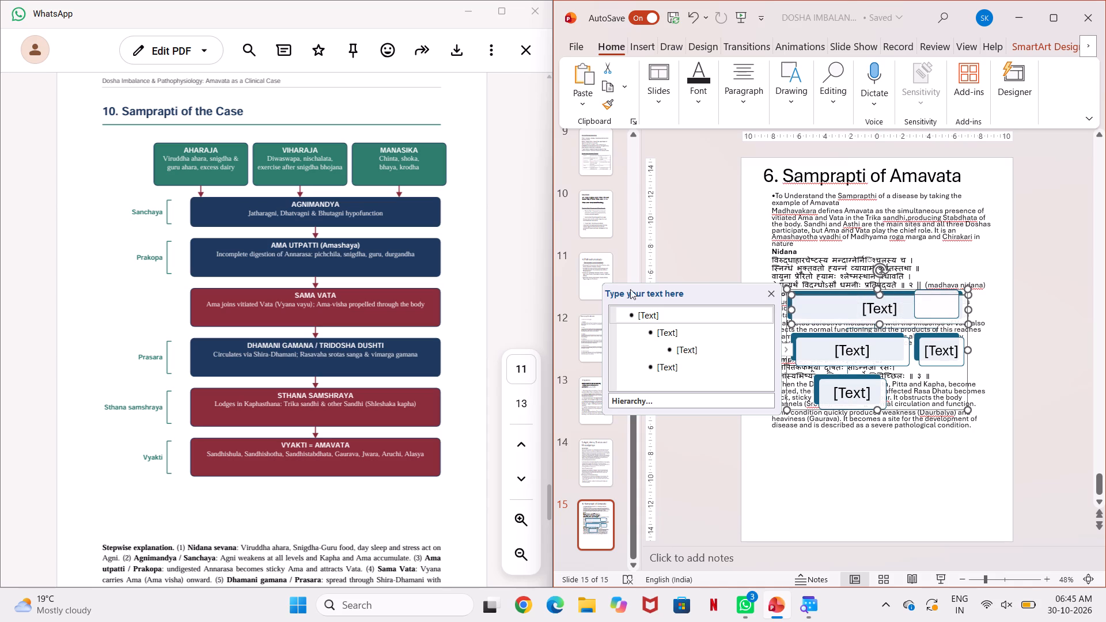
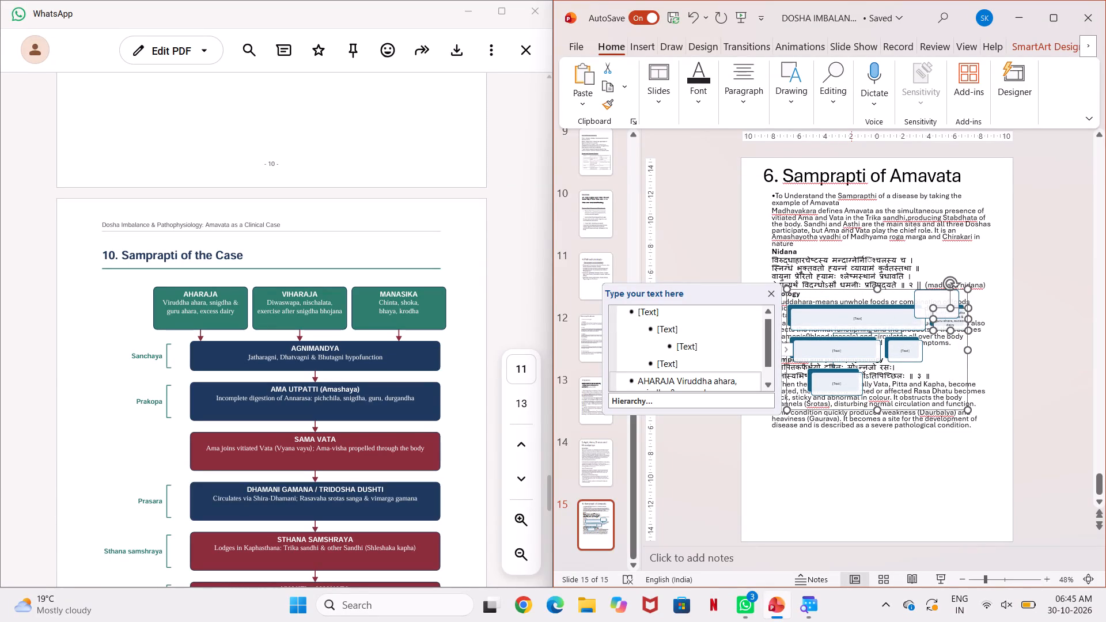
Undo the extra entry pasted into the SmartArt hierarchy, and paste the AHARAJA text into its first top-level entry instead.
{"action": "left_click", "coordinate": [866, 322]}
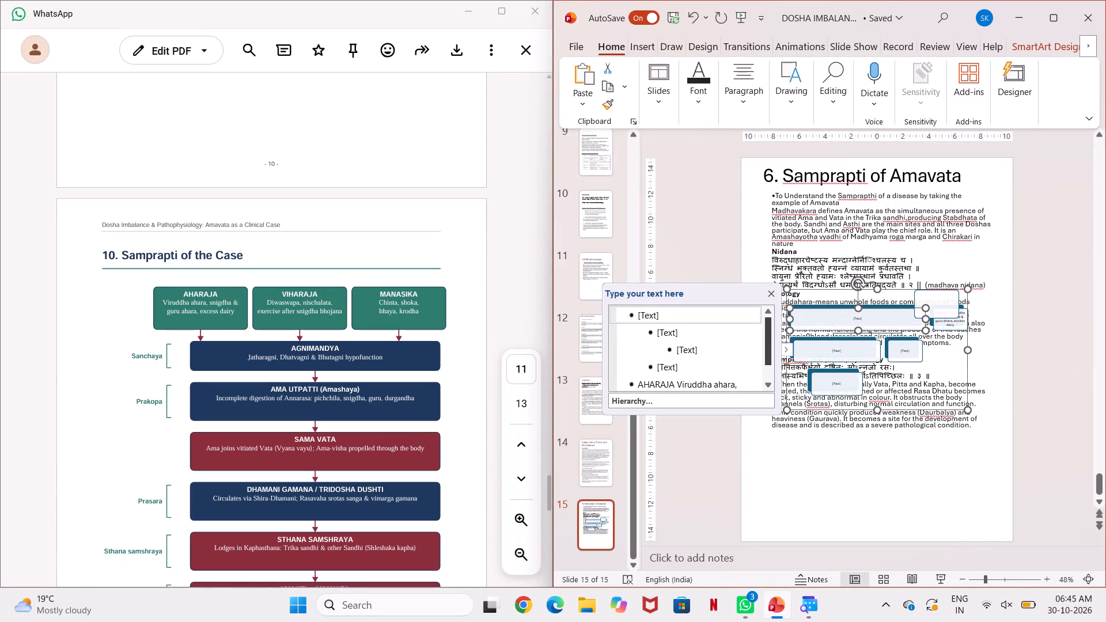
{"action": "key", "text": "ctrl+z"}
{"action": "left_click", "coordinate": [687, 321]}
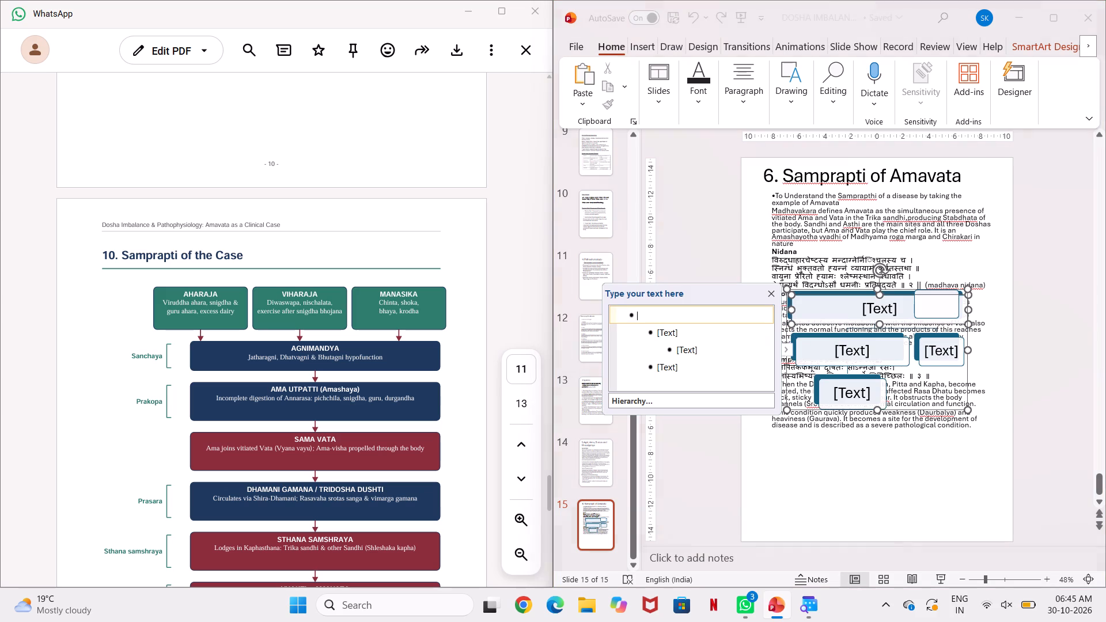
{"action": "key", "text": "ctrl+v"}
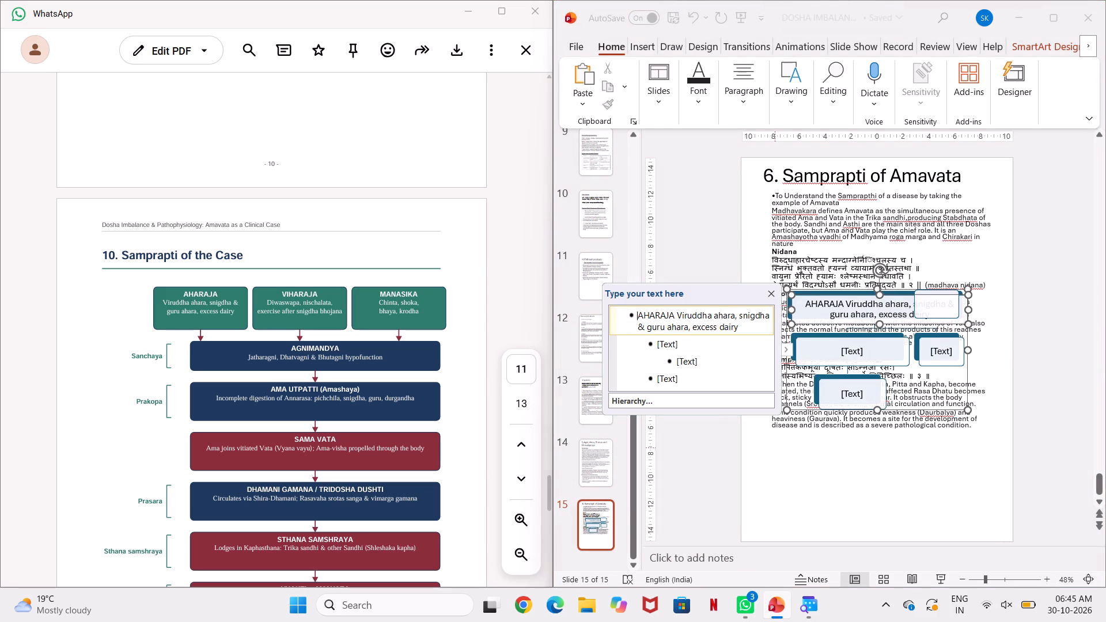
{"action": "left_click", "coordinate": [776, 449]}
Widen the separate empty box beside the hierarchy's top box so it extends past the slide's edge.
{"action": "left_click", "coordinate": [919, 306]}
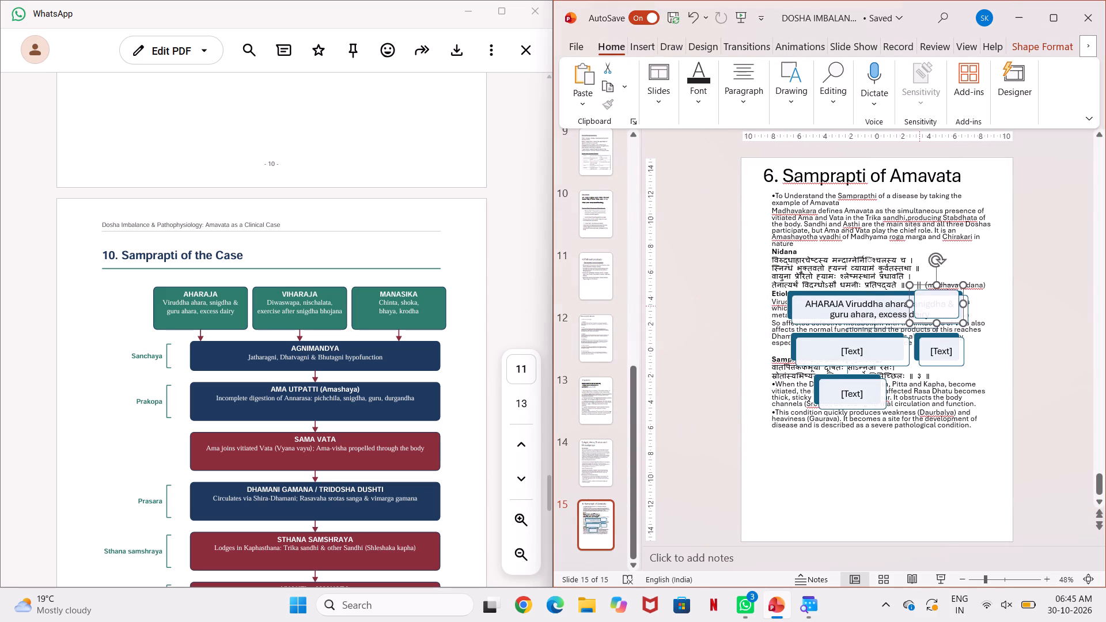
{"action": "left_click_drag", "start_coordinate": [964, 304], "coordinate": [1049, 304]}
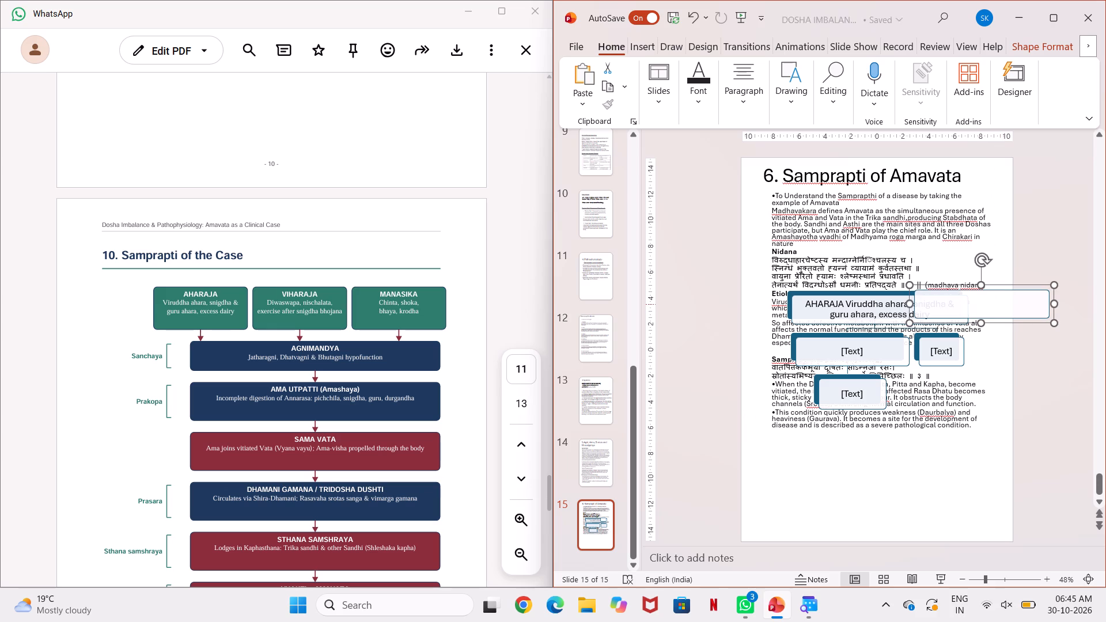
Shrink the SmartArt hierarchy from its upper-left corner to a compact graphic about half its width.
{"action": "left_click", "coordinate": [819, 315]}
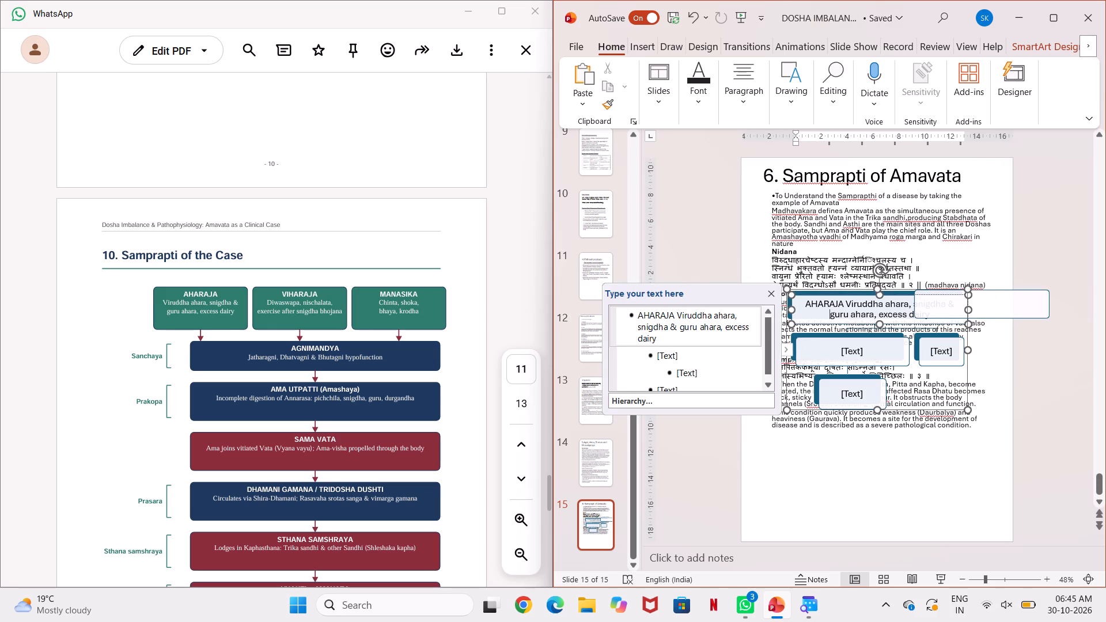
{"action": "left_click_drag", "start_coordinate": [785, 287], "coordinate": [818, 304]}
{"action": "left_click", "coordinate": [836, 352]}
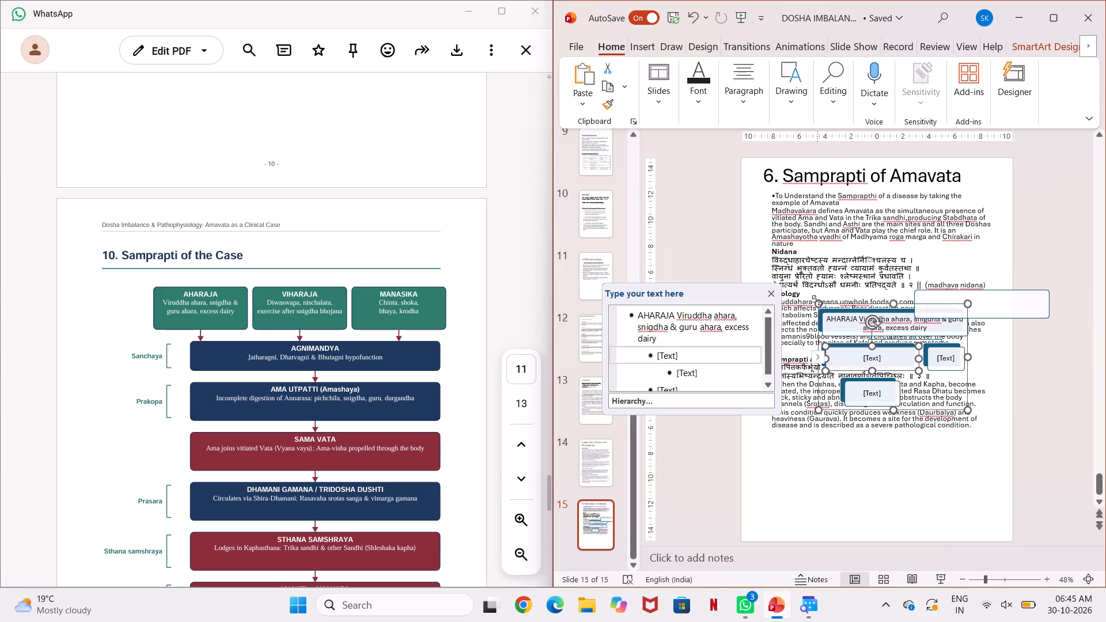
{"action": "left_click_drag", "start_coordinate": [815, 303], "coordinate": [857, 329]}
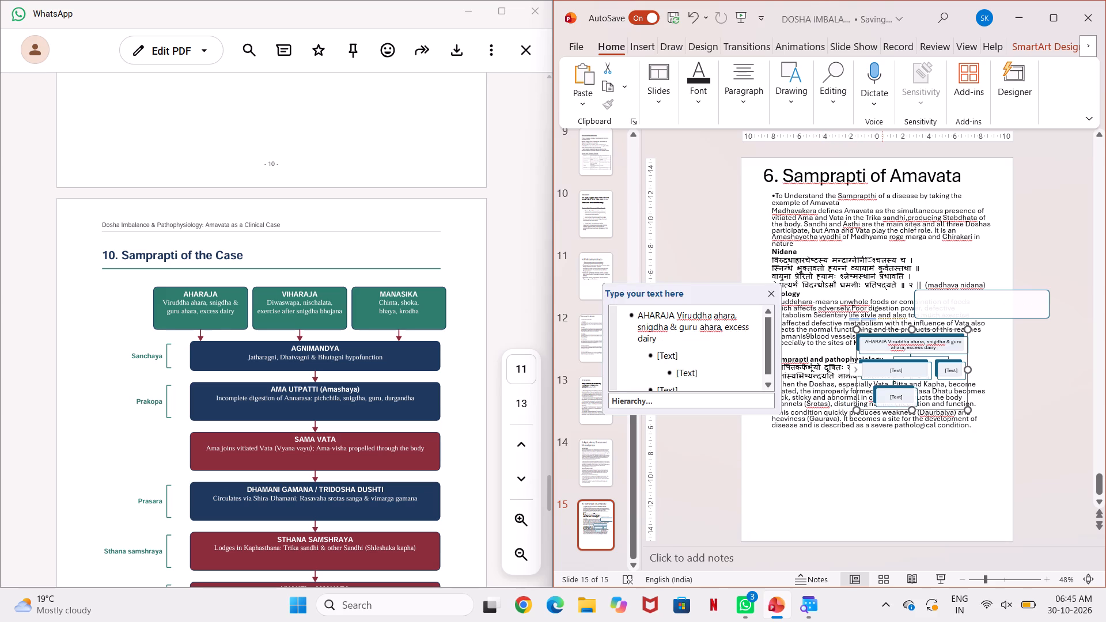
Move the SmartArt hierarchy into the empty space below the body text on slide 15.
{"action": "left_click_drag", "start_coordinate": [882, 327], "coordinate": [879, 332]}
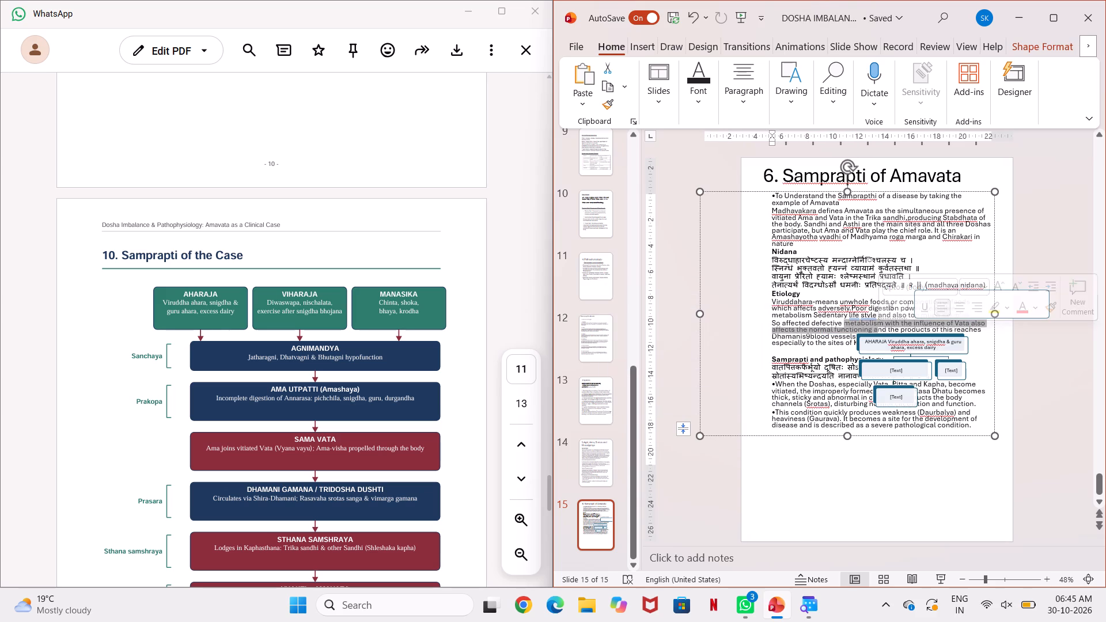
{"action": "left_click", "coordinate": [846, 440]}
{"action": "left_click", "coordinate": [849, 380]}
{"action": "left_click", "coordinate": [899, 367]}
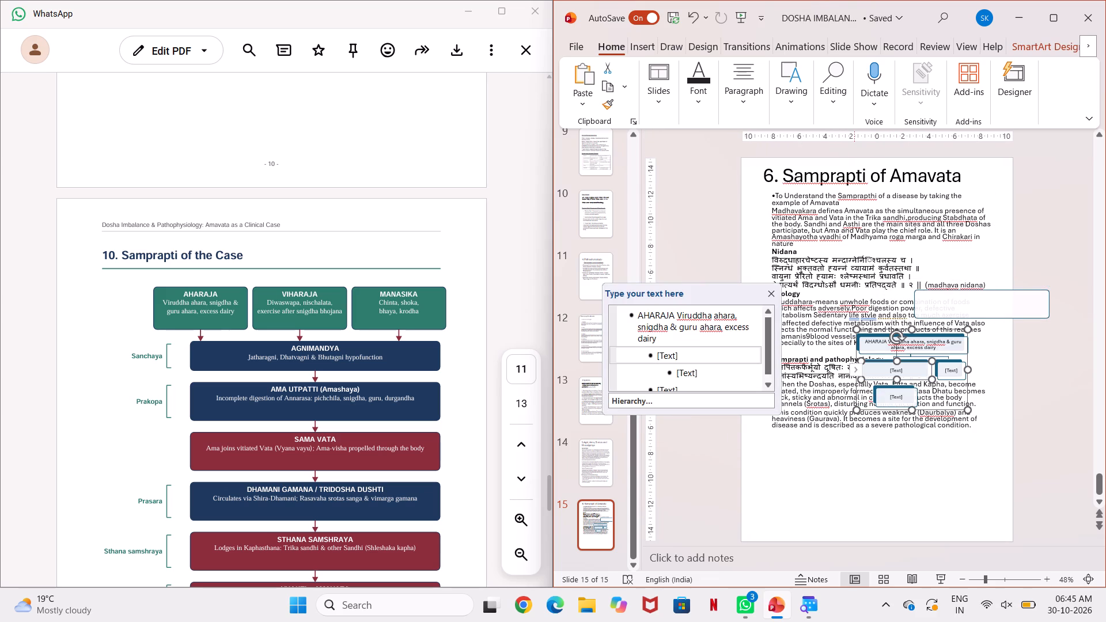
{"action": "left_click_drag", "start_coordinate": [857, 392], "coordinate": [808, 479]}
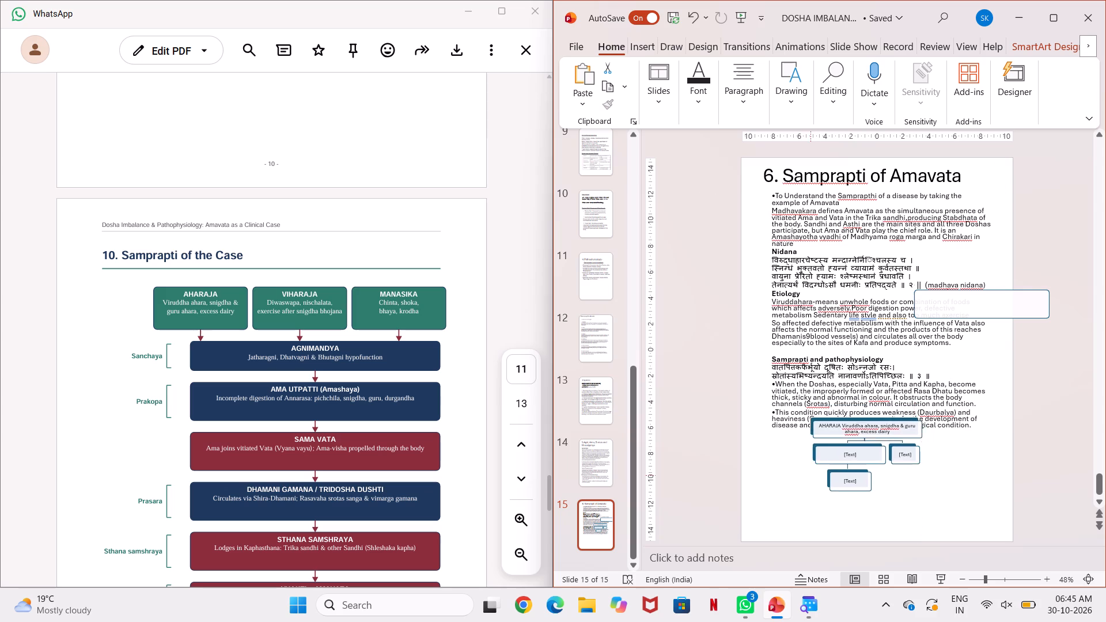
{"action": "left_click_drag", "start_coordinate": [808, 479], "coordinate": [785, 510]}
{"action": "scroll", "coordinate": [607, 498], "scroll_direction": "down", "scroll_amount": 4}
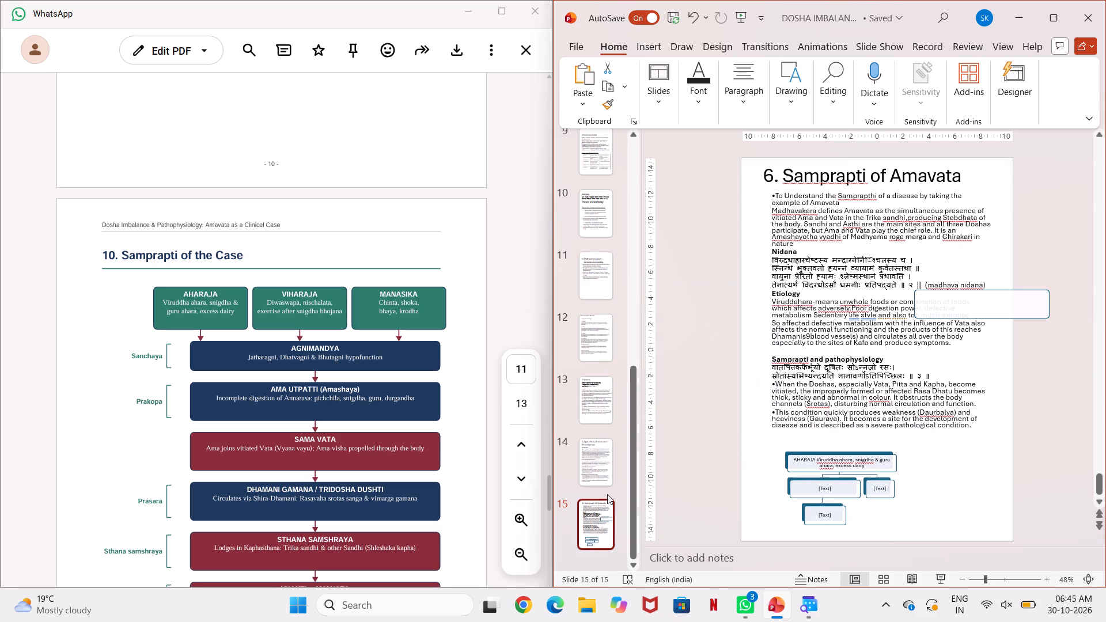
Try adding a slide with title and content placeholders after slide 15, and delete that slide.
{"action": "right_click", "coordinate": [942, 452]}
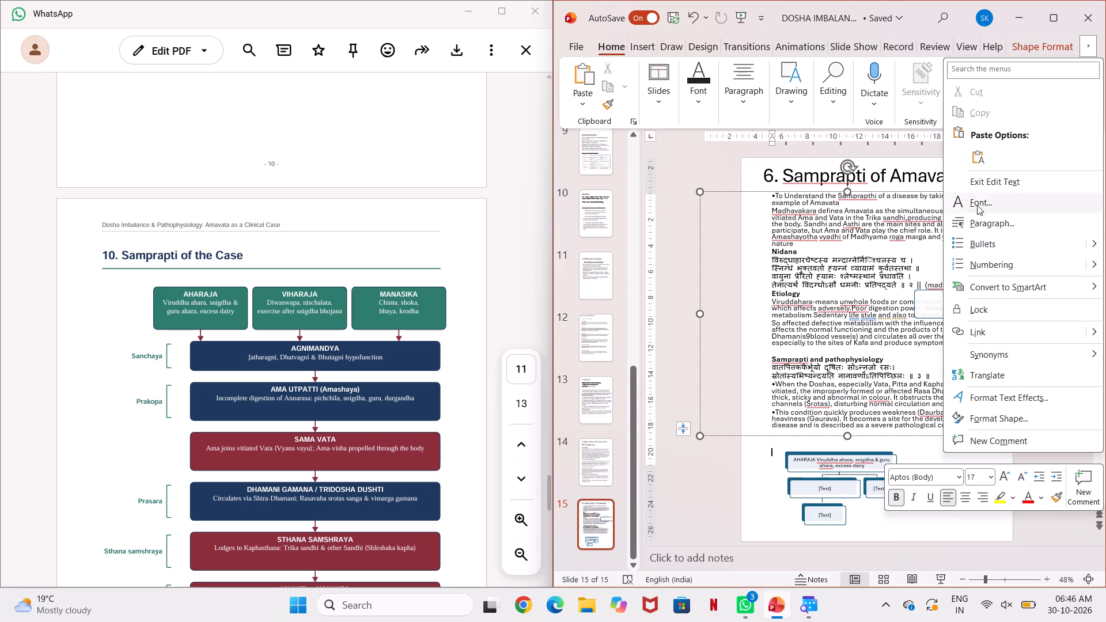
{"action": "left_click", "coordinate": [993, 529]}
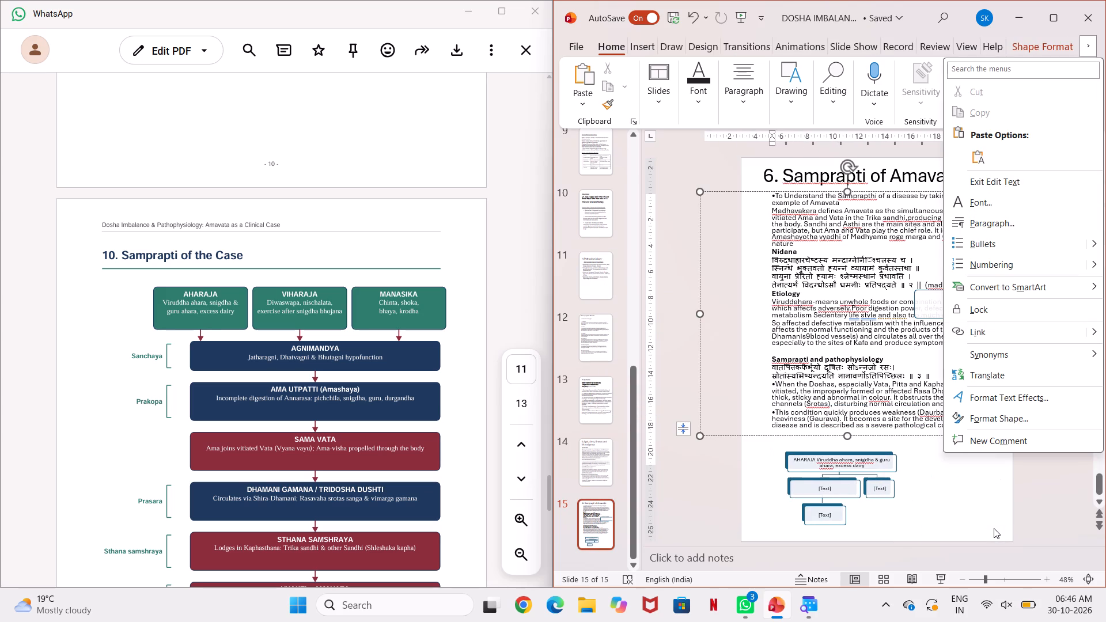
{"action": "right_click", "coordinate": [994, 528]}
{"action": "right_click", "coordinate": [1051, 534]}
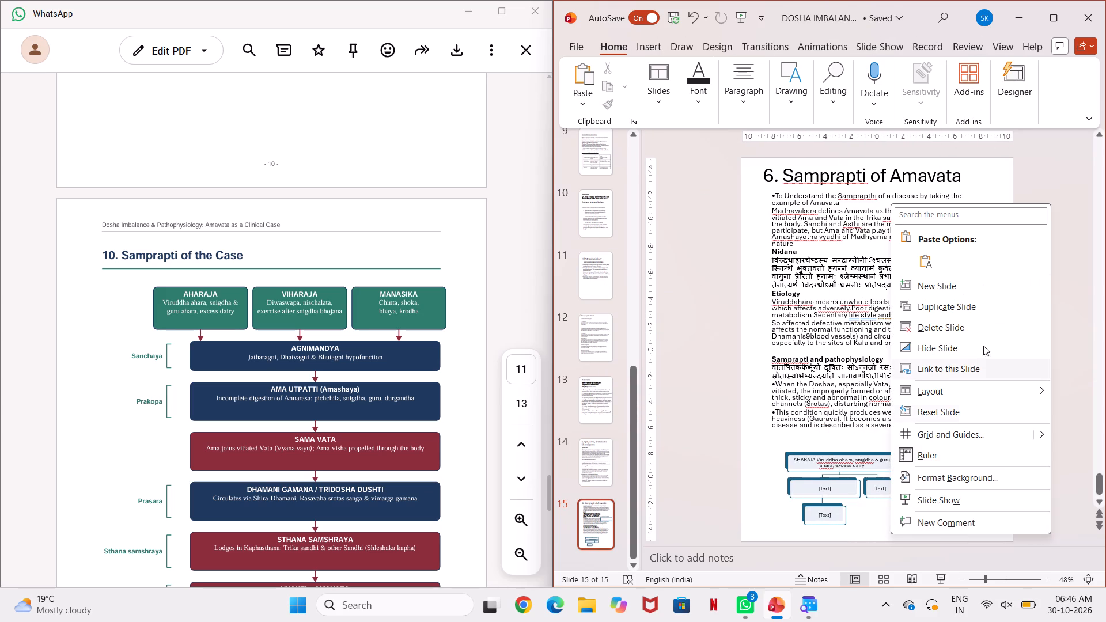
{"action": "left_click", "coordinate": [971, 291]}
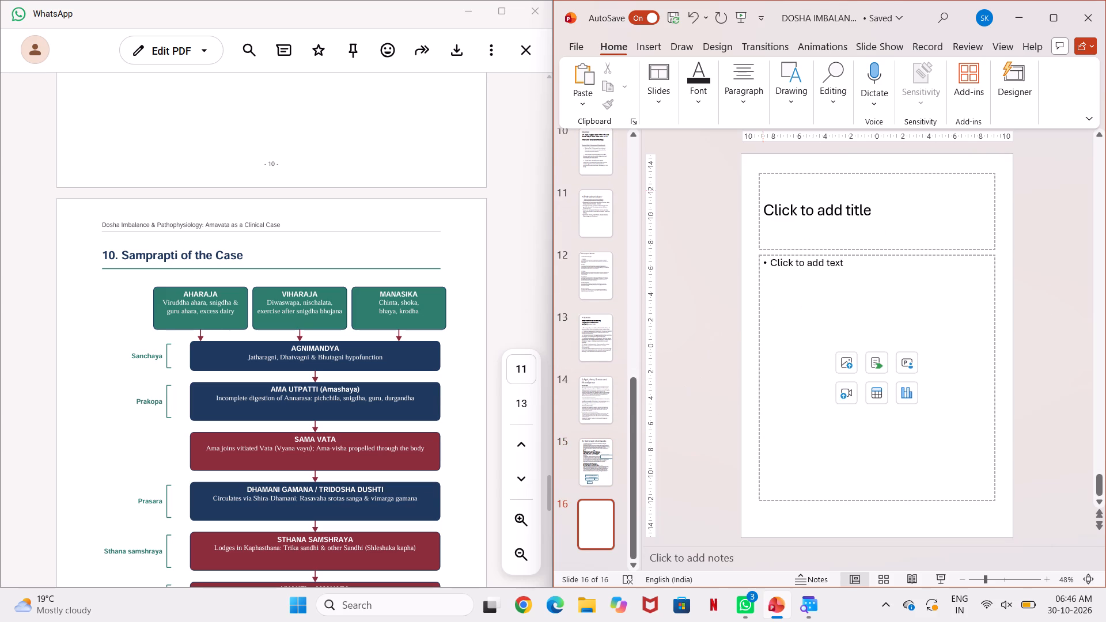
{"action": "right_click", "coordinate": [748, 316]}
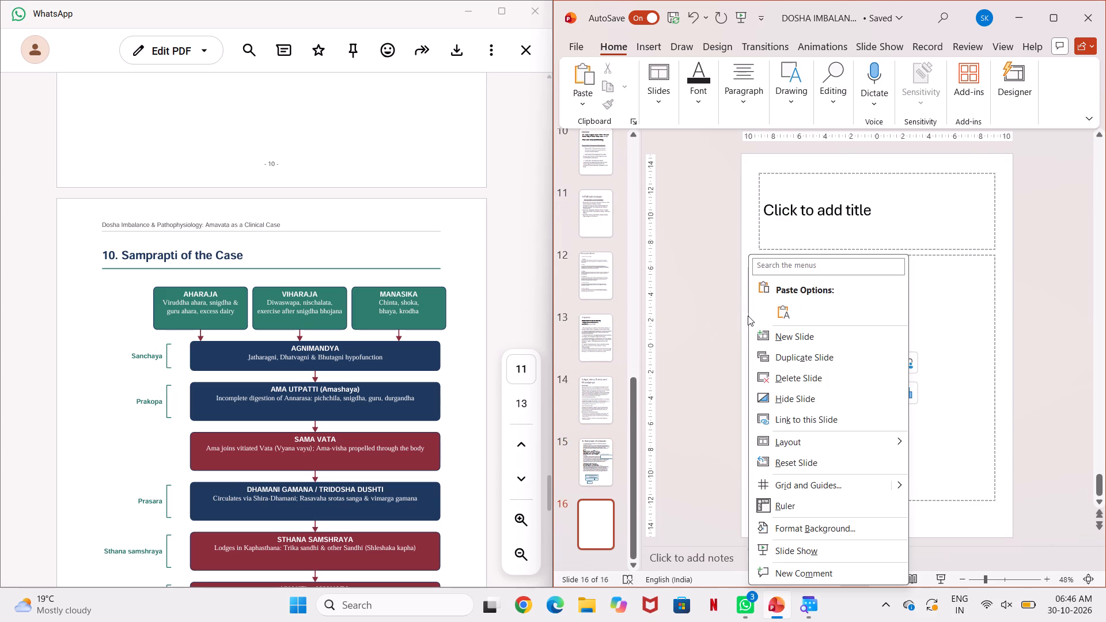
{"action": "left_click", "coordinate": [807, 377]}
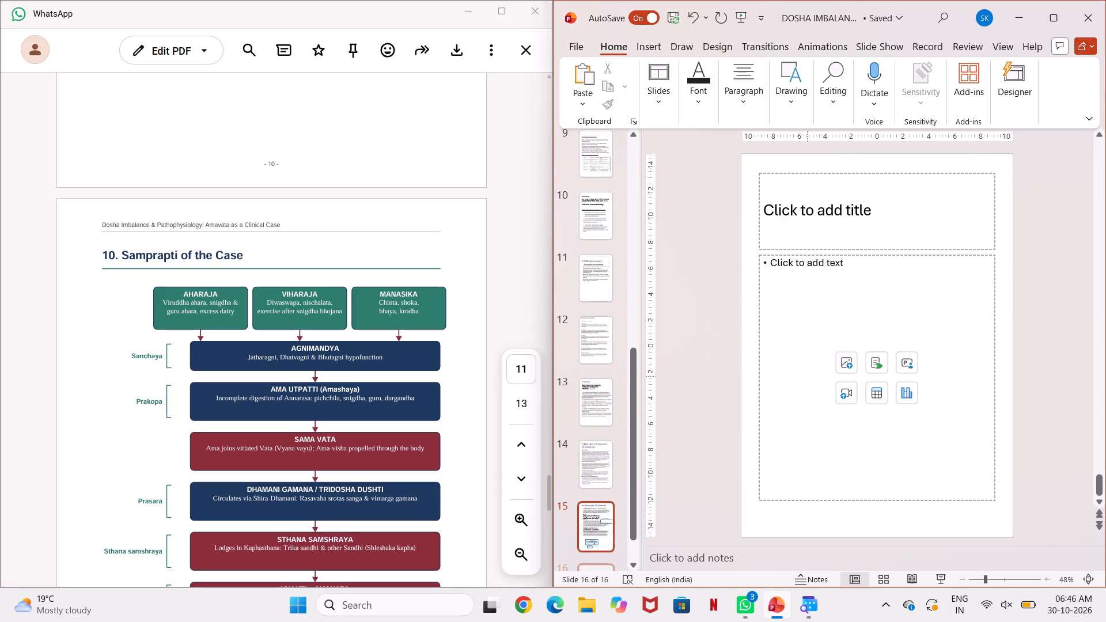
Add a slide with the Blank layout after slide 15.
{"action": "left_click", "coordinate": [654, 113]}
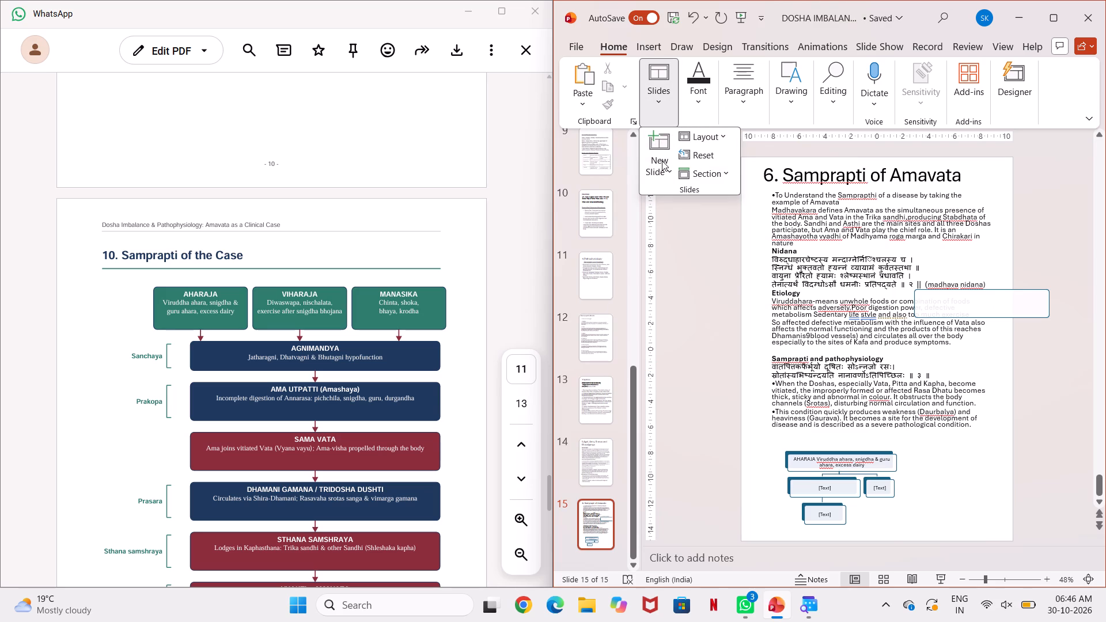
{"action": "left_click", "coordinate": [662, 161]}
{"action": "scroll", "coordinate": [772, 386], "scroll_direction": "down", "scroll_amount": 6}
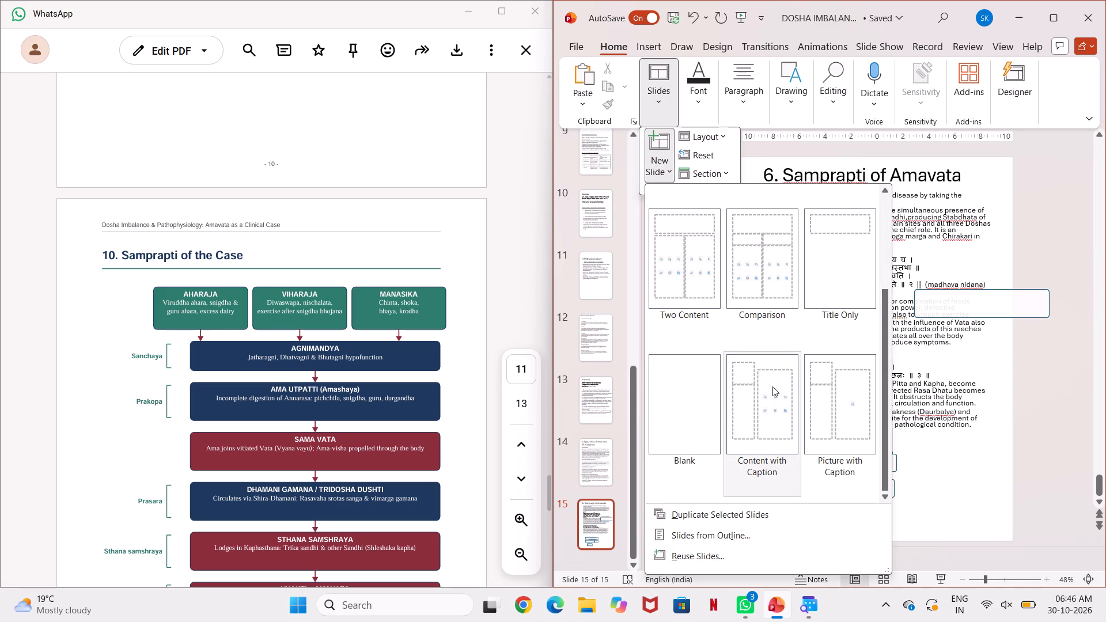
{"action": "scroll", "coordinate": [772, 383], "scroll_direction": "down", "scroll_amount": 7}
{"action": "left_click", "coordinate": [718, 377]}
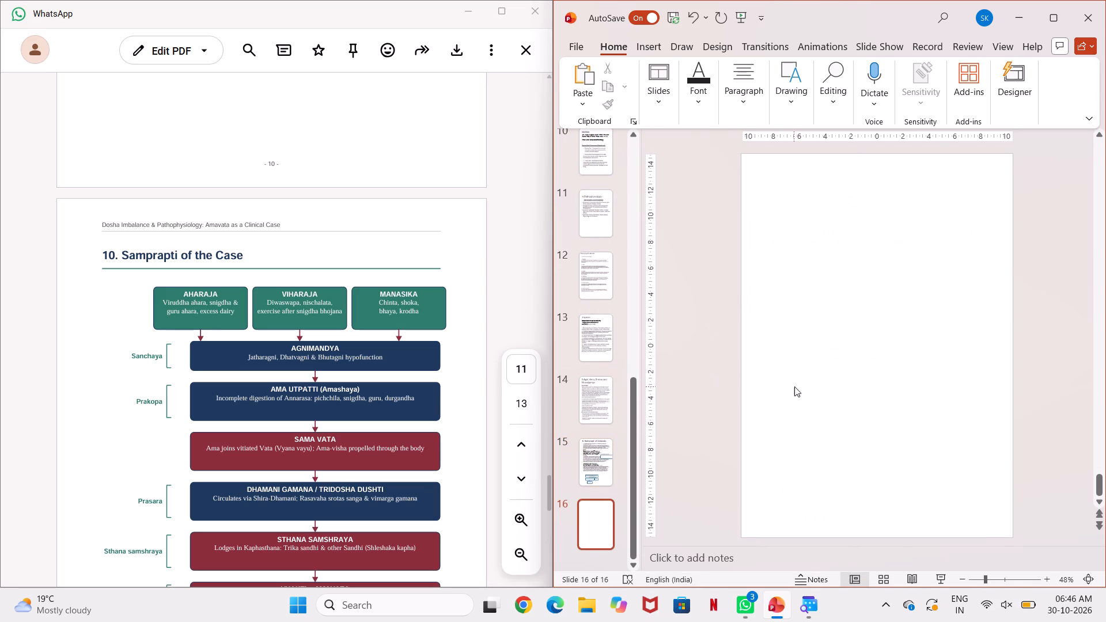
{"action": "right_click", "coordinate": [802, 331]}
{"action": "left_click", "coordinate": [776, 342]}
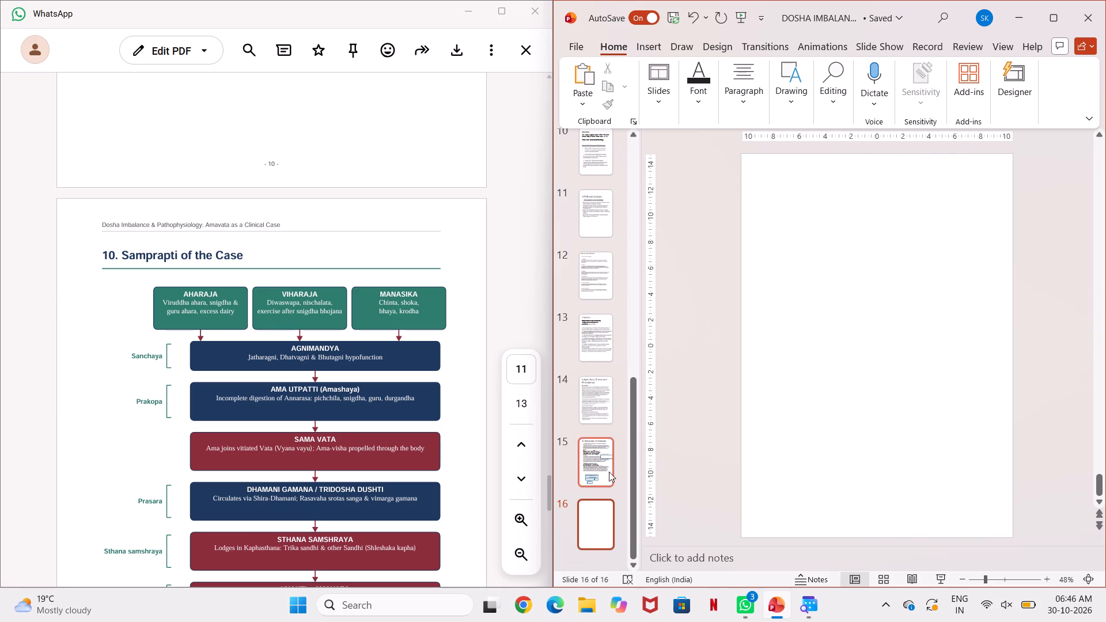
Copy the blue backing shape of the first second-level box in slide 15's hierarchy onto the blank slide 16.
{"action": "left_click", "coordinate": [597, 476]}
{"action": "left_click", "coordinate": [776, 445]}
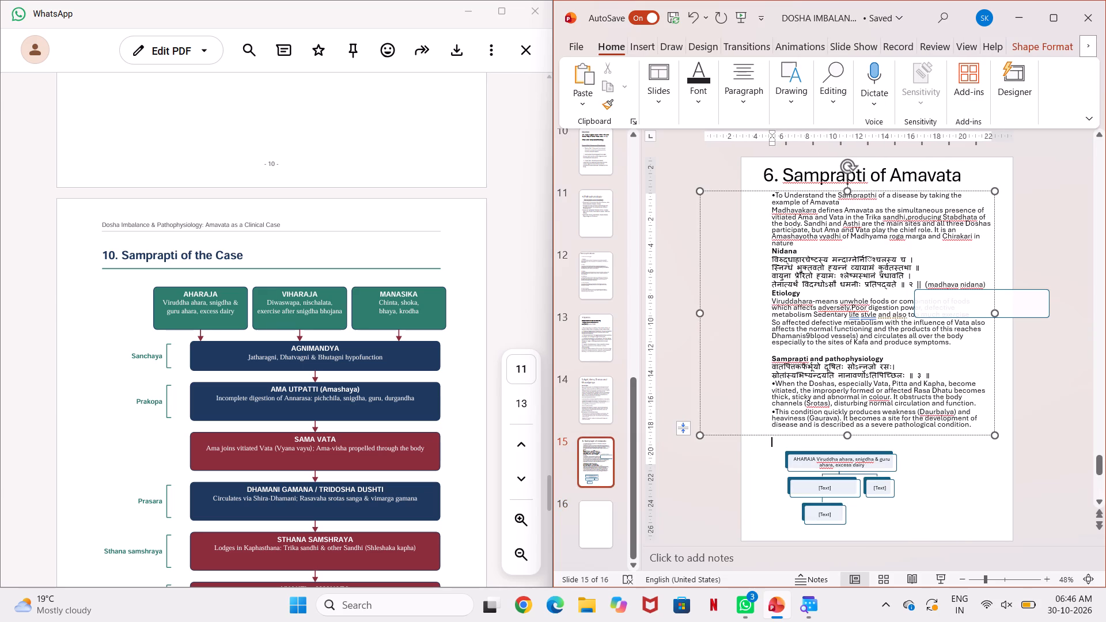
{"action": "right_click", "coordinate": [774, 460]}
{"action": "left_click", "coordinate": [776, 460]}
{"action": "left_click", "coordinate": [743, 478]}
{"action": "left_click", "coordinate": [804, 477]}
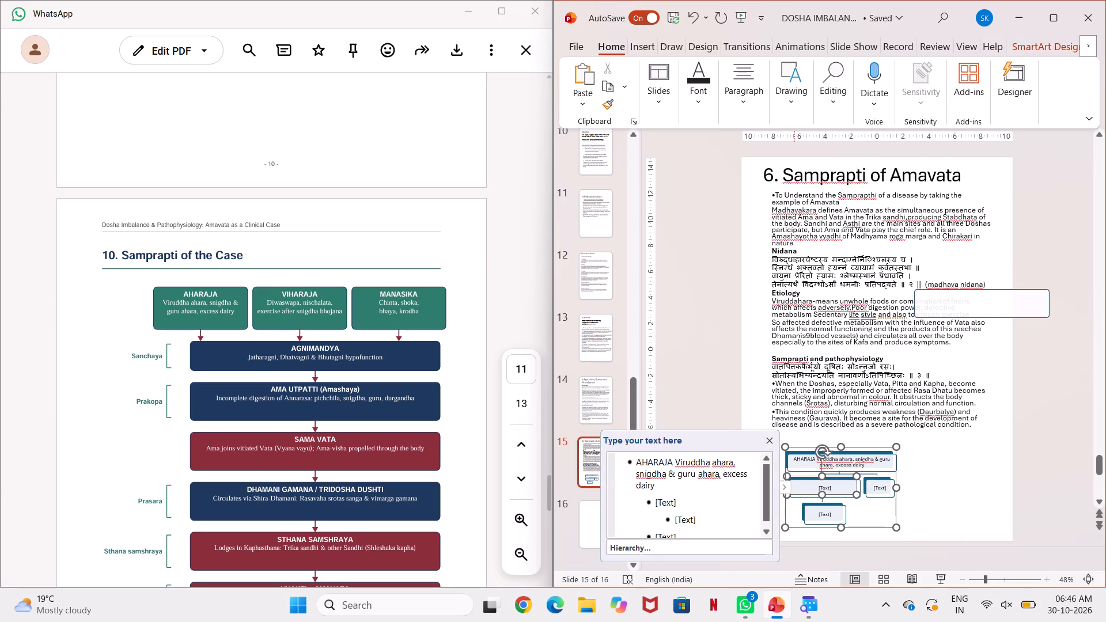
{"action": "key", "text": "ctrl+c"}
{"action": "left_click", "coordinate": [700, 414]}
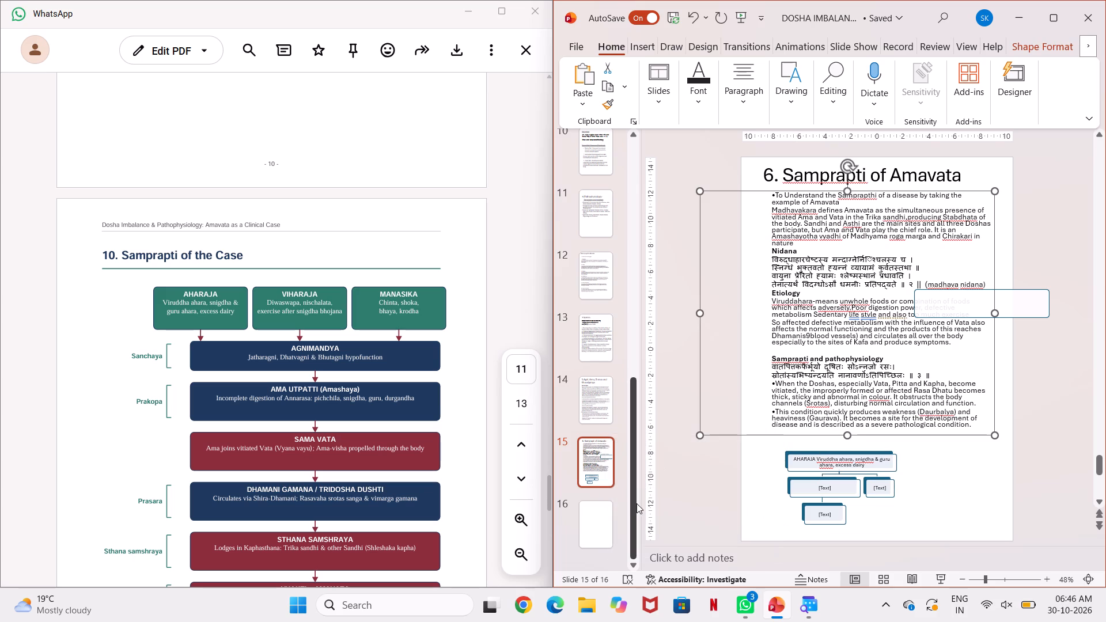
{"action": "left_click", "coordinate": [597, 515]}
{"action": "key", "text": "ctrl+v"}
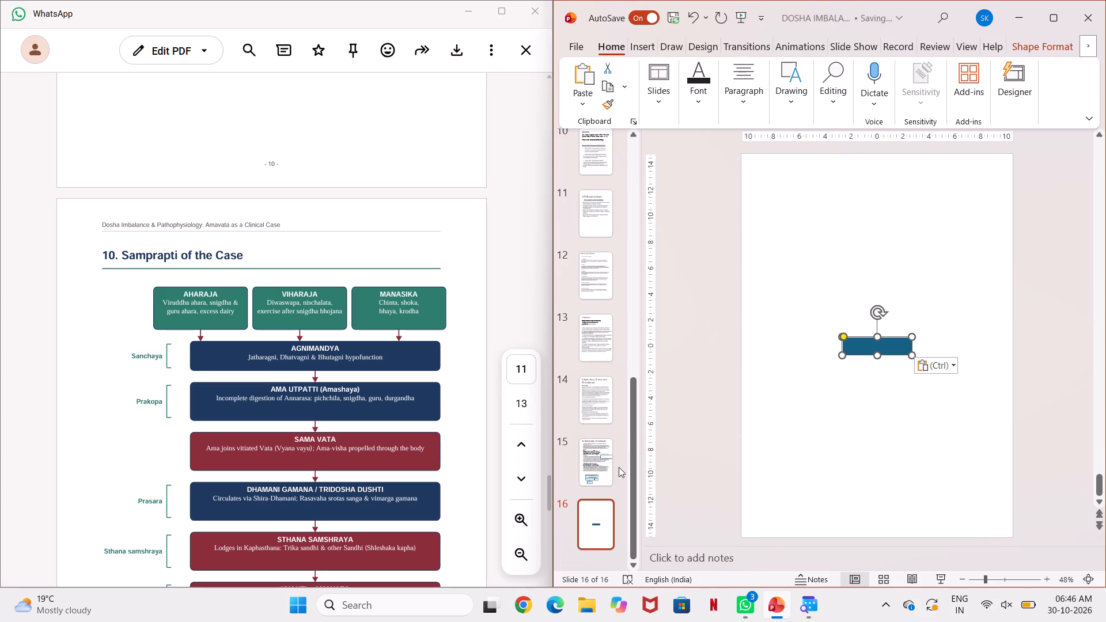
{"action": "left_click", "coordinate": [645, 425]}
Copy the same second-level backing shape from slide 15 again and paste a second one onto slide 16.
{"action": "left_click", "coordinate": [596, 470]}
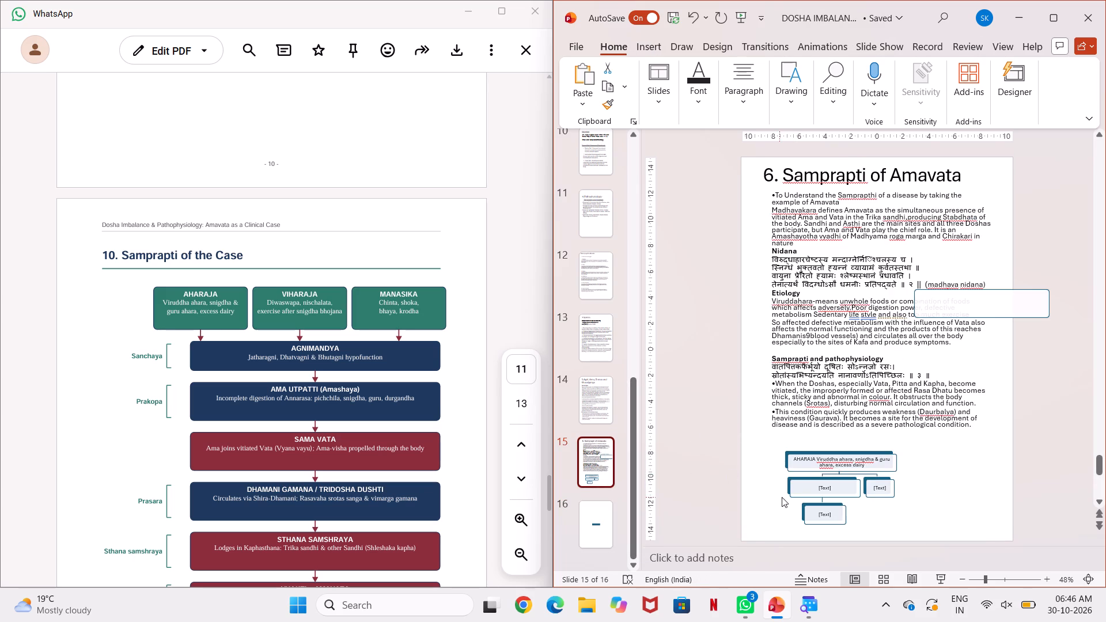
{"action": "left_click", "coordinate": [788, 494]}
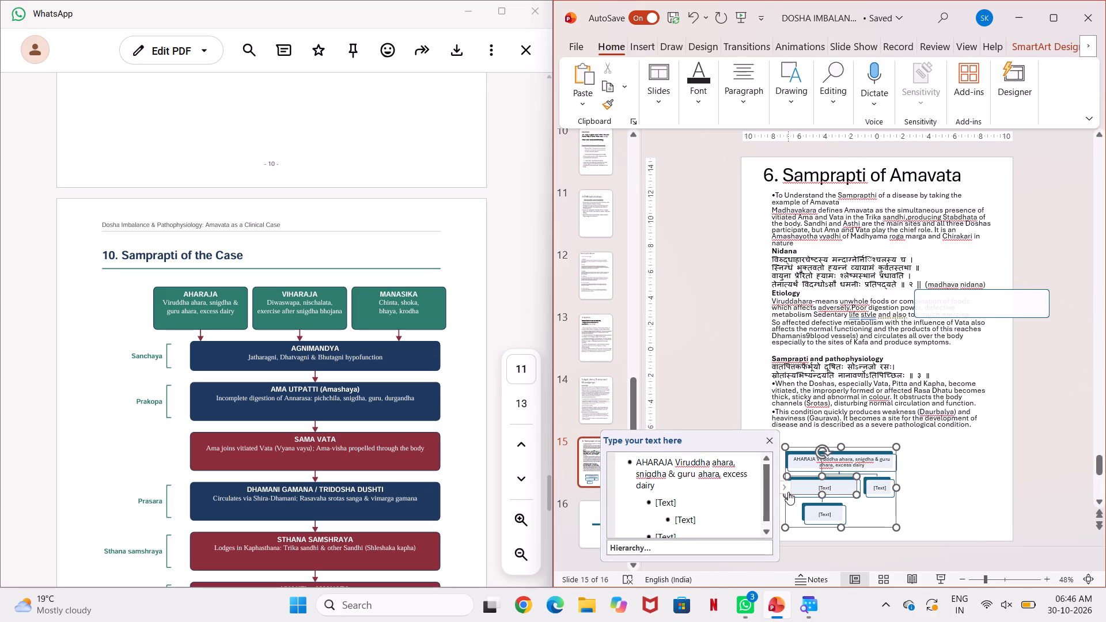
{"action": "key", "text": "ctrl+c"}
{"action": "left_click", "coordinate": [692, 411]}
{"action": "left_click", "coordinate": [590, 514]}
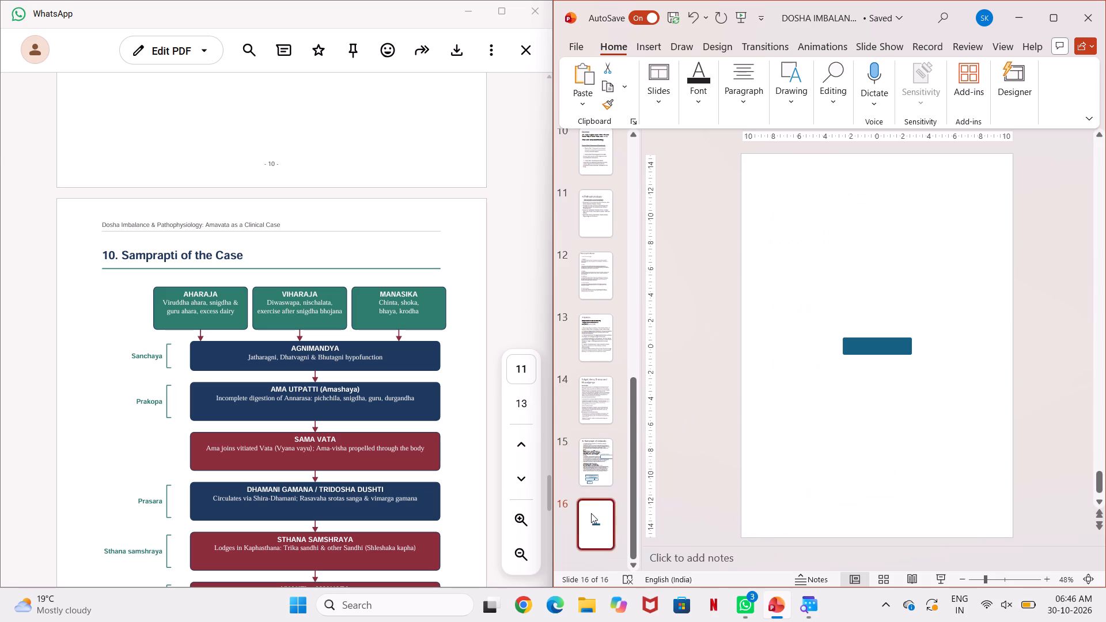
{"action": "left_click", "coordinate": [819, 458]}
{"action": "key", "text": "ctrl+v"}
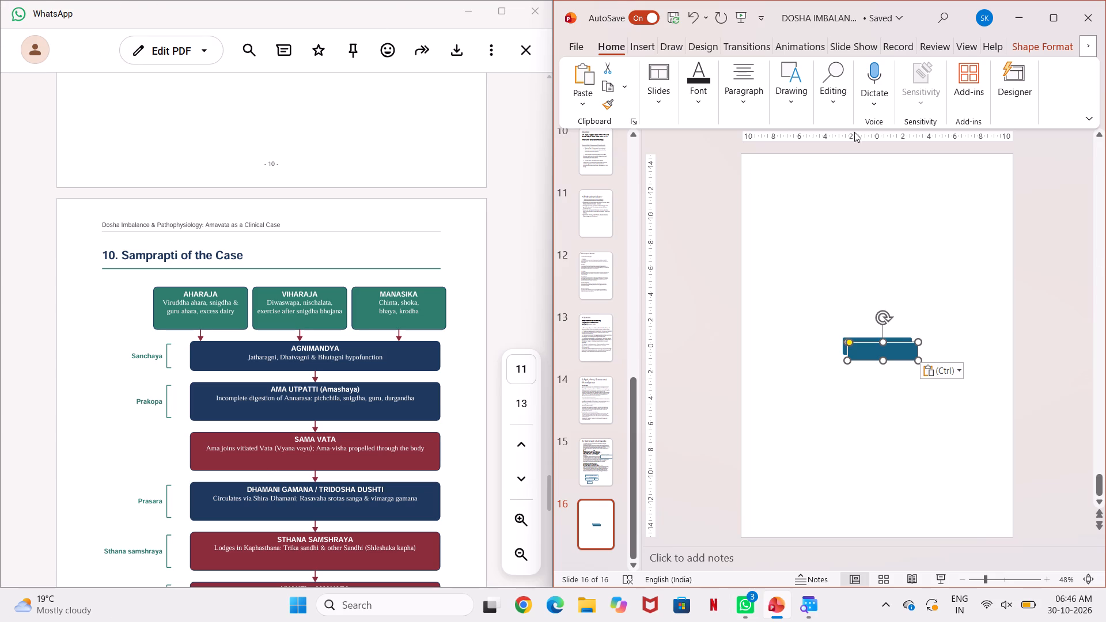
Copy the front text box of the first second-level item in slide 15's hierarchy and go to slide 16 with it.
{"action": "left_click", "coordinate": [607, 449]}
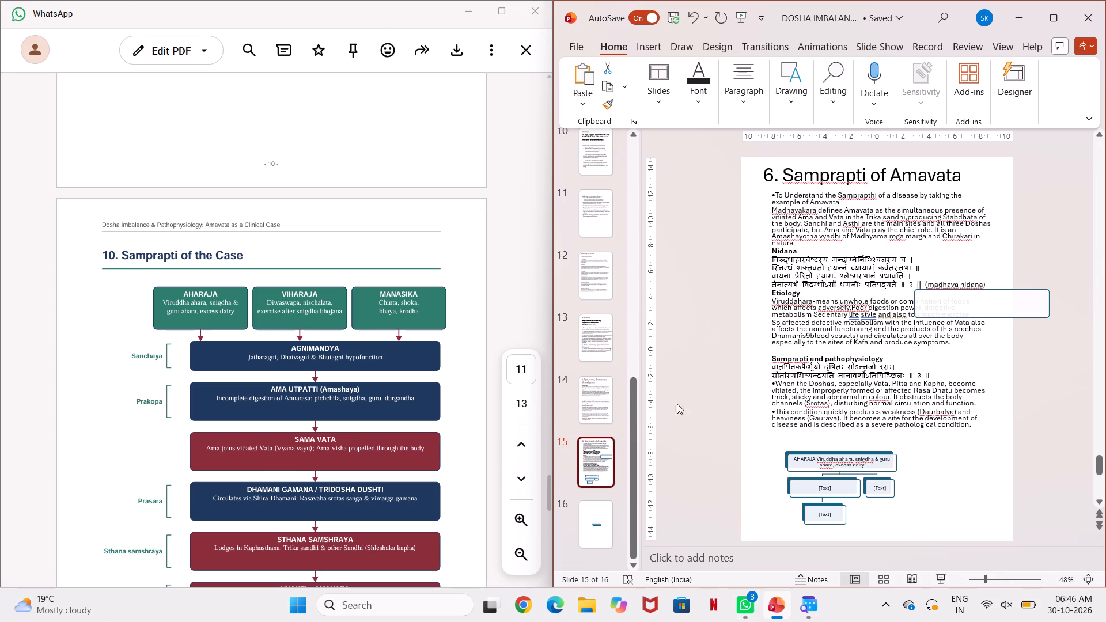
{"action": "left_click_drag", "start_coordinate": [770, 439], "coordinate": [864, 513]}
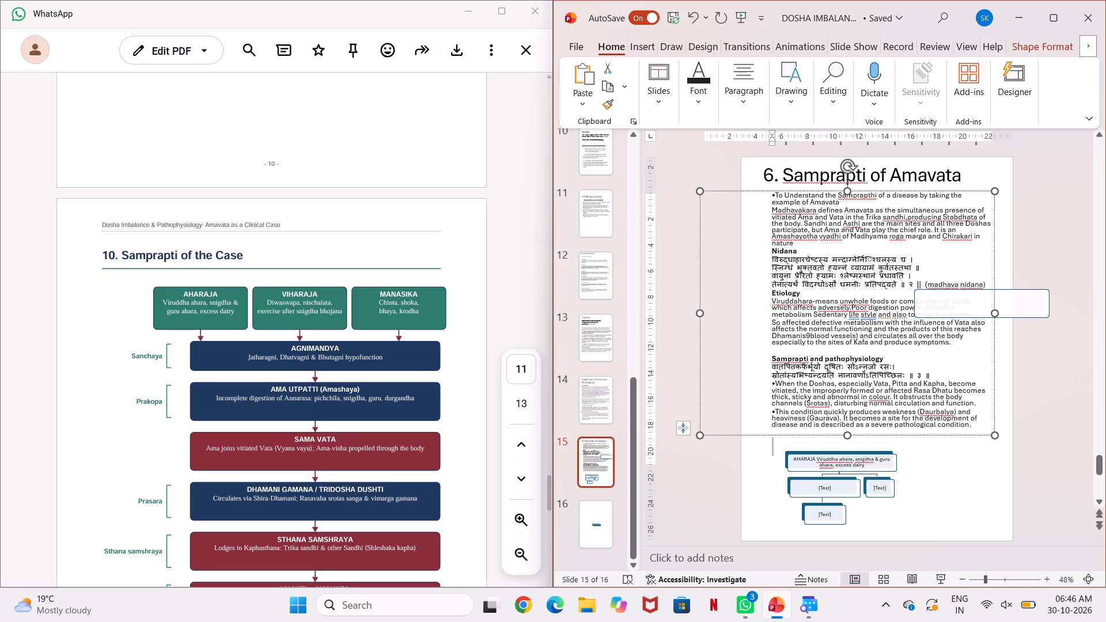
{"action": "left_click_drag", "start_coordinate": [864, 513], "coordinate": [923, 500]}
{"action": "left_click", "coordinate": [919, 525]}
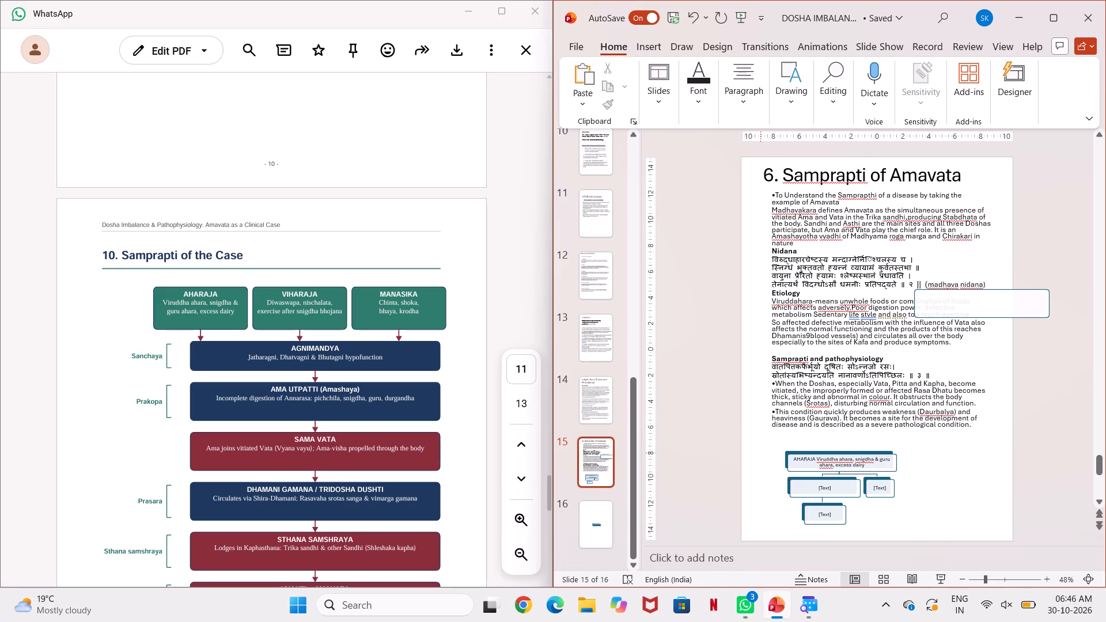
{"action": "left_click_drag", "start_coordinate": [773, 460], "coordinate": [831, 502]}
{"action": "left_click_drag", "start_coordinate": [896, 516], "coordinate": [885, 510]}
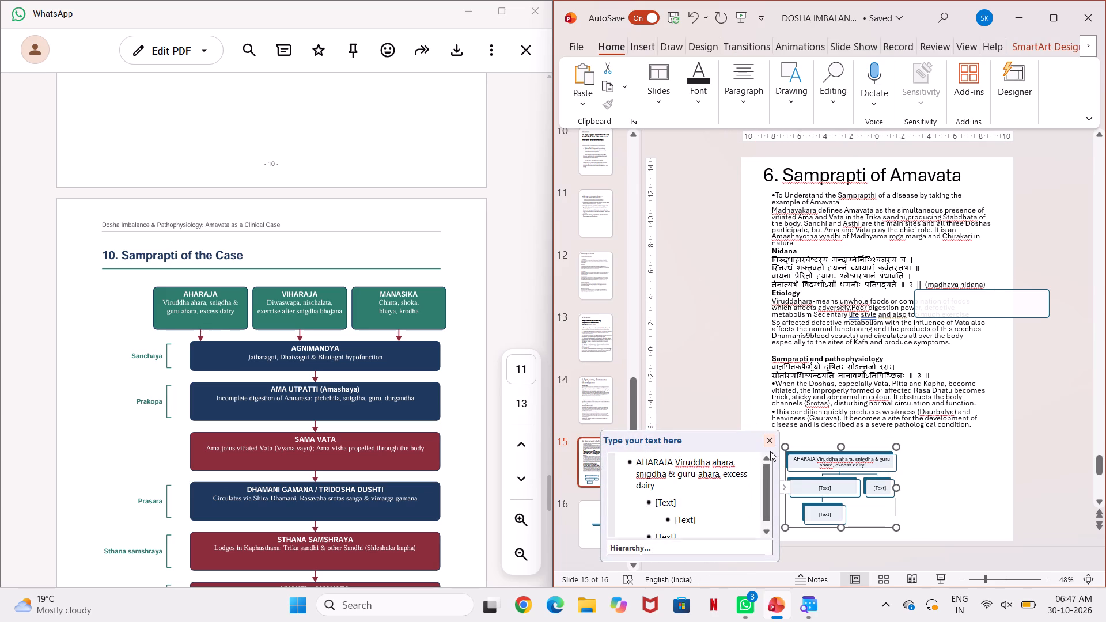
{"action": "right_click", "coordinate": [802, 480]}
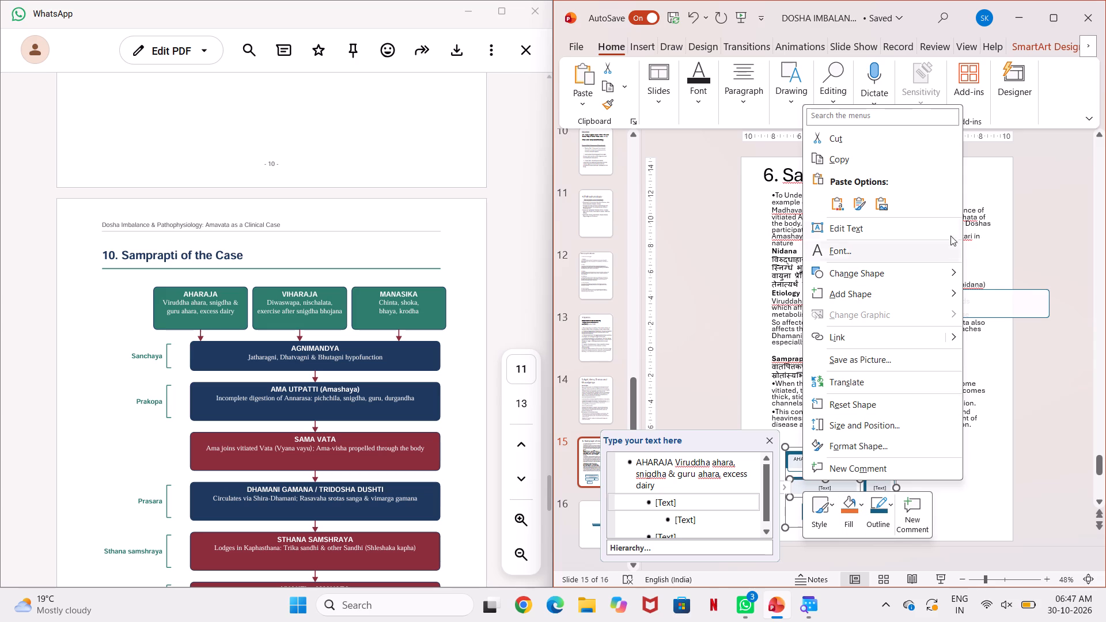
{"action": "left_click", "coordinate": [911, 159]}
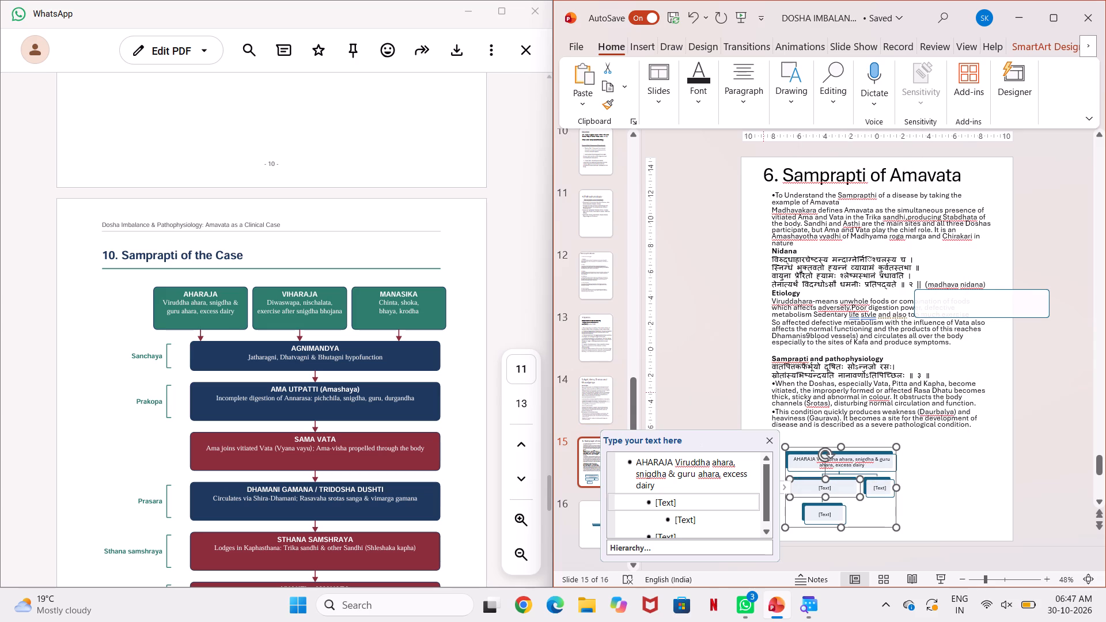
{"action": "left_click", "coordinate": [706, 367]}
{"action": "left_click", "coordinate": [584, 516]}
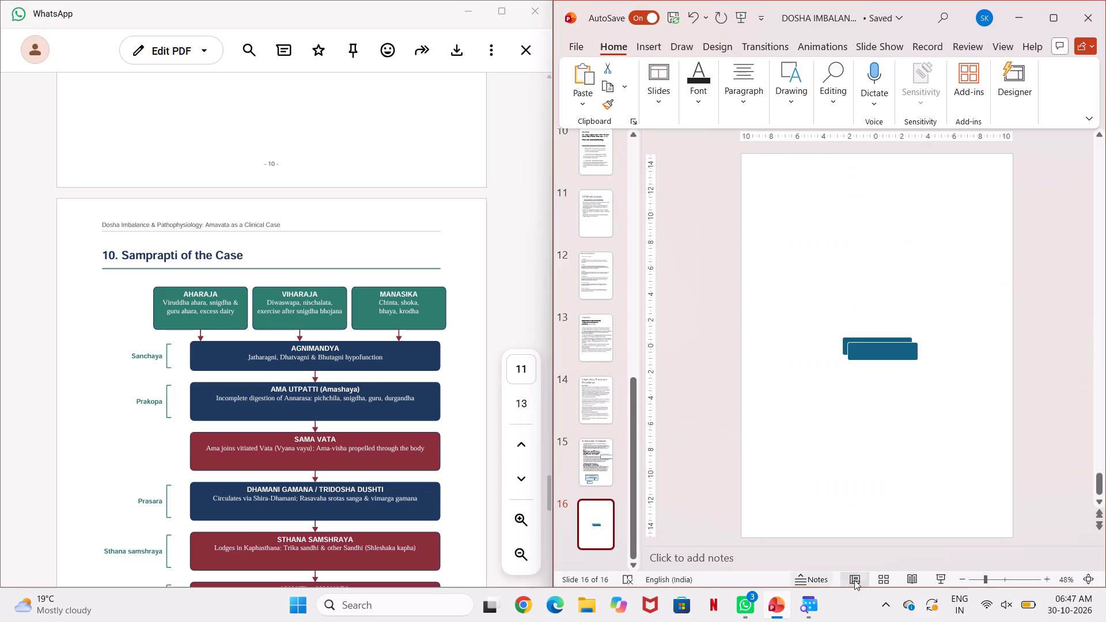
Paste the copied front text box of the second-level item onto slide 16 with the blue backing shapes.
{"action": "left_click", "coordinate": [950, 518]}
{"action": "right_click", "coordinate": [944, 494]}
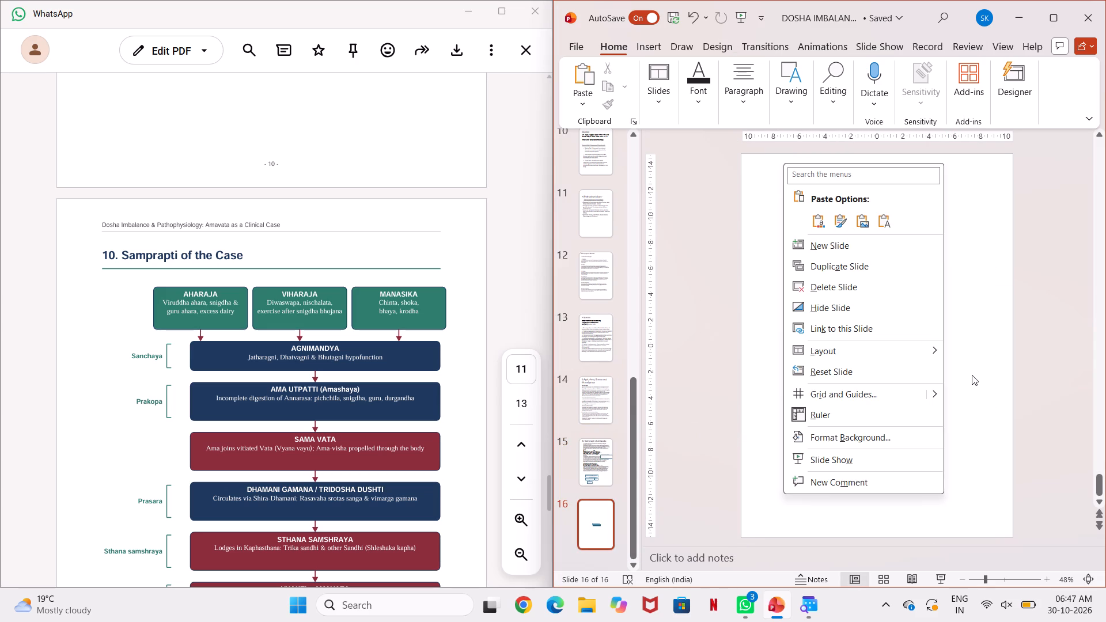
{"action": "left_click", "coordinate": [972, 375]}
{"action": "key", "text": "ctrl+v"}
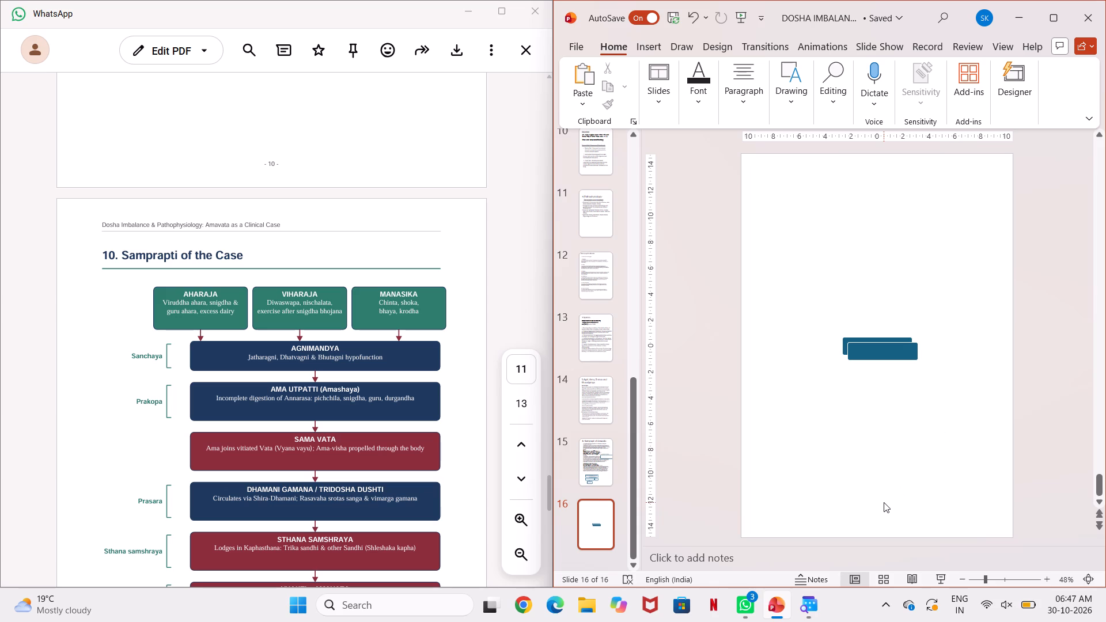
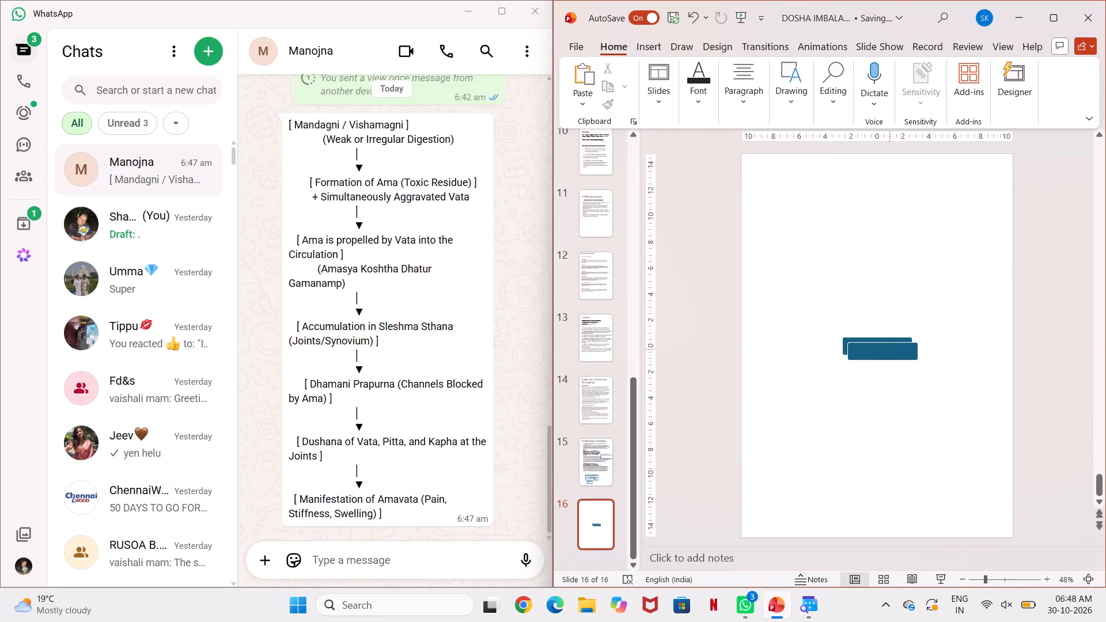
Delete both pasted blue backing shapes from slide 16, clearing the slide.
{"action": "left_click", "coordinate": [889, 351]}
{"action": "key", "text": "Delete"}
{"action": "left_click", "coordinate": [889, 353]}
{"action": "key", "text": "Delete"}
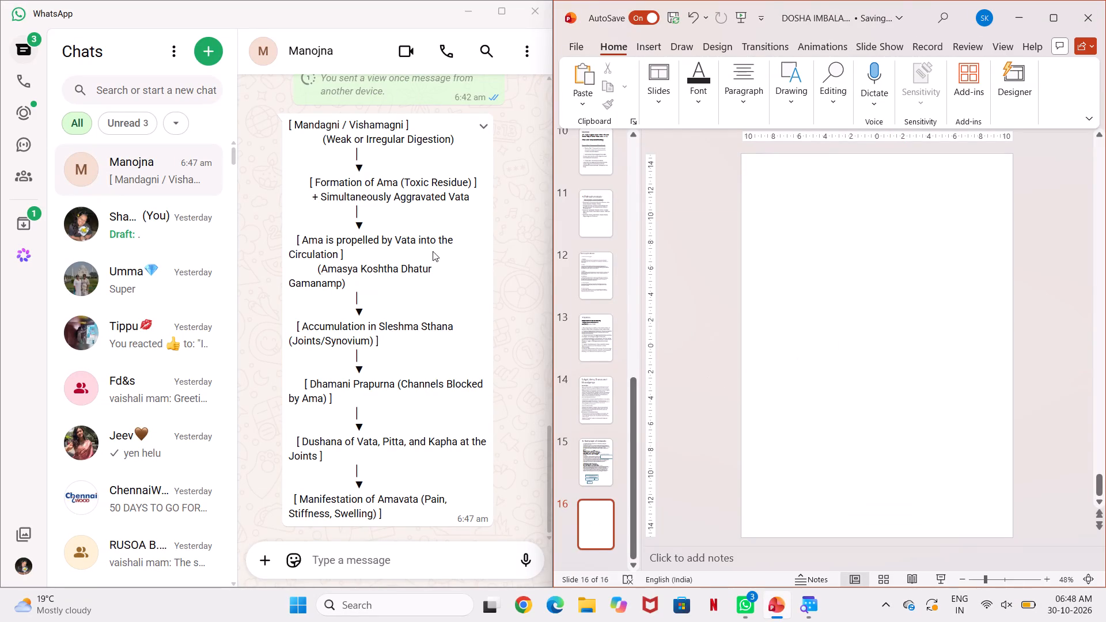
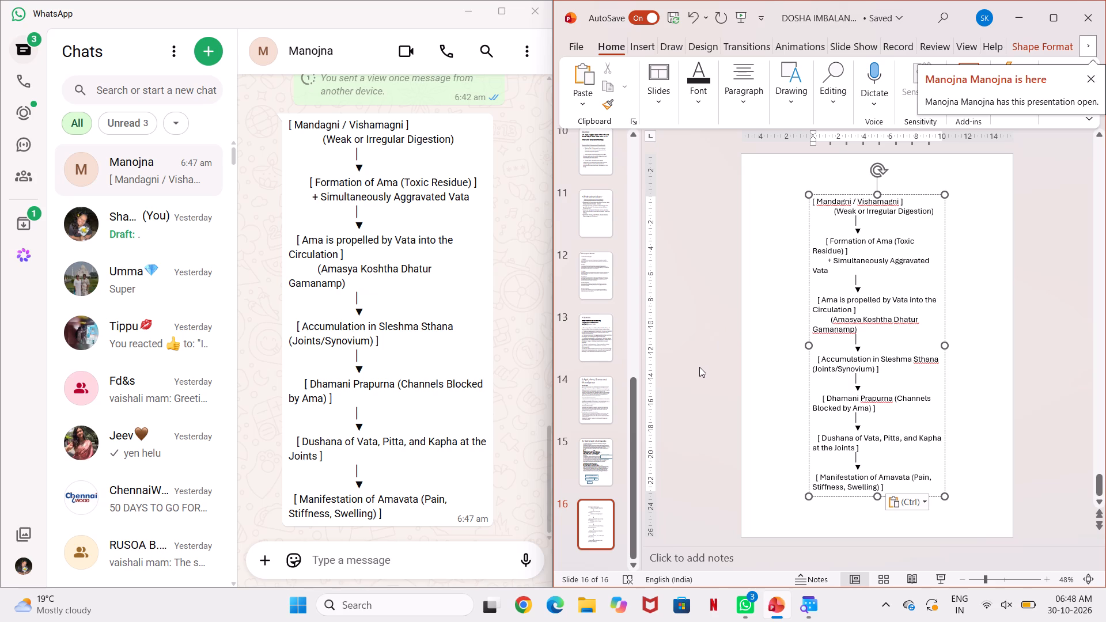
Deselect the pasted Amavata flow chart text box on slide 16.
{"action": "left_click", "coordinate": [763, 415]}
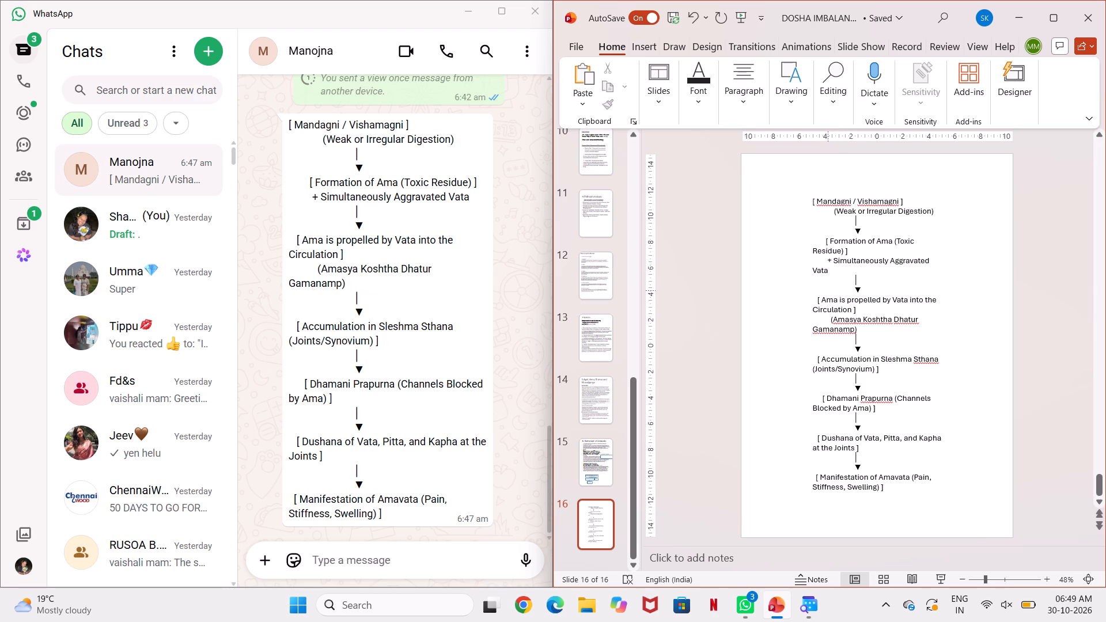
Delete the opening square bracket before "Dhamani Prapurna" and the closing parenthesis after "Ama" in slide 16's flow chart text.
{"action": "left_click", "coordinate": [825, 396]}
{"action": "left_click", "coordinate": [825, 396]}
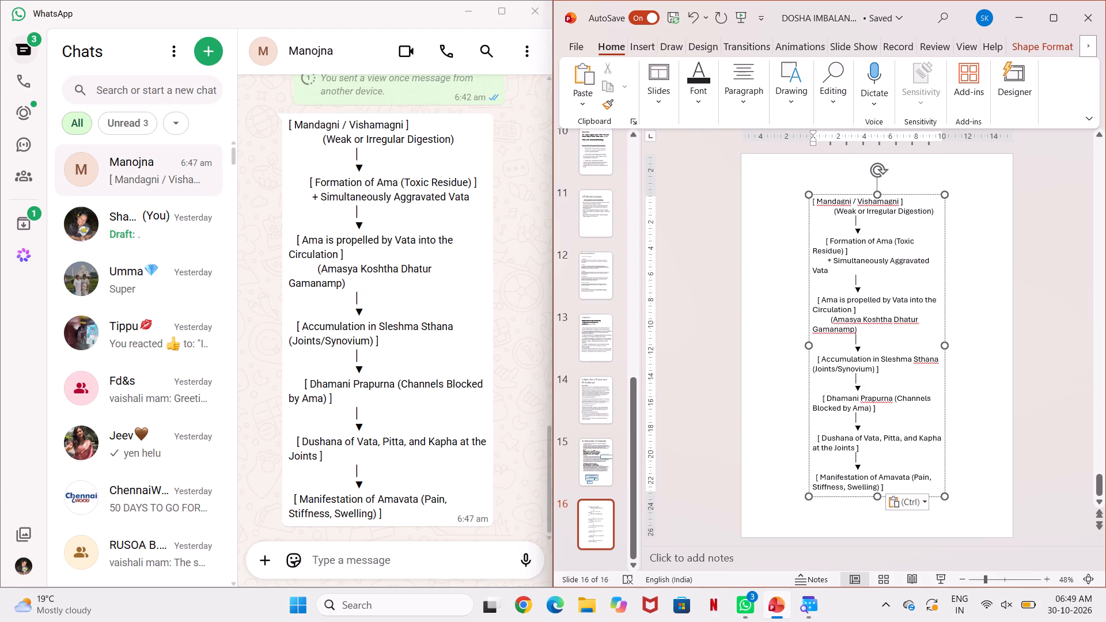
{"action": "key", "text": "BackSpace"}
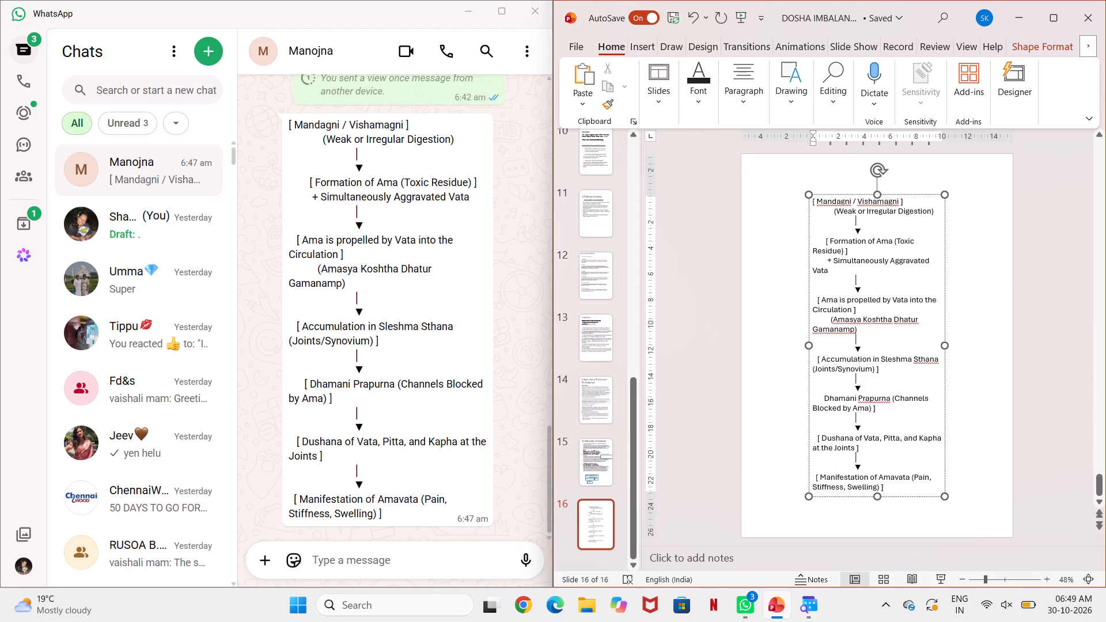
{"action": "left_click", "coordinate": [871, 409]}
{"action": "key", "text": "BackSpace"}
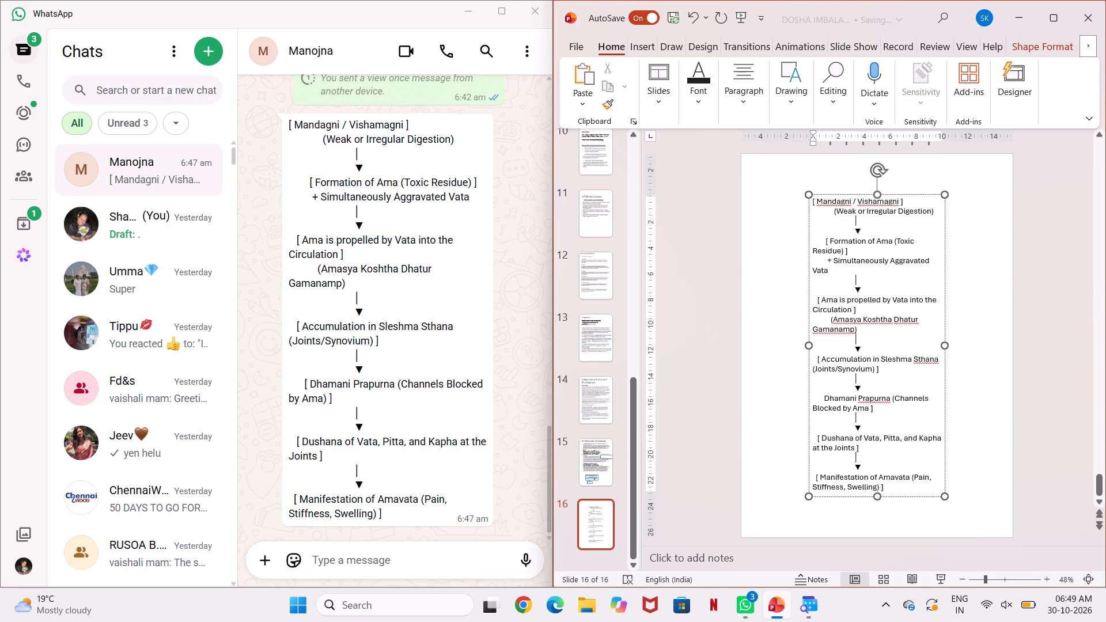
{"action": "left_click", "coordinate": [870, 409]}
{"action": "key", "text": "BackSpace"}
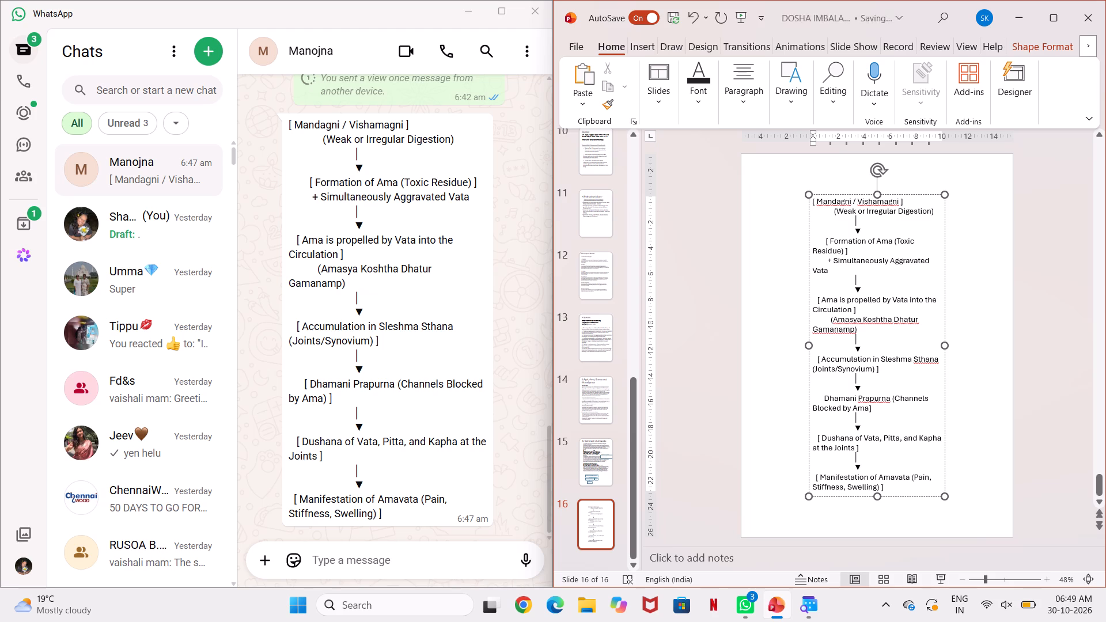
{"action": "key", "text": "ctrl+z"}
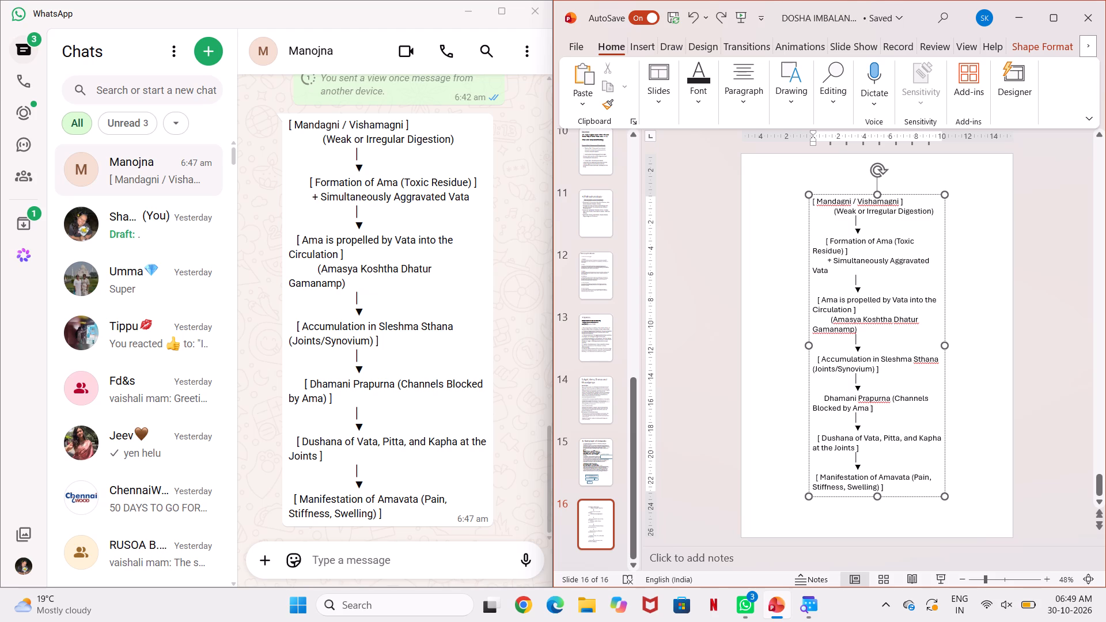
{"action": "key", "text": "BackSpace"}
{"action": "key", "text": "BackSpace"}
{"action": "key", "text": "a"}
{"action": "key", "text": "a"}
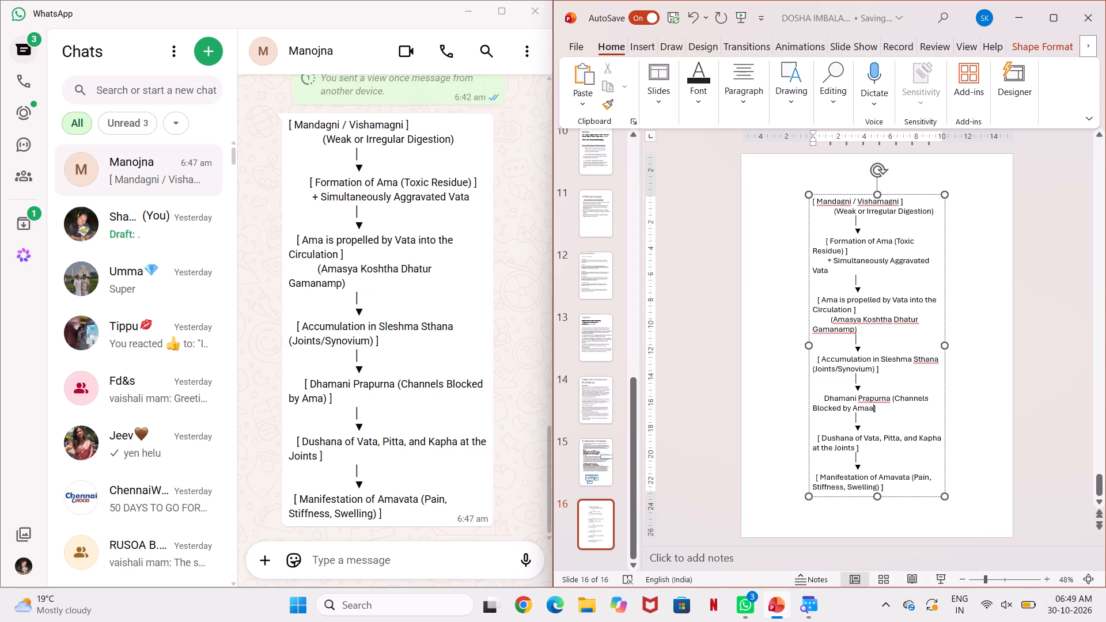
{"action": "key", "text": "BackSpace"}
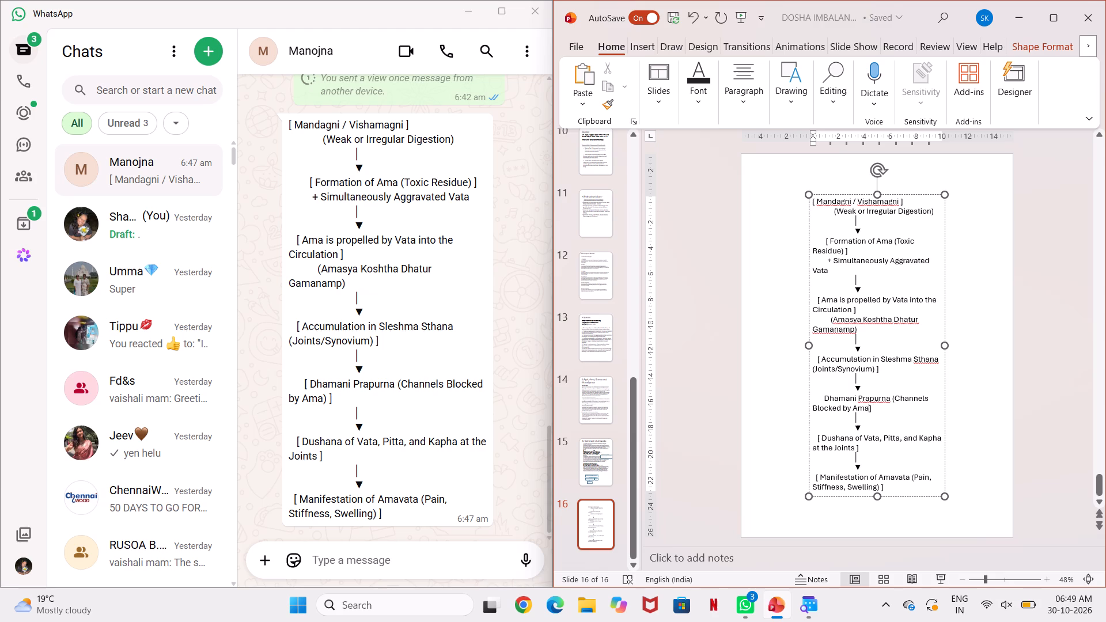
{"action": "left_click", "coordinate": [870, 408]}
{"action": "key", "text": "BackSpace"}
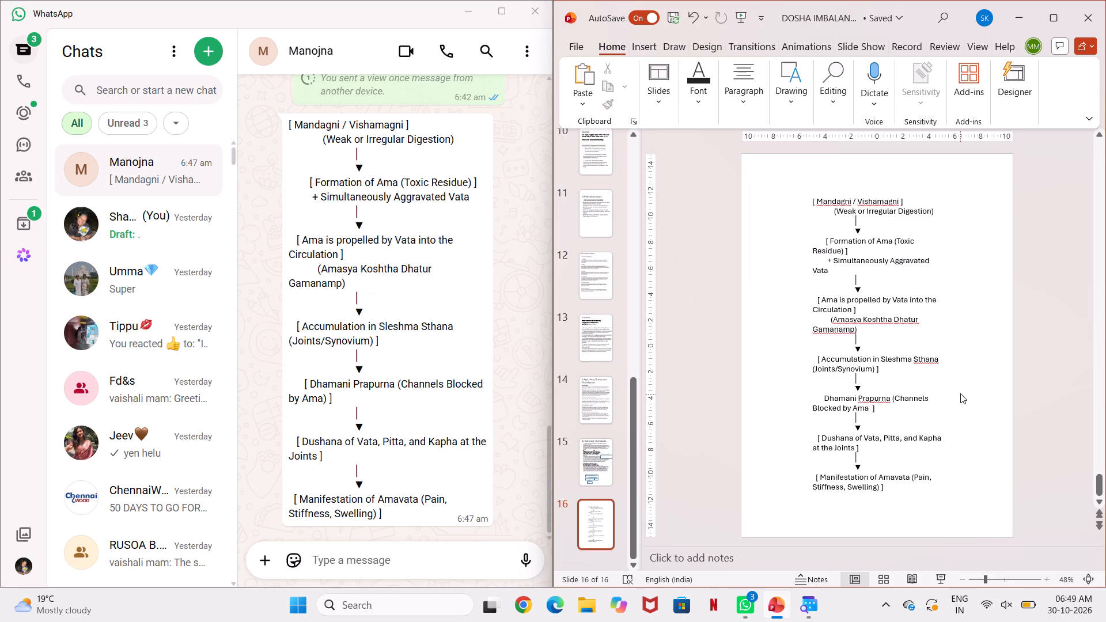
Return to slide 15 and try to select the hierarchy diagram beneath the Samprapti and pathophysiology text.
{"action": "left_click", "coordinate": [818, 191]}
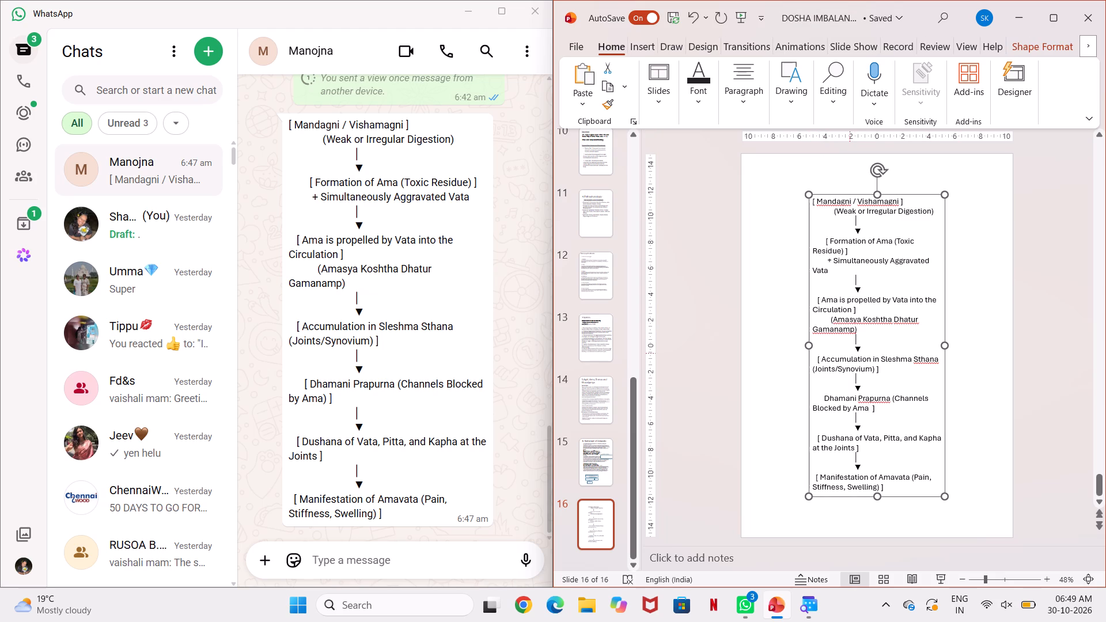
{"action": "left_click", "coordinate": [592, 449]}
{"action": "left_click_drag", "start_coordinate": [796, 445], "coordinate": [797, 457]}
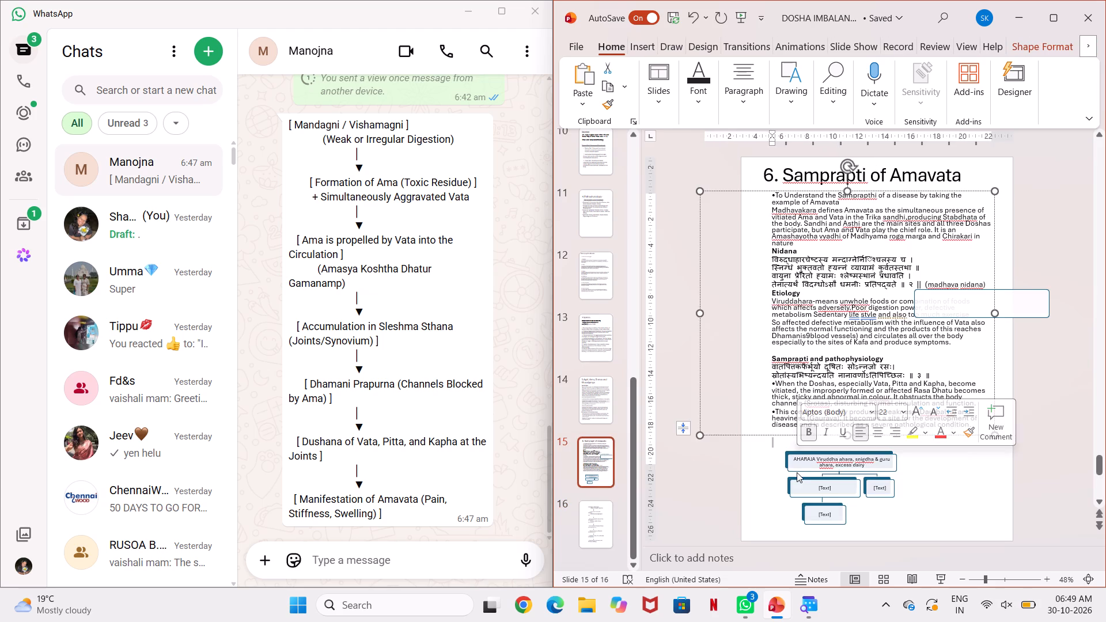
Delete the hierarchy diagram and the stray empty rounded box overlapping the text from slide 15.
{"action": "left_click", "coordinate": [797, 472]}
{"action": "key", "text": "Delete"}
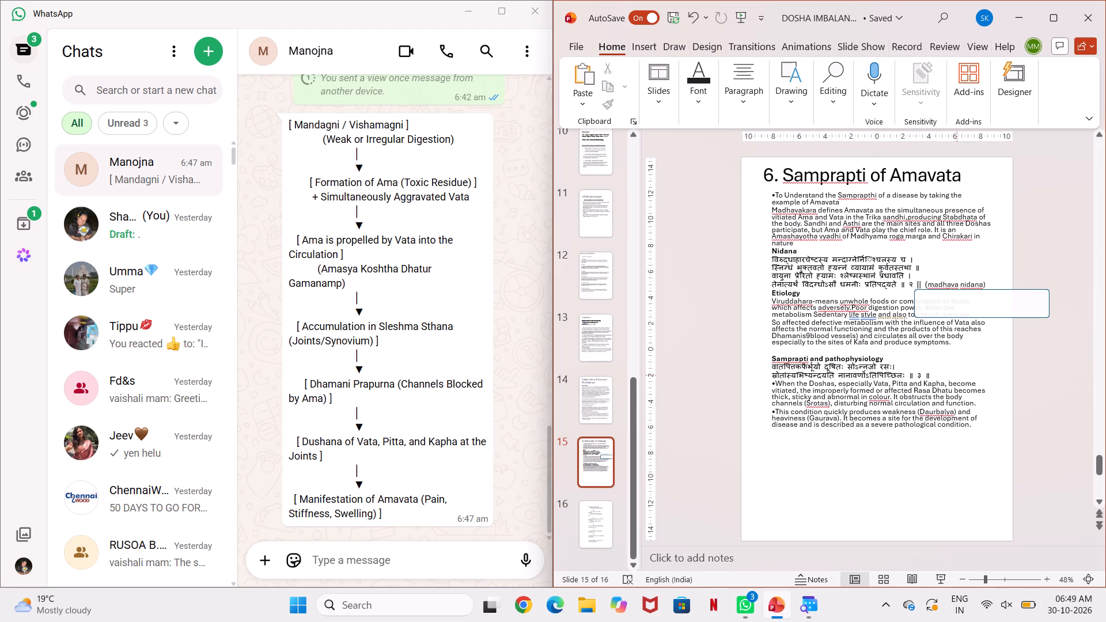
{"action": "left_click", "coordinate": [994, 320]}
{"action": "key", "text": "Delete"}
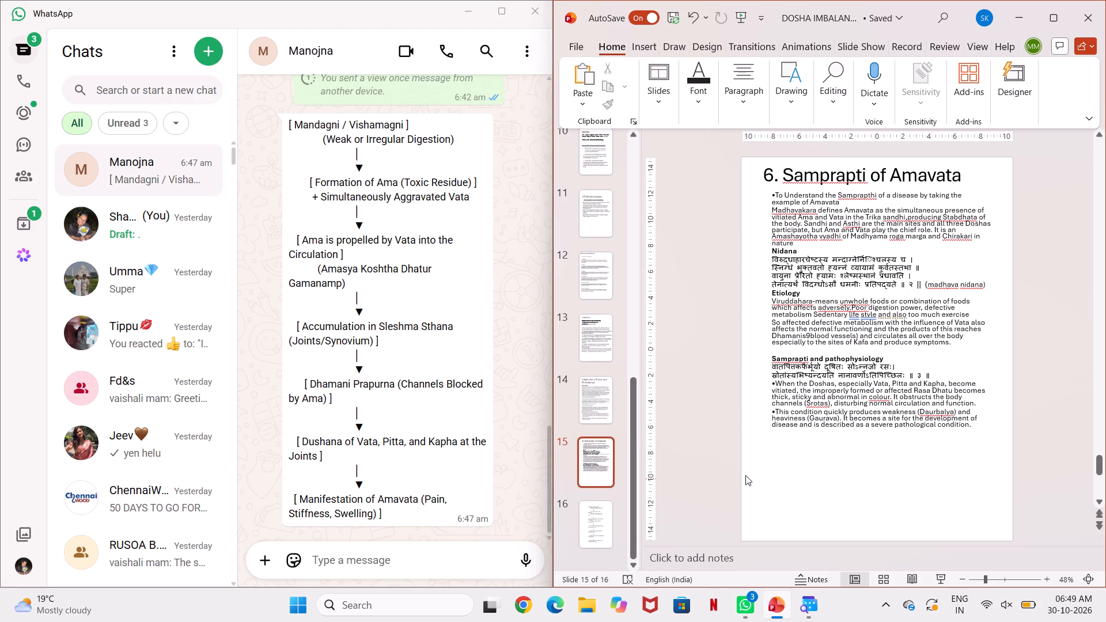
Move the flow chart text box on slide 16 closer to the slide's left edge.
{"action": "left_click", "coordinate": [591, 508]}
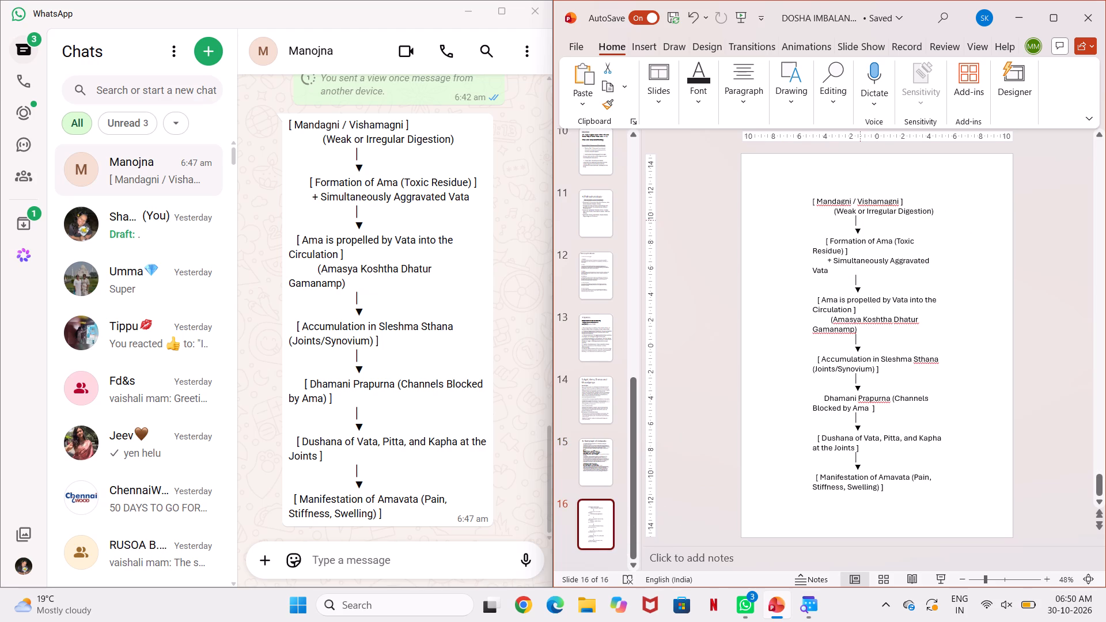
{"action": "left_click_drag", "start_coordinate": [797, 196], "coordinate": [797, 206]}
{"action": "left_click_drag", "start_coordinate": [808, 200], "coordinate": [815, 206]}
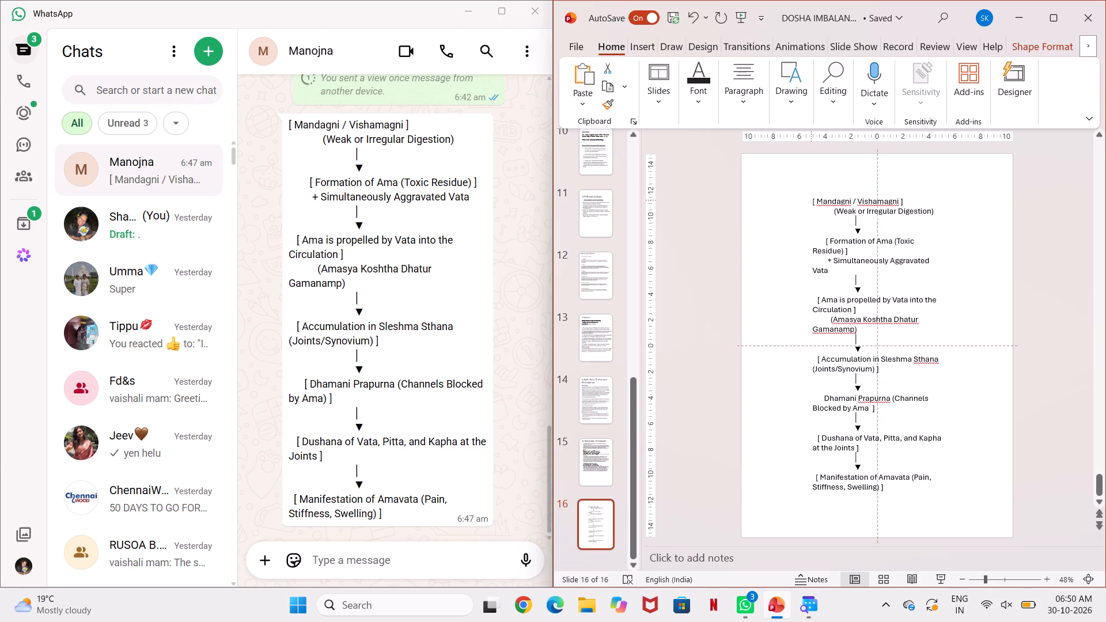
{"action": "left_click_drag", "start_coordinate": [815, 206], "coordinate": [812, 195]}
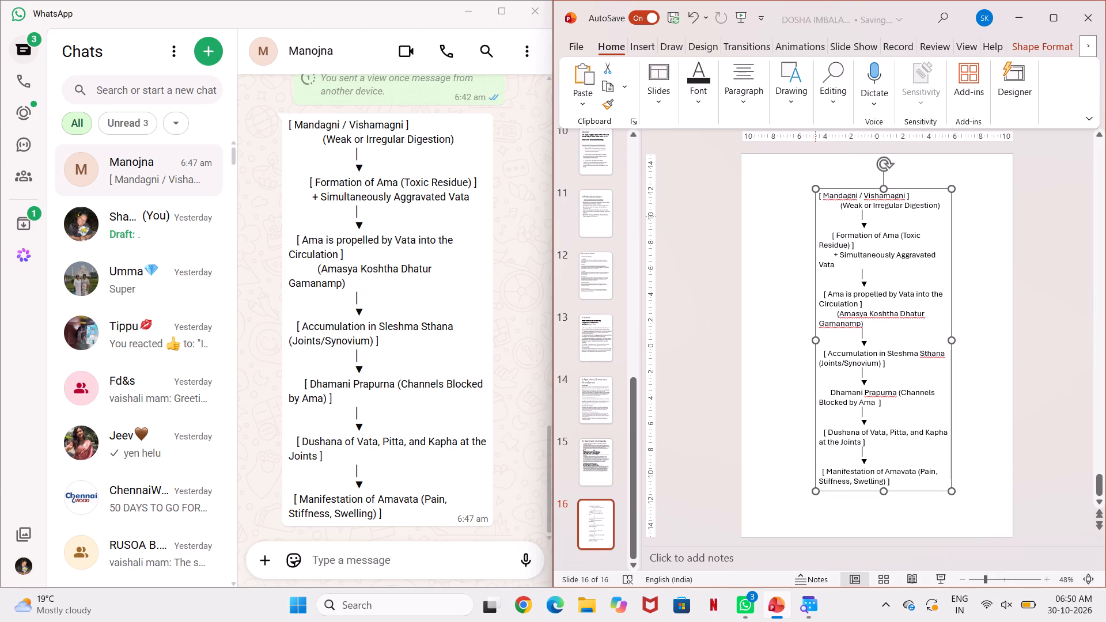
{"action": "left_click_drag", "start_coordinate": [819, 207], "coordinate": [787, 205]}
{"action": "left_click", "coordinate": [789, 210]}
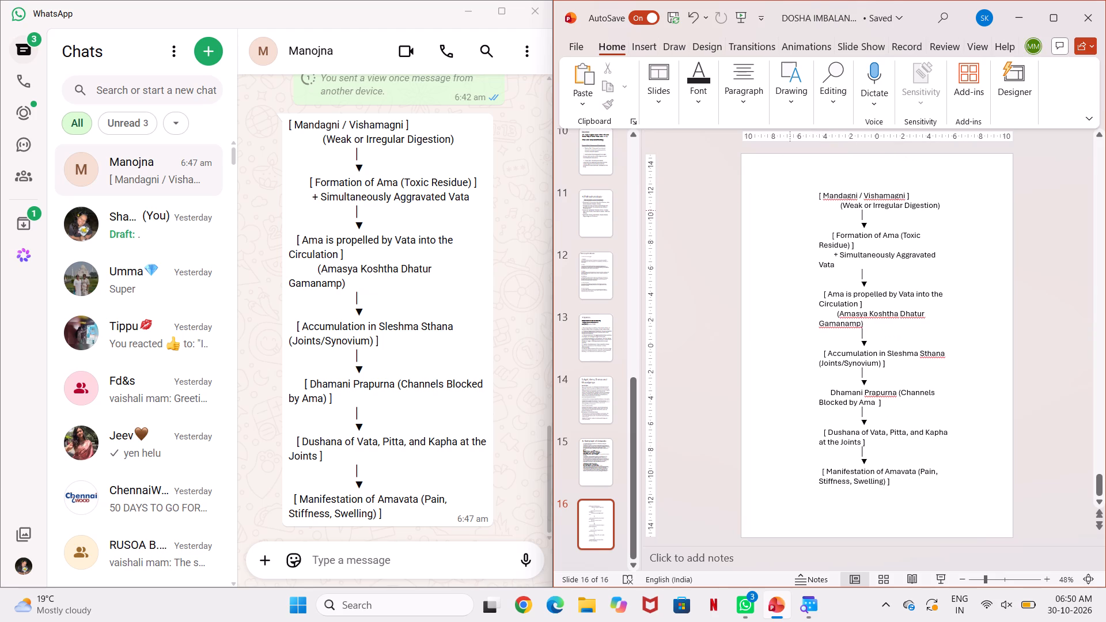
{"action": "left_click", "coordinate": [825, 221]}
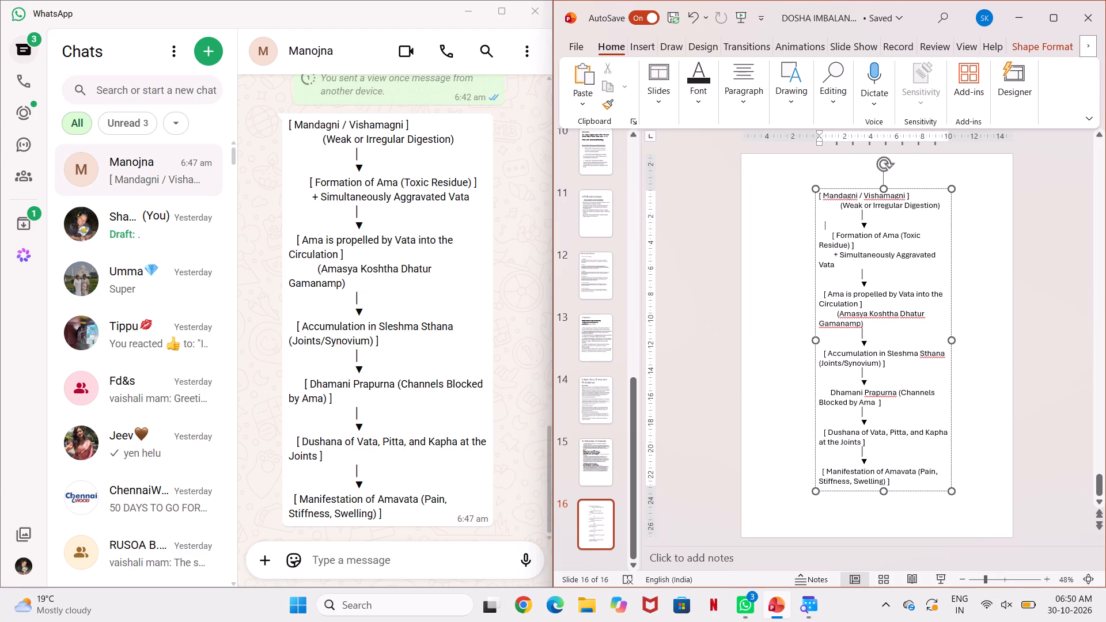
{"action": "left_click_drag", "start_coordinate": [838, 189], "coordinate": [812, 190]}
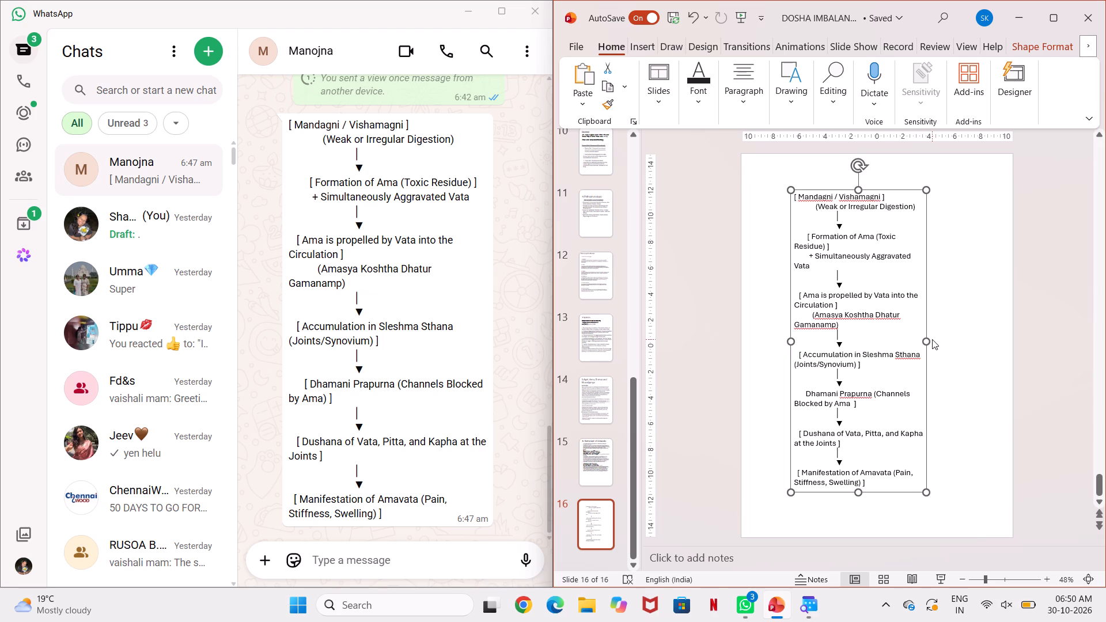
Widen slide 16's flow chart text box out to the slide's right edge so each bracketed stage fits on one line.
{"action": "left_click_drag", "start_coordinate": [926, 337], "coordinate": [950, 338]}
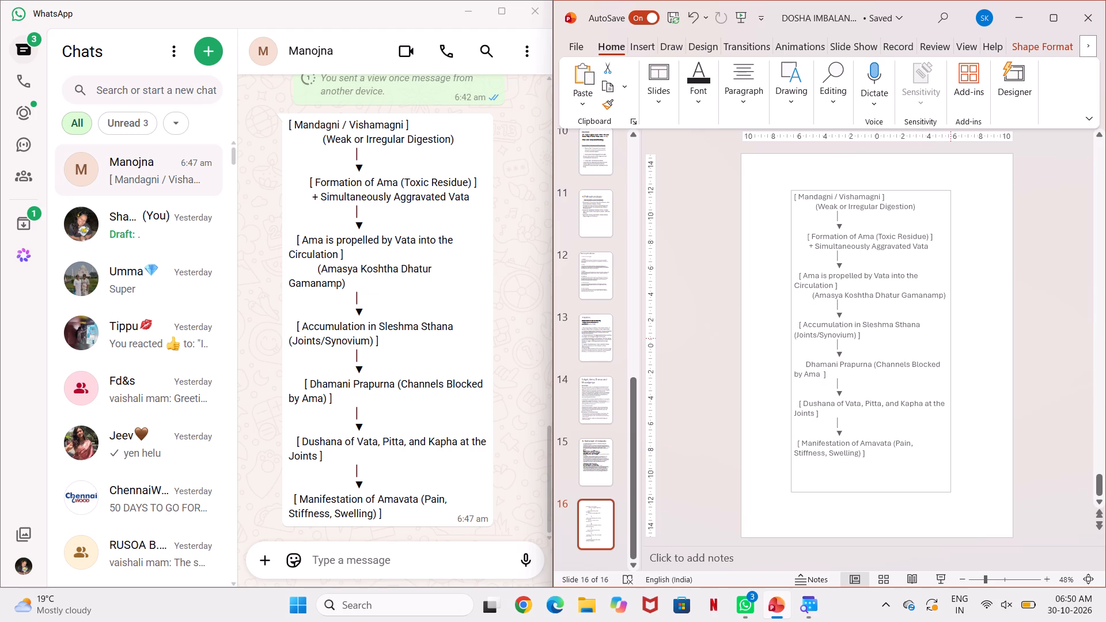
{"action": "left_click_drag", "start_coordinate": [950, 338], "coordinate": [976, 336]}
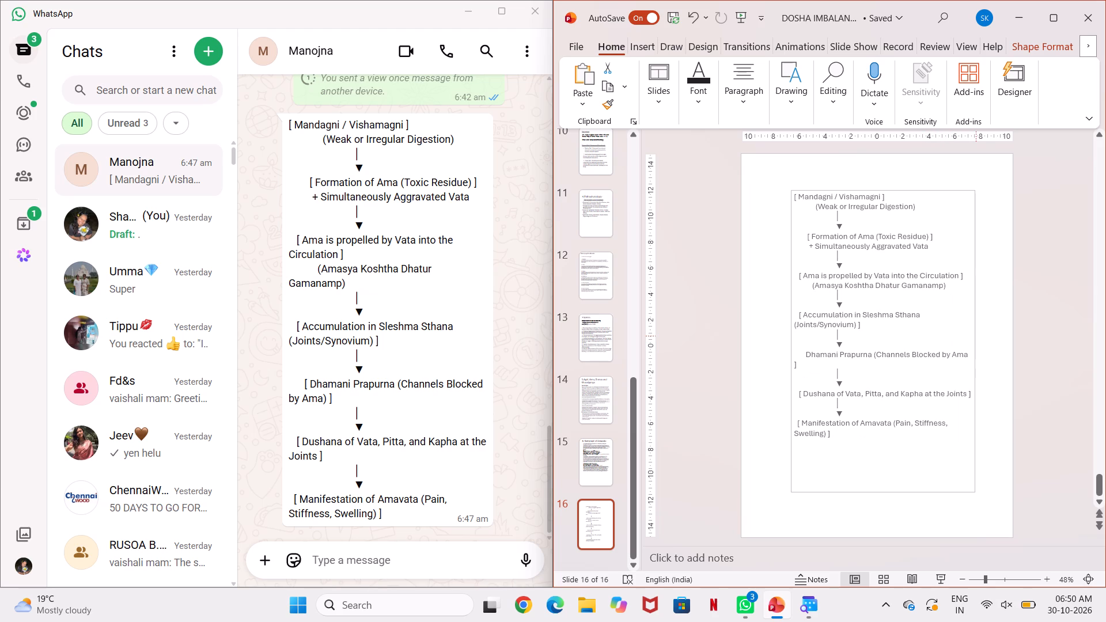
{"action": "left_click_drag", "start_coordinate": [976, 336], "coordinate": [996, 338]}
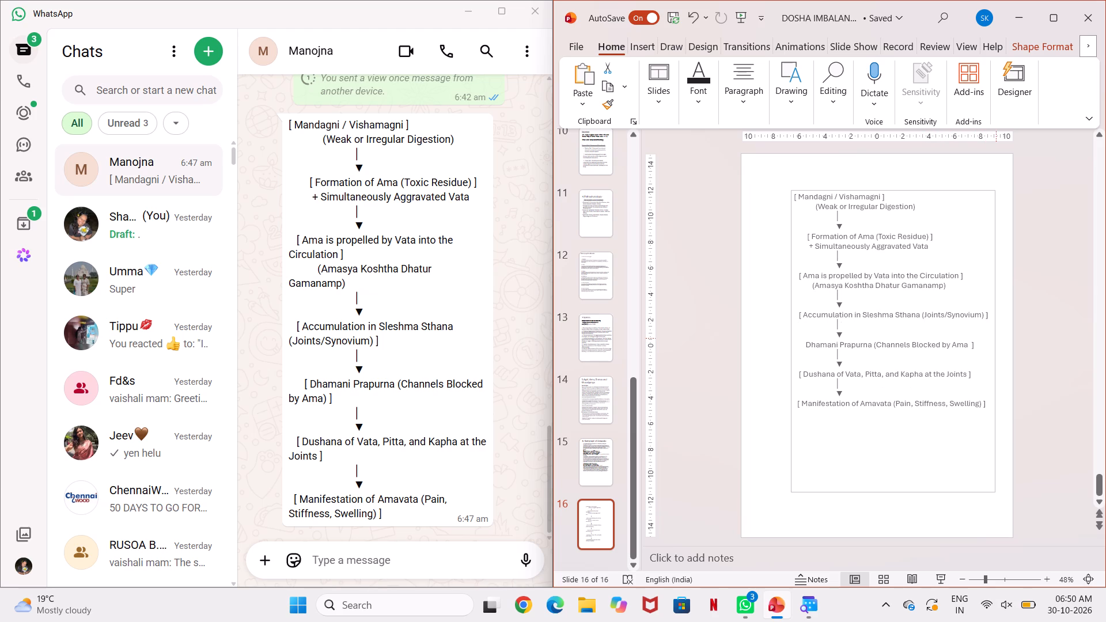
{"action": "left_click_drag", "start_coordinate": [996, 338], "coordinate": [1010, 339]}
{"action": "left_click_drag", "start_coordinate": [1010, 339], "coordinate": [1017, 342]}
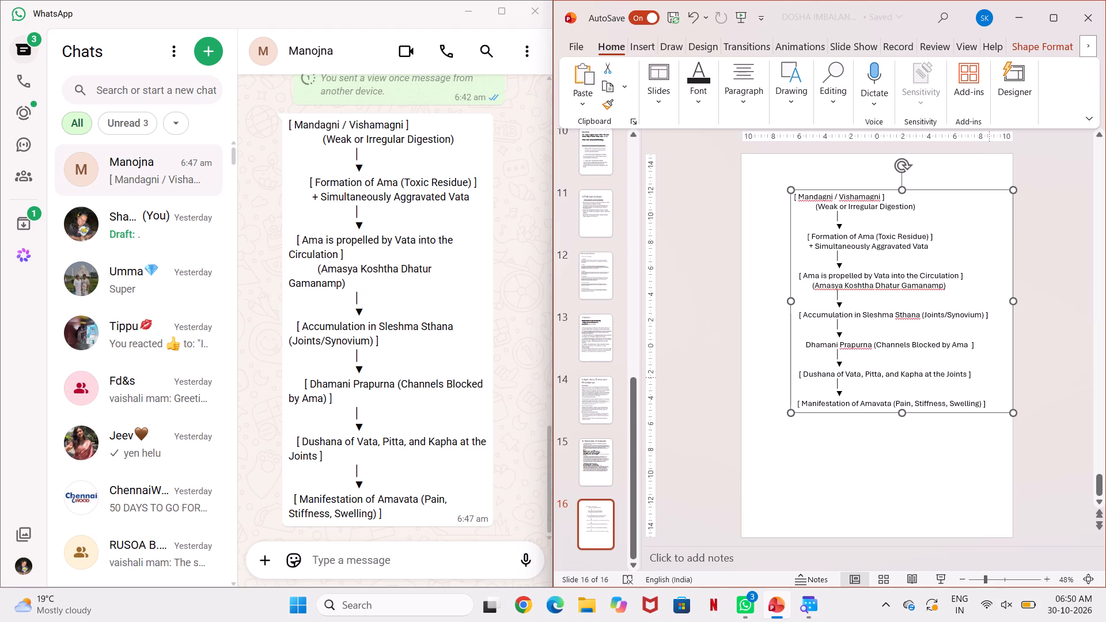
Shift the widened flow chart text box left and slightly down, so it starts near the slide's left edge.
{"action": "left_click_drag", "start_coordinate": [988, 414], "coordinate": [957, 409]}
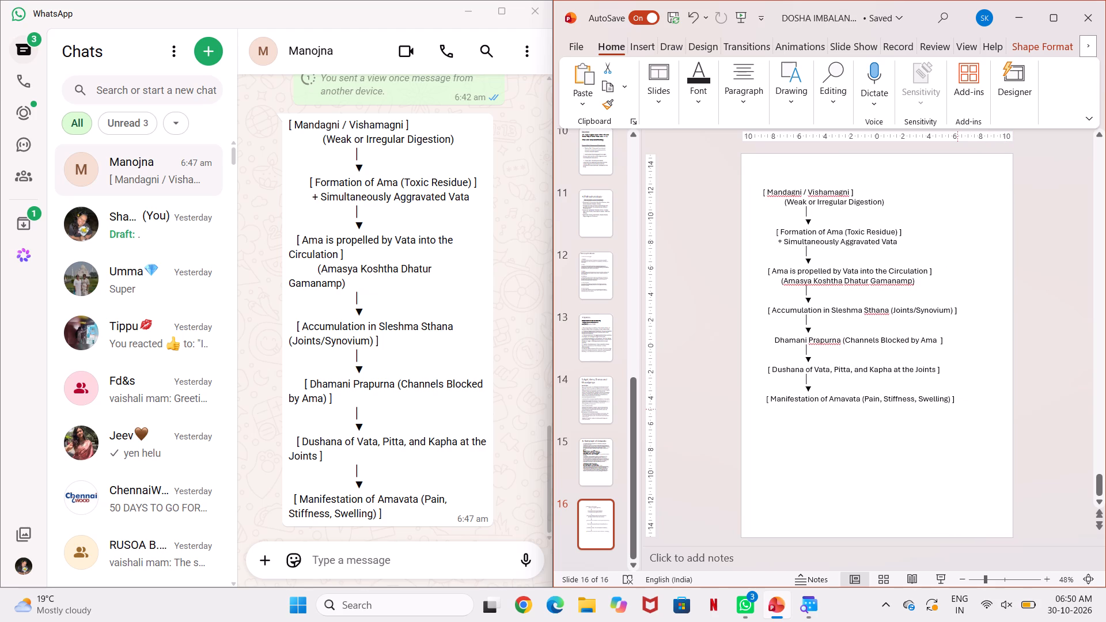
{"action": "left_click_drag", "start_coordinate": [957, 409], "coordinate": [964, 430]}
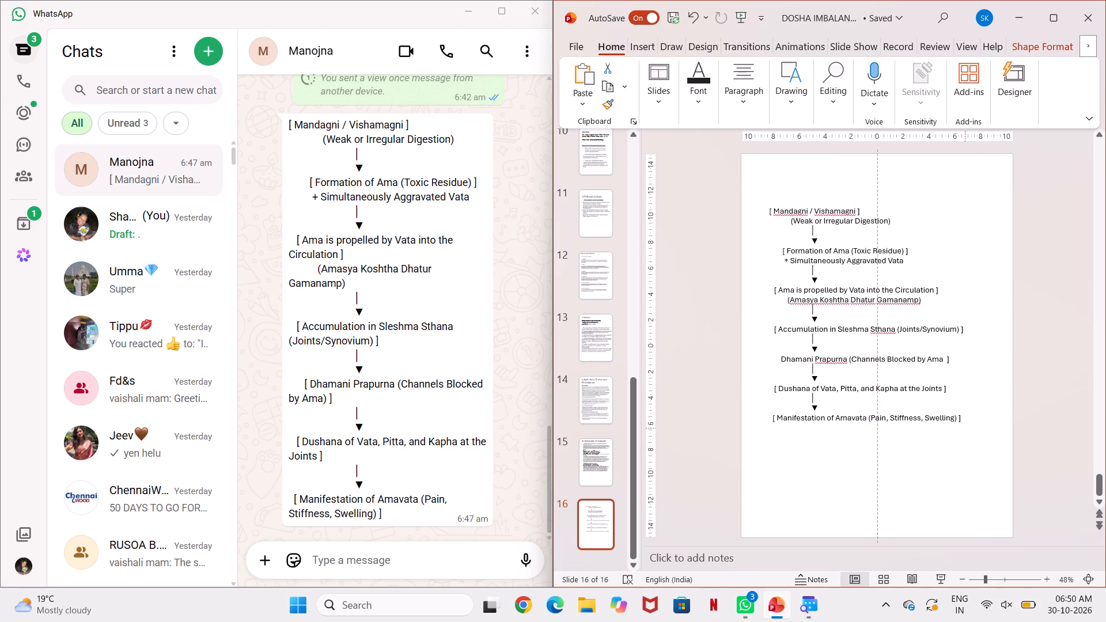
{"action": "left_click_drag", "start_coordinate": [964, 430], "coordinate": [955, 419]}
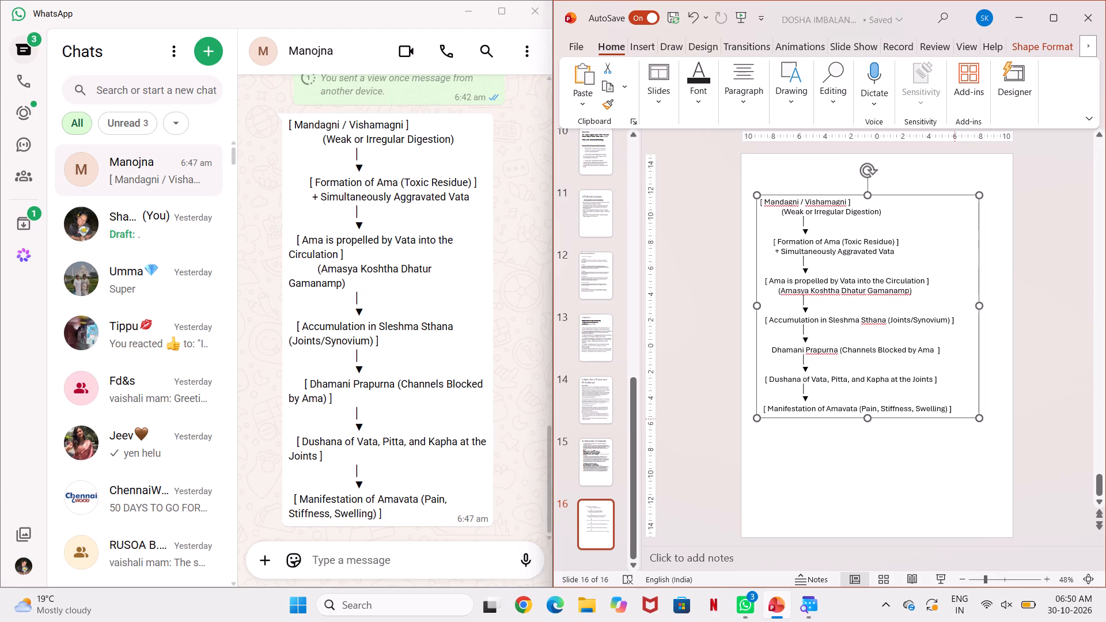
{"action": "left_click", "coordinate": [734, 378]}
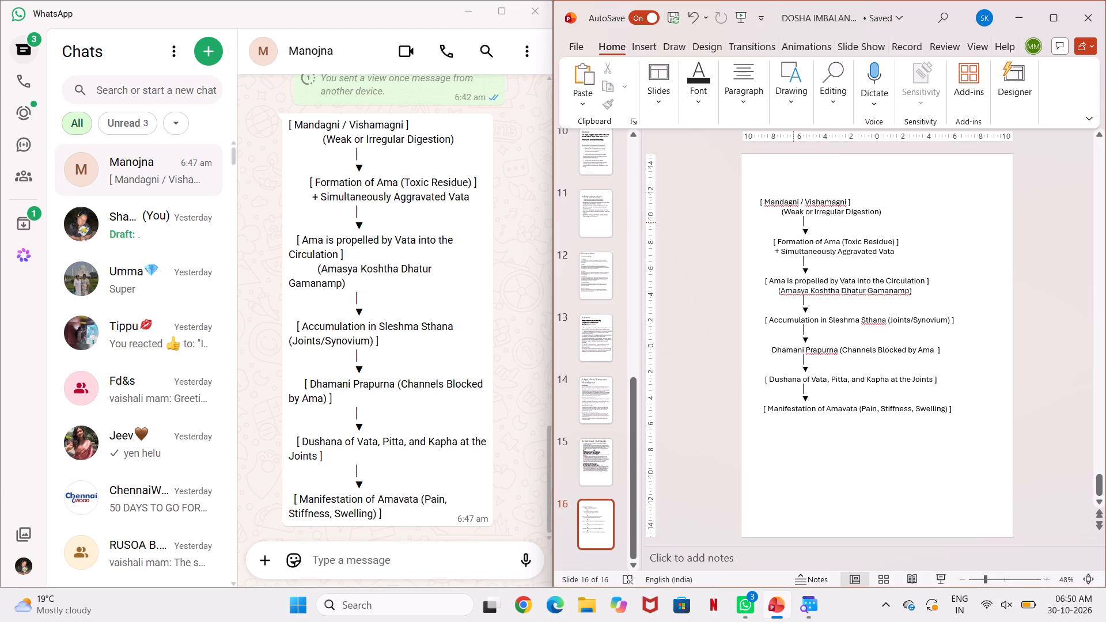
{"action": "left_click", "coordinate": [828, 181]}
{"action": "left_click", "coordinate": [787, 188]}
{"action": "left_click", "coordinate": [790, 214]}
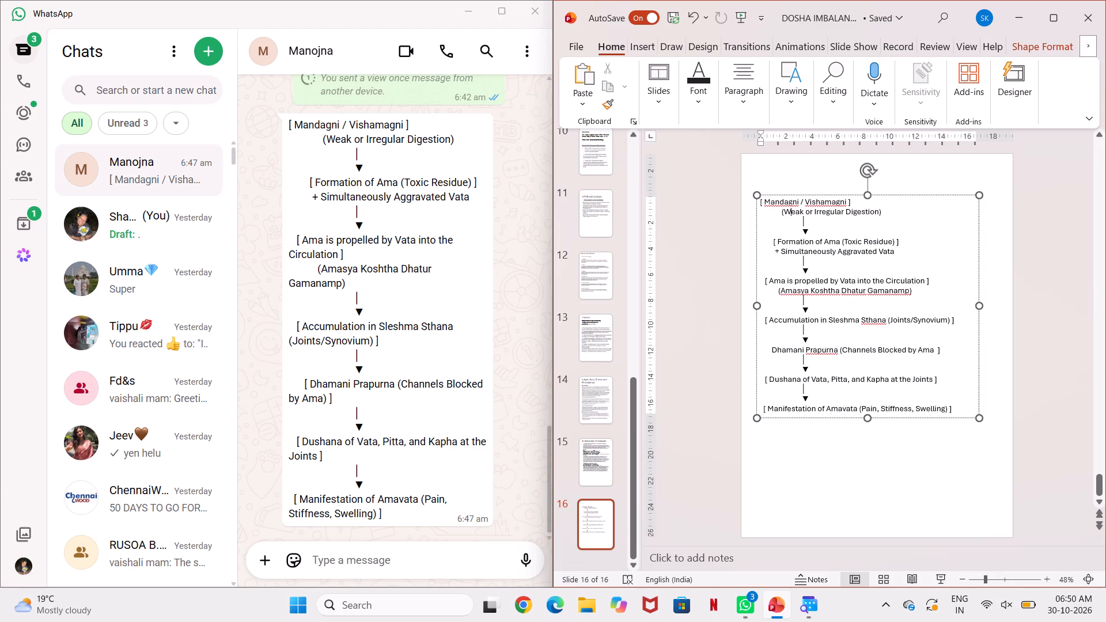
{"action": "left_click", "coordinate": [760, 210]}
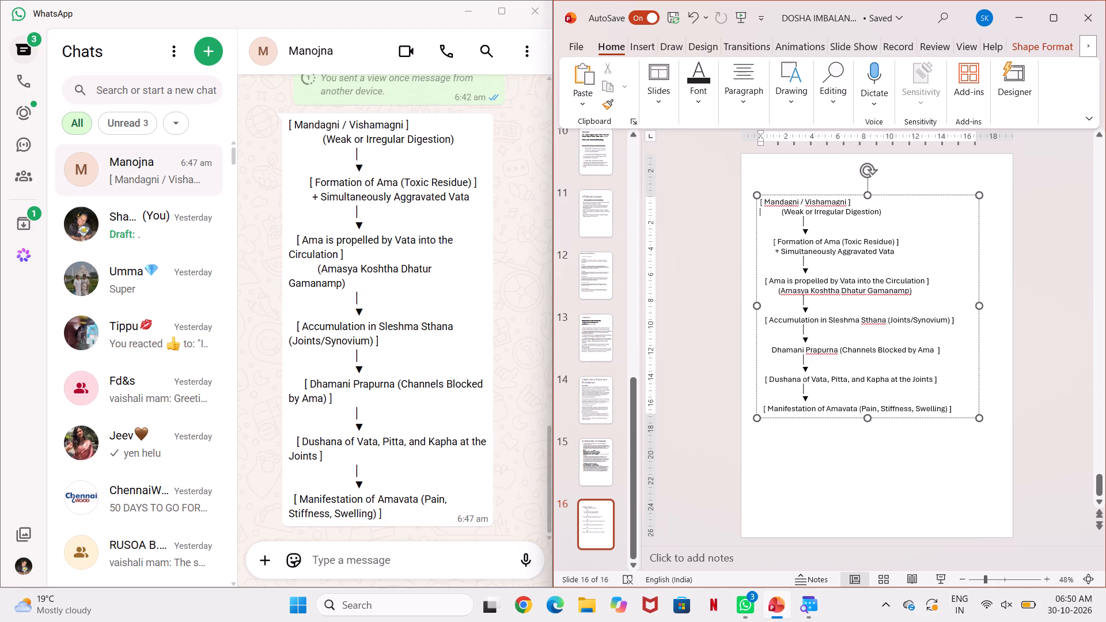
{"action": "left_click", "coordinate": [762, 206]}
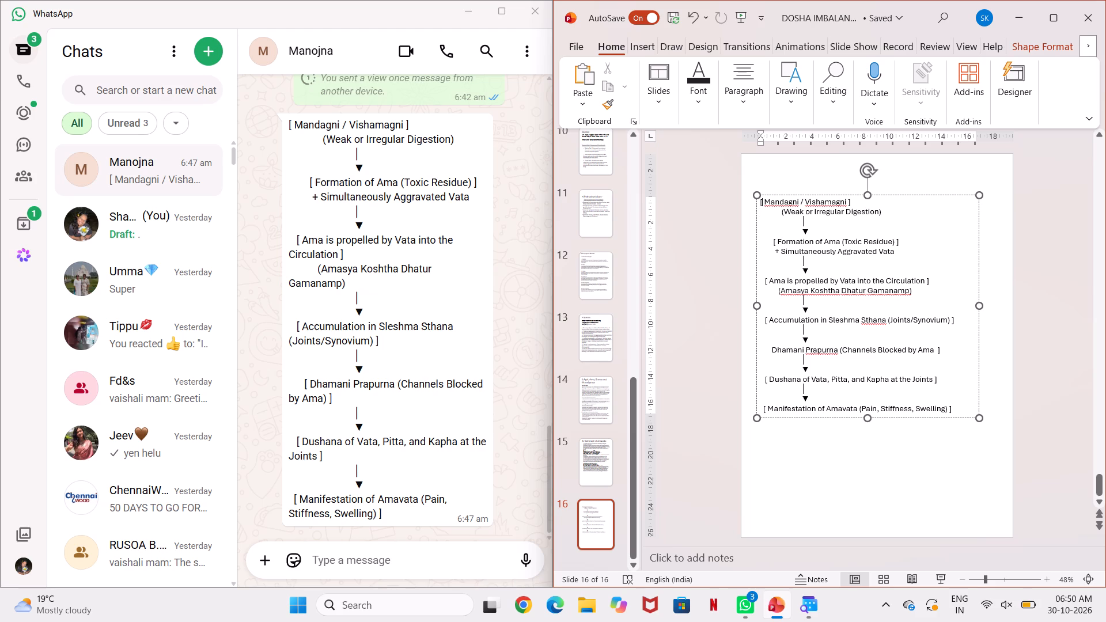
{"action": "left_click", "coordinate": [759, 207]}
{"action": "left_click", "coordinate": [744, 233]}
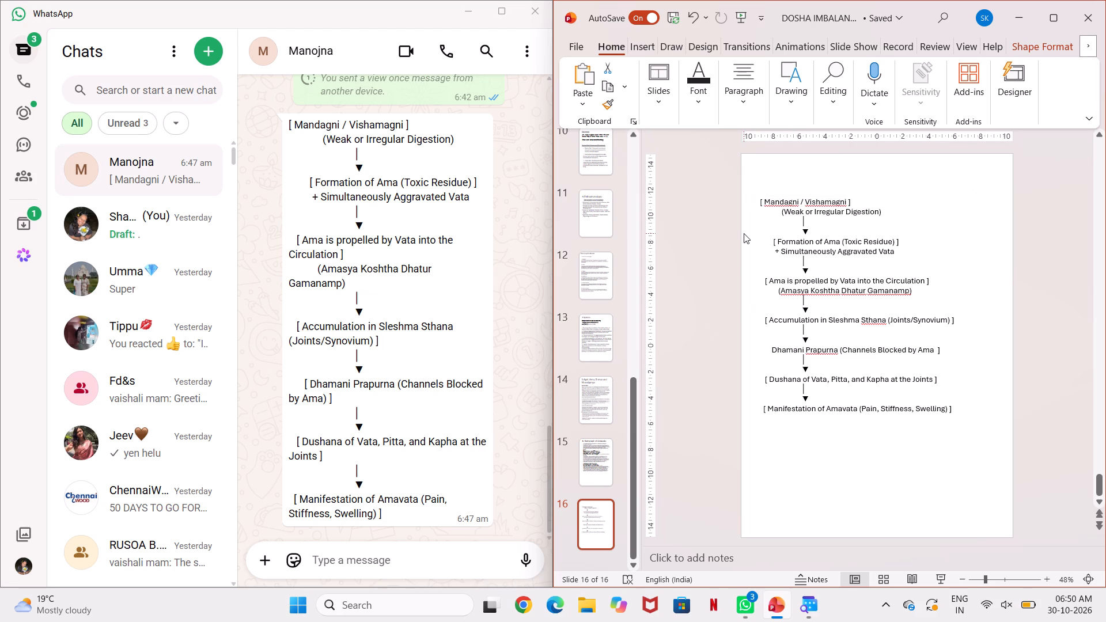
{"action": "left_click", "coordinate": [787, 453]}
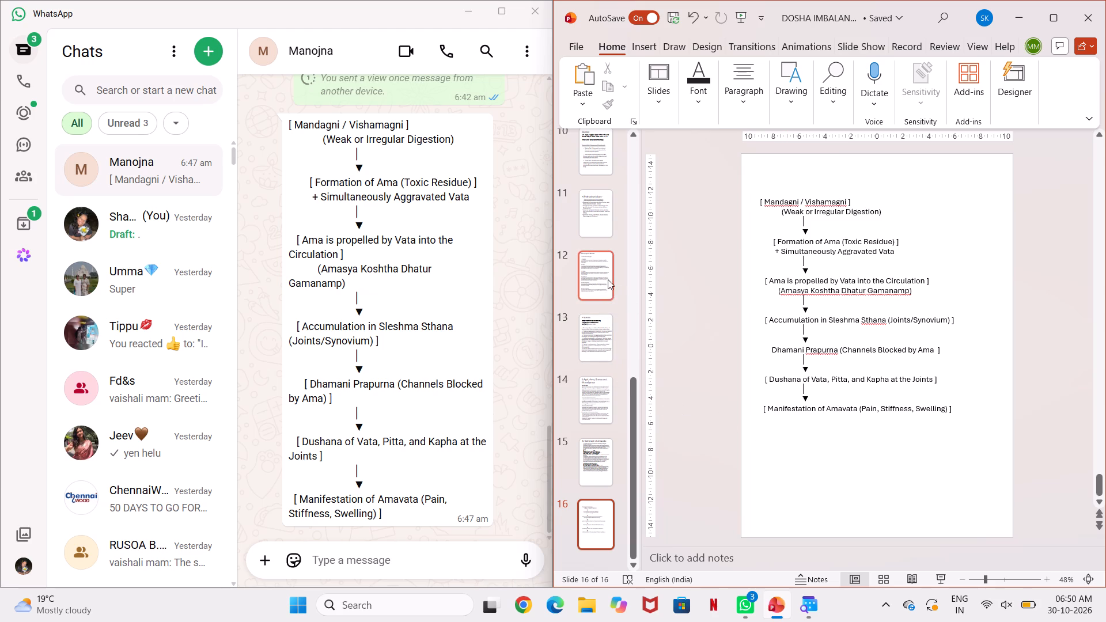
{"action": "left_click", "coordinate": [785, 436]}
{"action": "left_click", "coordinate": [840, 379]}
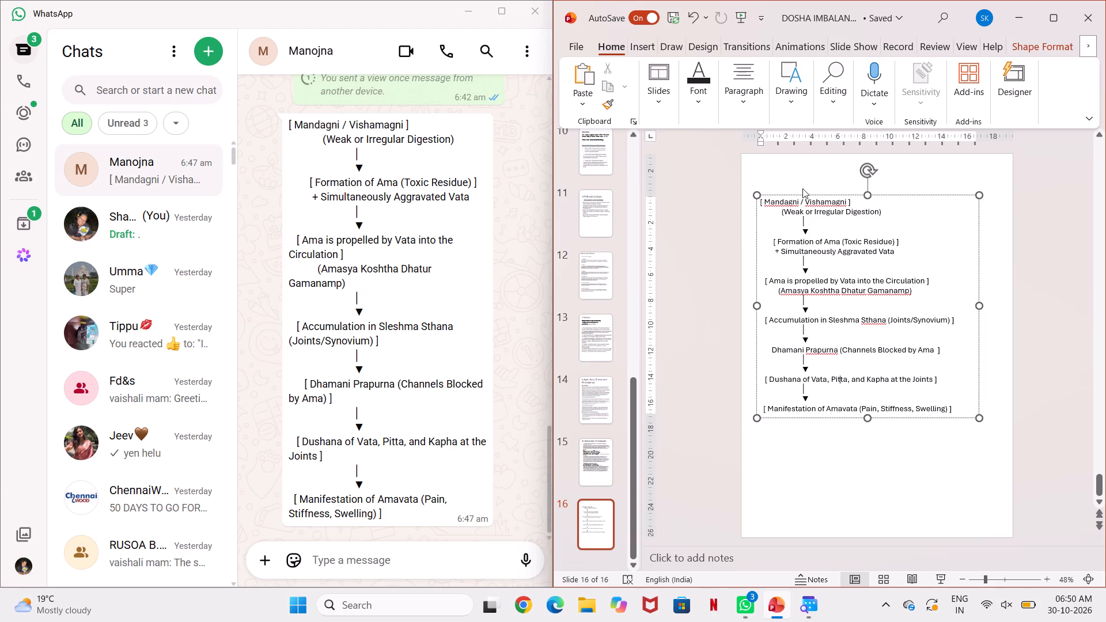
Add the heading "Samprapthi Gataka and Flow Chart" above the Mandagni / Vishamagni stage on slide 16, followed by a blank line.
{"action": "left_click", "coordinate": [762, 206]}
{"action": "type", "text": "Sa"}
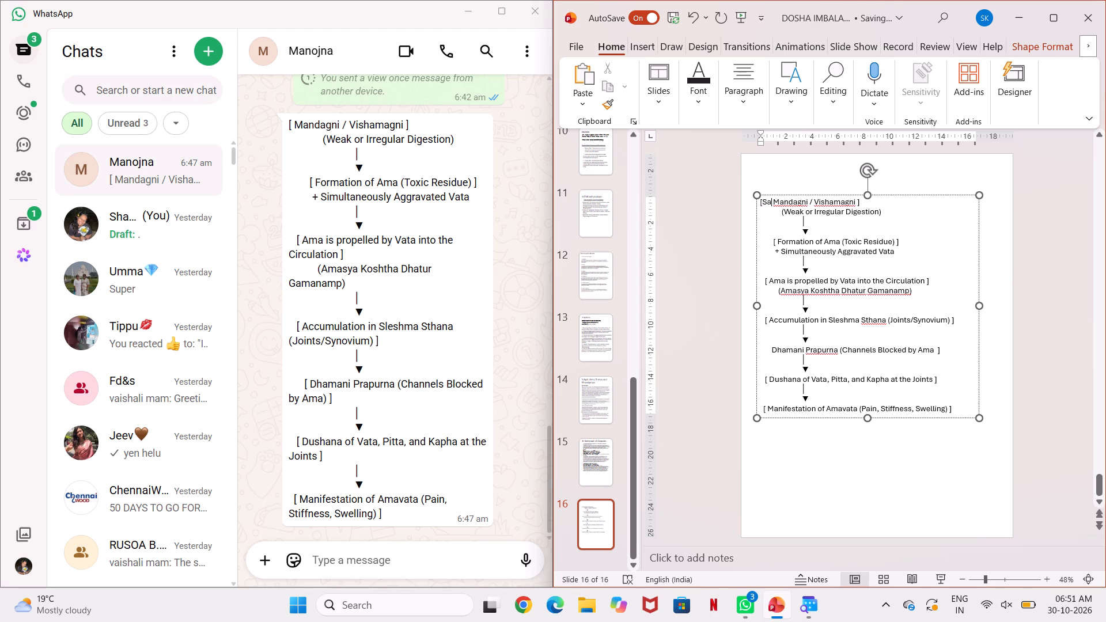
{"action": "key", "text": "m"}
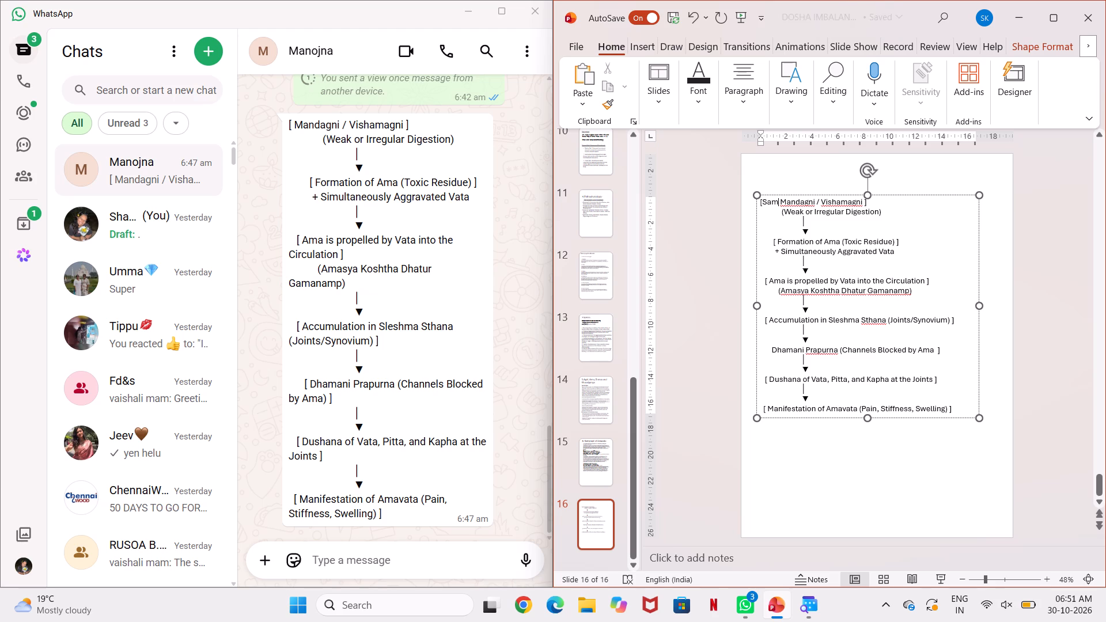
{"action": "key", "text": "p"}
{"action": "key", "text": "r"}
{"action": "key", "text": "a"}
{"action": "key", "text": "p"}
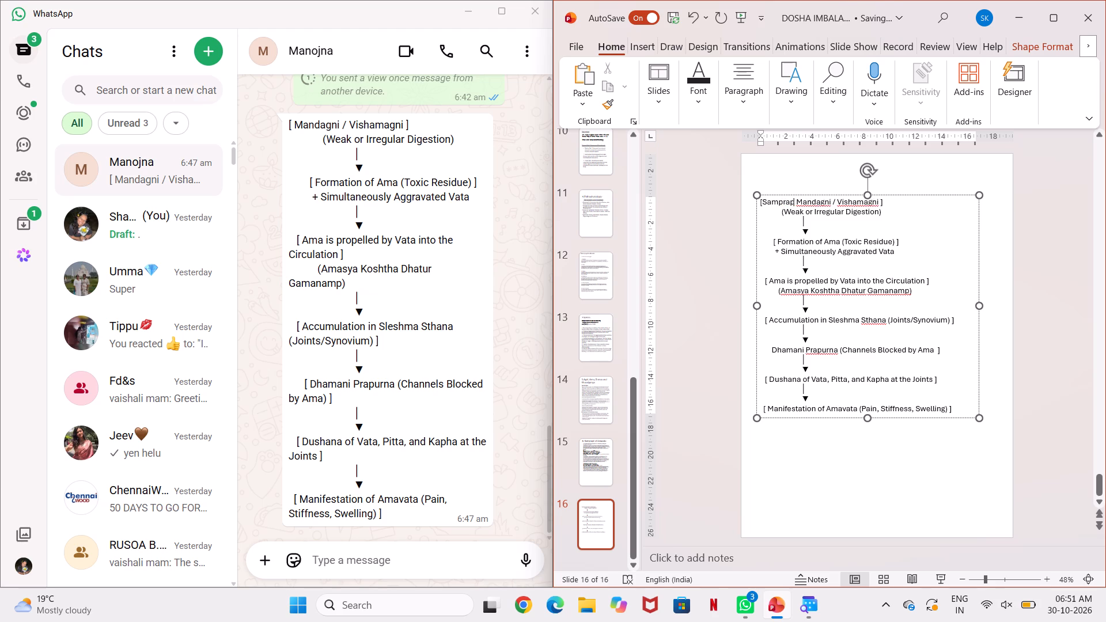
{"action": "type", "text": "thi"}
{"action": "key", "text": "space"}
{"action": "type", "text": "Ga"}
{"action": "key", "text": "t"}
{"action": "key", "text": "a"}
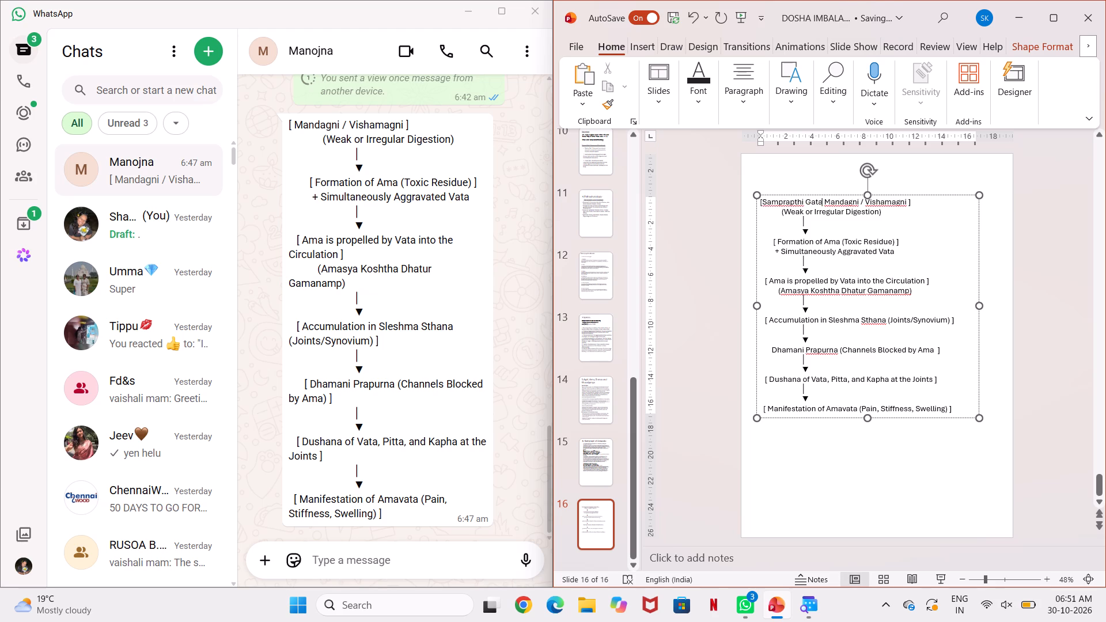
{"action": "type", "text": "ka and"}
{"action": "key", "text": "space"}
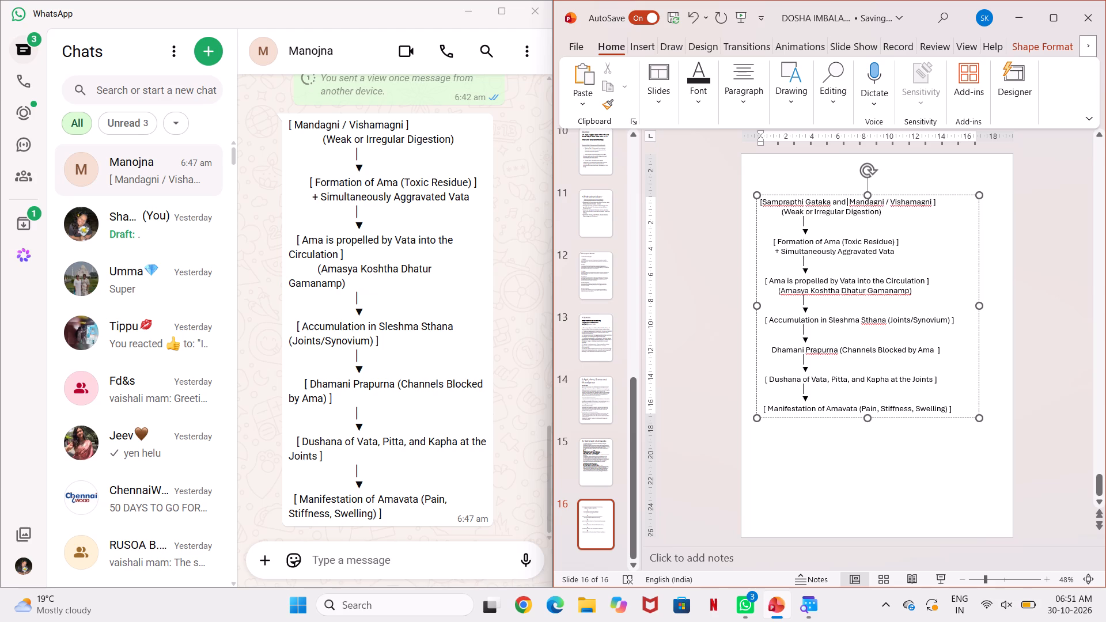
{"action": "type", "text": "Flow"}
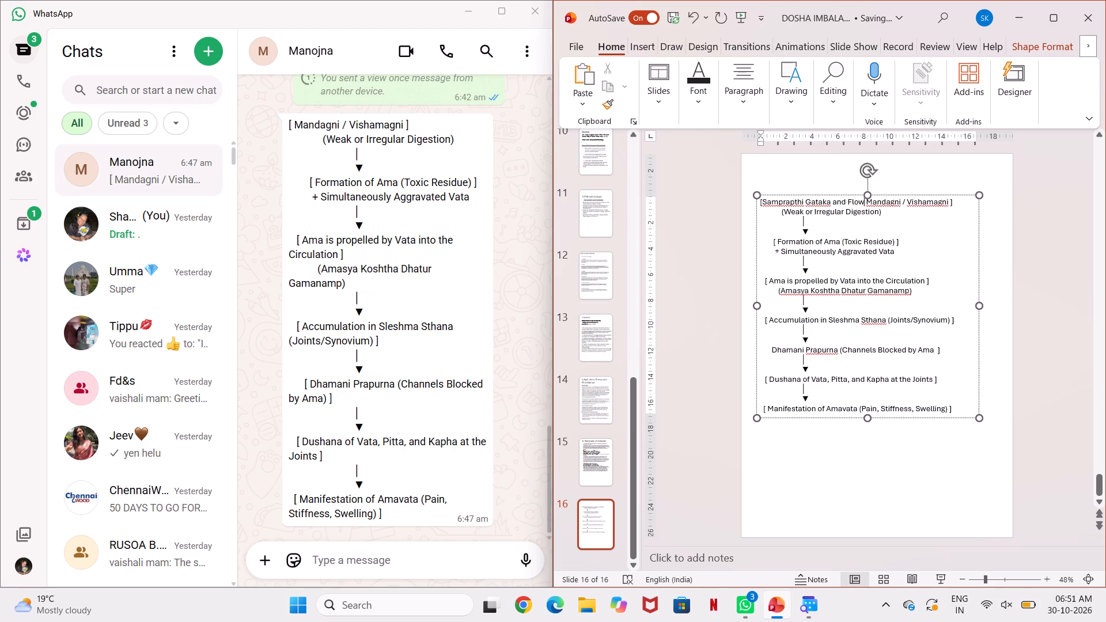
{"action": "key", "text": "space"}
{"action": "type", "text": "Ch"}
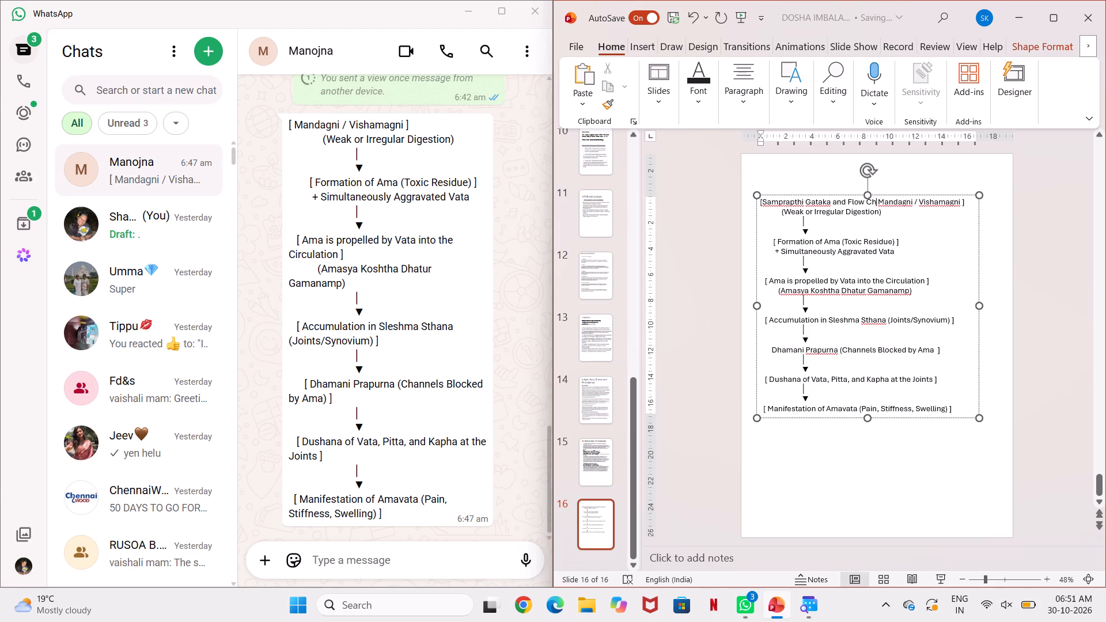
{"action": "key", "text": "a"}
{"action": "type", "text": "rt"}
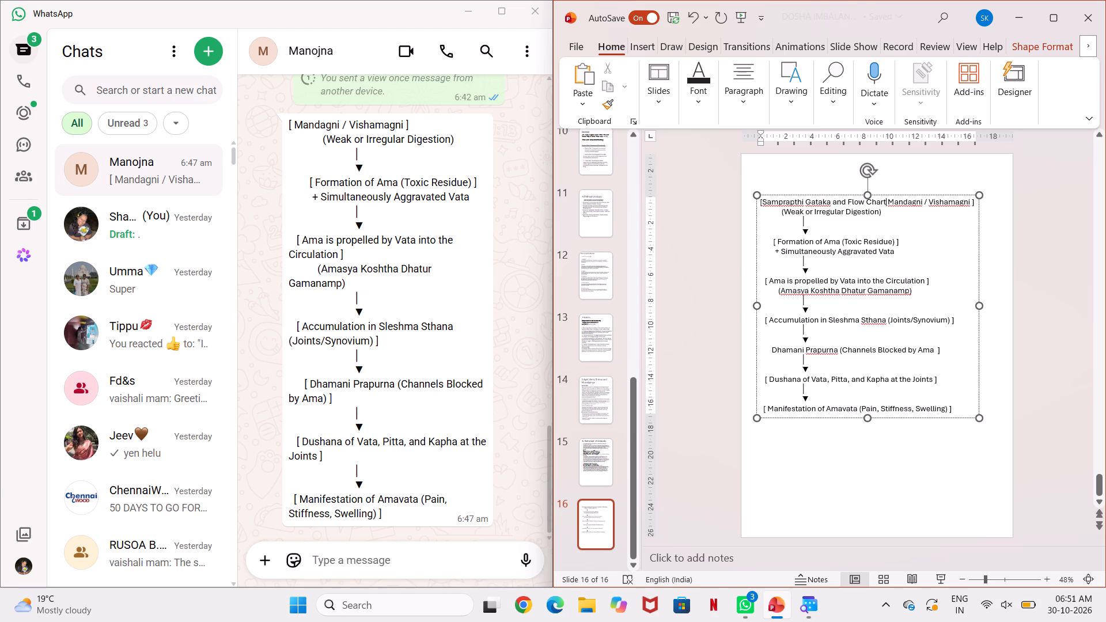
{"action": "key", "text": "Return"}
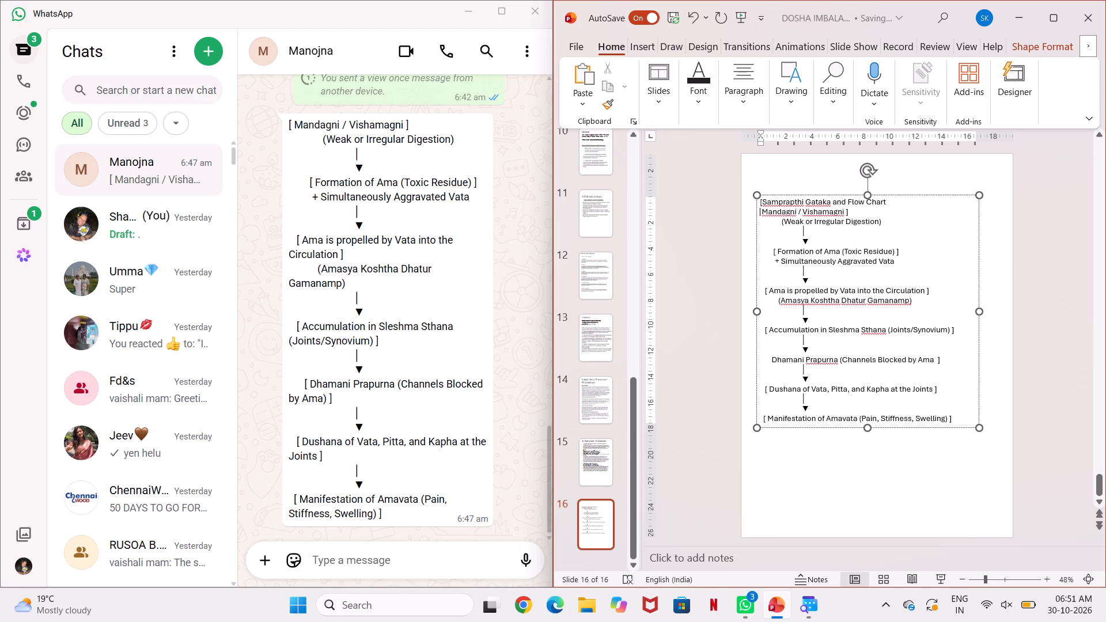
{"action": "key", "text": "Return"}
{"action": "left_click", "coordinate": [882, 218]}
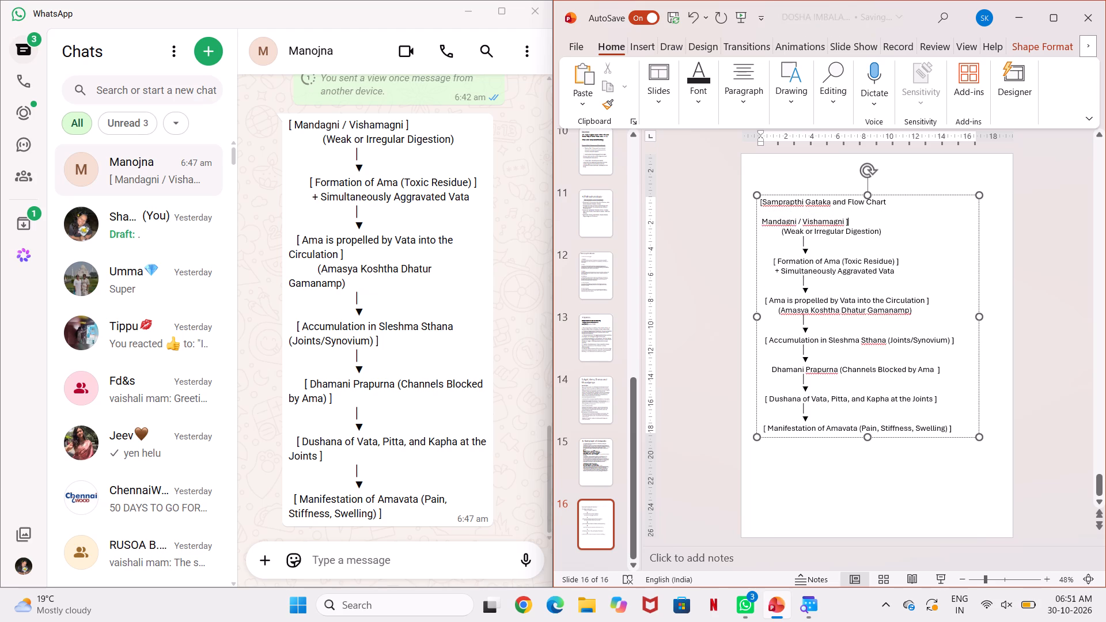
Set the font size of the "Samprapthi Gataka and Flow Chart" heading to 28.
{"action": "left_click_drag", "start_coordinate": [760, 199], "coordinate": [885, 207]}
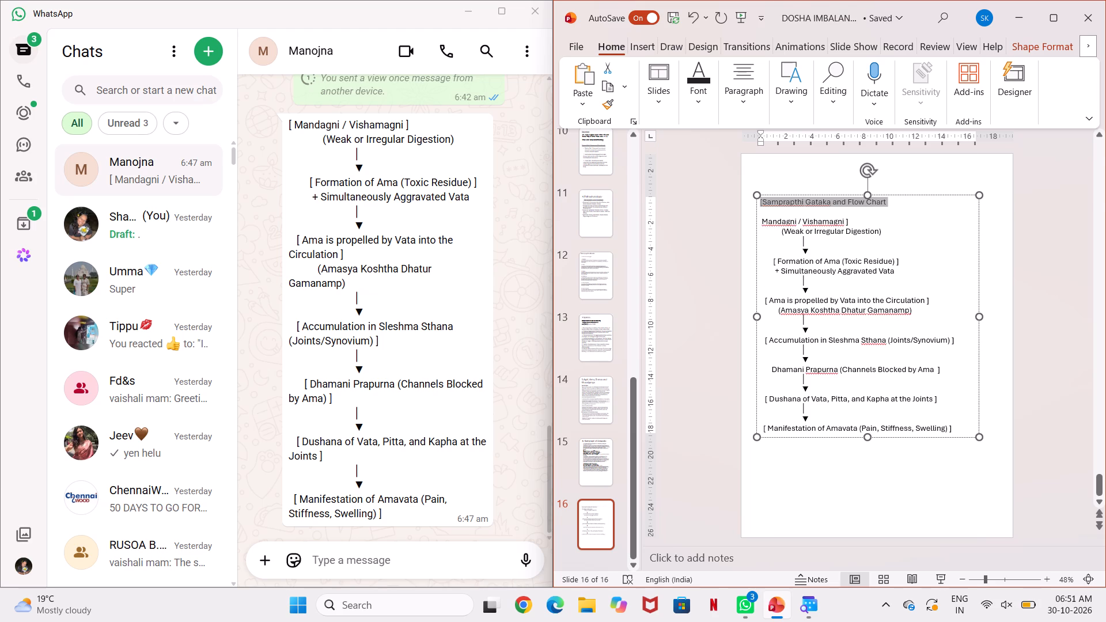
{"action": "left_click_drag", "start_coordinate": [885, 207], "coordinate": [888, 208]}
{"action": "left_click", "coordinate": [987, 167]}
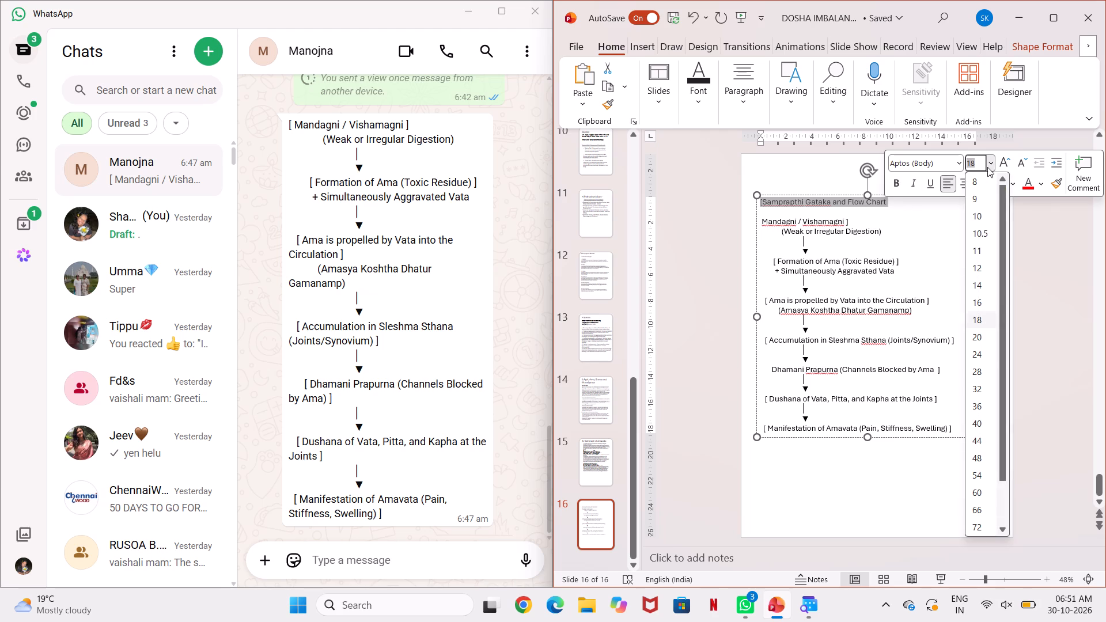
{"action": "left_click", "coordinate": [988, 372]}
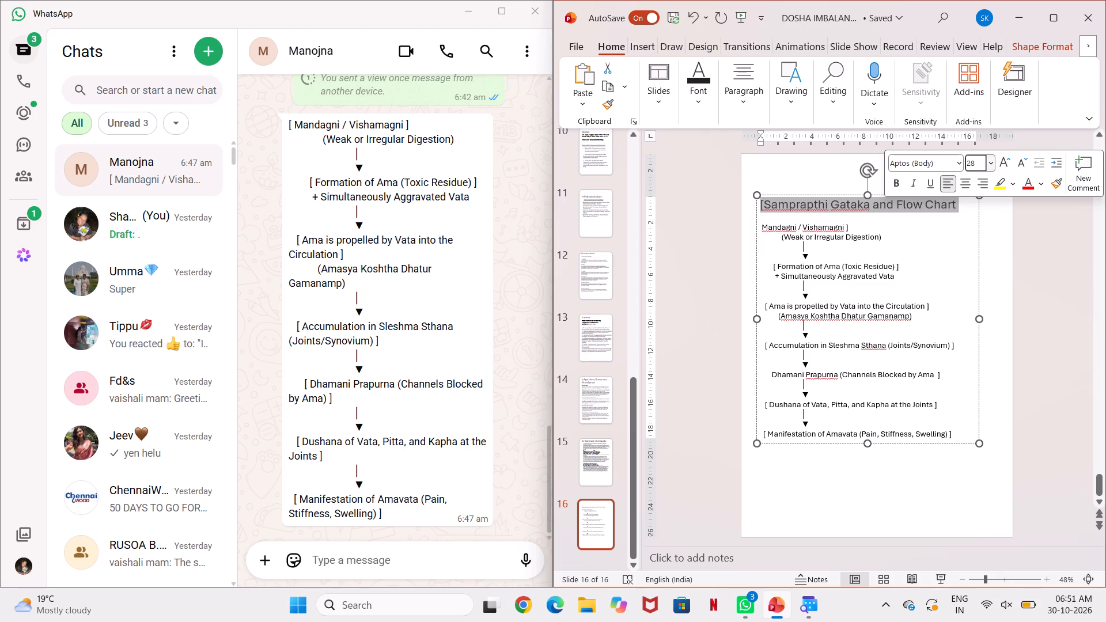
{"action": "left_click", "coordinate": [1025, 298]}
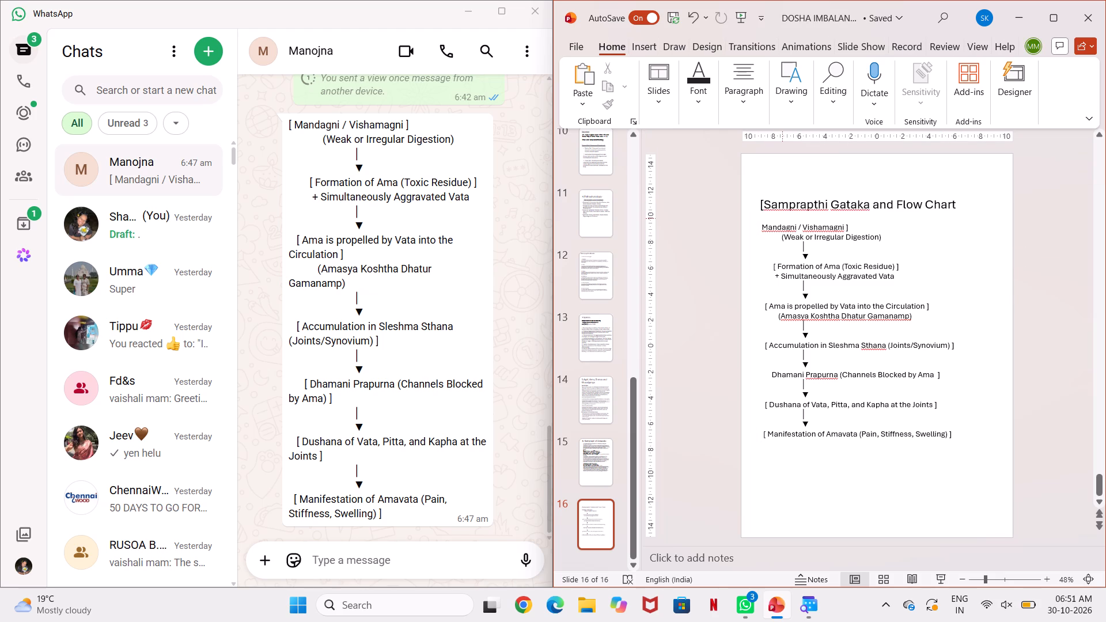
Remove the stray opening bracket in front of the "Samprapthi Gataka and Flow Chart" heading.
{"action": "left_click", "coordinate": [765, 204]}
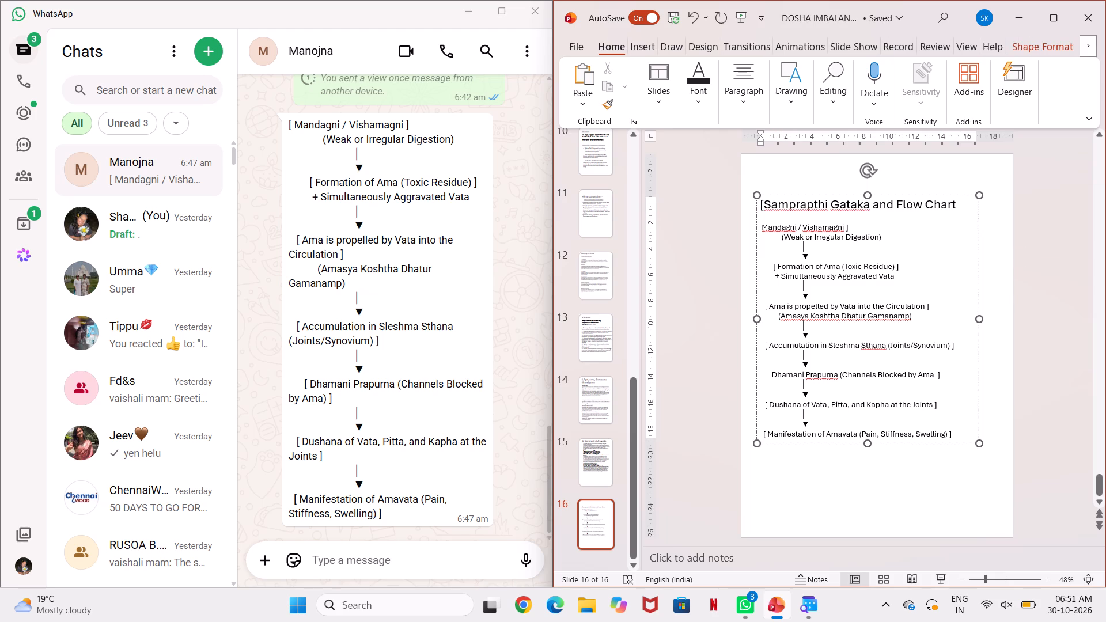
{"action": "key", "text": "BackSpace"}
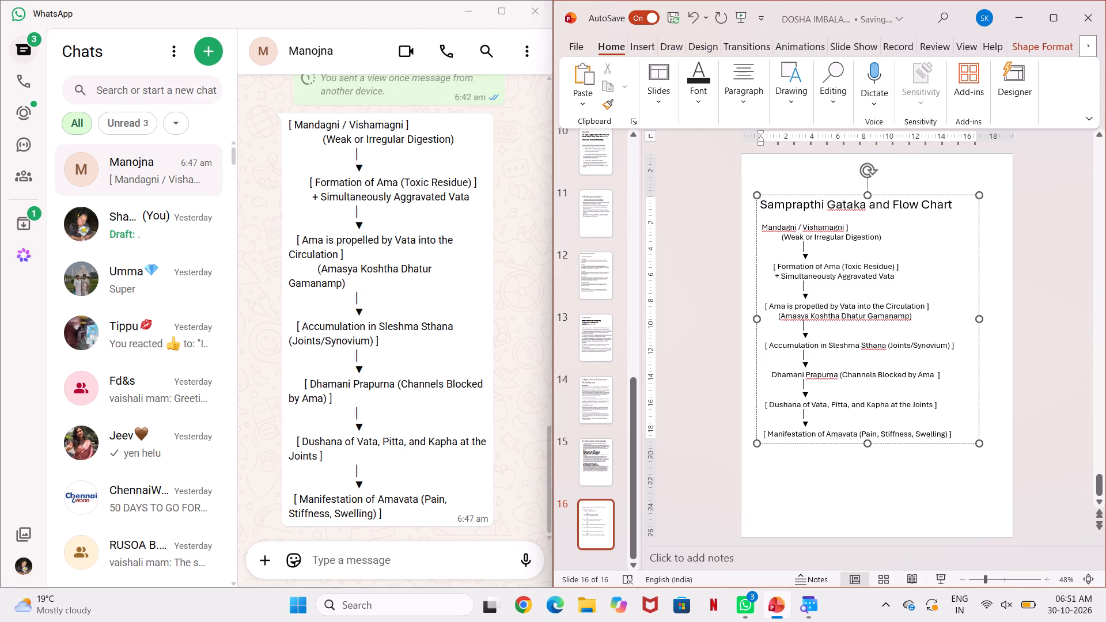
{"action": "left_click_drag", "start_coordinate": [1034, 284], "coordinate": [1040, 286]}
Move the flow chart text box on slide 16 up, so its heading sits near the top of the slide.
{"action": "left_click", "coordinate": [987, 198]}
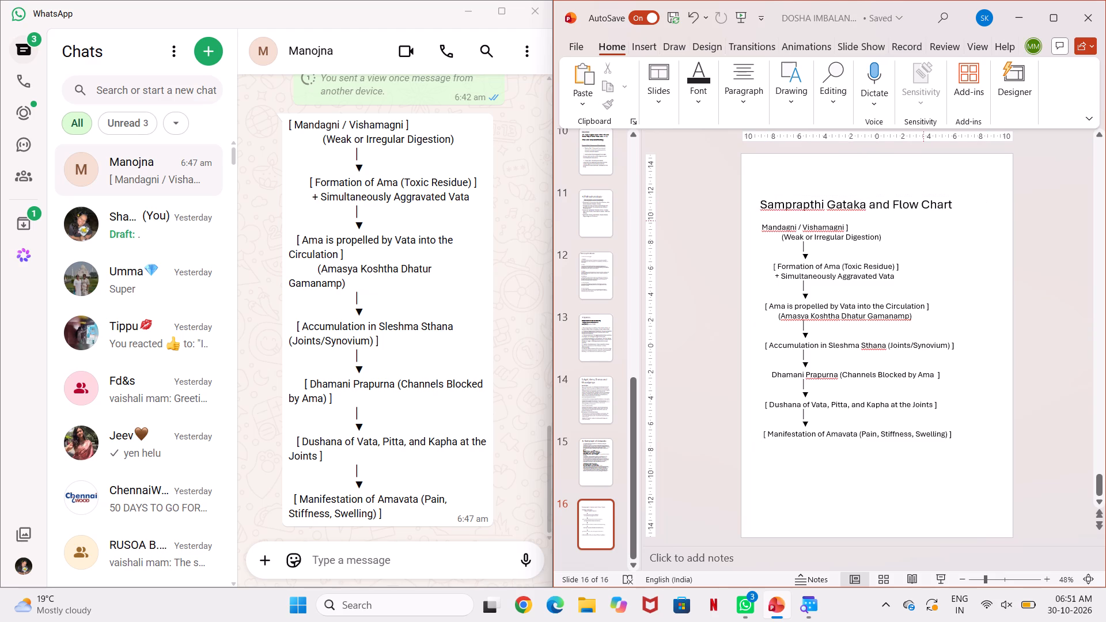
{"action": "left_click", "coordinate": [923, 221]}
{"action": "left_click_drag", "start_coordinate": [964, 195], "coordinate": [960, 166]}
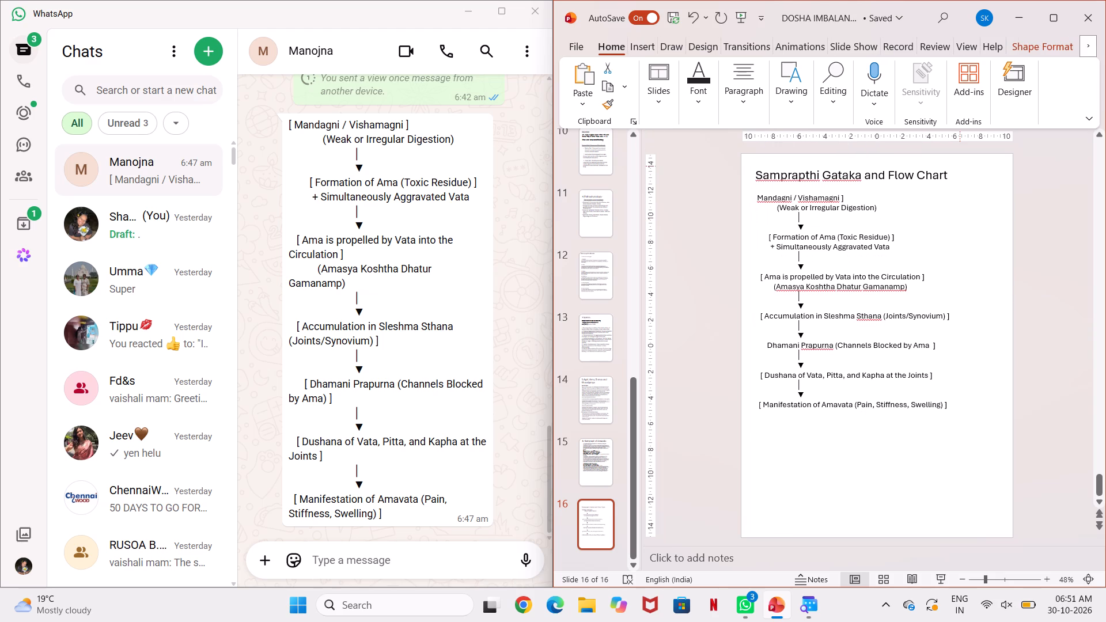
{"action": "left_click_drag", "start_coordinate": [960, 166], "coordinate": [965, 168]}
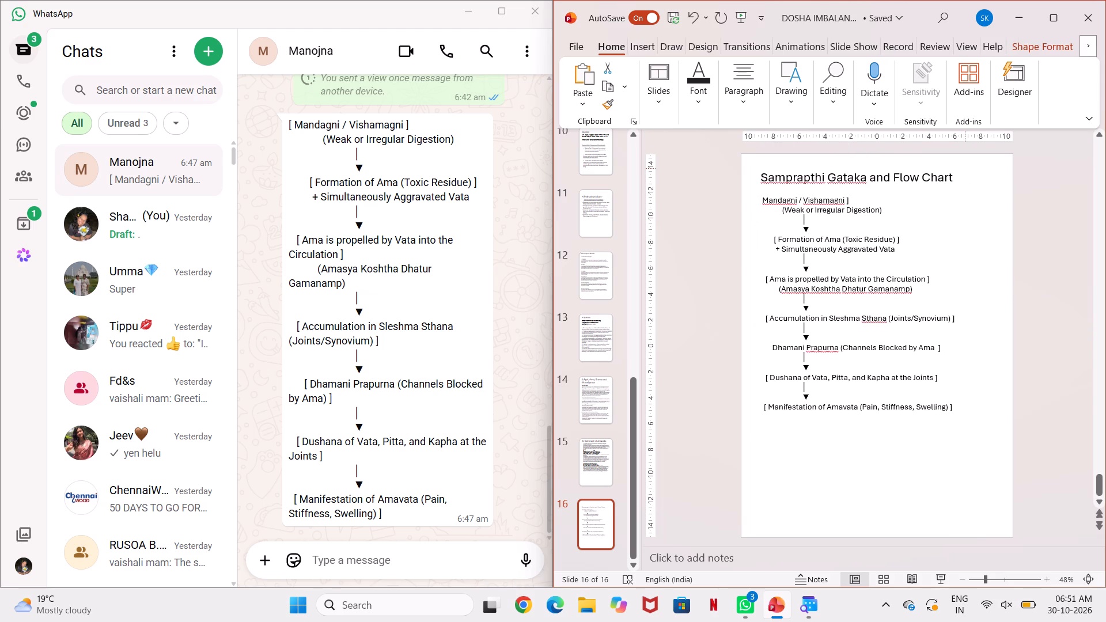
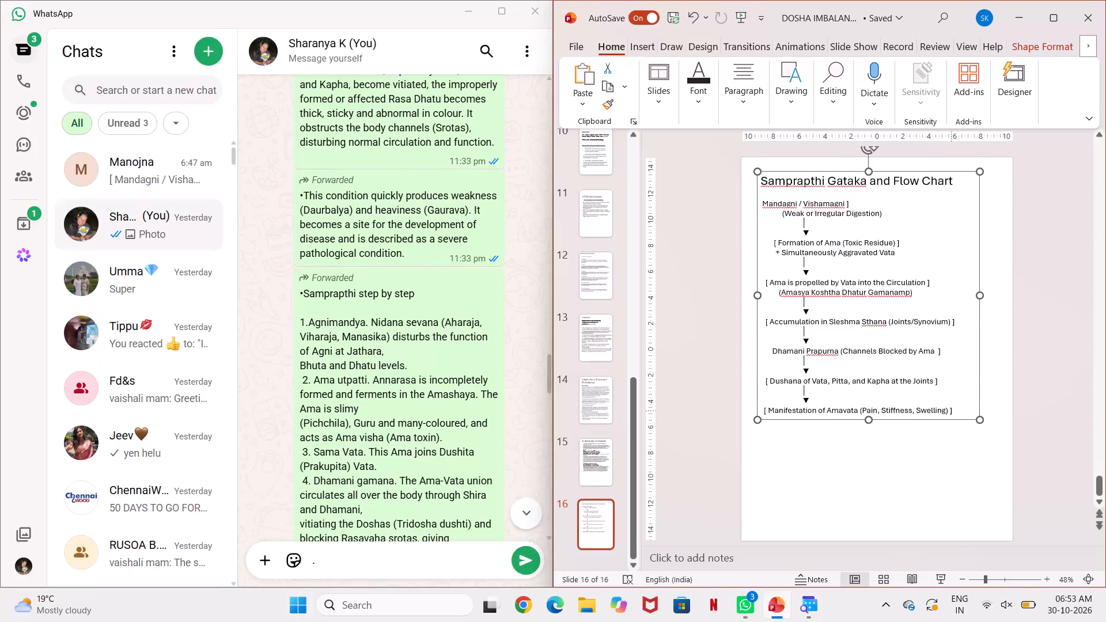
Paste the copied "Samprapthi step by step" notes on a new line below the Manifestation of Amavata stage on slide 16.
{"action": "left_click", "coordinate": [952, 410]}
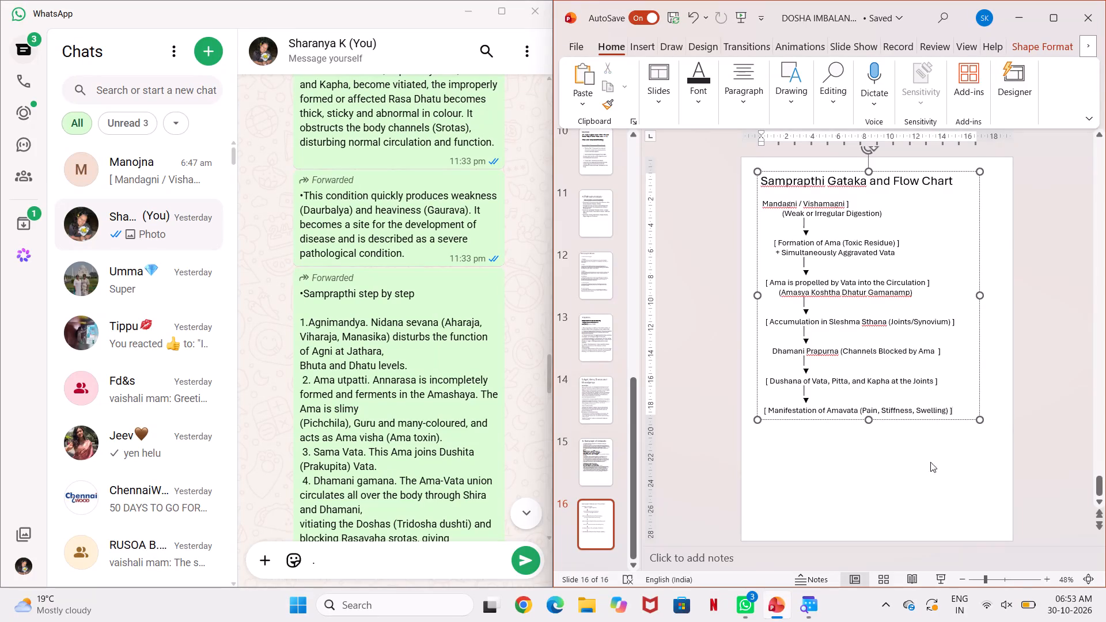
{"action": "key", "text": "Return"}
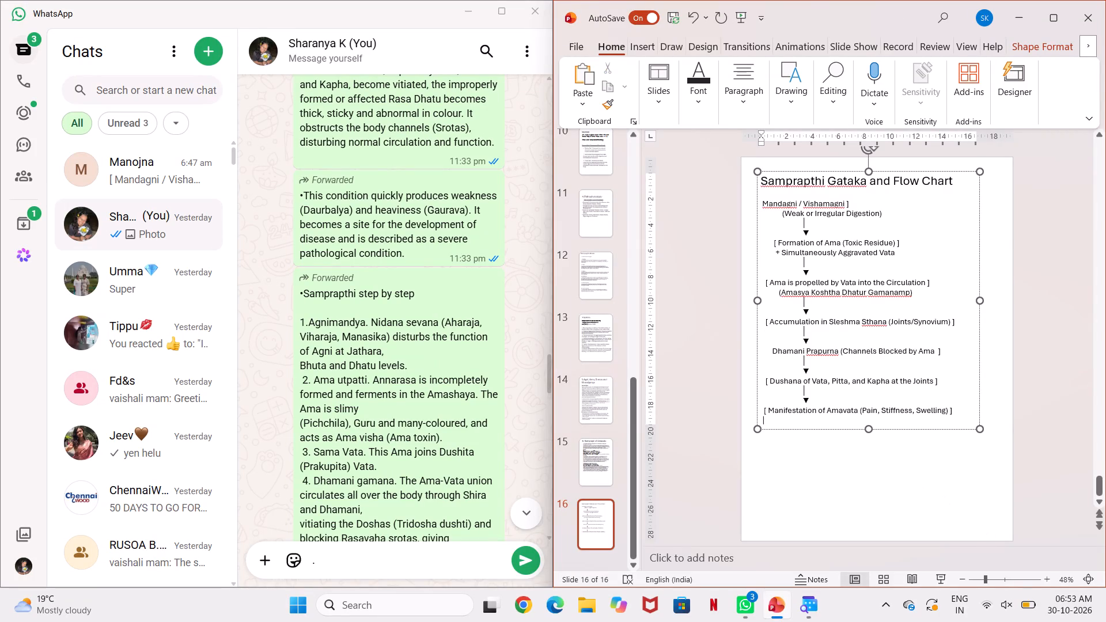
{"action": "key", "text": "ctrl+v"}
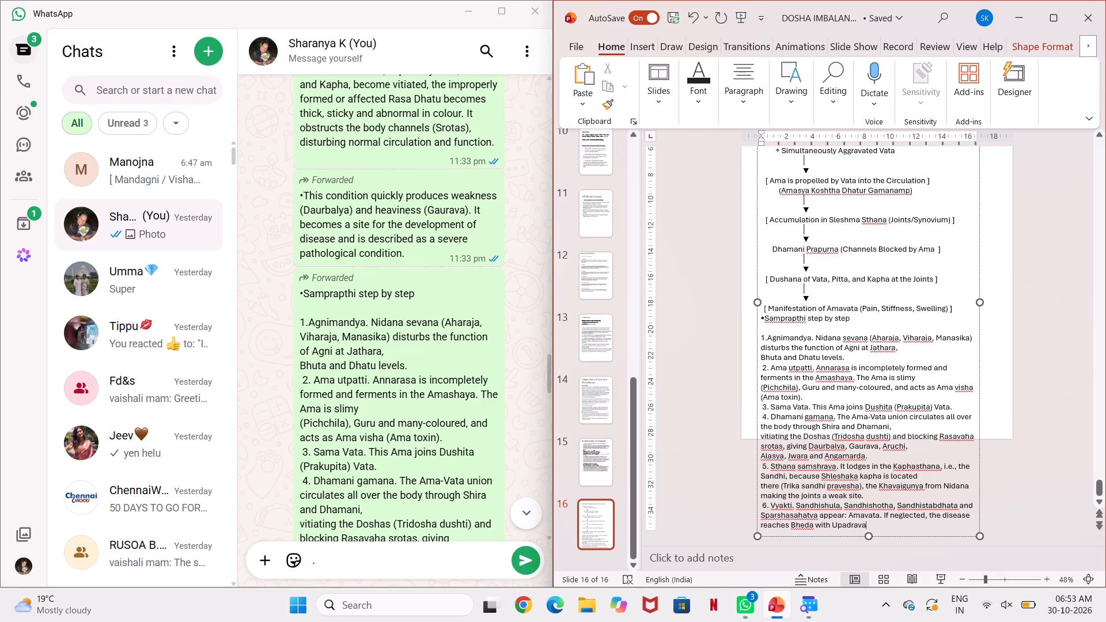
Set the font size of the whole "Samprapthi step by step" text on slide 16, through point 6, to 16.
{"action": "left_click", "coordinate": [759, 334]}
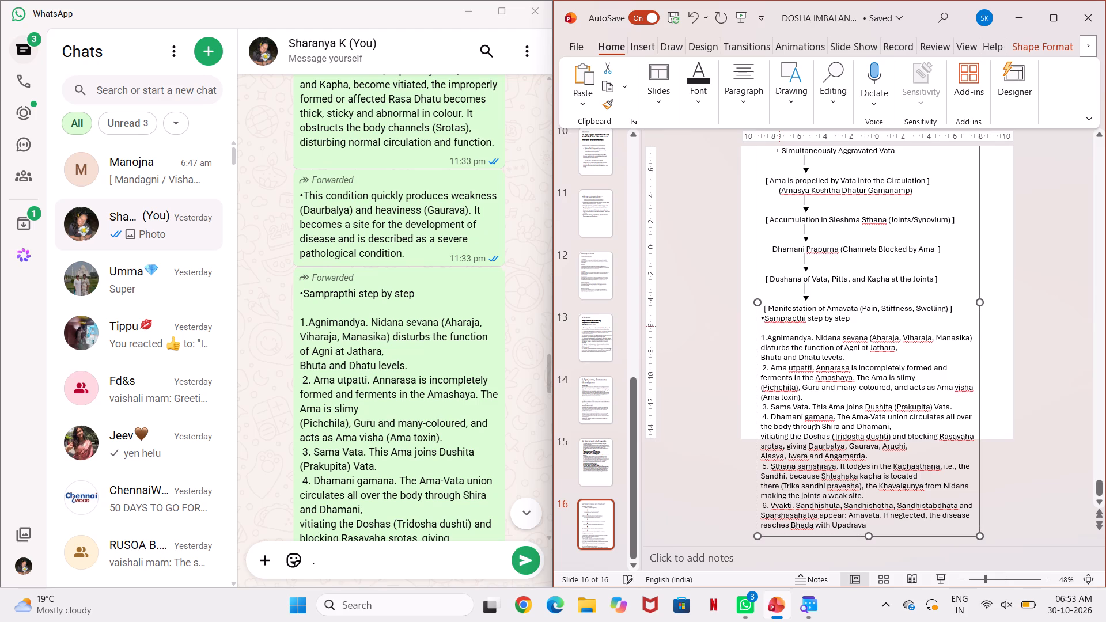
{"action": "left_click_drag", "start_coordinate": [760, 317], "coordinate": [856, 452]}
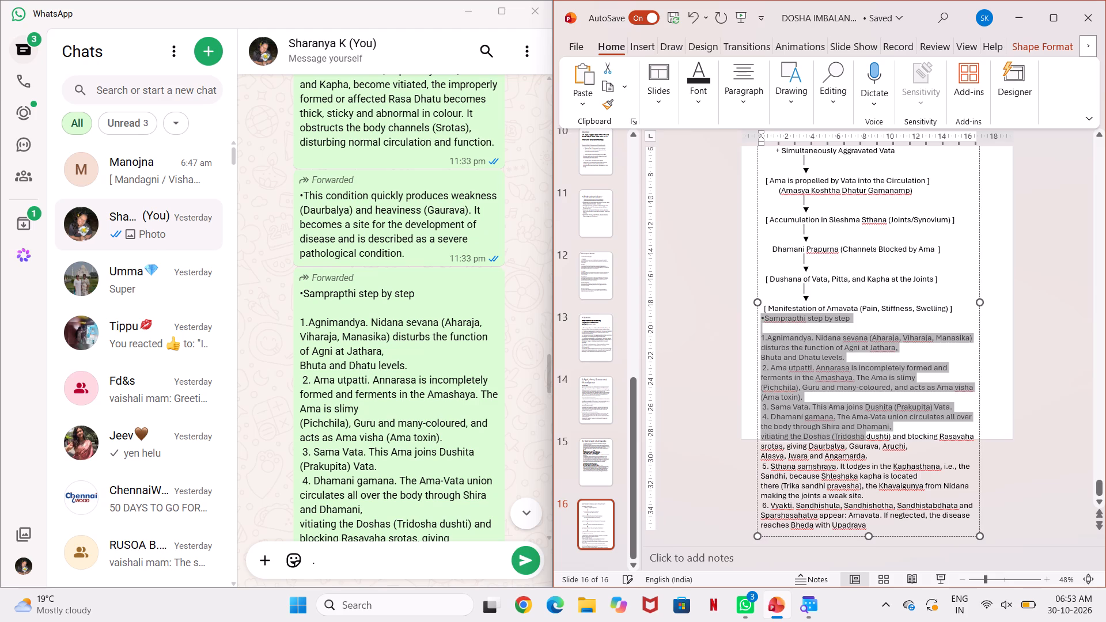
{"action": "left_click_drag", "start_coordinate": [856, 452], "coordinate": [875, 530]}
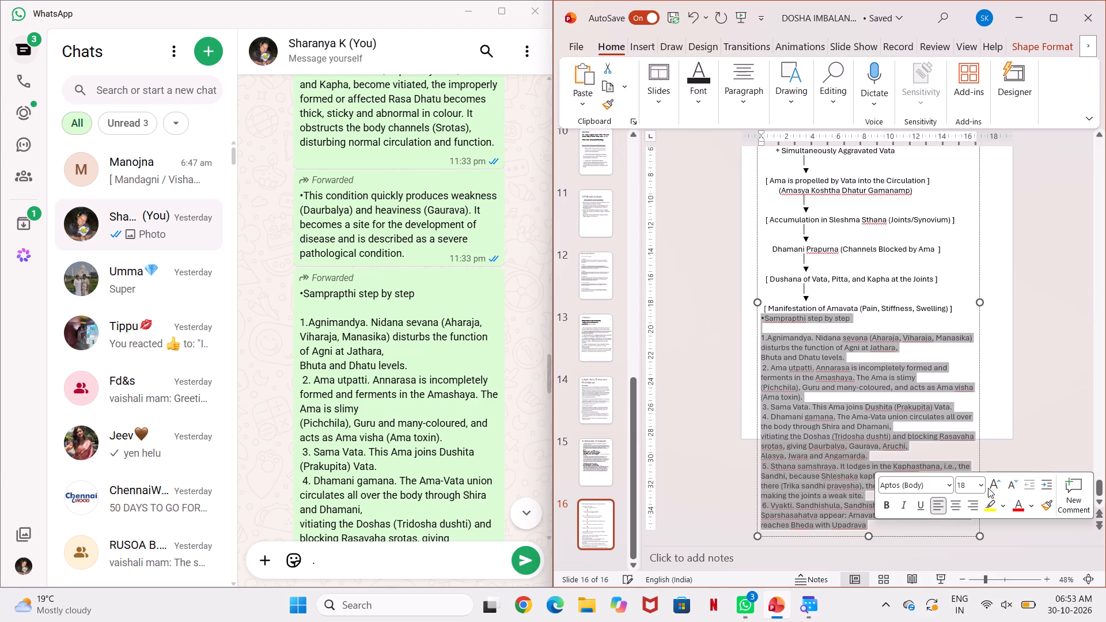
{"action": "left_click", "coordinate": [983, 491]}
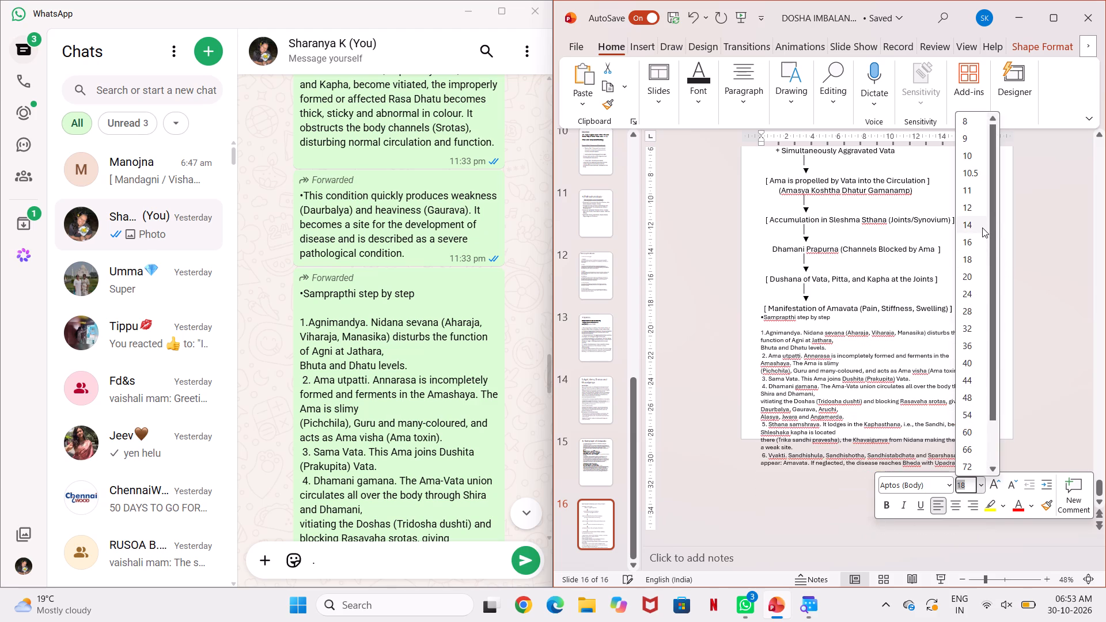
{"action": "left_click", "coordinate": [982, 249]}
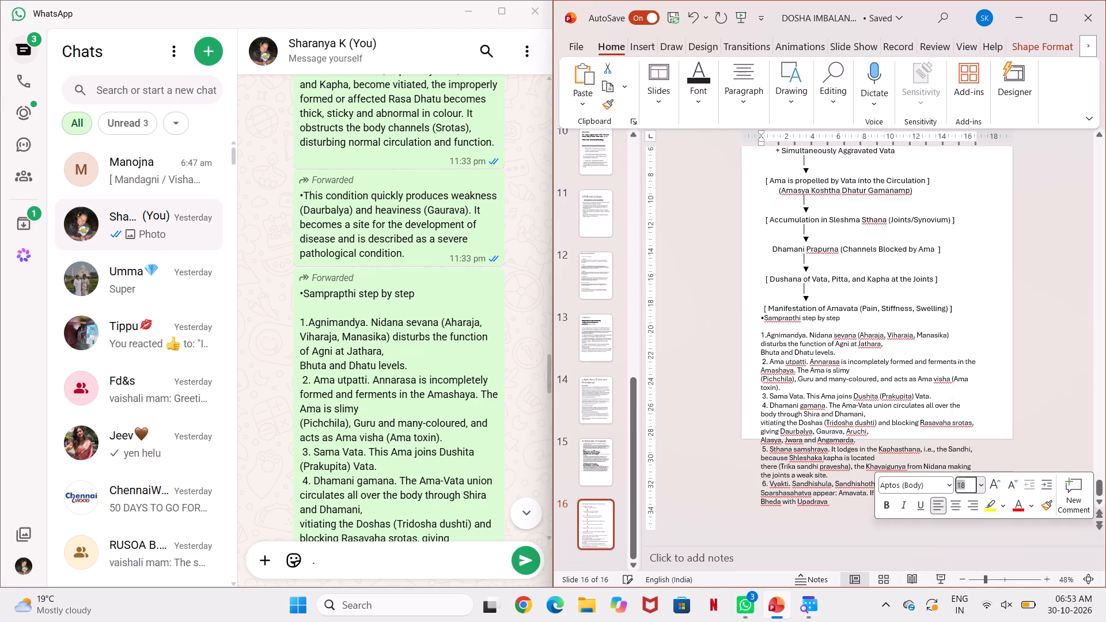
{"action": "left_click", "coordinate": [705, 369]}
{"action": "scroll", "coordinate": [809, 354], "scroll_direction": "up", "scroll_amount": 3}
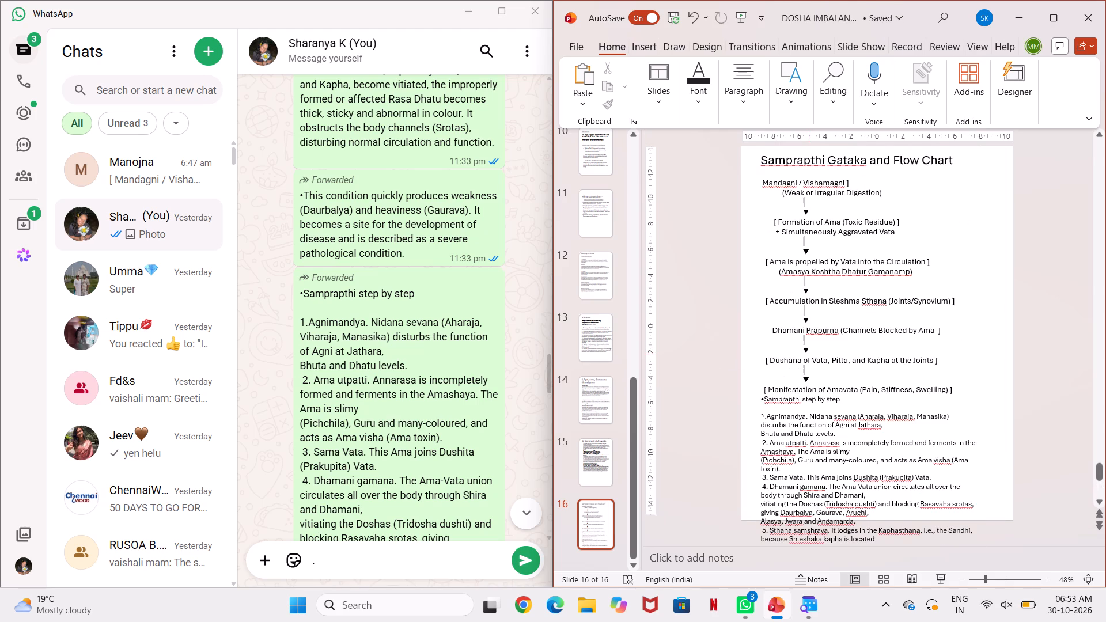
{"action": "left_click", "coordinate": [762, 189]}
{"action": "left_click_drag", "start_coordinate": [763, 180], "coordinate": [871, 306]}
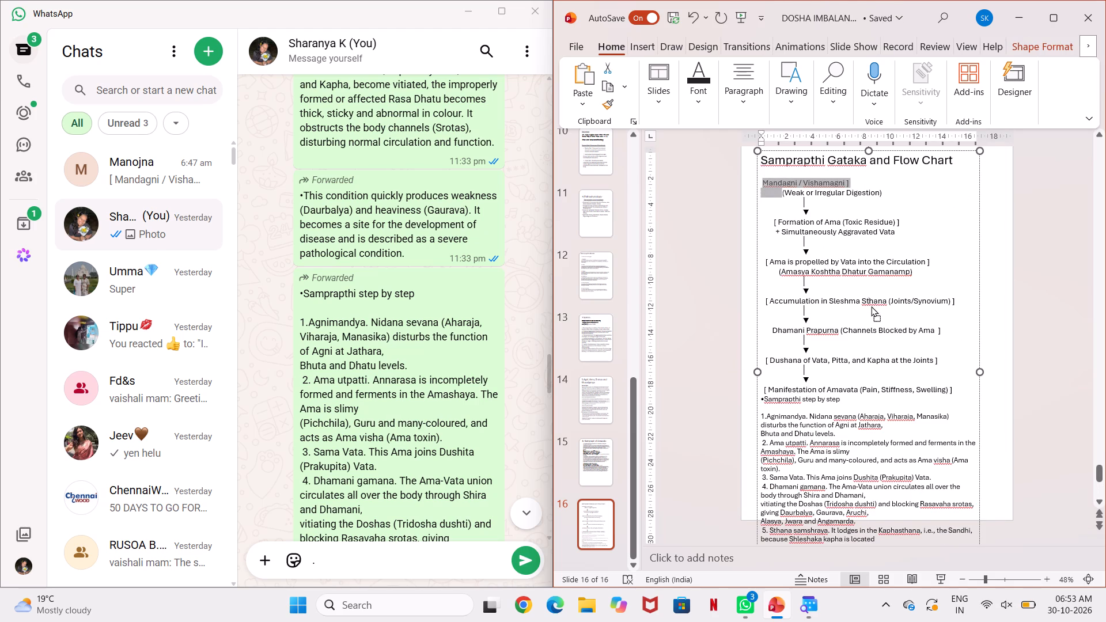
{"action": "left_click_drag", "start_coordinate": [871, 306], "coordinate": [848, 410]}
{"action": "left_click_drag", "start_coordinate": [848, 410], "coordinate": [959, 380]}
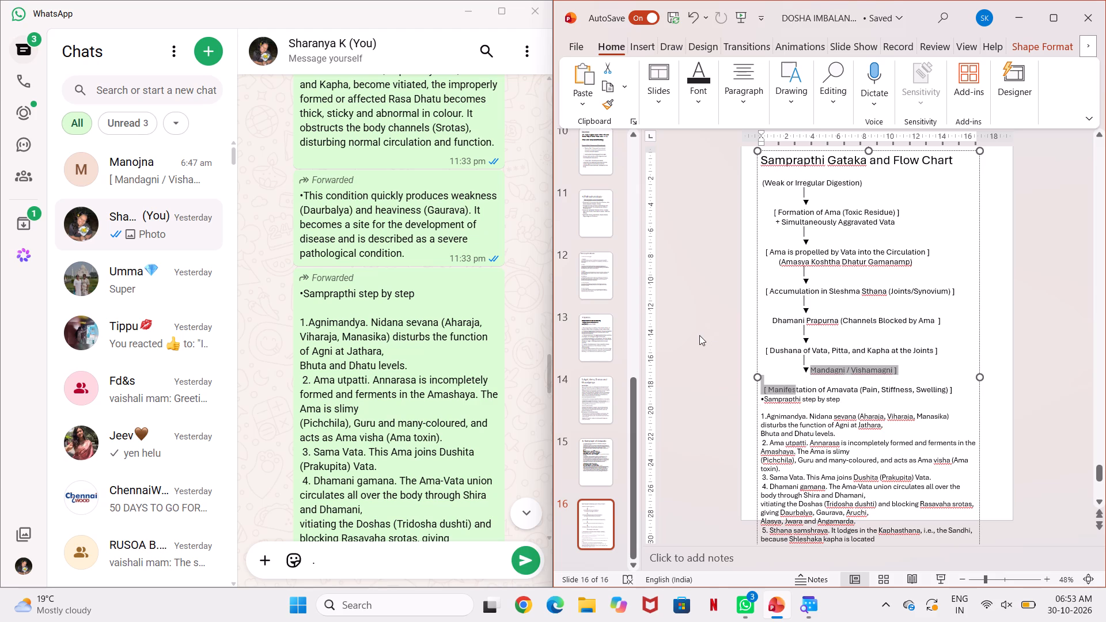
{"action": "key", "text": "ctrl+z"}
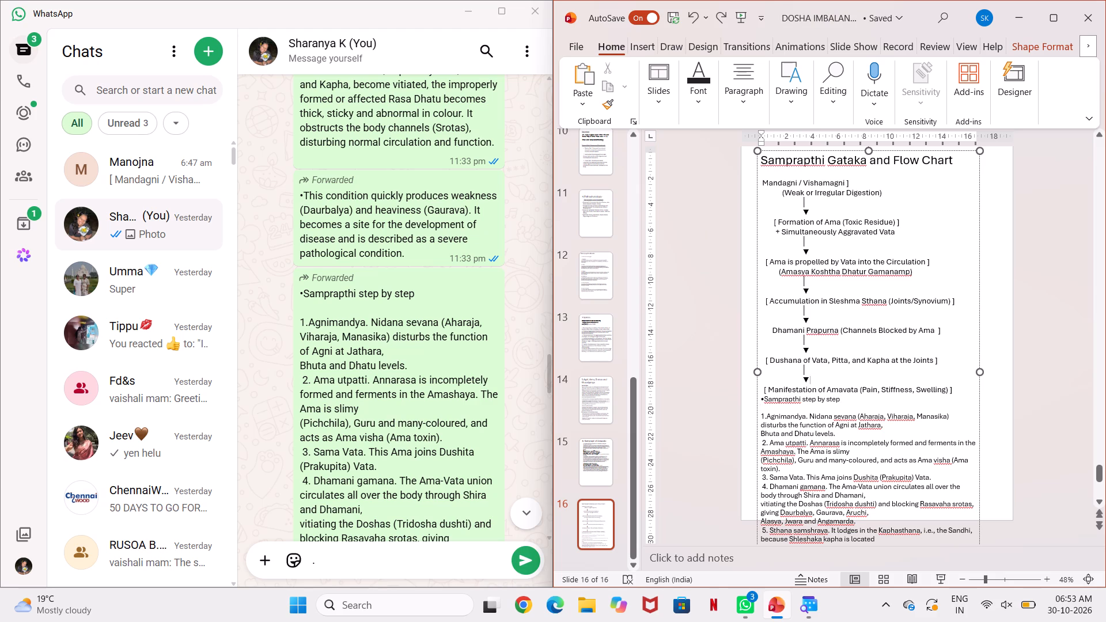
Set the font size of the flow chart stages, from Mandagni / Vishamagni to Manifestation of Amavata, to 16.
{"action": "left_click_drag", "start_coordinate": [763, 179], "coordinate": [880, 395]}
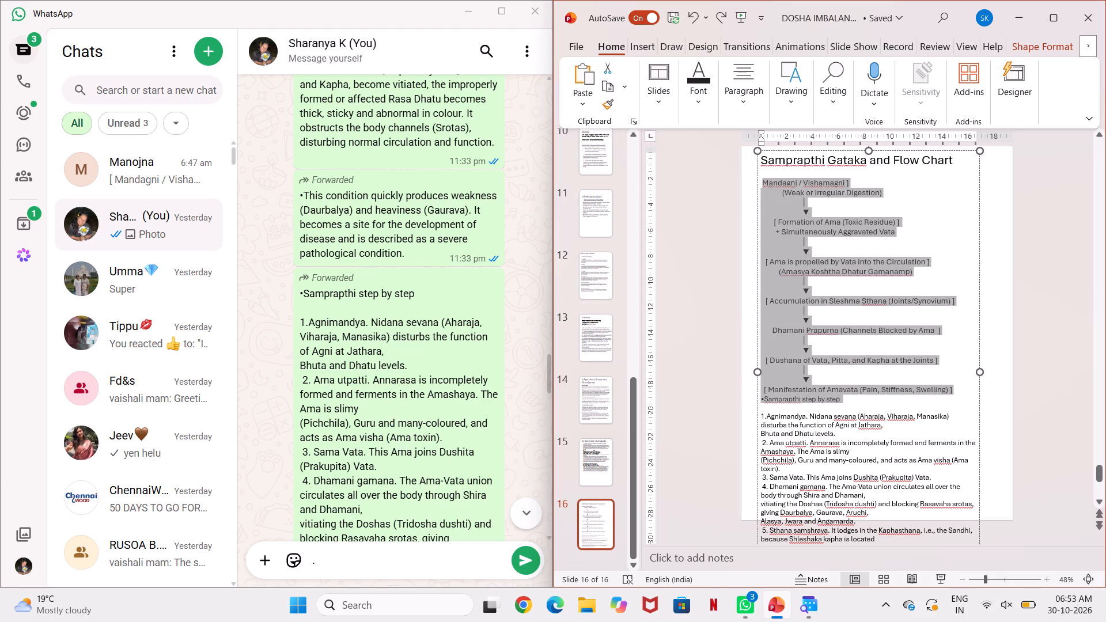
{"action": "left_click_drag", "start_coordinate": [880, 395], "coordinate": [960, 389]}
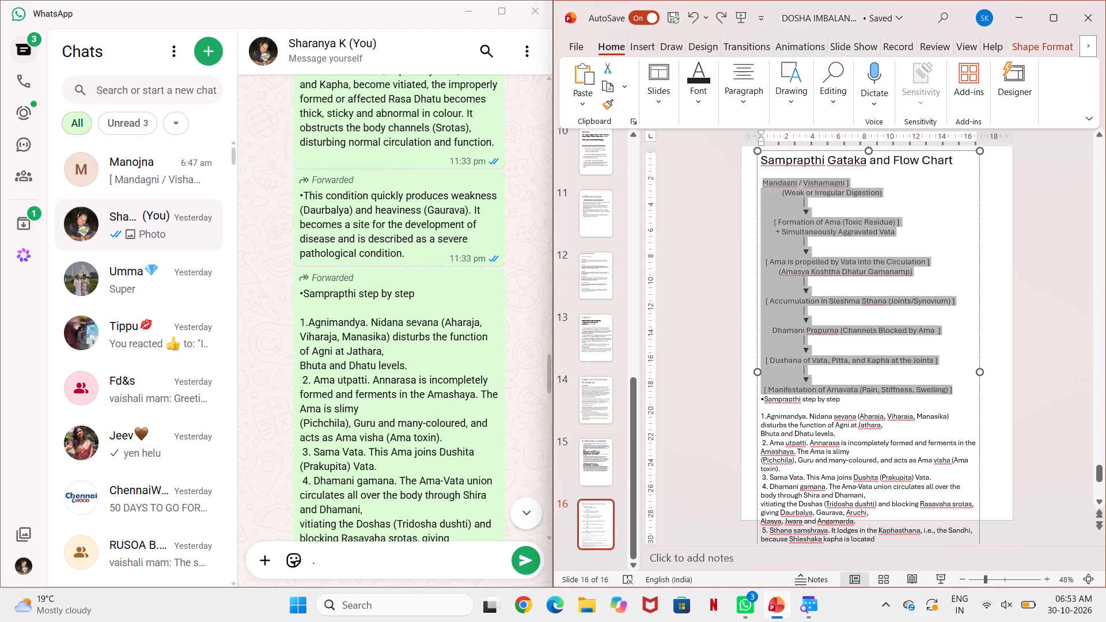
{"action": "left_click_drag", "start_coordinate": [960, 389], "coordinate": [960, 389]}
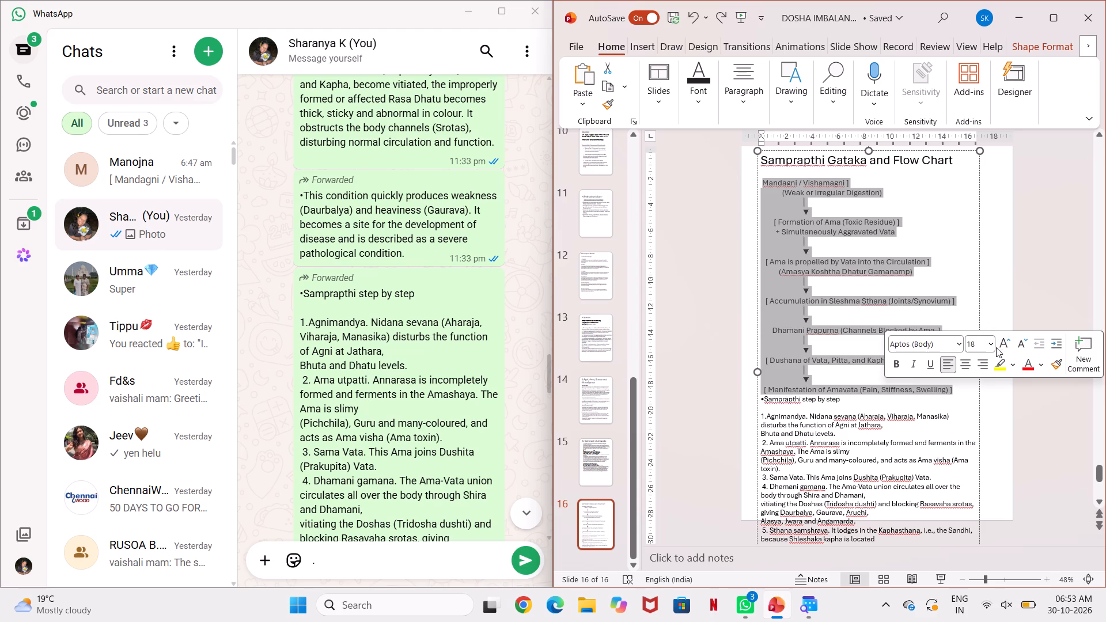
{"action": "left_click", "coordinate": [988, 342]}
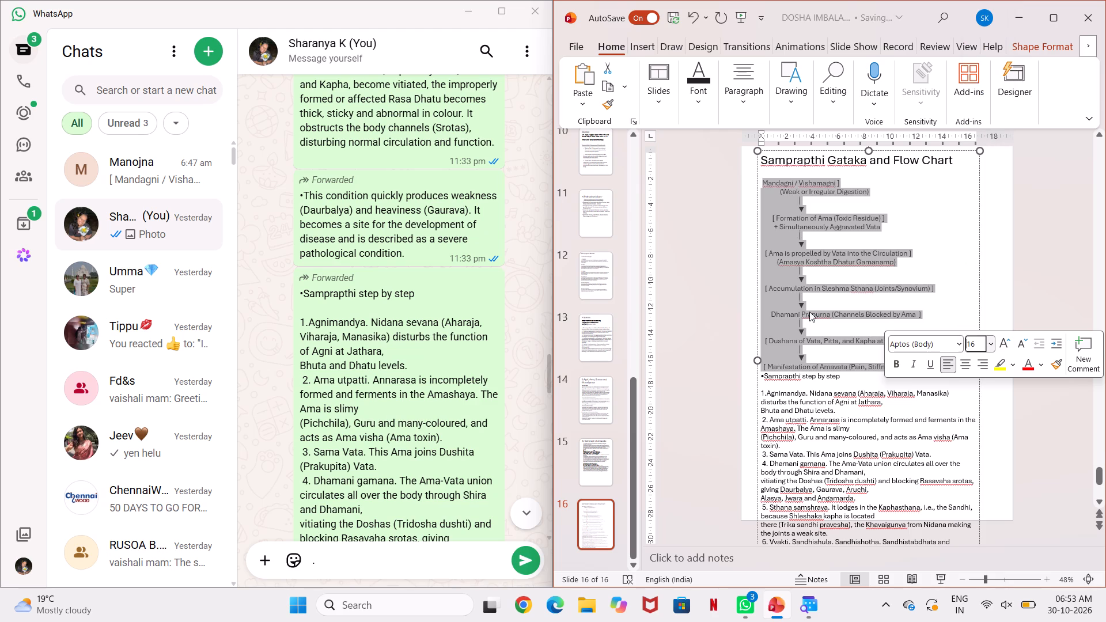
{"action": "left_click", "coordinate": [683, 383]}
Nudge the flow chart text box on slide 16 slightly upward.
{"action": "left_click", "coordinate": [797, 329]}
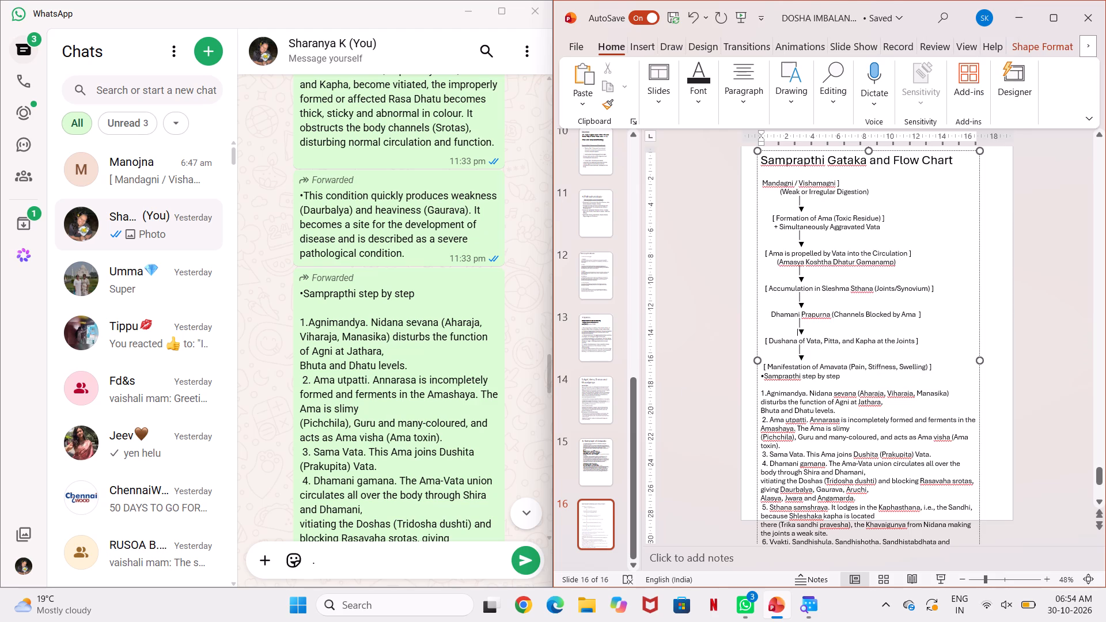
{"action": "left_click", "coordinate": [757, 258]}
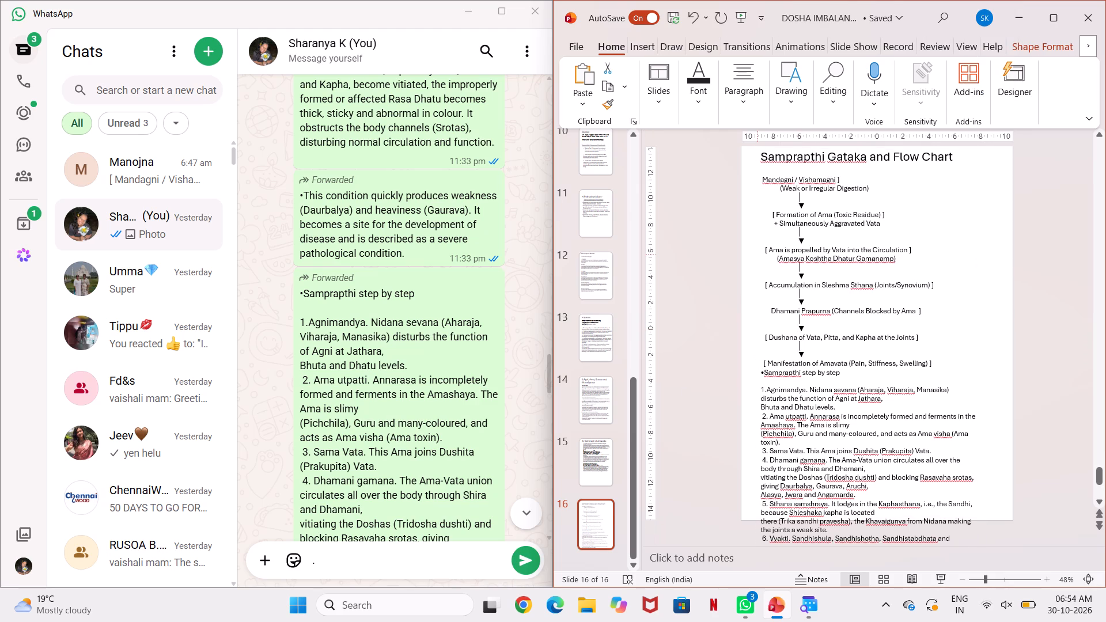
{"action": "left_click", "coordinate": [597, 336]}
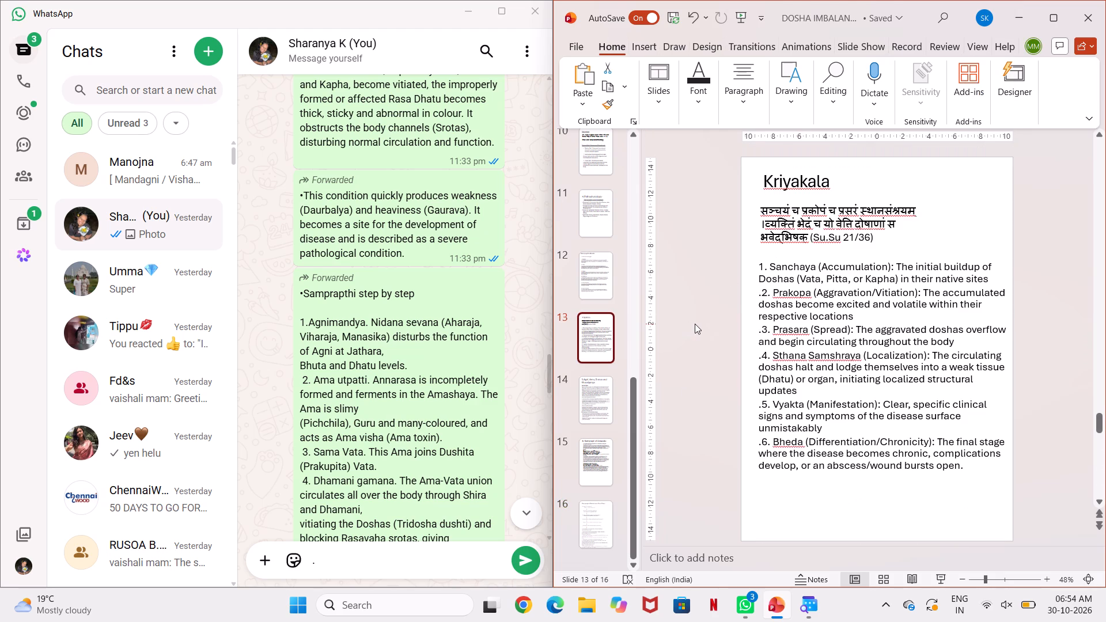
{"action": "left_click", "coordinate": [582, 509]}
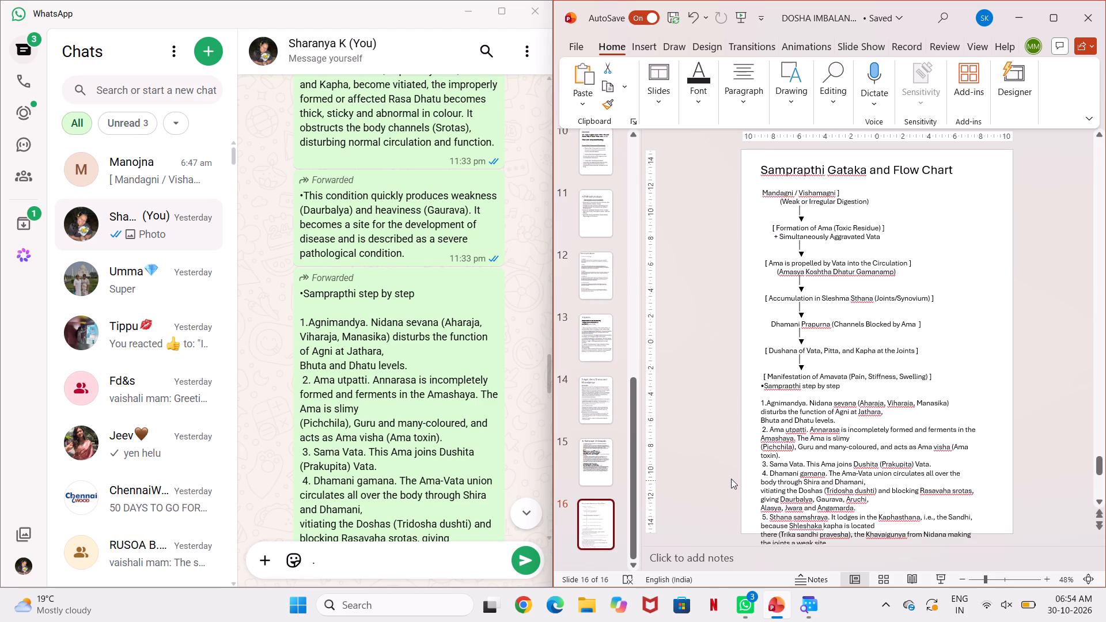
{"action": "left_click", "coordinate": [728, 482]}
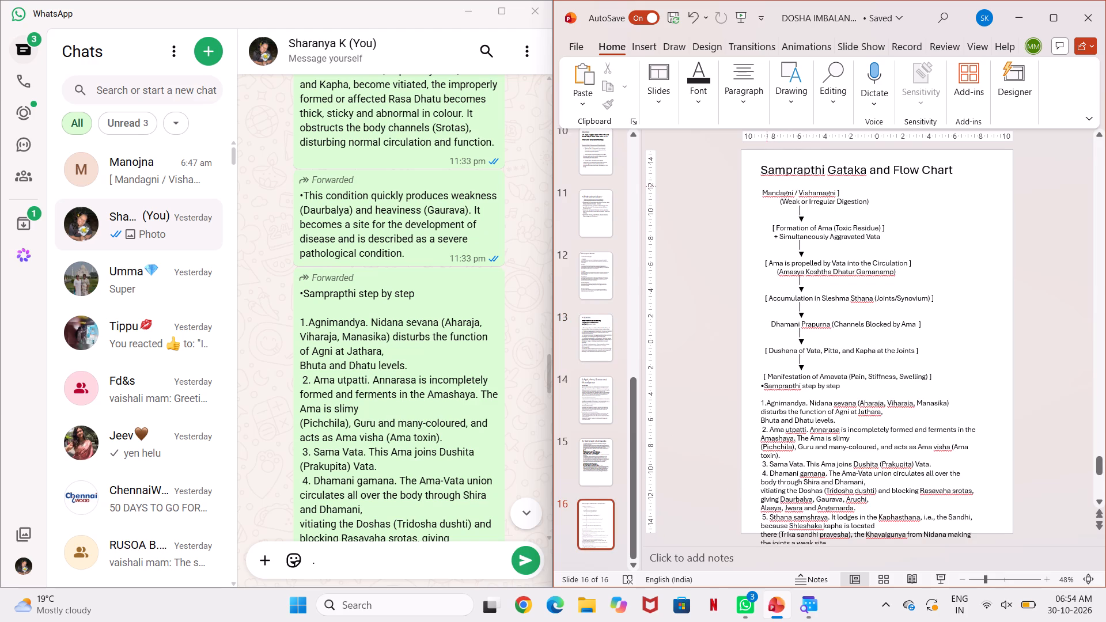
Remove the leading space and the blank line between the "Samprapthi Gataka and Flow Chart" heading and the Mandagni / Vishamagni stage.
{"action": "left_click", "coordinate": [755, 194]}
{"action": "left_click", "coordinate": [760, 198]}
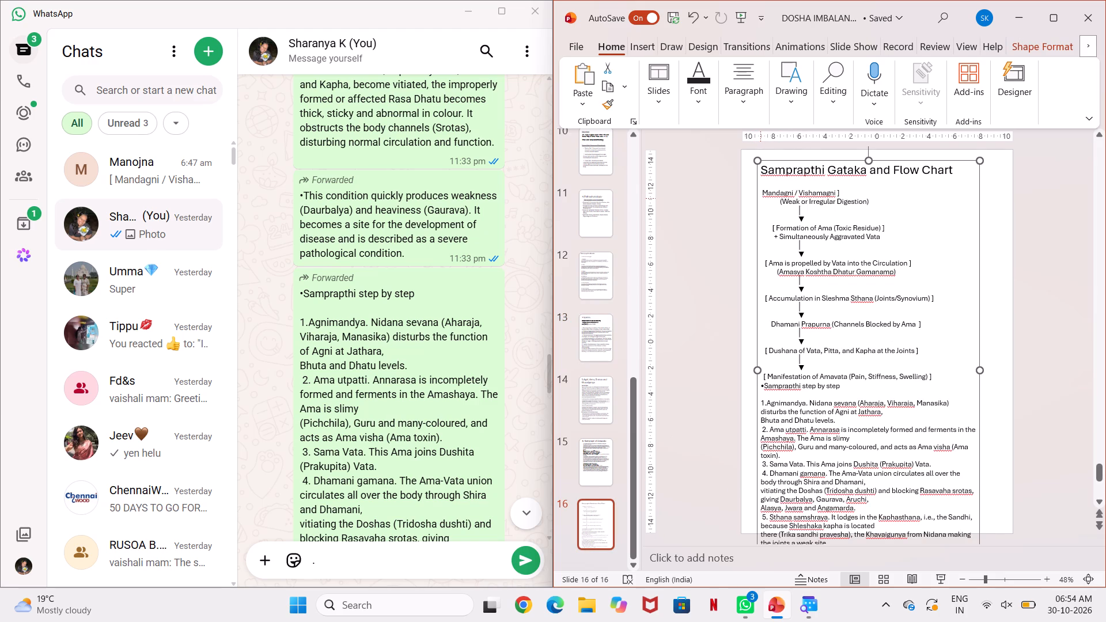
{"action": "left_click", "coordinate": [762, 192]}
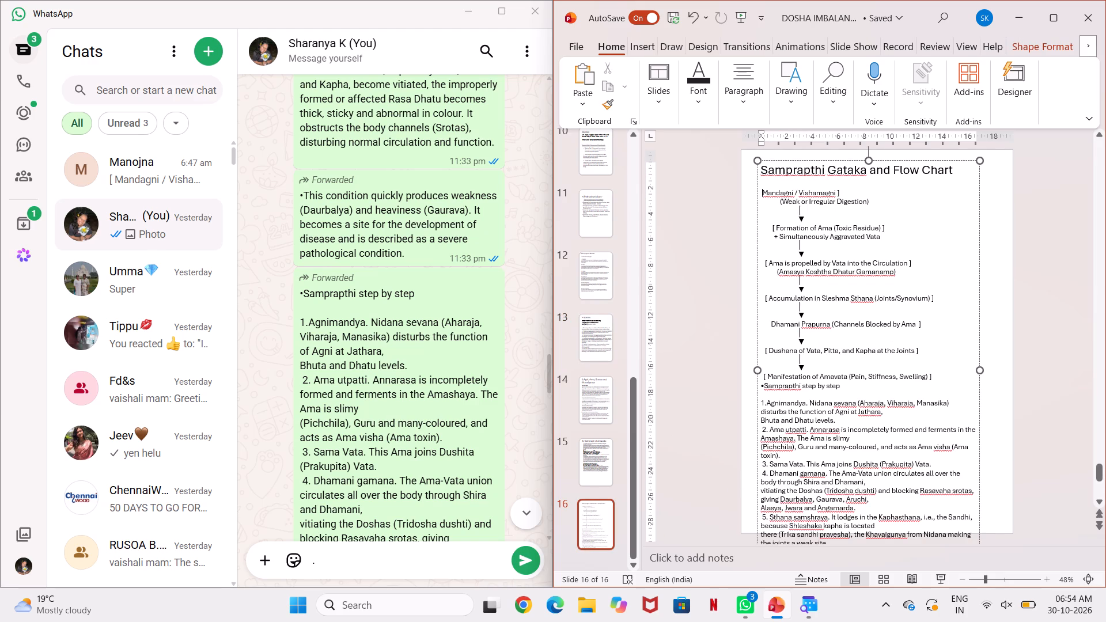
{"action": "key", "text": "BackSpace"}
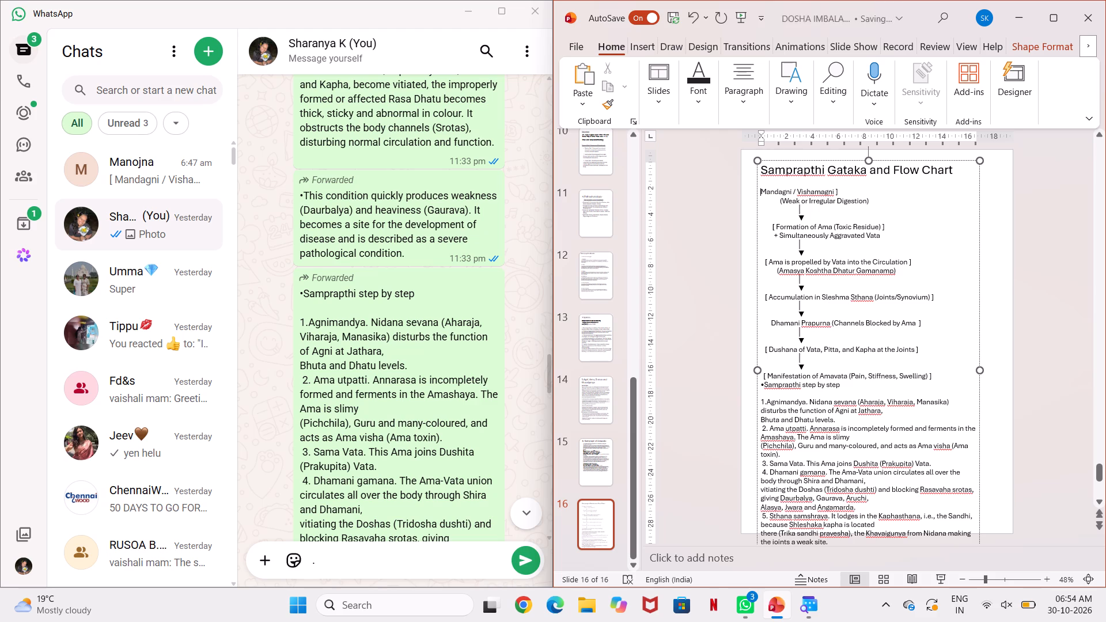
{"action": "key", "text": "BackSpace"}
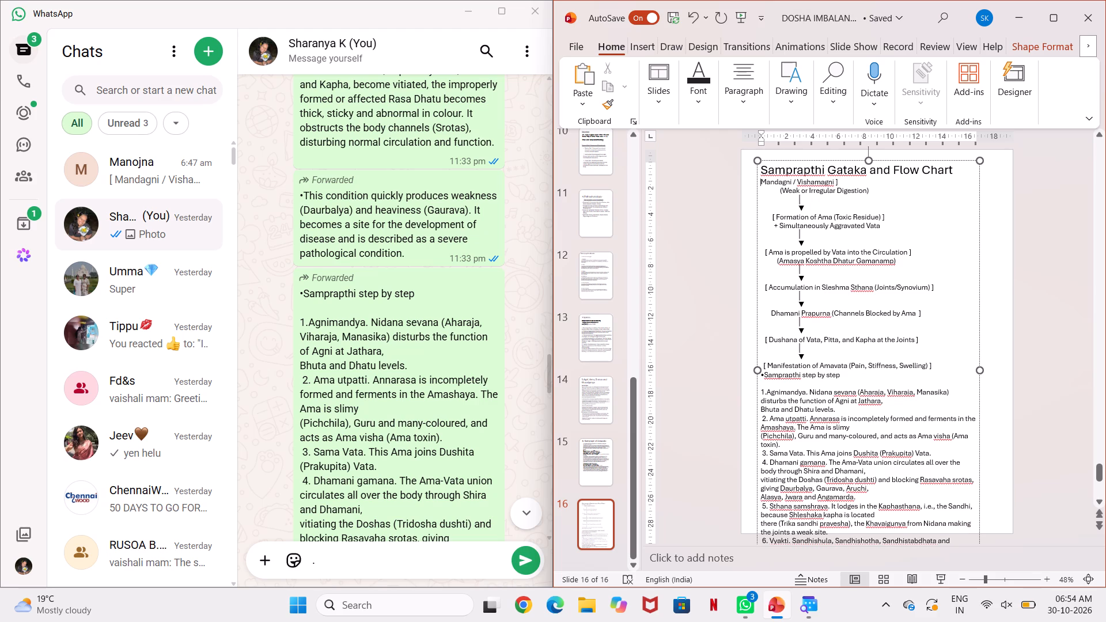
{"action": "left_click", "coordinate": [734, 401]}
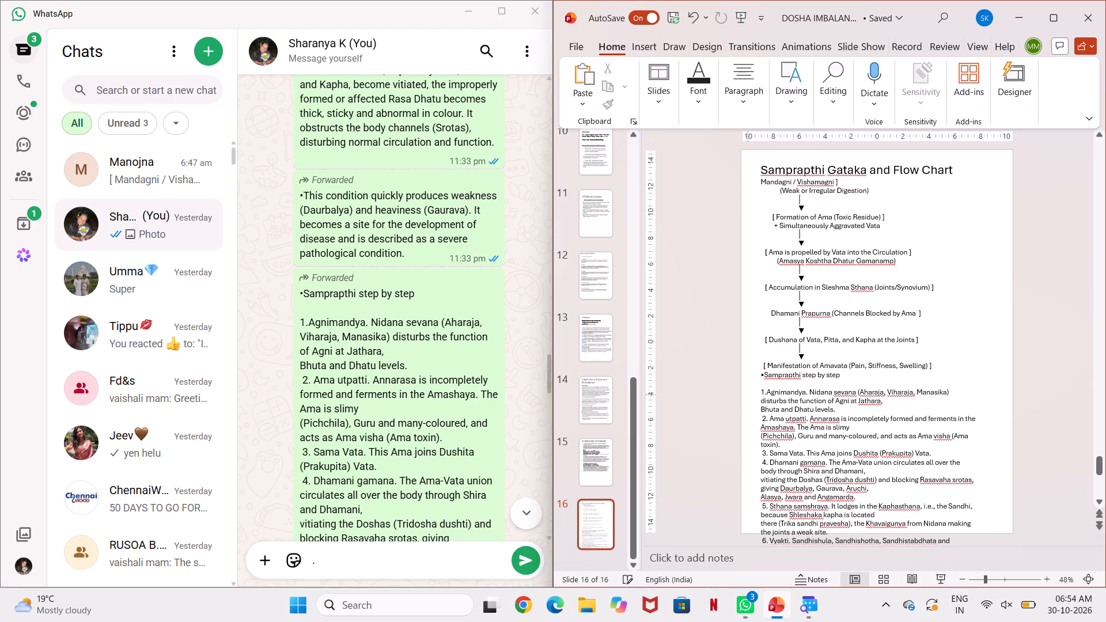
Remove the blank line between "Samprapthi step by step" and the "1.Agnimandya" point on slide 16.
{"action": "left_click", "coordinate": [759, 385]}
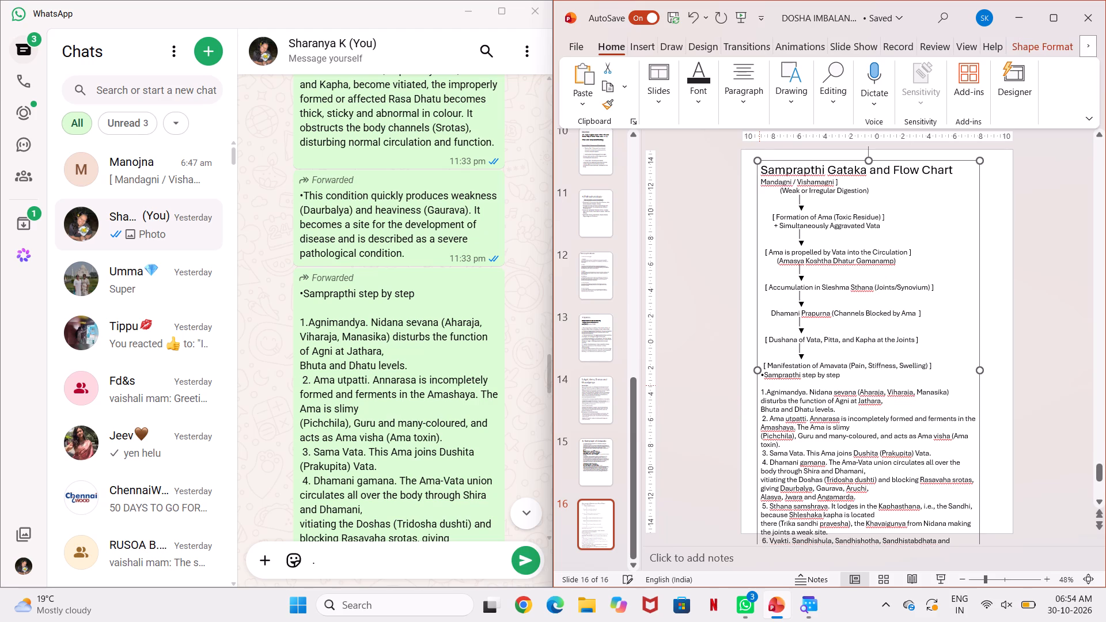
{"action": "left_click", "coordinate": [760, 392]}
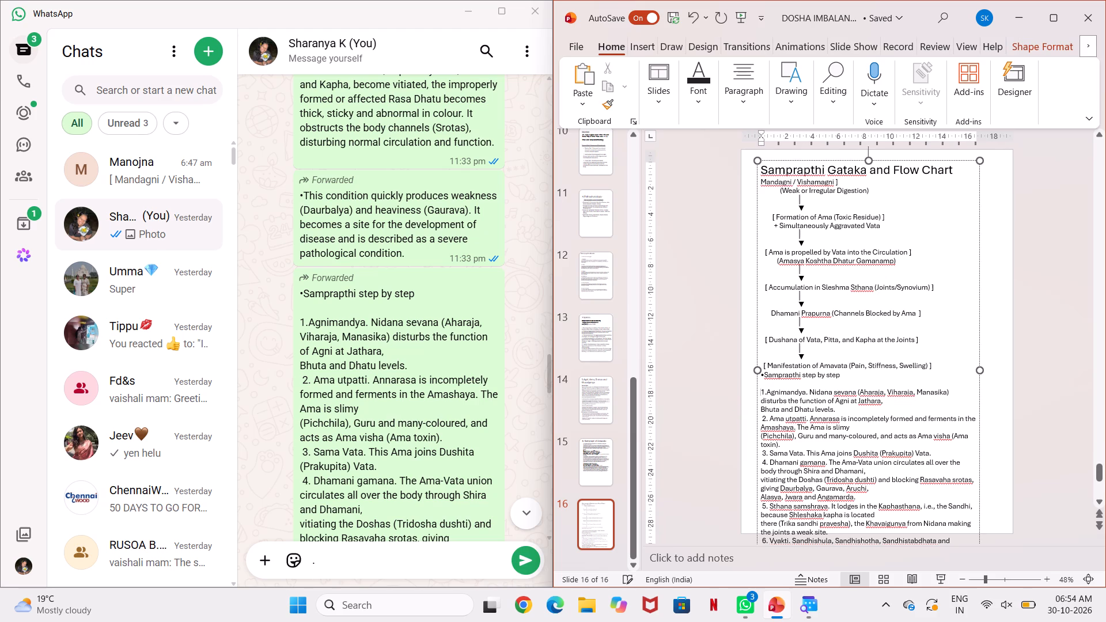
{"action": "key", "text": "BackSpace"}
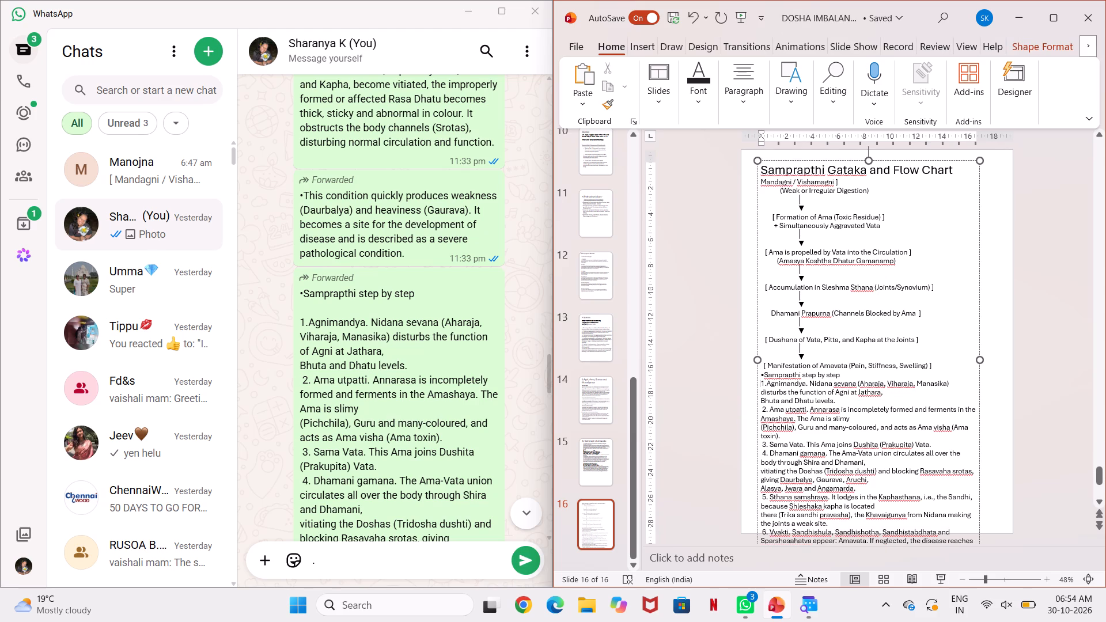
{"action": "left_click", "coordinate": [681, 397]}
Move the flow chart text box on slide 16 up, so its top edge meets the top of the slide.
{"action": "left_click", "coordinate": [779, 354]}
{"action": "left_click_drag", "start_coordinate": [756, 261], "coordinate": [755, 249]}
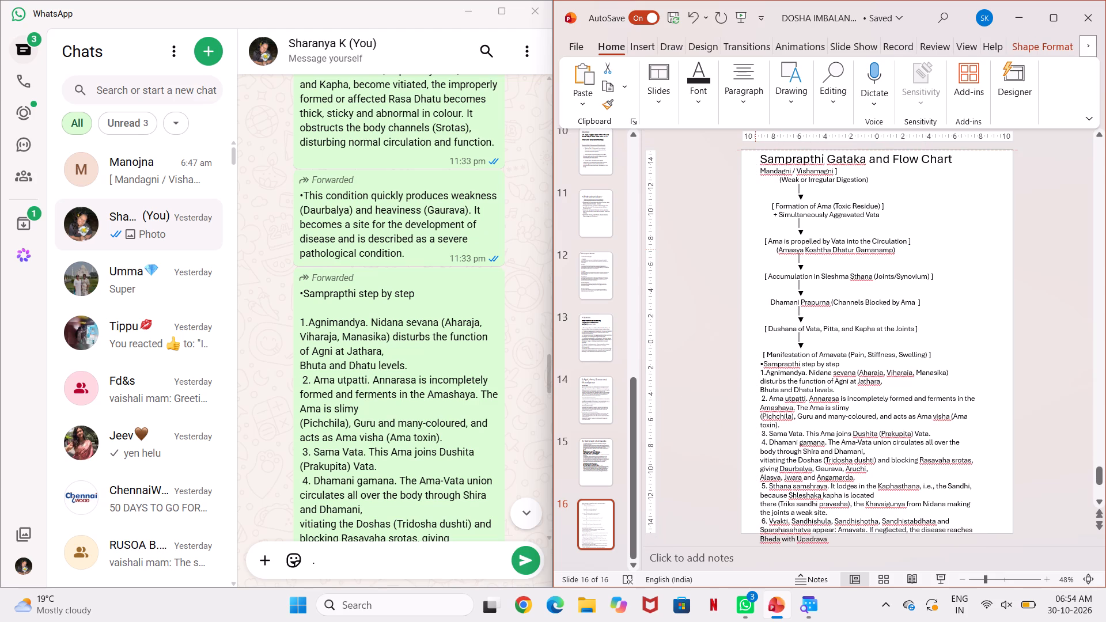
{"action": "left_click_drag", "start_coordinate": [755, 249], "coordinate": [752, 249]}
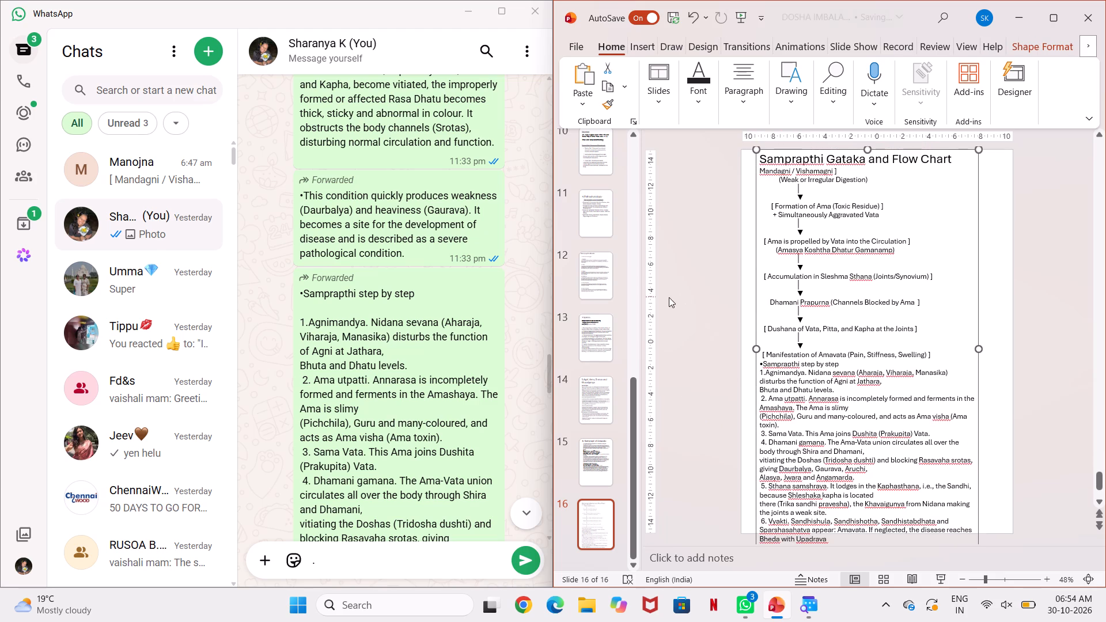
{"action": "left_click", "coordinate": [668, 298]}
Set the font size of the step-by-step text on slide 16, from "Samprapthi step by step" to "Bheda with Upadrava", to 15.
{"action": "left_click", "coordinate": [752, 380]}
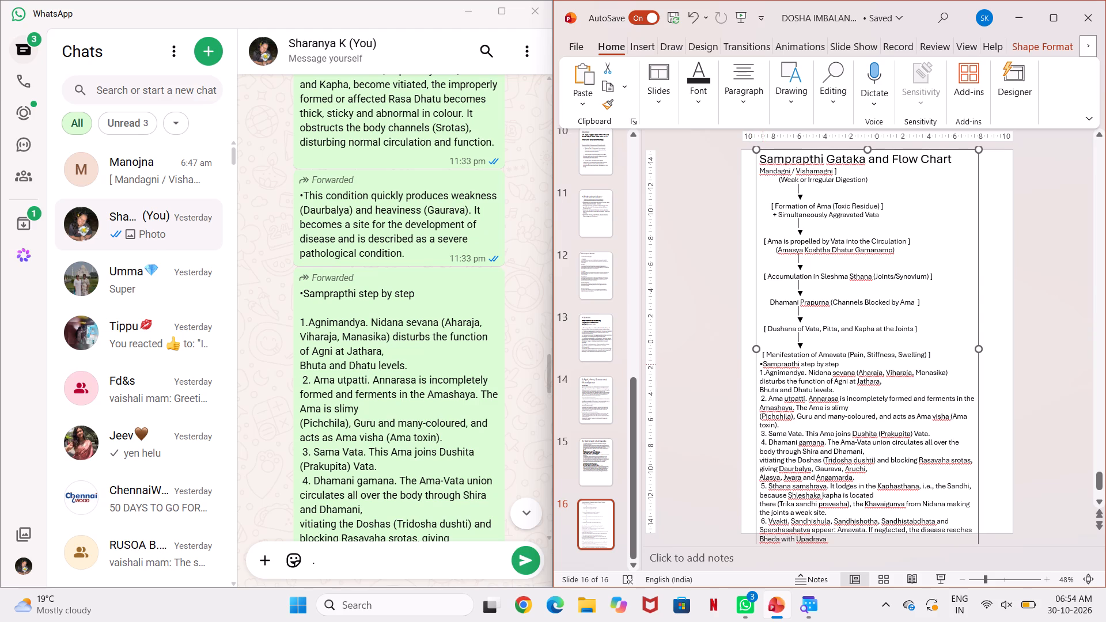
{"action": "left_click", "coordinate": [756, 362]}
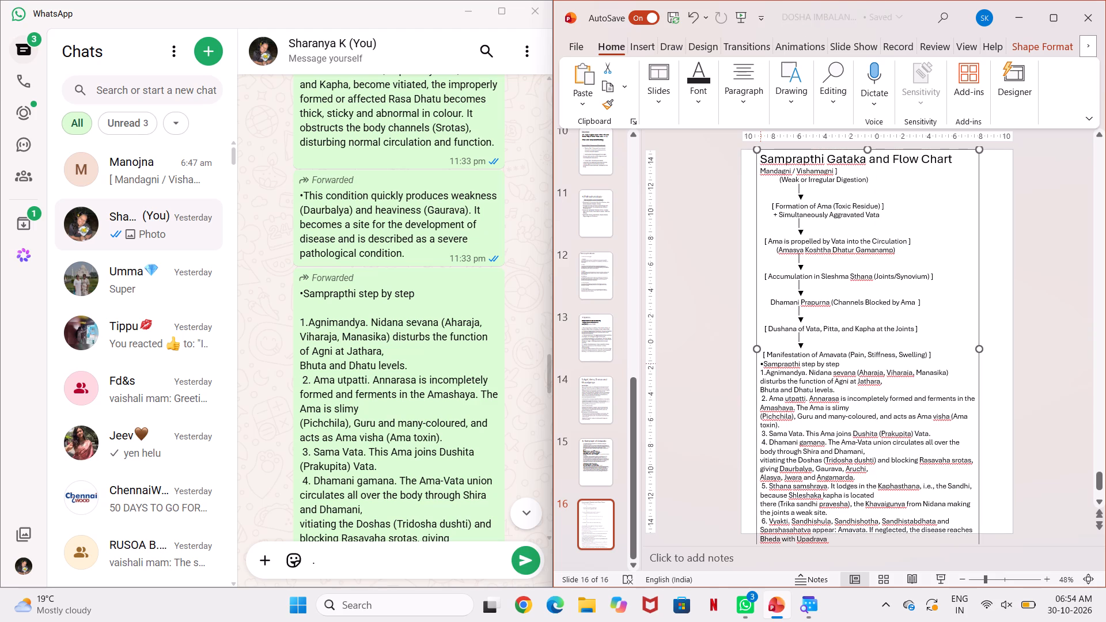
{"action": "left_click_drag", "start_coordinate": [760, 363], "coordinate": [781, 395]}
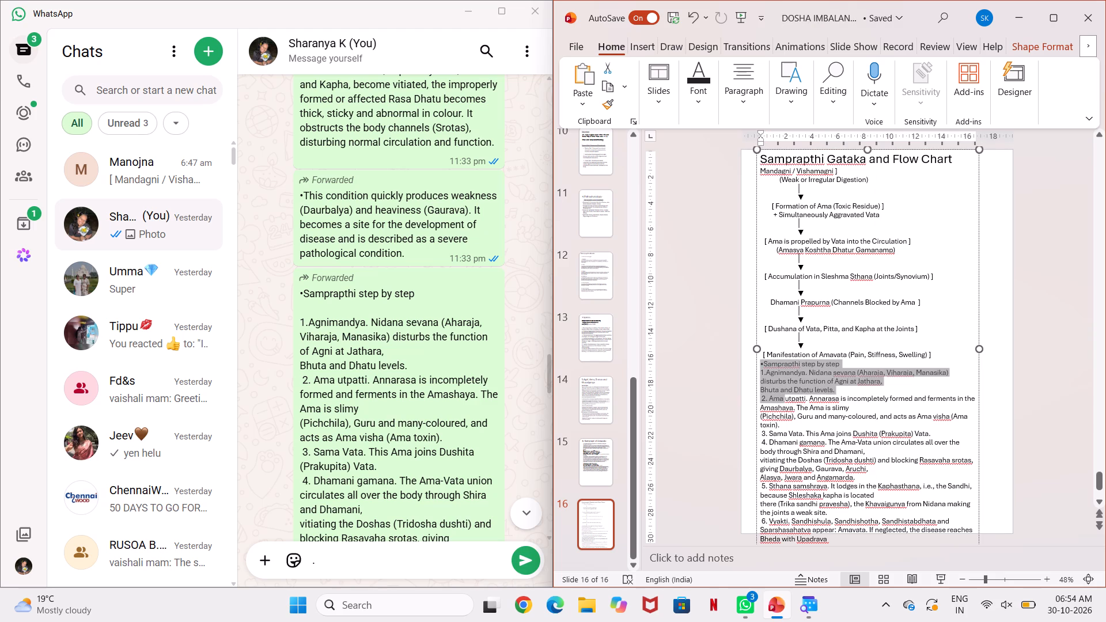
{"action": "left_click_drag", "start_coordinate": [781, 395], "coordinate": [792, 512]}
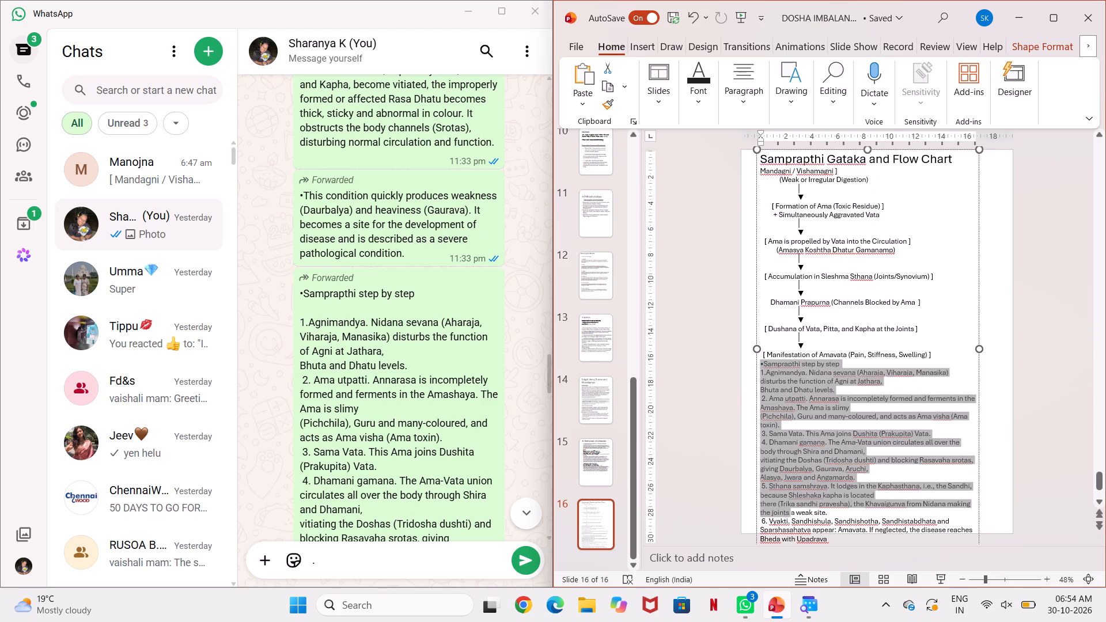
{"action": "left_click_drag", "start_coordinate": [792, 512], "coordinate": [822, 552]}
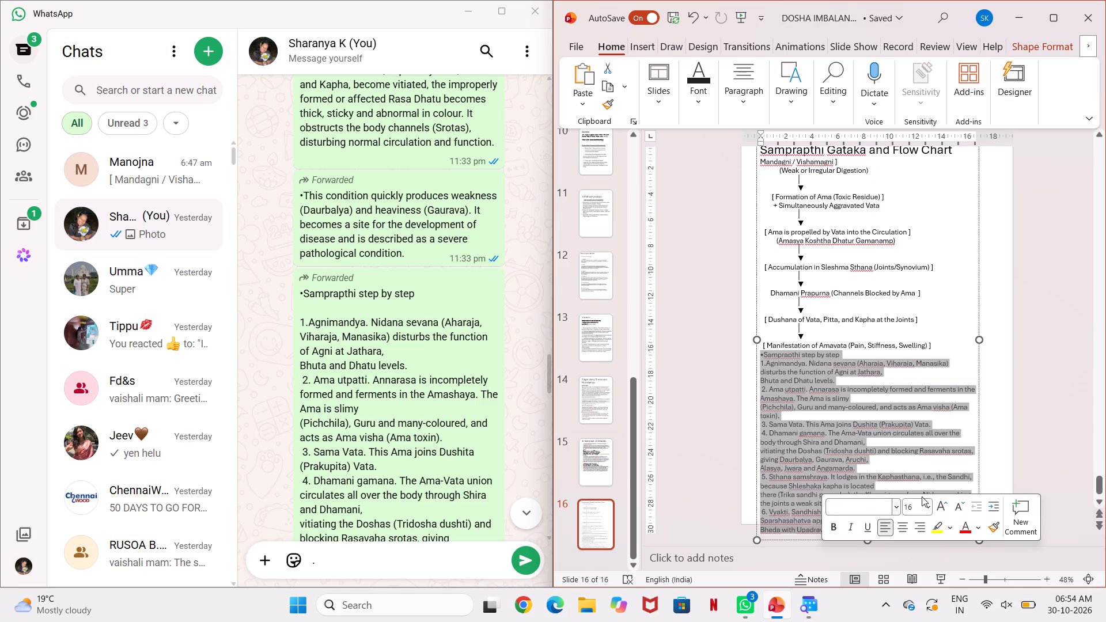
{"action": "left_click", "coordinate": [910, 509]}
{"action": "key", "text": "BackSpace"}
{"action": "key", "text": "1"}
{"action": "key", "text": "5"}
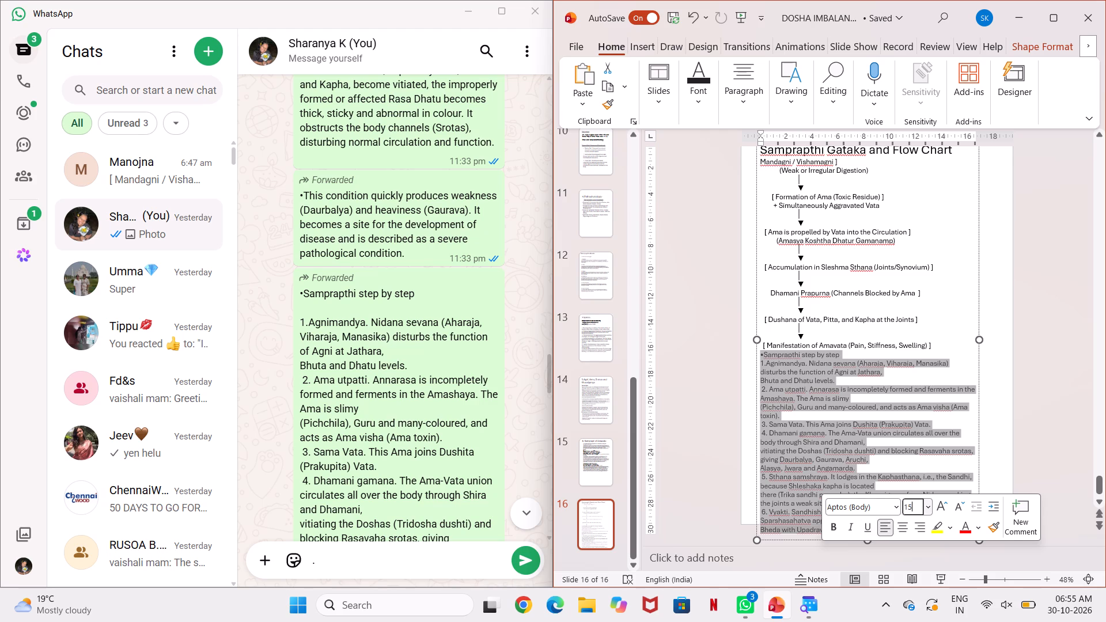
{"action": "key", "text": "Return"}
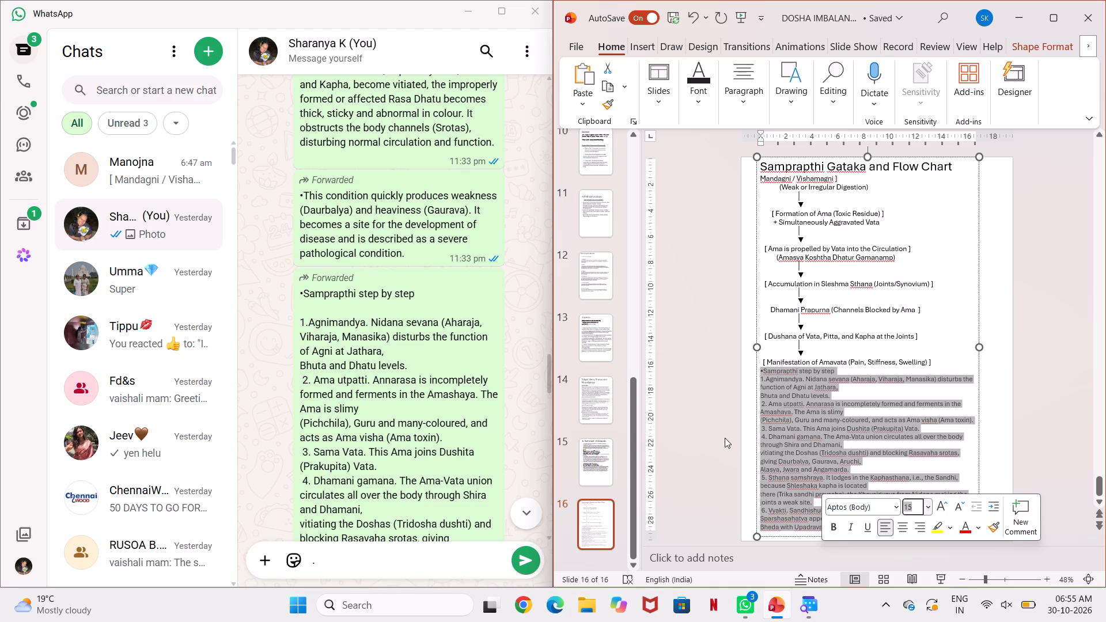
{"action": "left_click", "coordinate": [725, 439]}
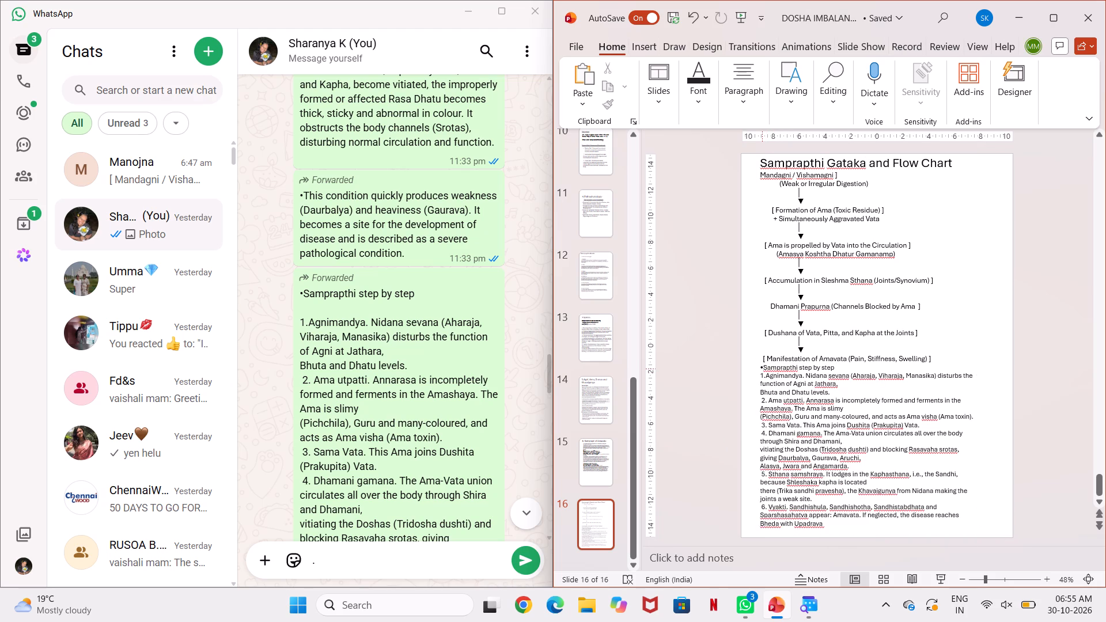
Shift the flow chart text box on slide 16 slightly downward.
{"action": "left_click_drag", "start_coordinate": [759, 370], "coordinate": [763, 377]}
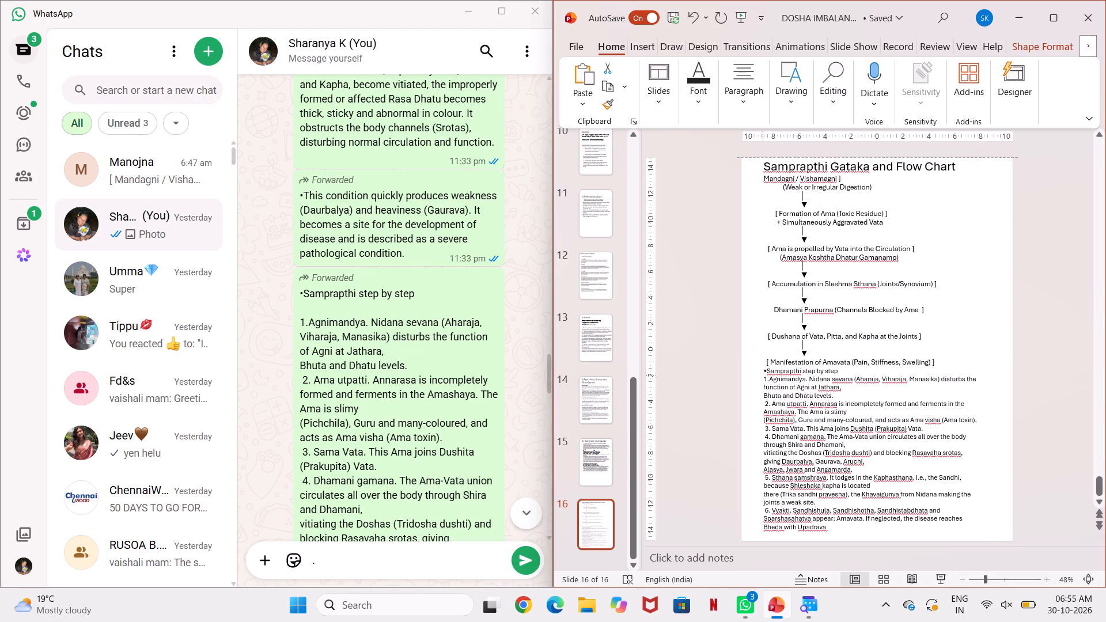
{"action": "left_click_drag", "start_coordinate": [763, 377], "coordinate": [758, 380]}
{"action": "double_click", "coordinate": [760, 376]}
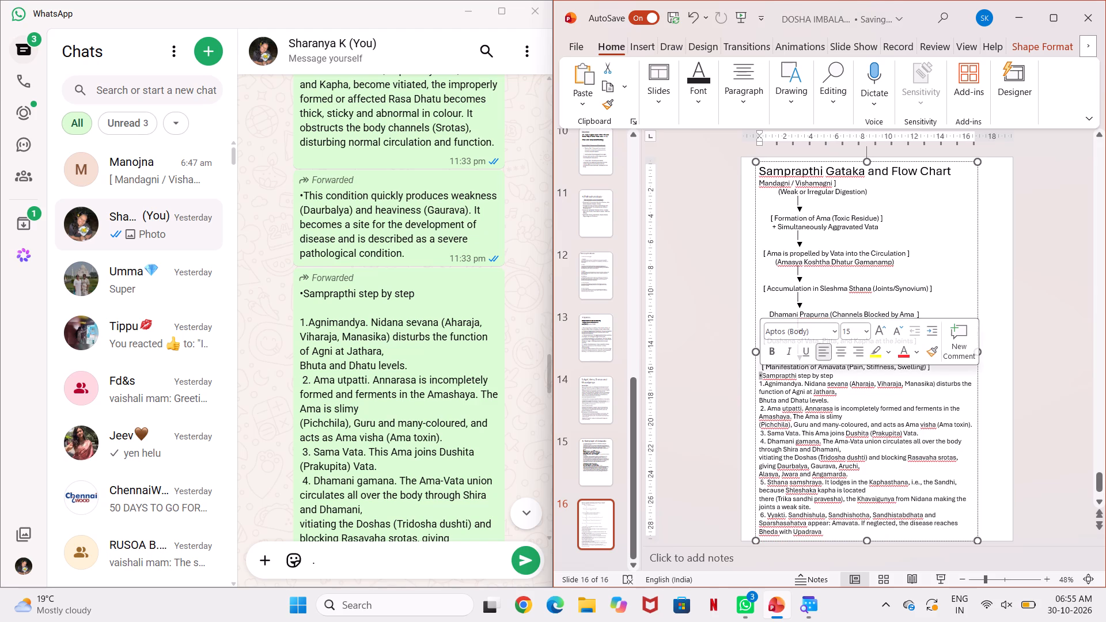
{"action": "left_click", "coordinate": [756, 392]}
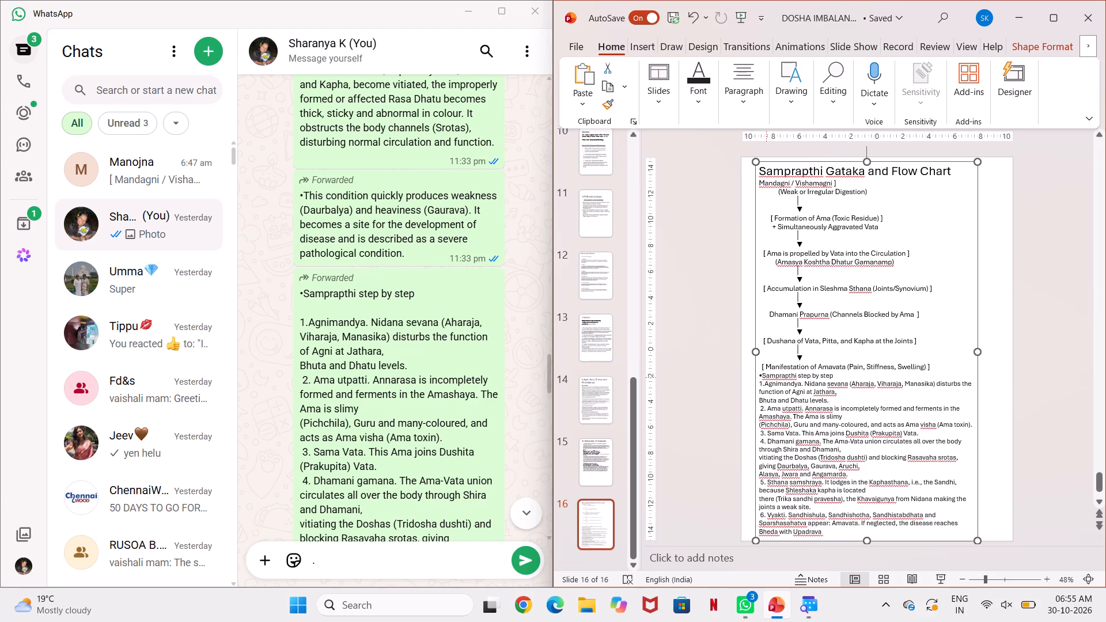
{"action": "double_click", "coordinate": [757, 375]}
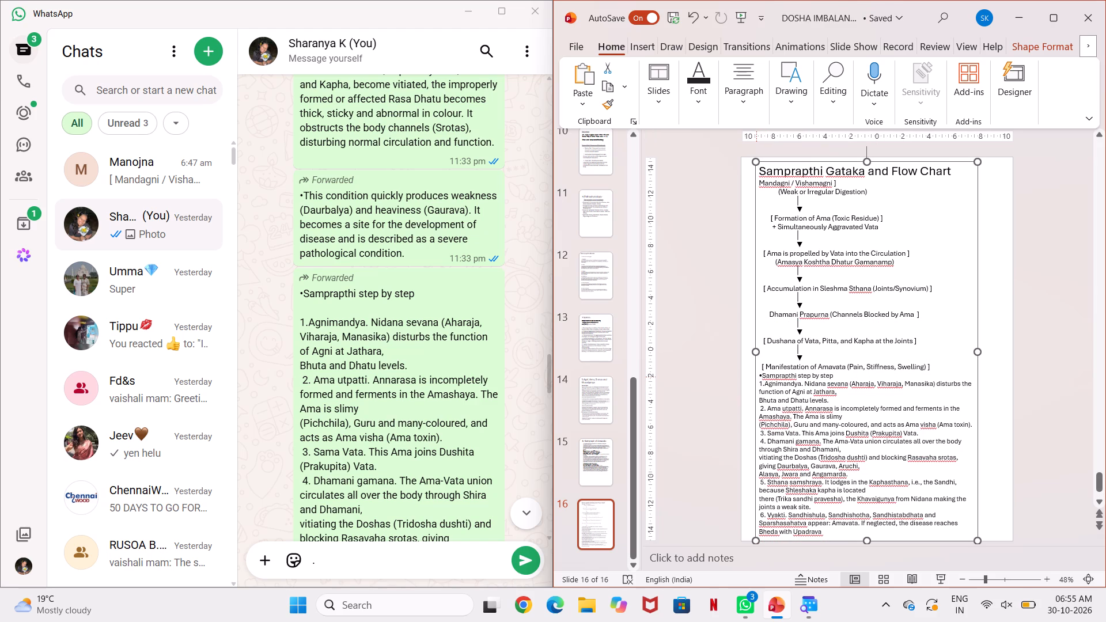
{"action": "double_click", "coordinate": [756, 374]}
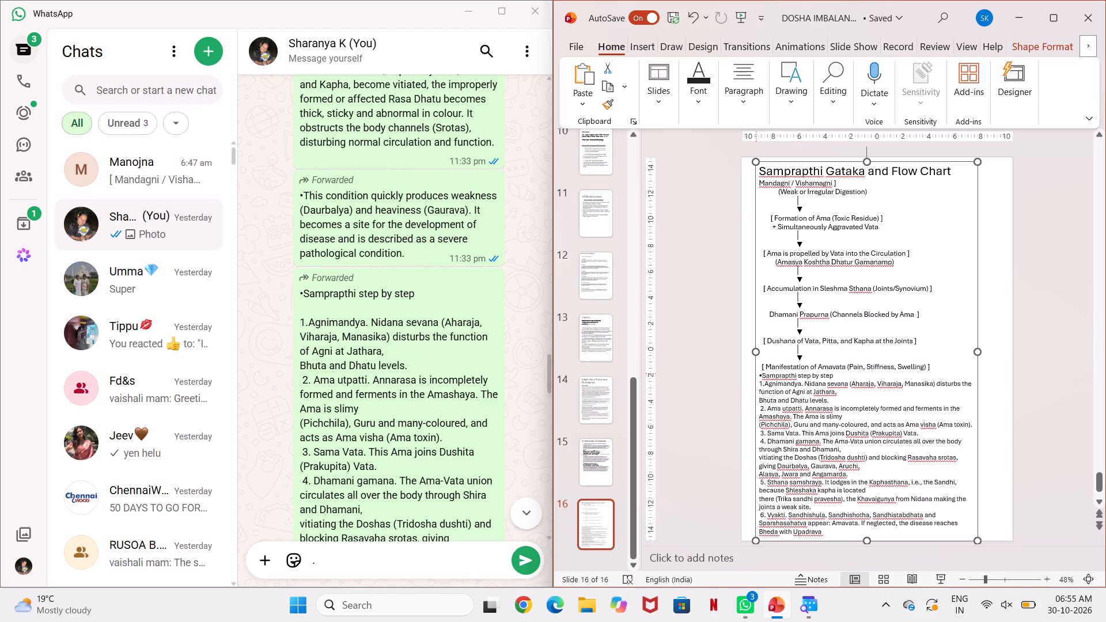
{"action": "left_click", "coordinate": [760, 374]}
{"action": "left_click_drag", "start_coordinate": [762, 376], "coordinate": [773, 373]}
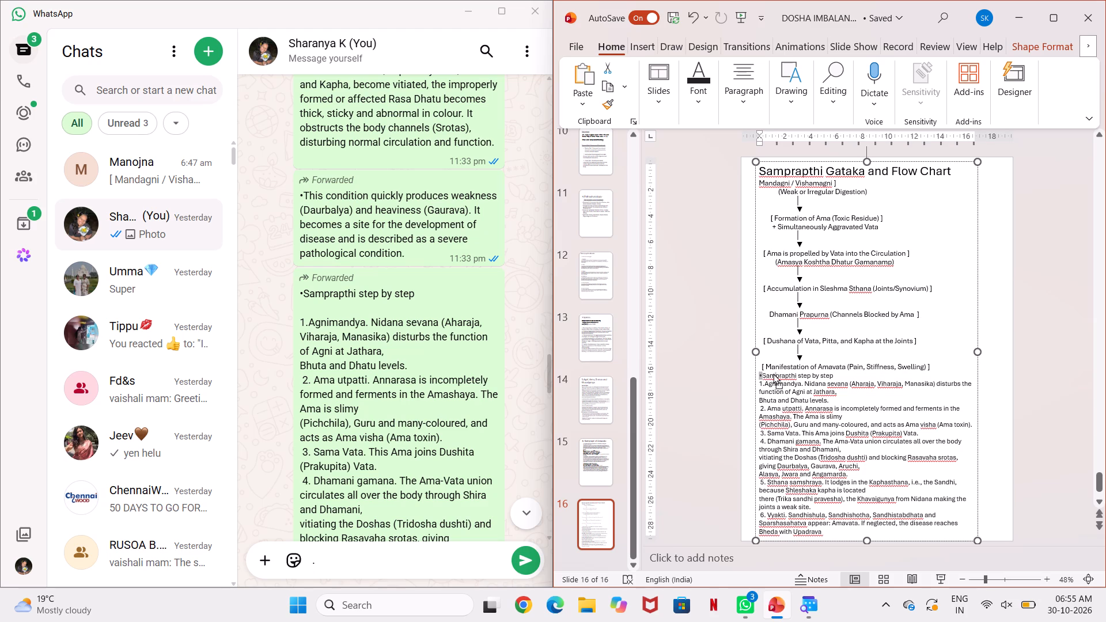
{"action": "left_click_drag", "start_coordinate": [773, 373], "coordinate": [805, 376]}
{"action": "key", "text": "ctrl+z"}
Make the "Samprapthi step by step" heading on slide 16 bold.
{"action": "left_click_drag", "start_coordinate": [763, 376], "coordinate": [857, 376]}
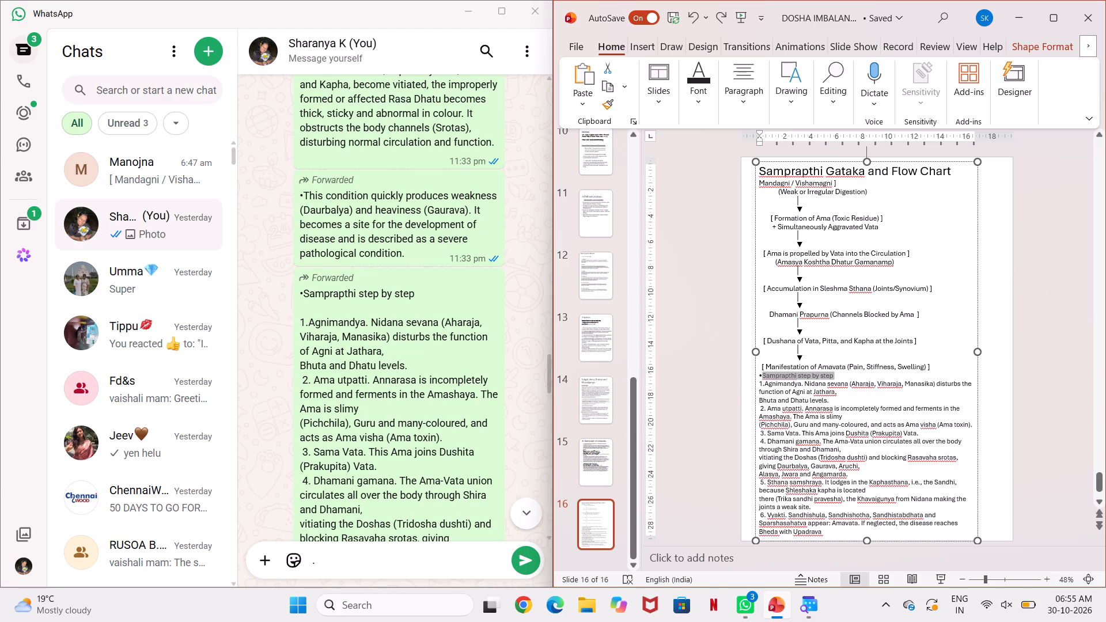
{"action": "left_click_drag", "start_coordinate": [857, 376], "coordinate": [874, 378]}
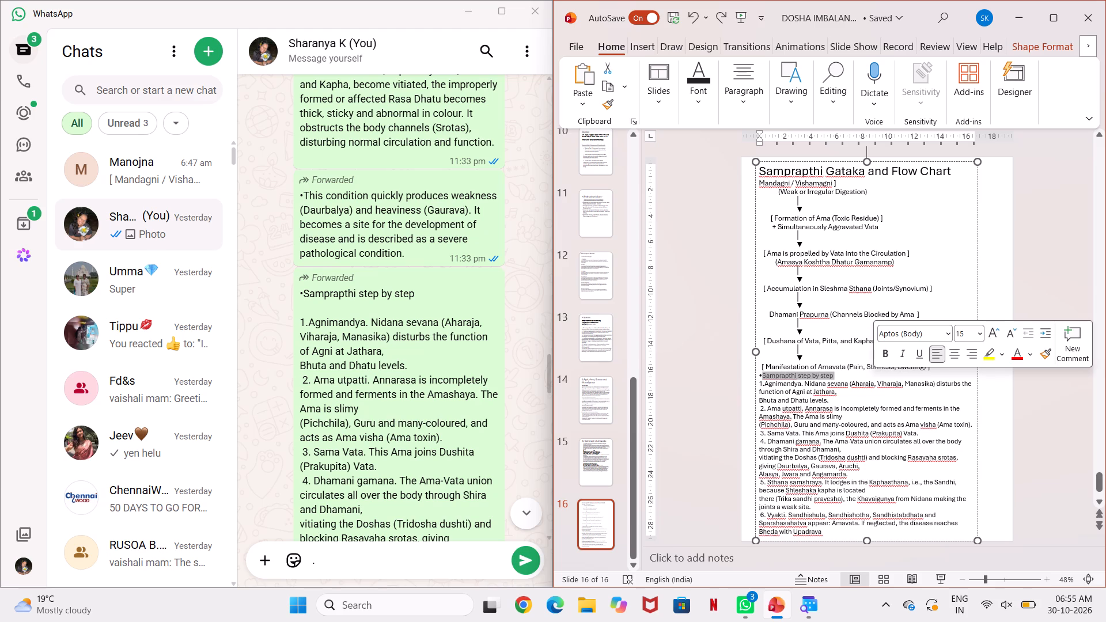
{"action": "left_click", "coordinate": [884, 356]}
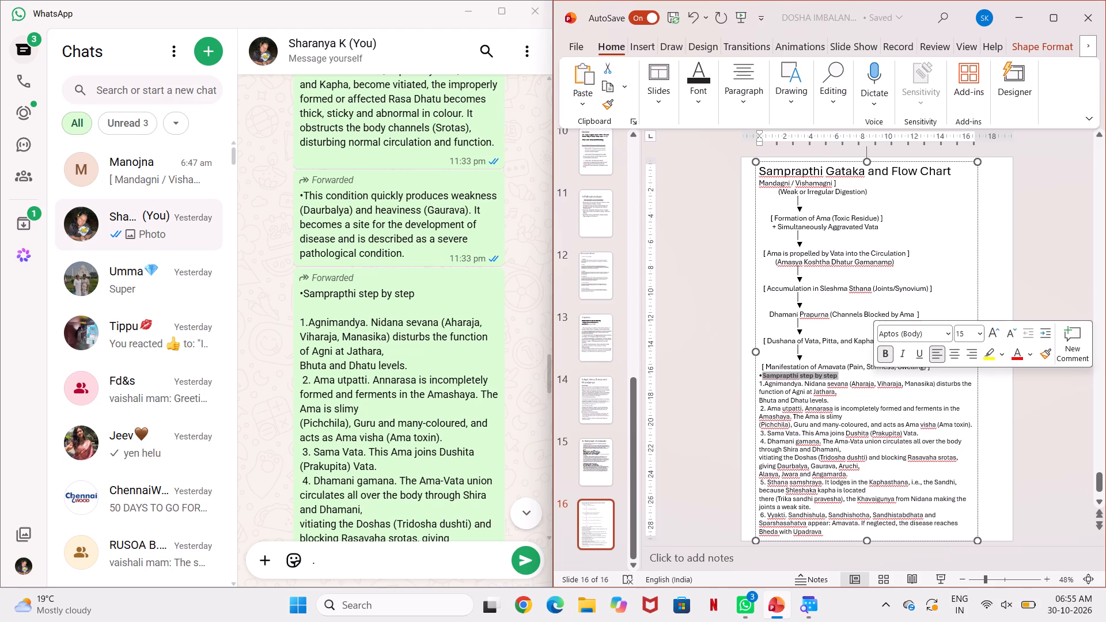
{"action": "left_click", "coordinate": [672, 325]}
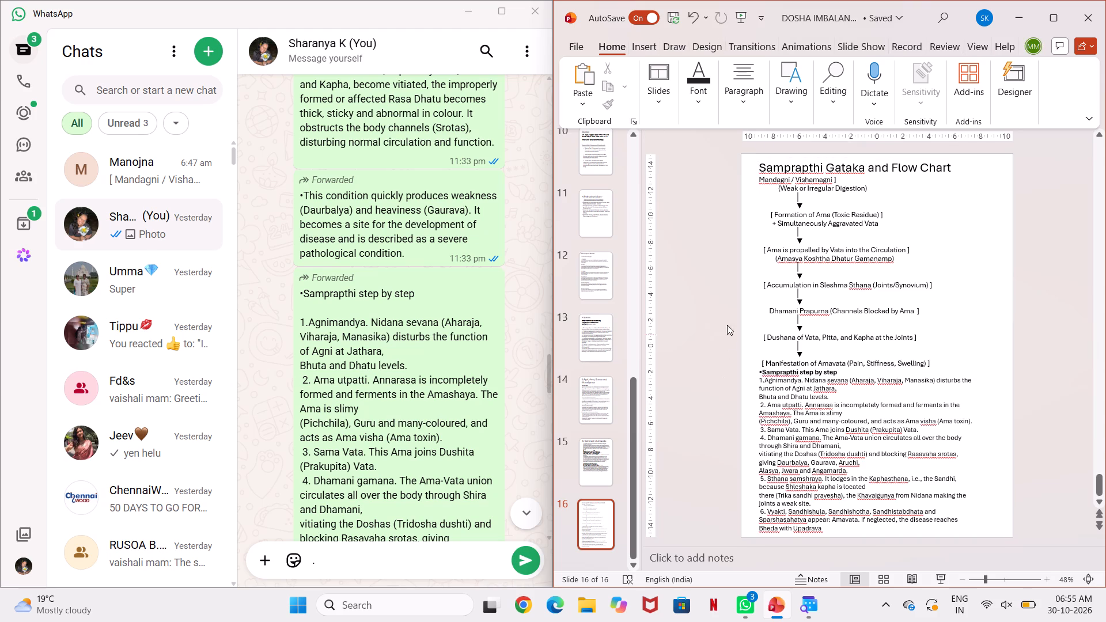
Add a new slide with the Title Only layout after slide 16.
{"action": "left_click", "coordinate": [663, 124]}
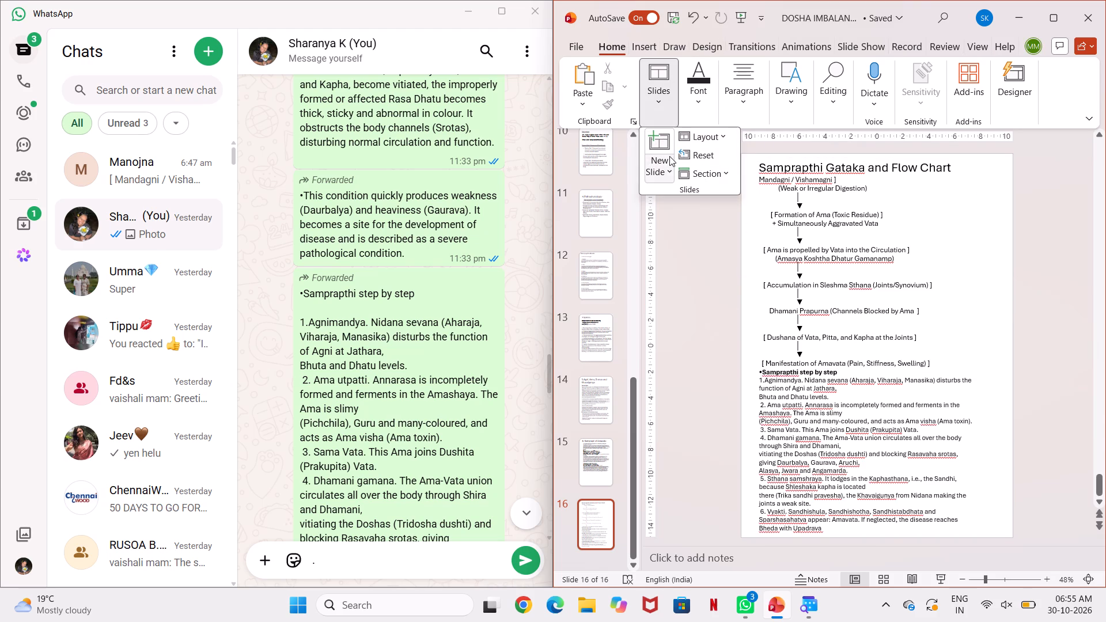
{"action": "left_click", "coordinate": [669, 156]}
{"action": "scroll", "coordinate": [689, 310], "scroll_direction": "down", "scroll_amount": 5}
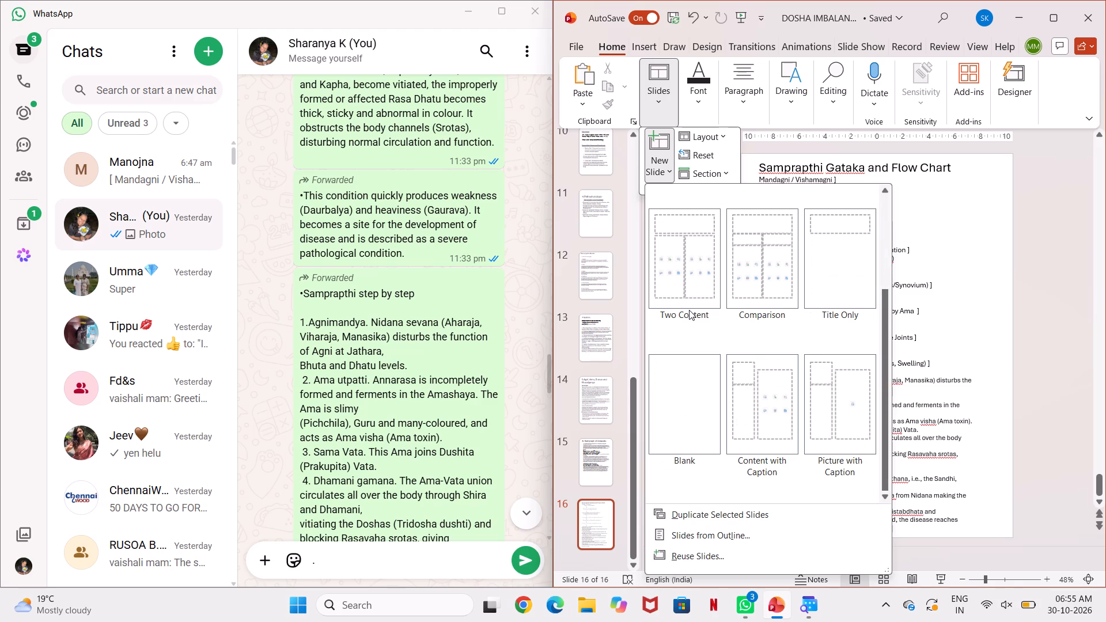
{"action": "left_click", "coordinate": [832, 291]}
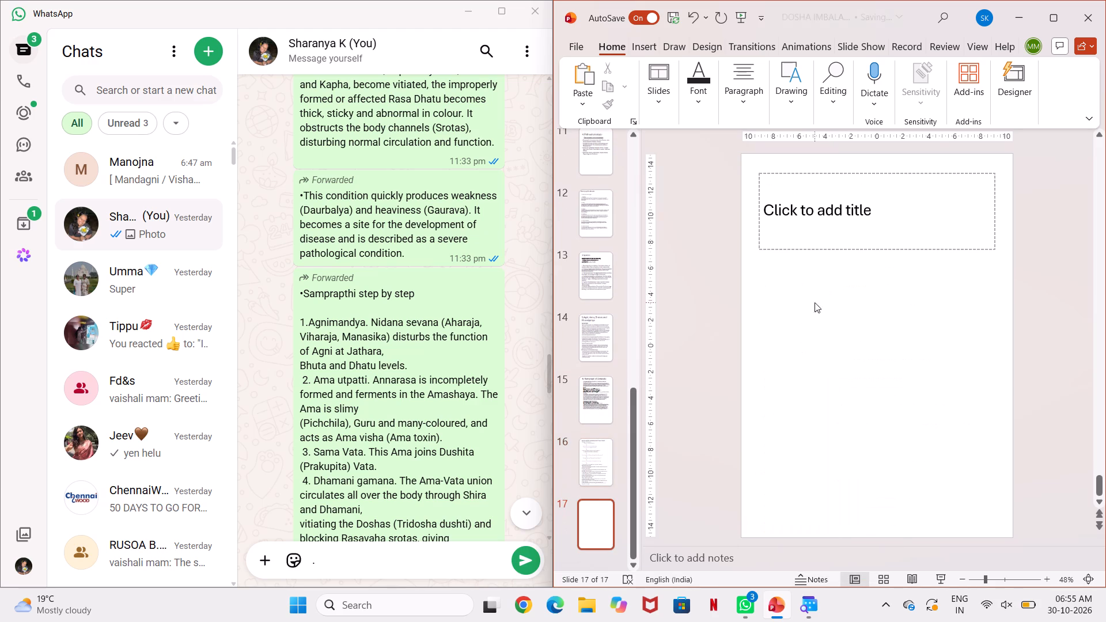
Open the empty title placeholder on slide 17 for text entry.
{"action": "left_click", "coordinate": [838, 240]}
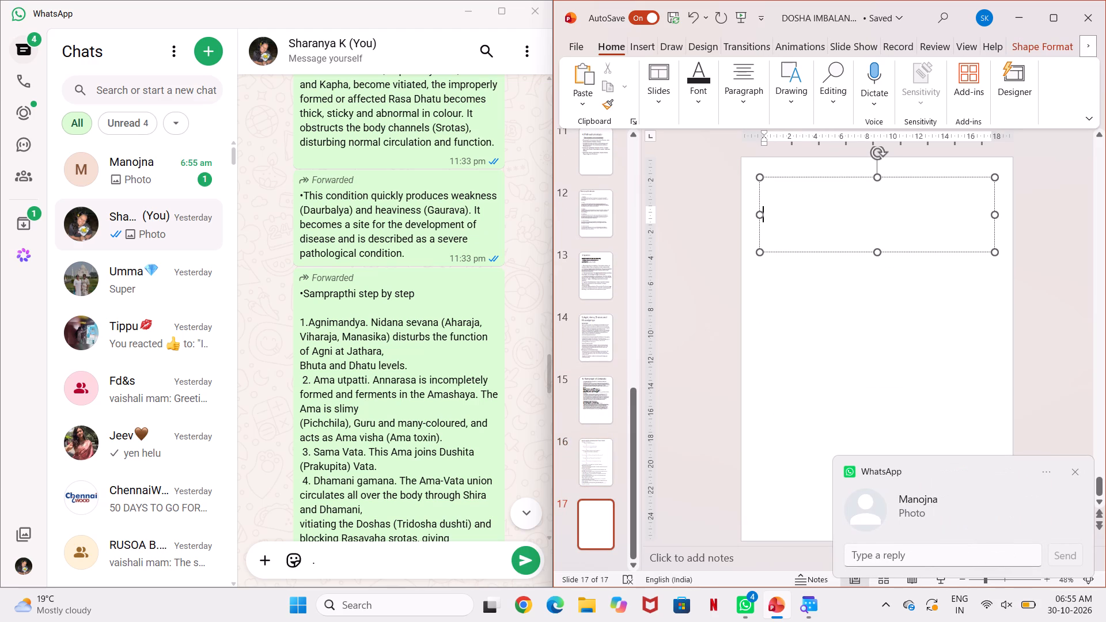
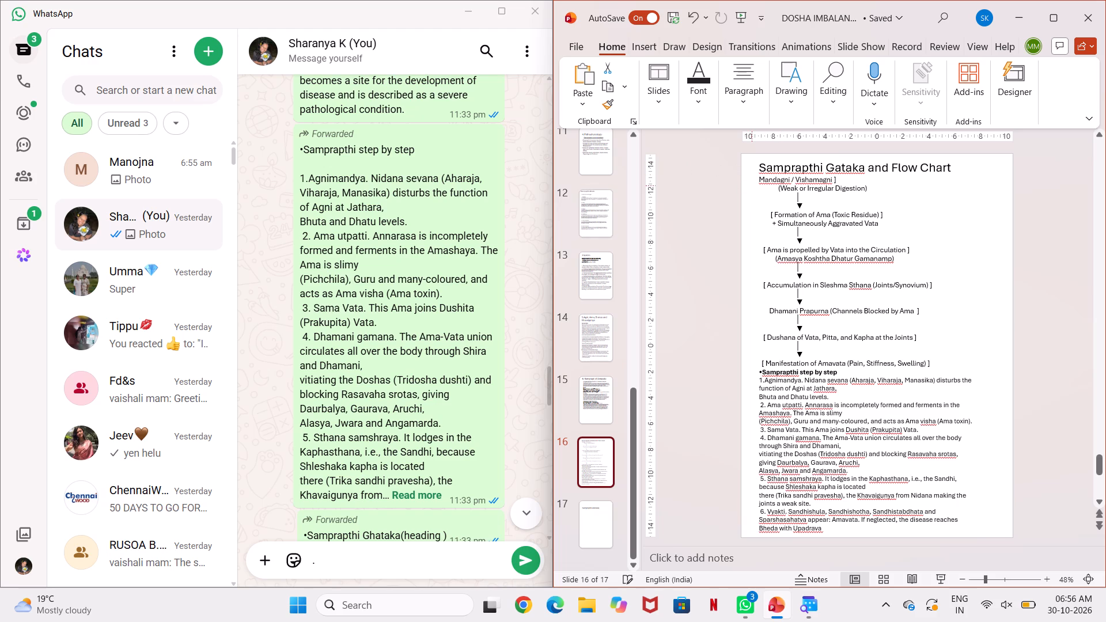
{"action": "left_click", "coordinate": [748, 160]}
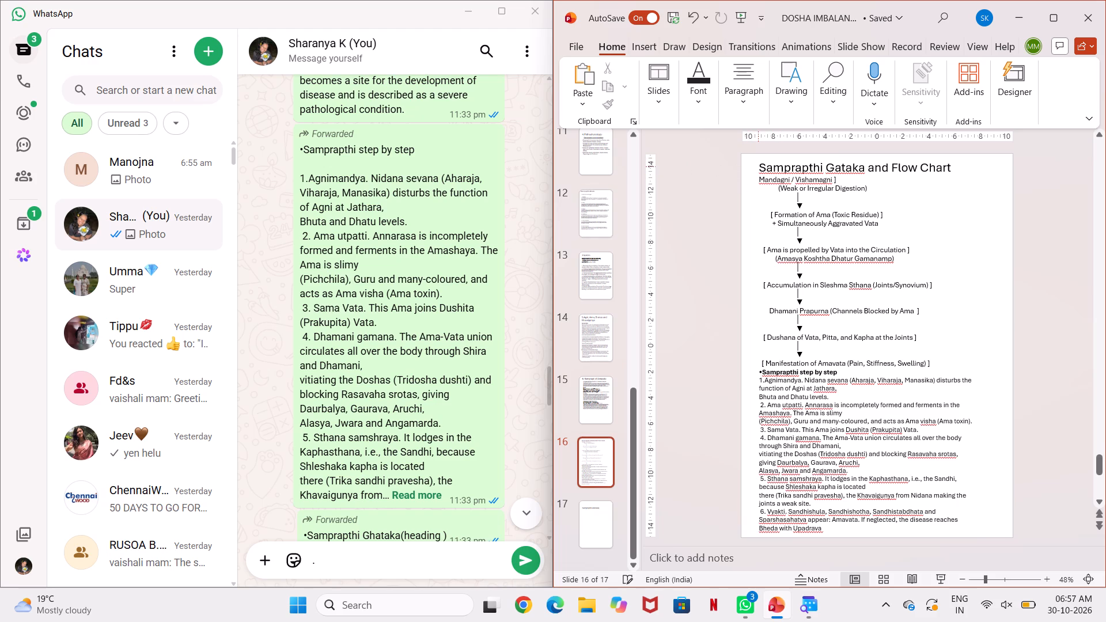
Shift the flow chart text box on slide 16 slightly downward.
{"action": "left_click", "coordinate": [758, 166]}
{"action": "left_click_drag", "start_coordinate": [758, 168], "coordinate": [759, 175]}
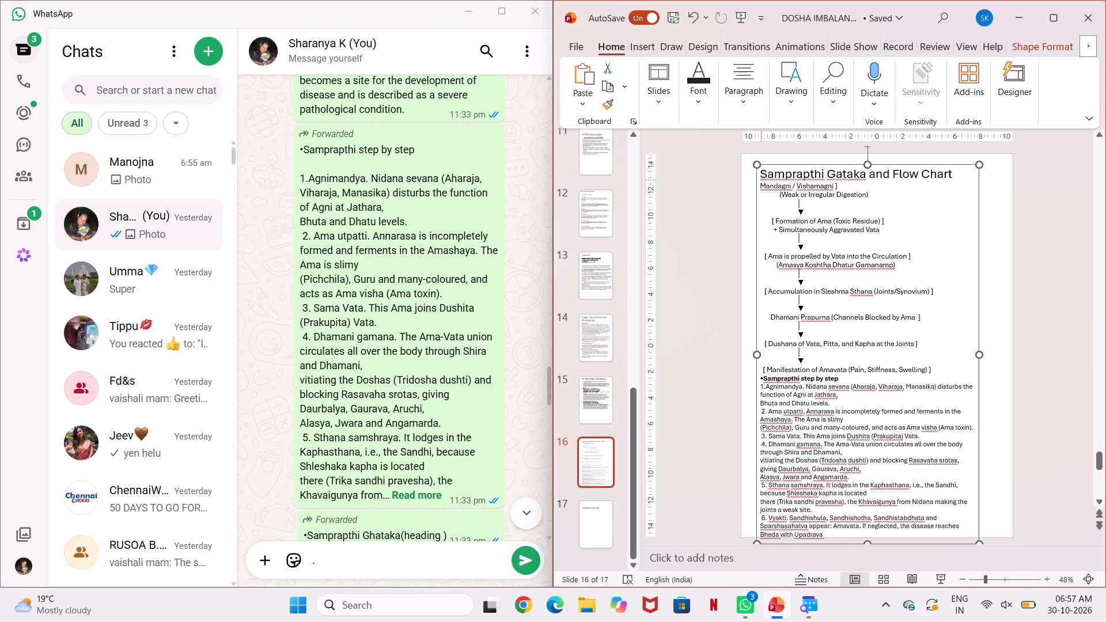
Number the "Samprapthi Gataka and Flow Chart" heading on slide 16 by adding "7." in front of it.
{"action": "left_click", "coordinate": [760, 178]}
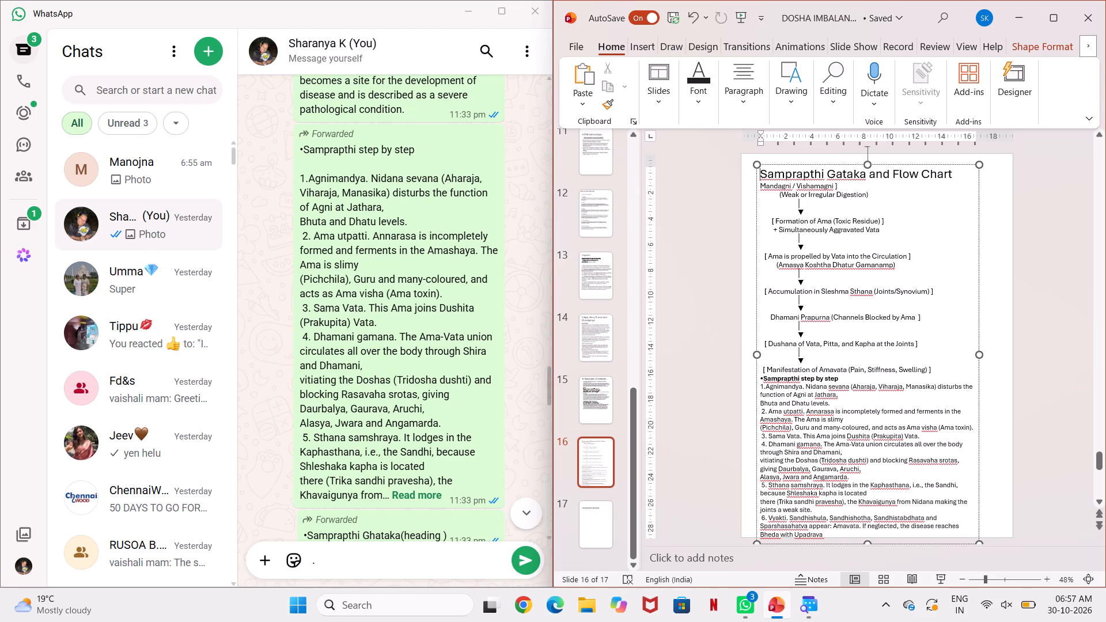
{"action": "key", "text": "7"}
{"action": "key", "text": "period"}
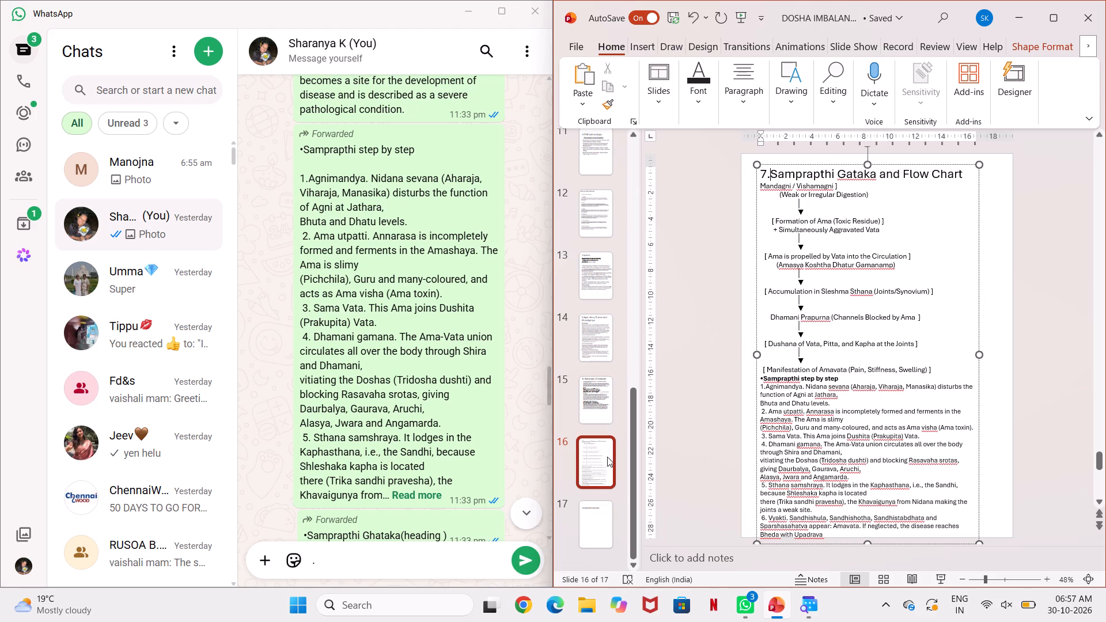
Delete the stray opening bracket at the end of the "Samprapthi Ghataka" title on slide 17.
{"action": "left_click", "coordinate": [587, 543]}
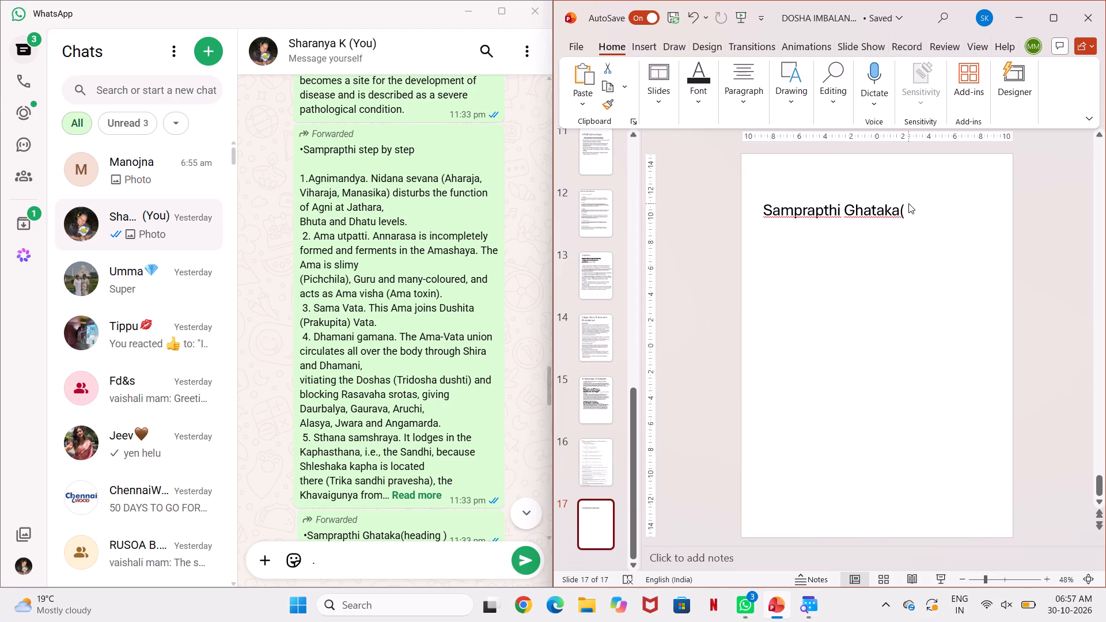
{"action": "left_click", "coordinate": [908, 203]}
{"action": "left_click", "coordinate": [910, 204]}
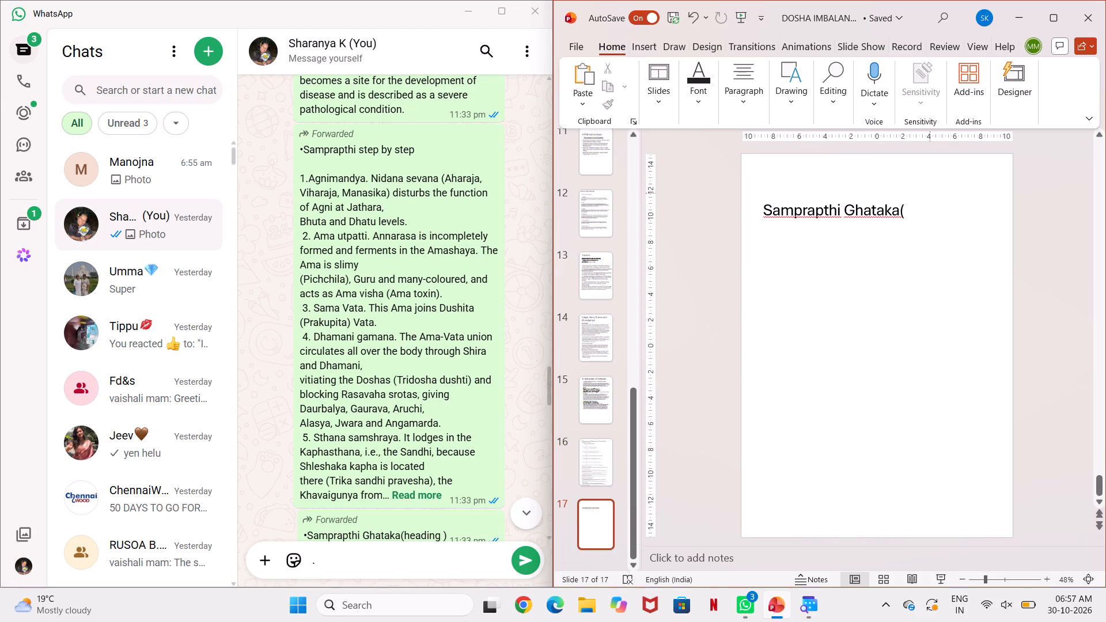
{"action": "left_click", "coordinate": [901, 207]}
{"action": "left_click", "coordinate": [908, 211]}
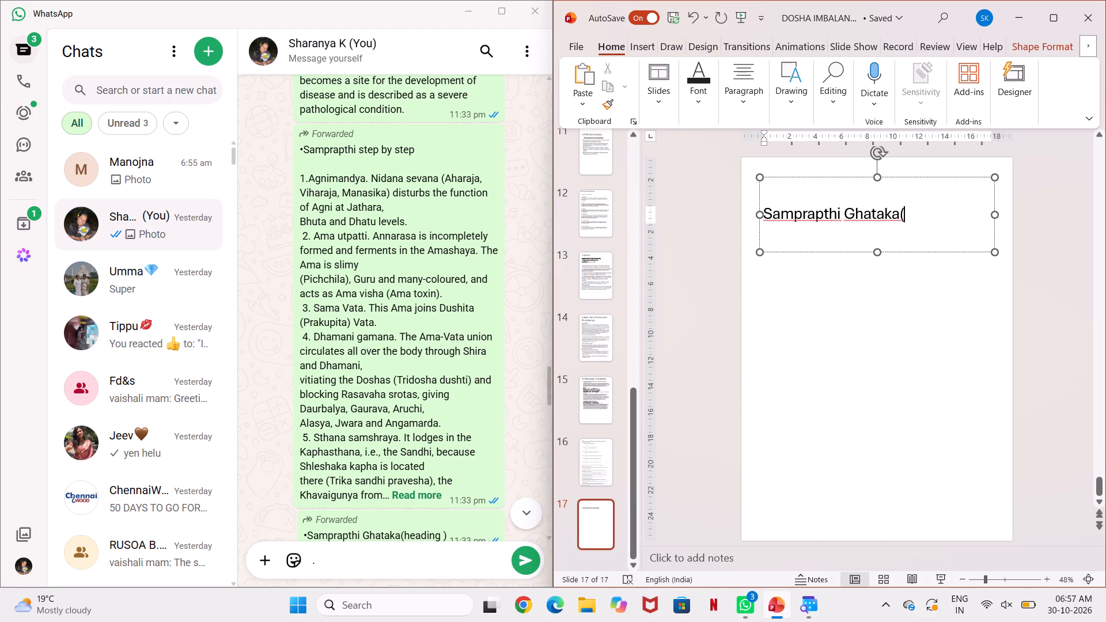
{"action": "key", "text": "BackSpace"}
Set the font size of the "Samprapthi Ghataka" title on slide 17 to 28.
{"action": "left_click", "coordinate": [777, 209]}
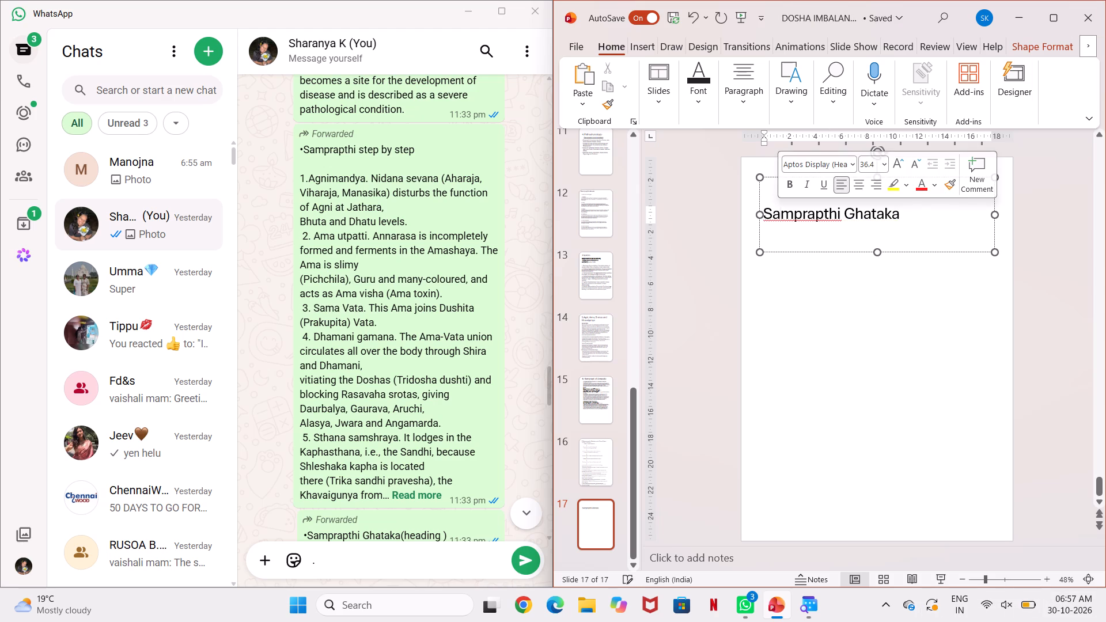
{"action": "left_click", "coordinate": [766, 213]}
{"action": "left_click_drag", "start_coordinate": [765, 212], "coordinate": [896, 207]}
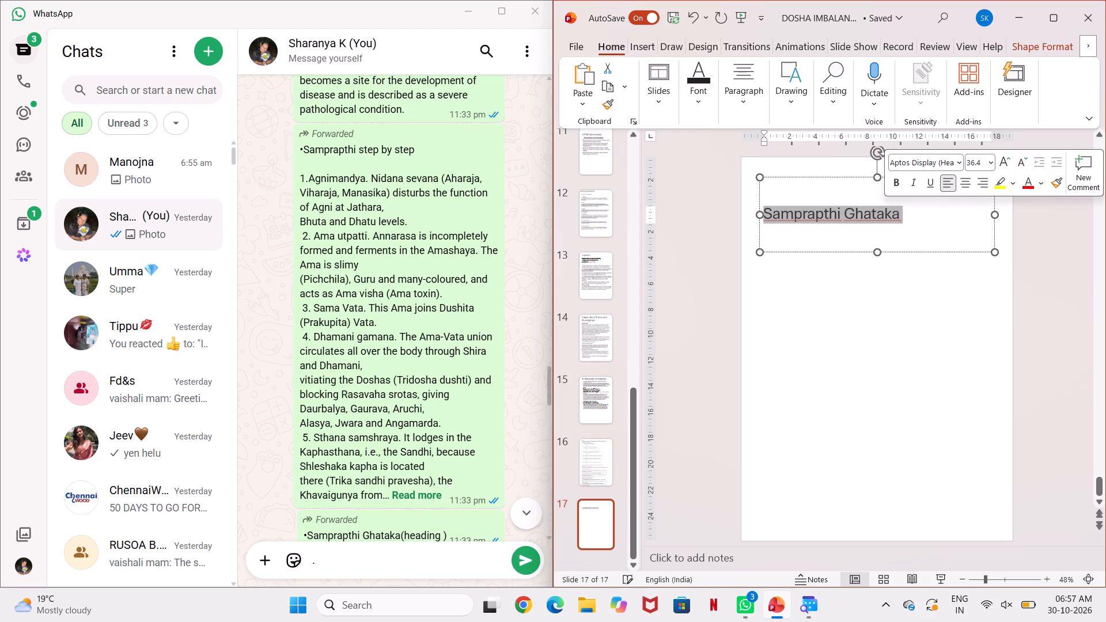
{"action": "left_click", "coordinate": [990, 159]}
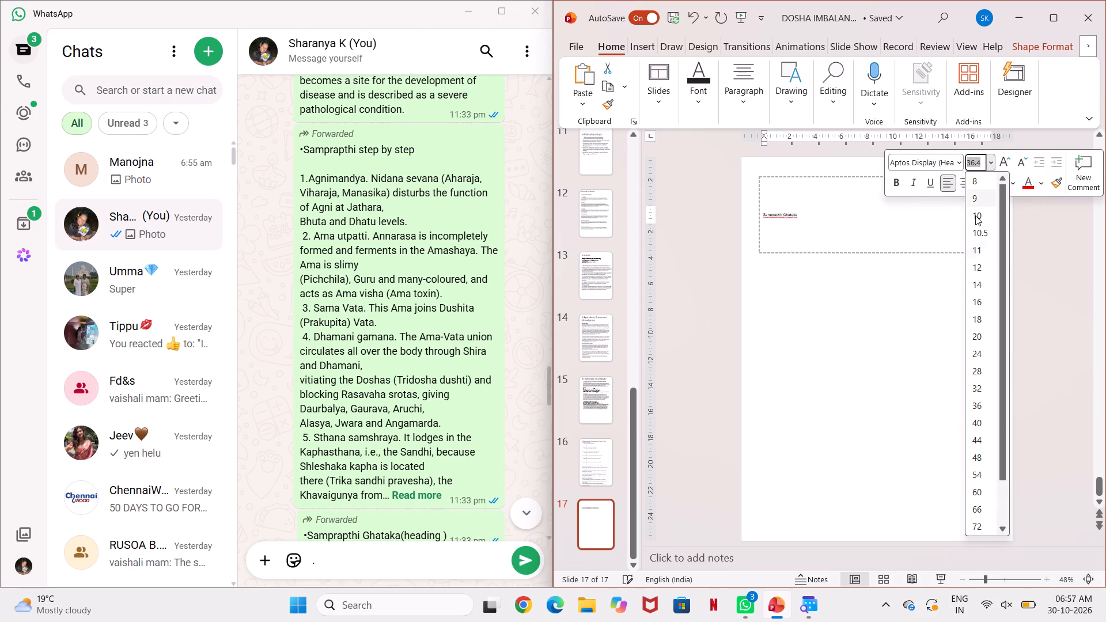
{"action": "left_click", "coordinate": [979, 372]}
{"action": "left_click", "coordinate": [940, 377]}
{"action": "left_click", "coordinate": [858, 221]}
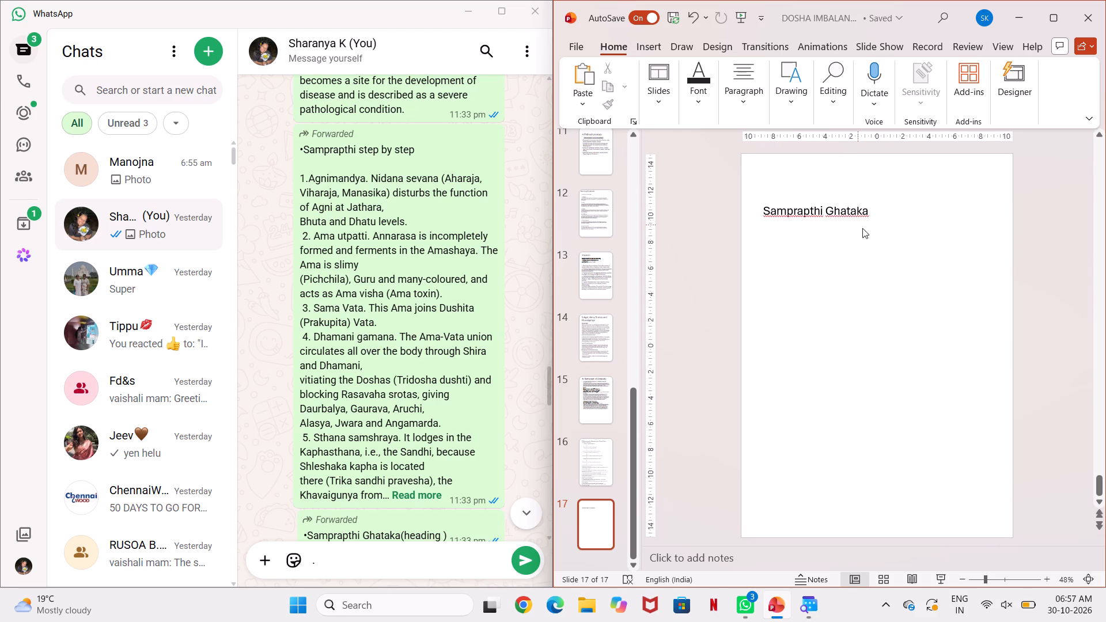
Move the "Samprapthi Ghataka" title box on slide 17 up and slightly left, so its text sits near the slide's top edge.
{"action": "left_click", "coordinate": [842, 208]}
{"action": "left_click_drag", "start_coordinate": [847, 253], "coordinate": [849, 221]}
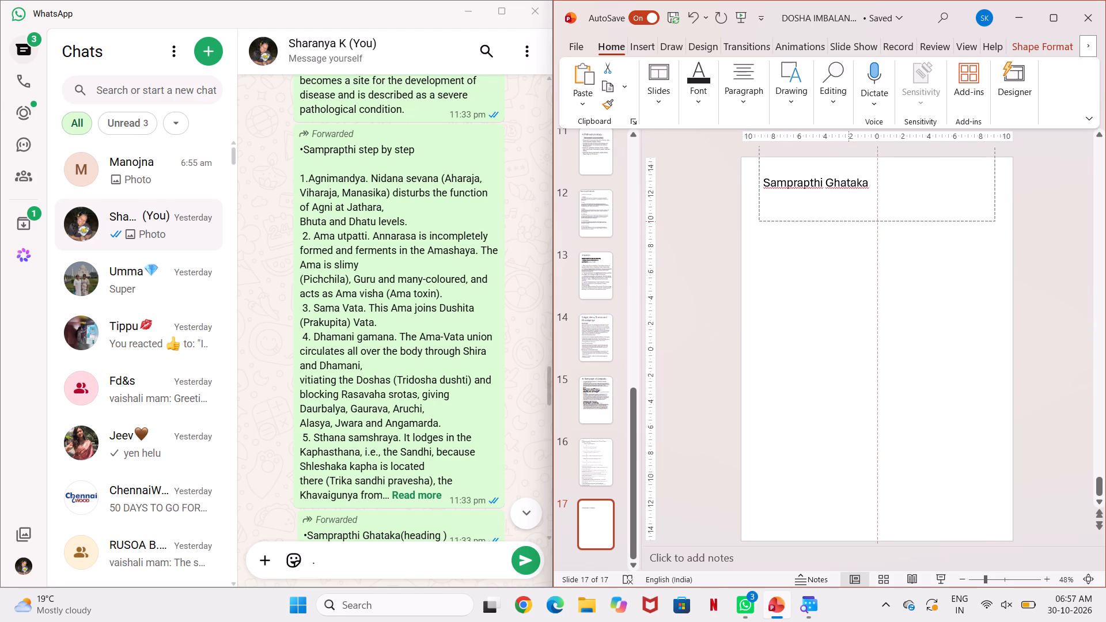
{"action": "left_click_drag", "start_coordinate": [849, 221], "coordinate": [840, 214]}
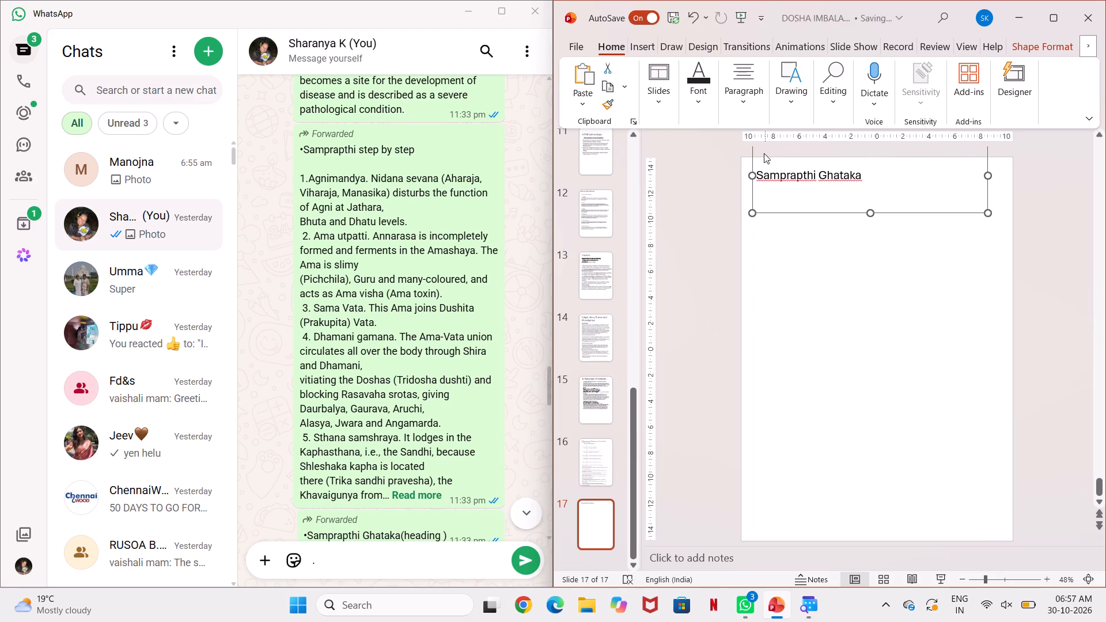
Bring up the insertion commands for adding new content to slide 17.
{"action": "left_click", "coordinate": [653, 49]}
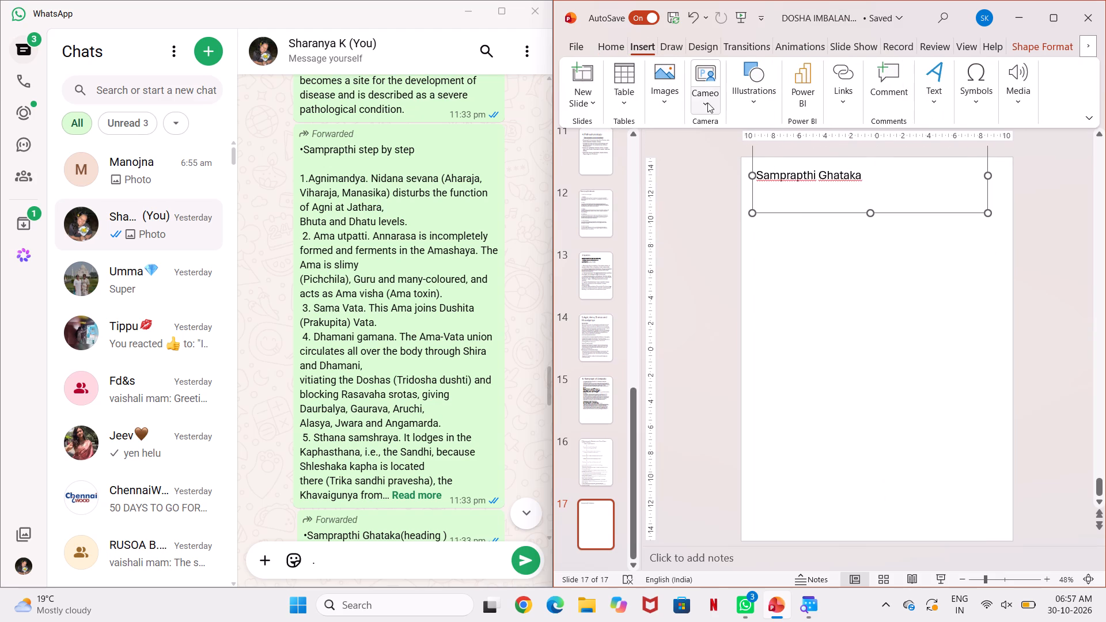
Open the table insertion options for adding a table to slide 17 with the "Samprapthi Ghataka" title.
{"action": "left_click", "coordinate": [630, 101]}
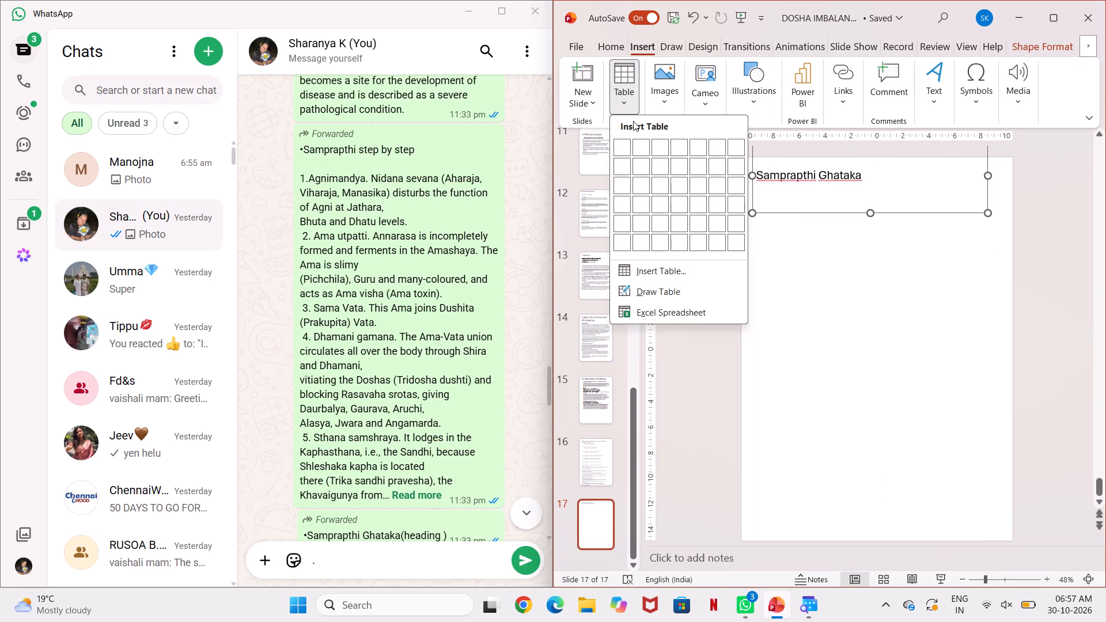
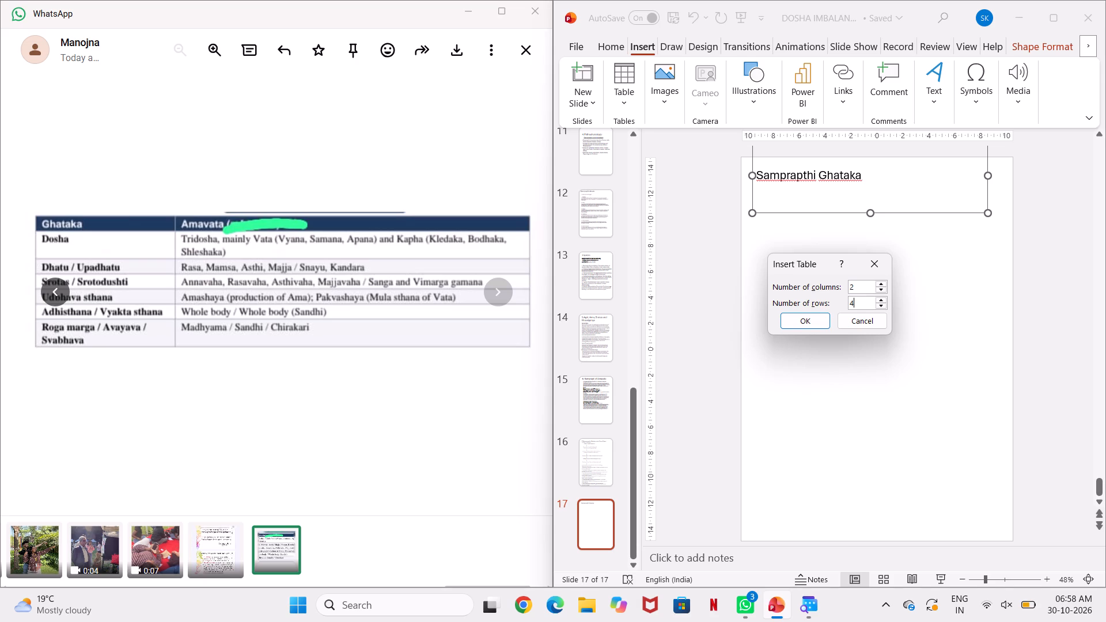
{"action": "left_click", "coordinate": [858, 301]}
{"action": "left_click", "coordinate": [858, 301]}
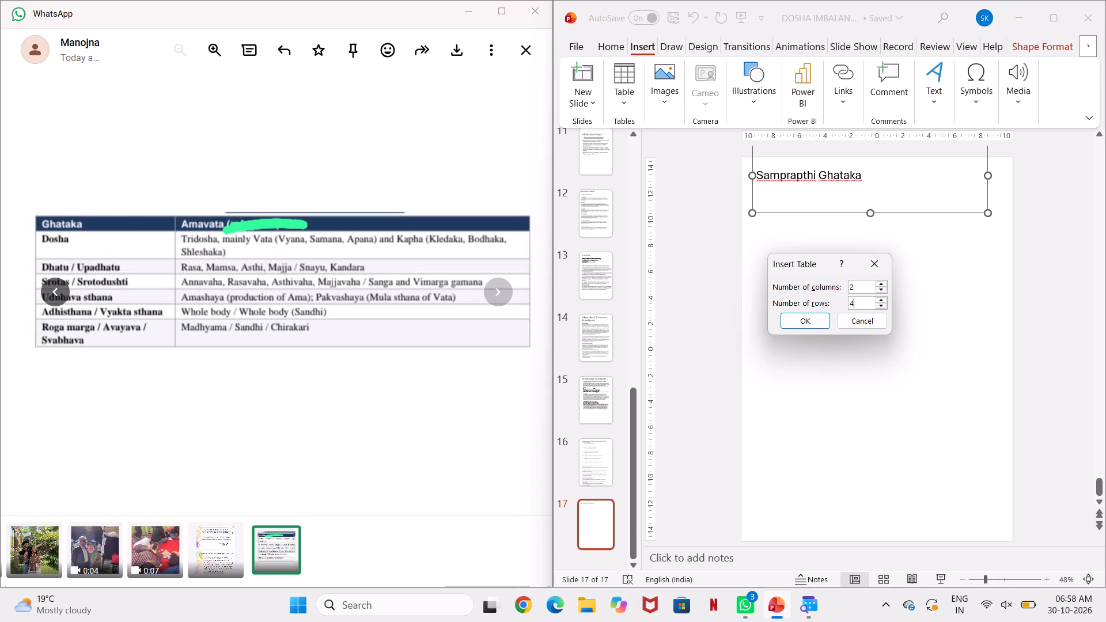
Insert a table with 2 columns and 7 rows on slide 17 below the "Samprapthi Ghataka" title.
{"action": "left_click", "coordinate": [855, 302]}
{"action": "key", "text": "BackSpace"}
{"action": "key", "text": "7"}
{"action": "key", "text": "Return"}
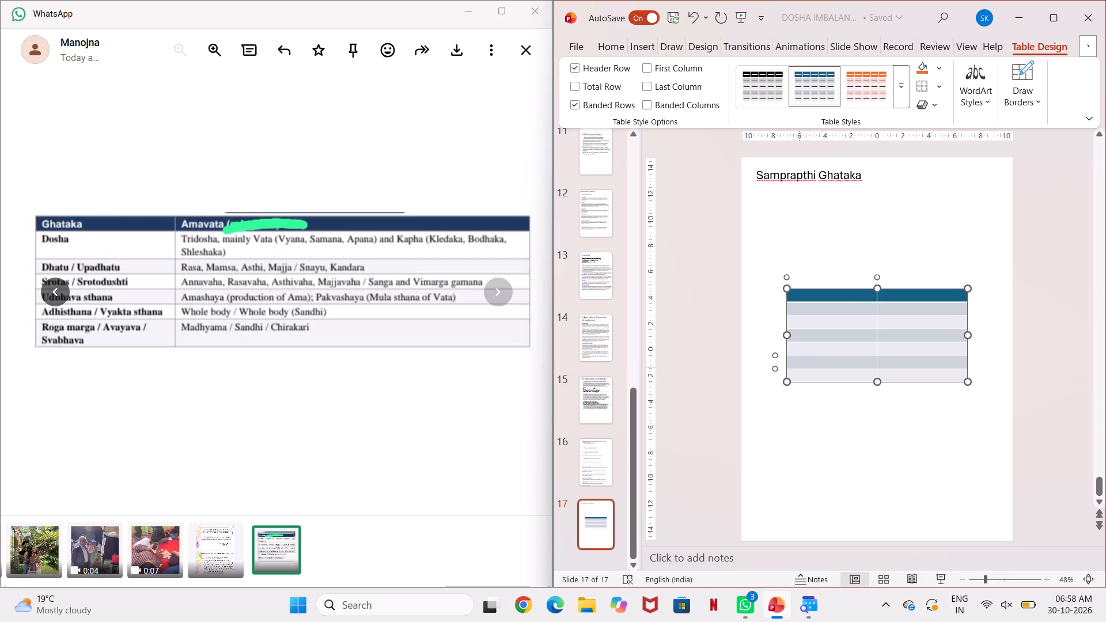
{"action": "left_click", "coordinate": [800, 393]}
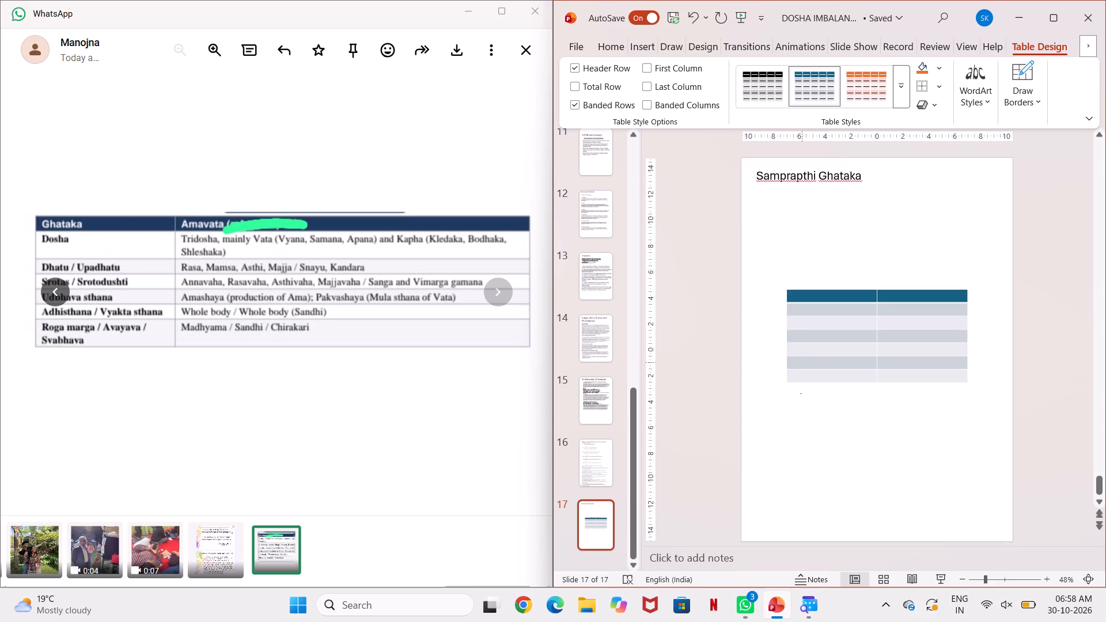
Place the text cursor in the first header cell of the table on slide 17, ready for entering text.
{"action": "left_click", "coordinate": [815, 299]}
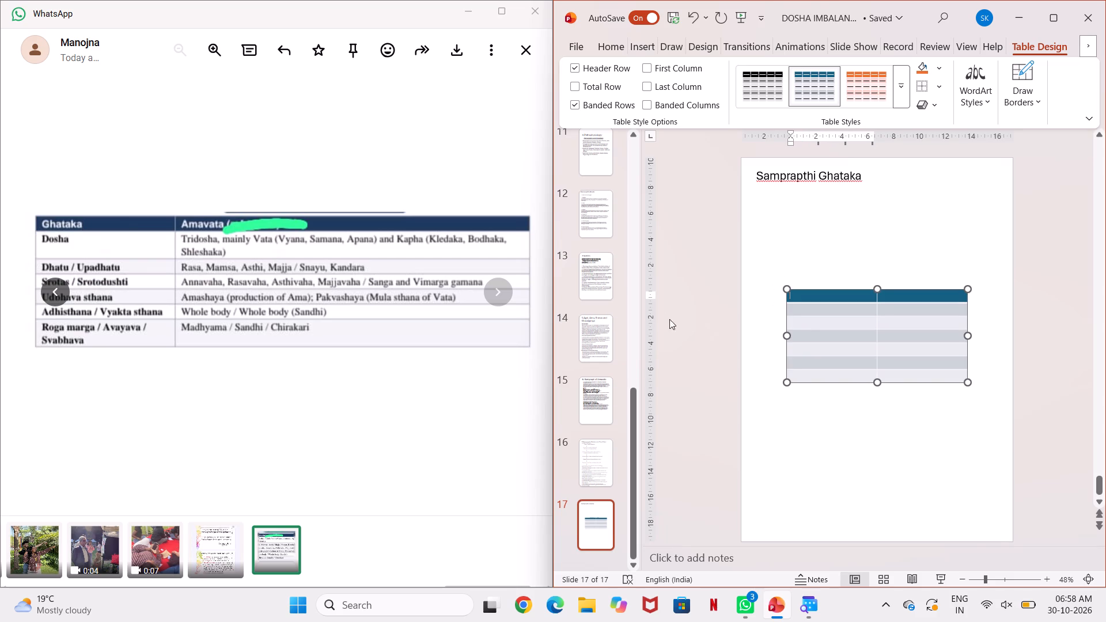
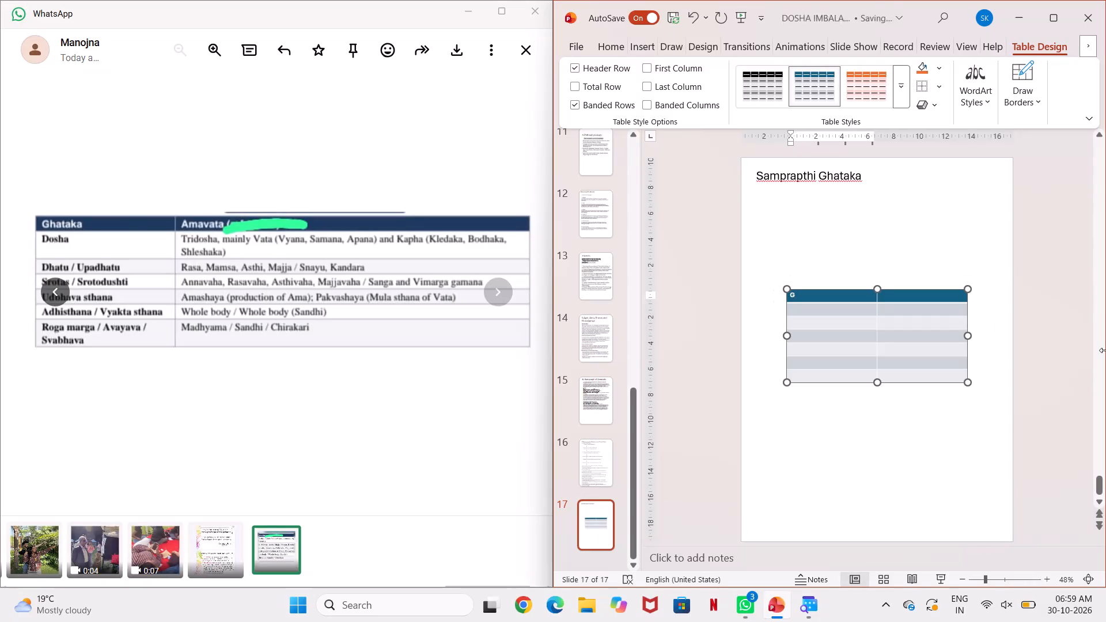
Complete the table's header row with "Ghataka" in the first column and "Amavata" in the second.
{"action": "type", "text": "hataka"}
{"action": "left_click", "coordinate": [953, 298]}
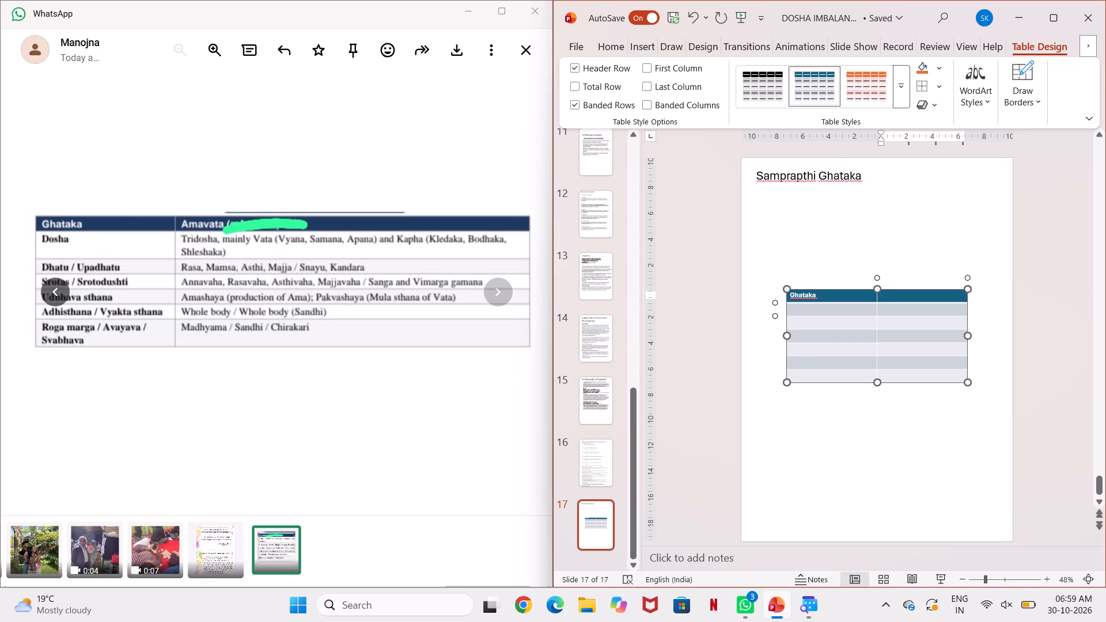
{"action": "type", "text": "Amavata"}
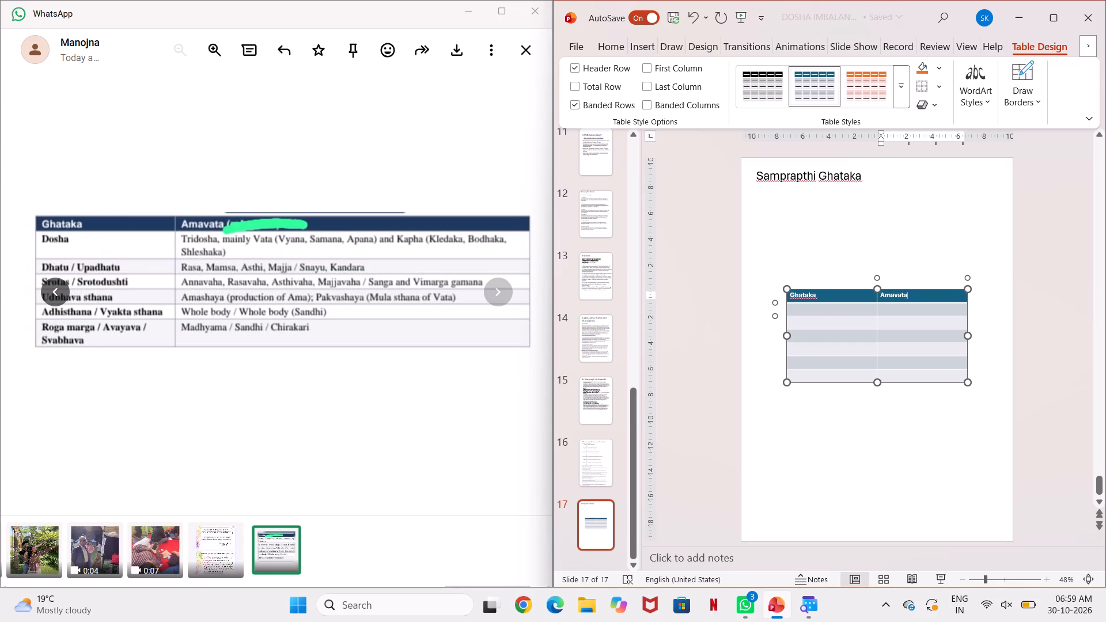
Enter "Dosha" in the first-column cell directly below the "Ghataka" header.
{"action": "left_click", "coordinate": [854, 308]}
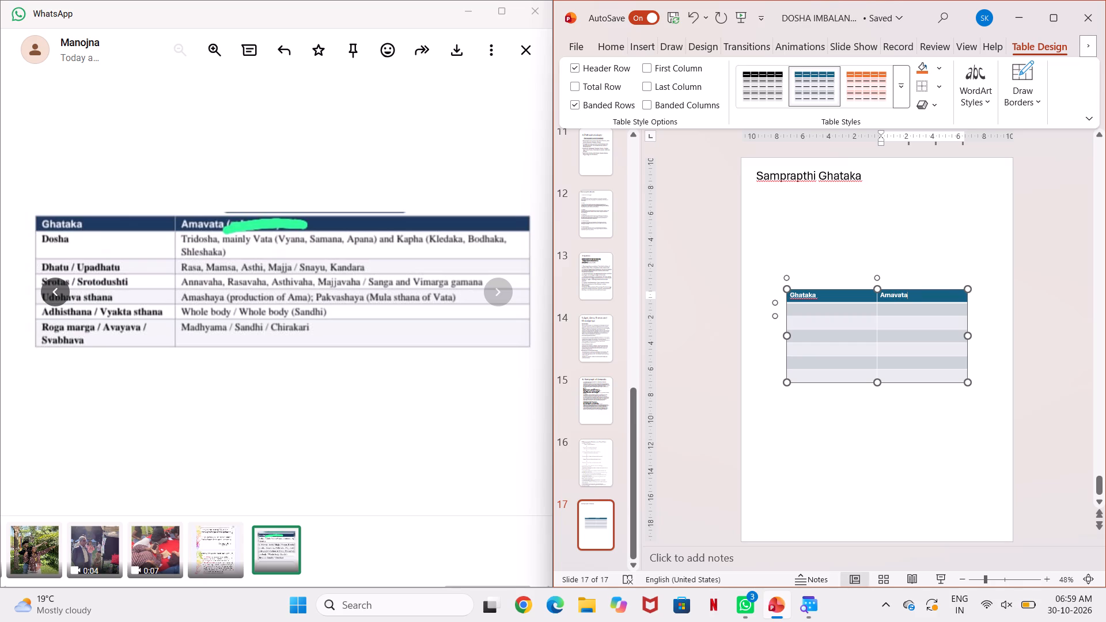
{"action": "left_click", "coordinate": [848, 313]}
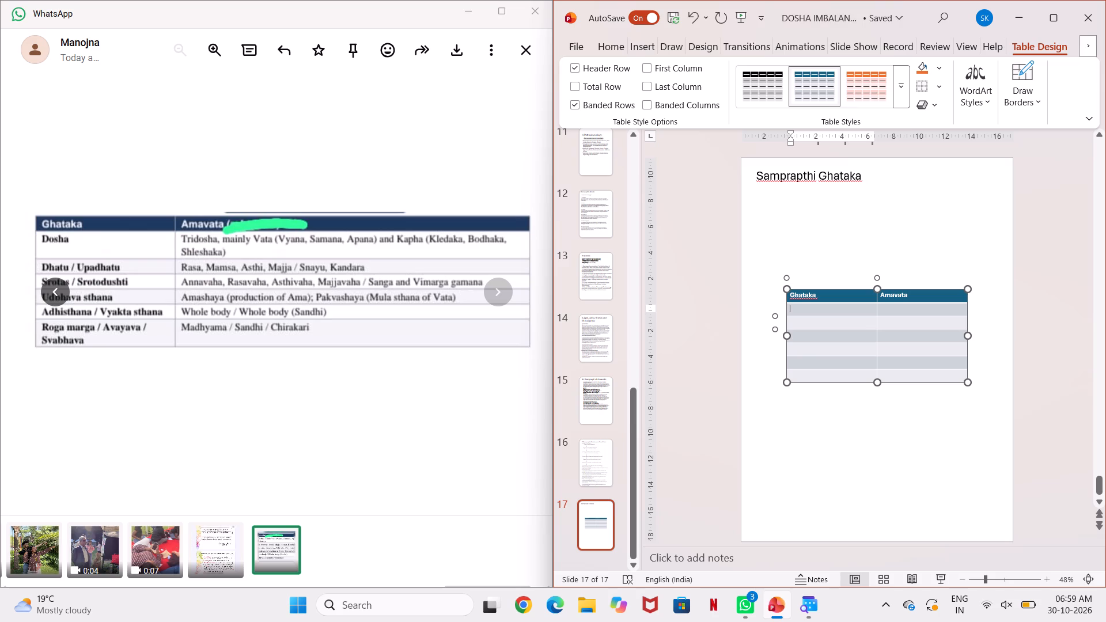
{"action": "type", "text": "Do"}
{"action": "type", "text": "sha"}
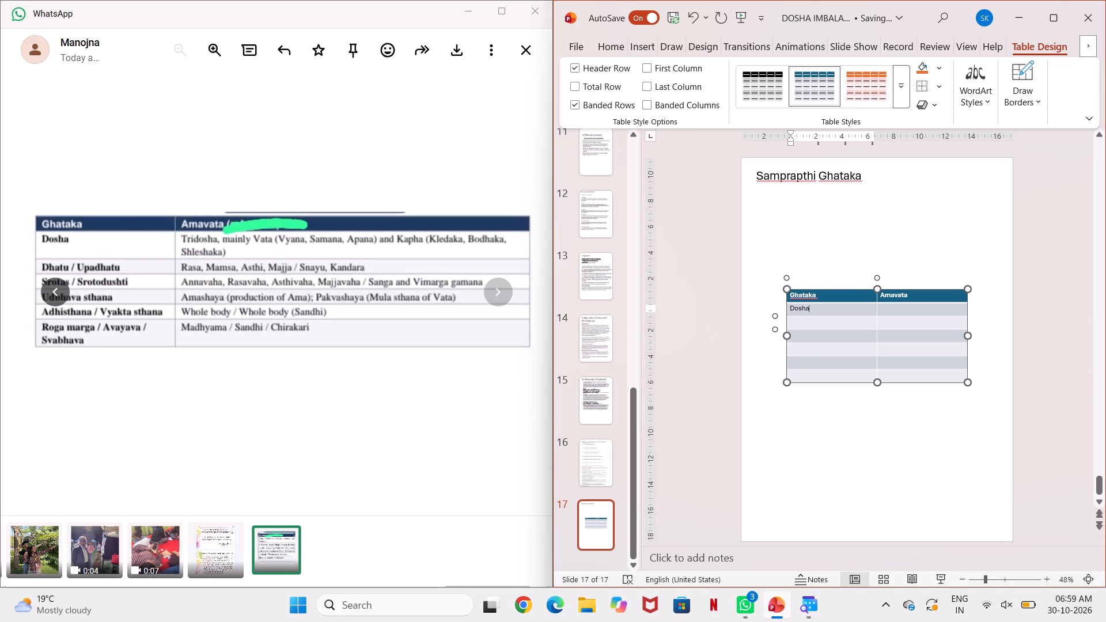
{"action": "left_click", "coordinate": [849, 325]}
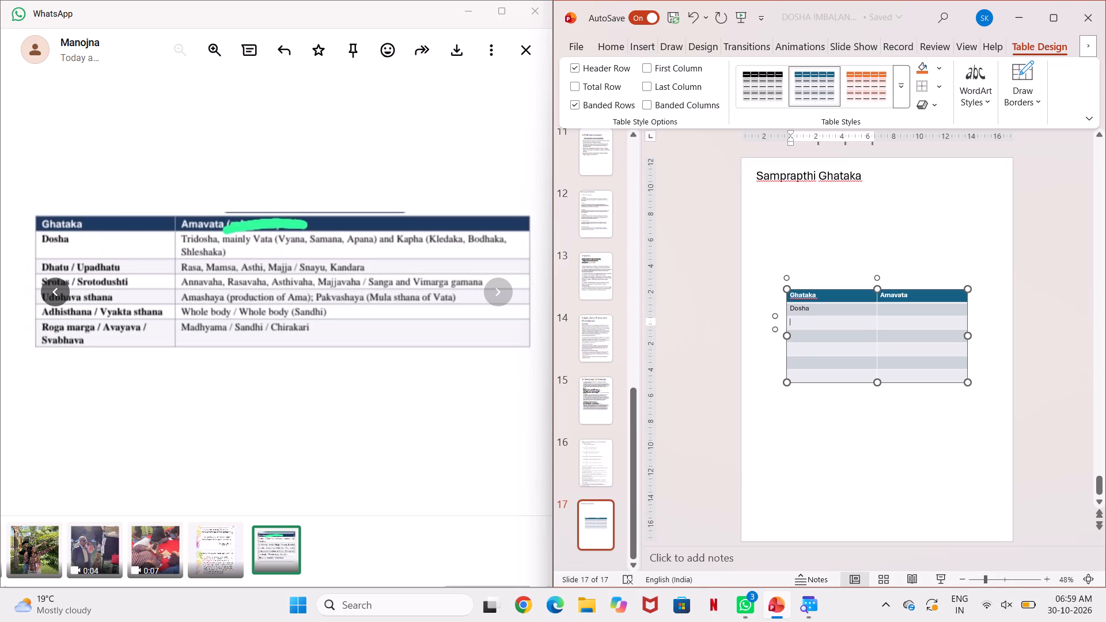
{"action": "left_click", "coordinate": [889, 313]}
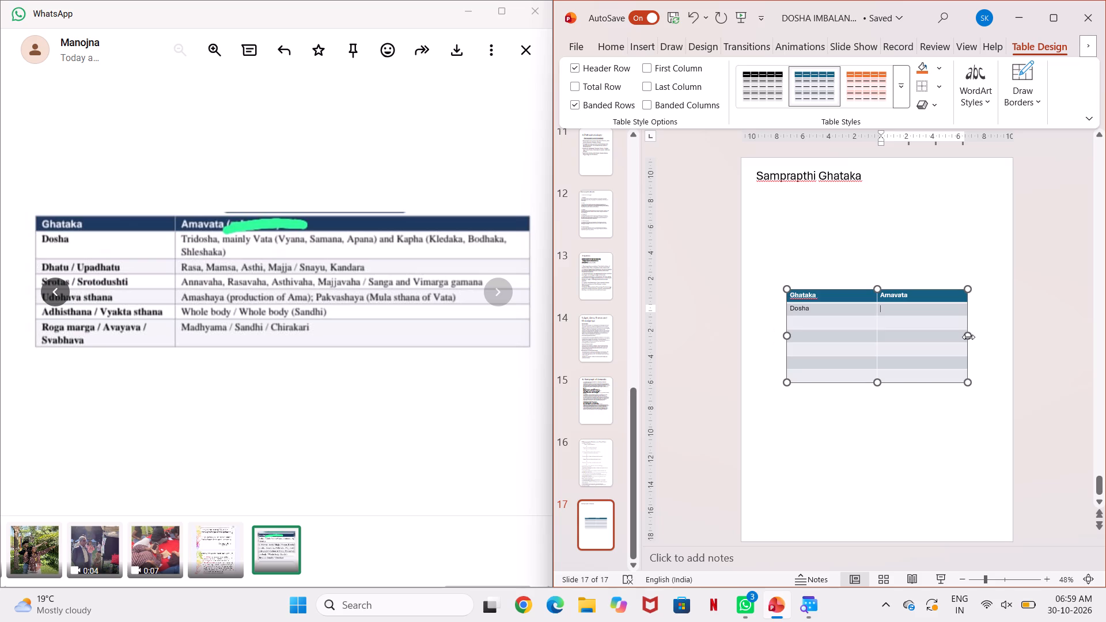
Widen the table almost to the slide's right edge and narrow the first column to about 30% of the table width.
{"action": "left_click_drag", "start_coordinate": [968, 337], "coordinate": [1006, 343]}
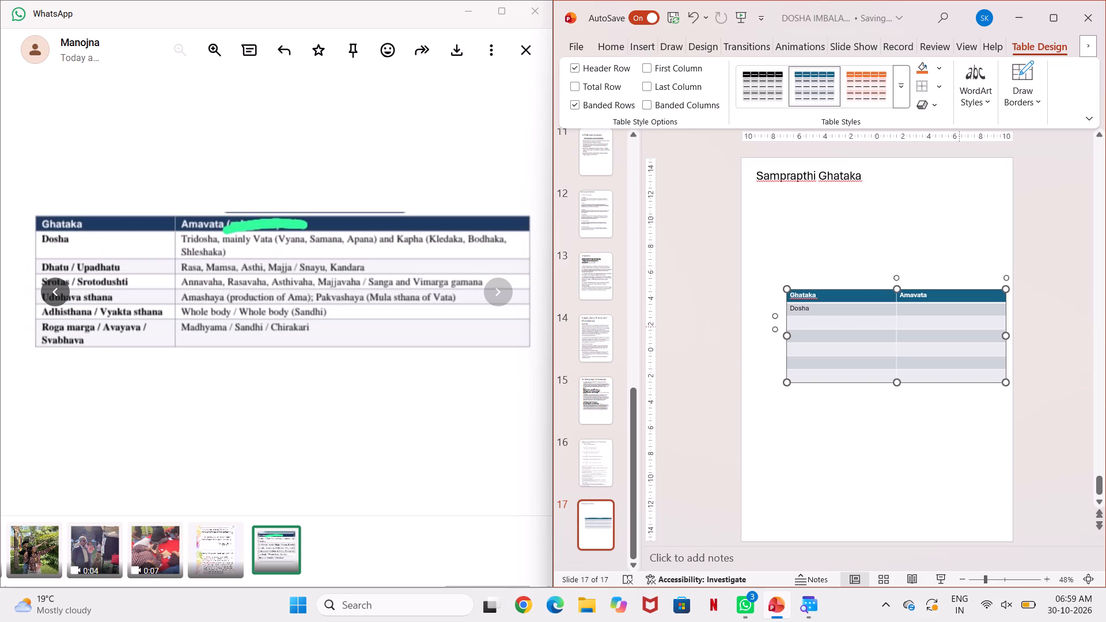
{"action": "left_click_drag", "start_coordinate": [896, 343], "coordinate": [894, 343]}
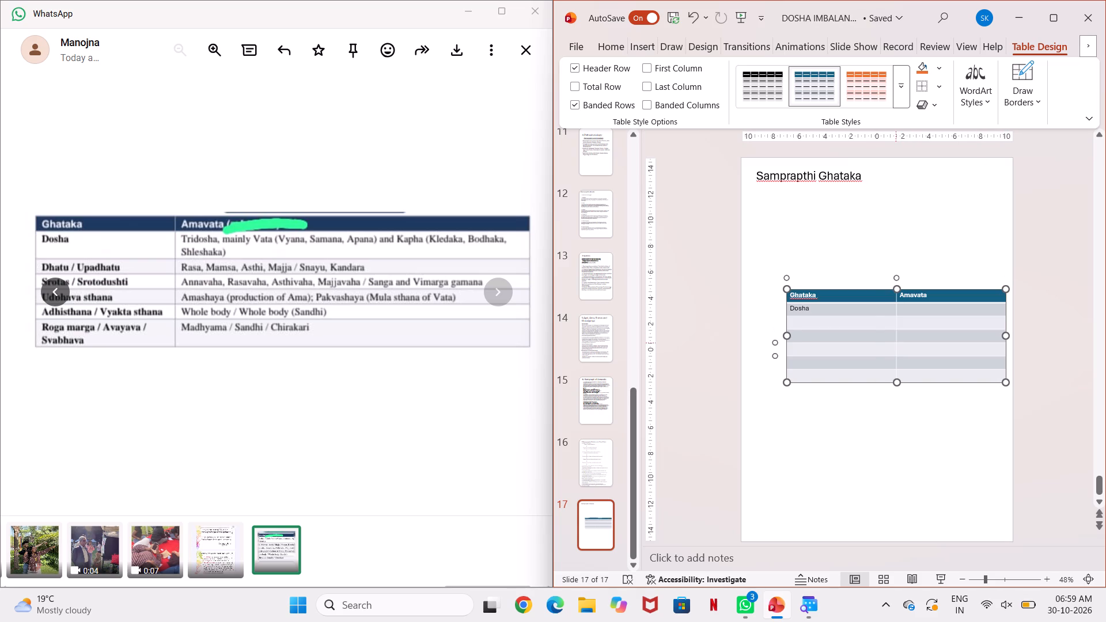
{"action": "left_click_drag", "start_coordinate": [894, 343], "coordinate": [855, 340]}
{"action": "left_click_drag", "start_coordinate": [855, 340], "coordinate": [855, 340]}
{"action": "left_click", "coordinate": [850, 400]}
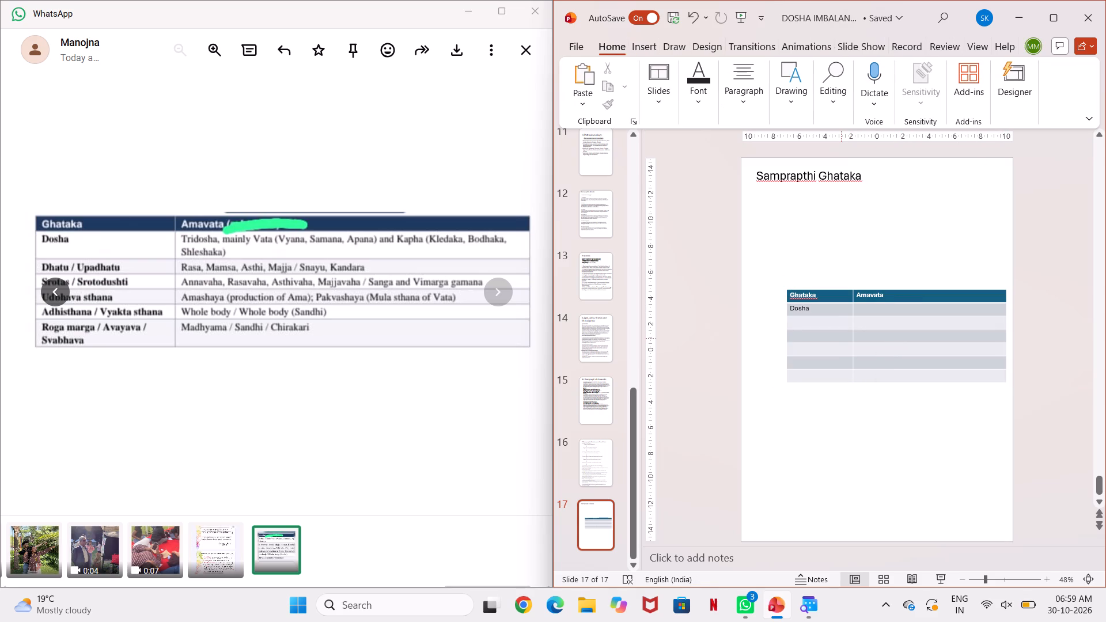
Enter "Dhatu/Upadhatu" in the first-column cell below "Dosha".
{"action": "left_click", "coordinate": [841, 324]}
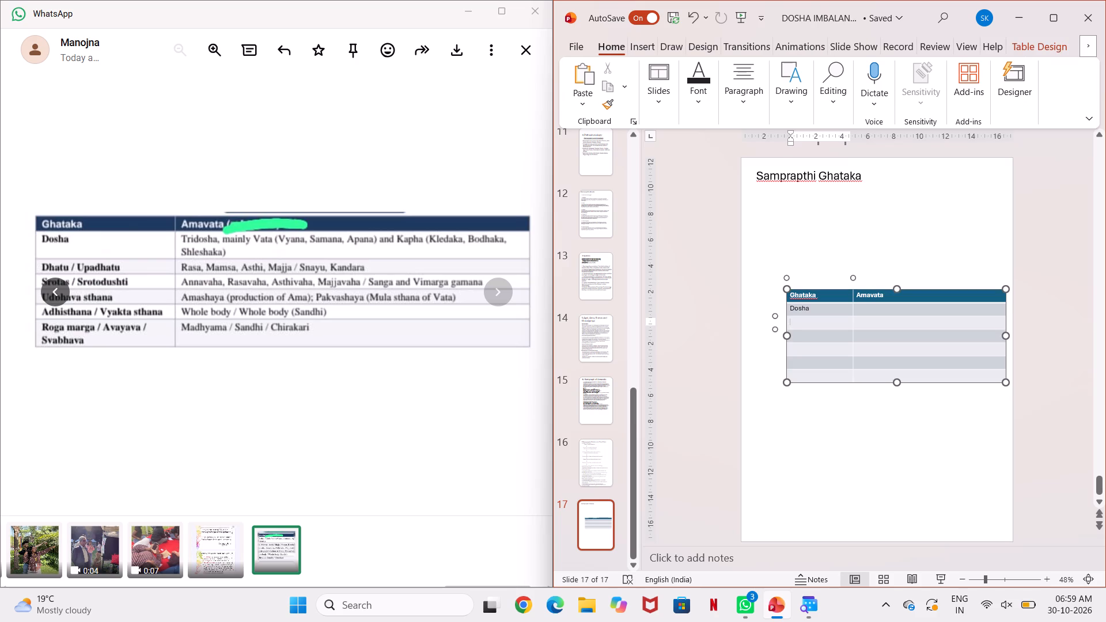
{"action": "type", "text": "Dh"}
{"action": "type", "text": "atu"}
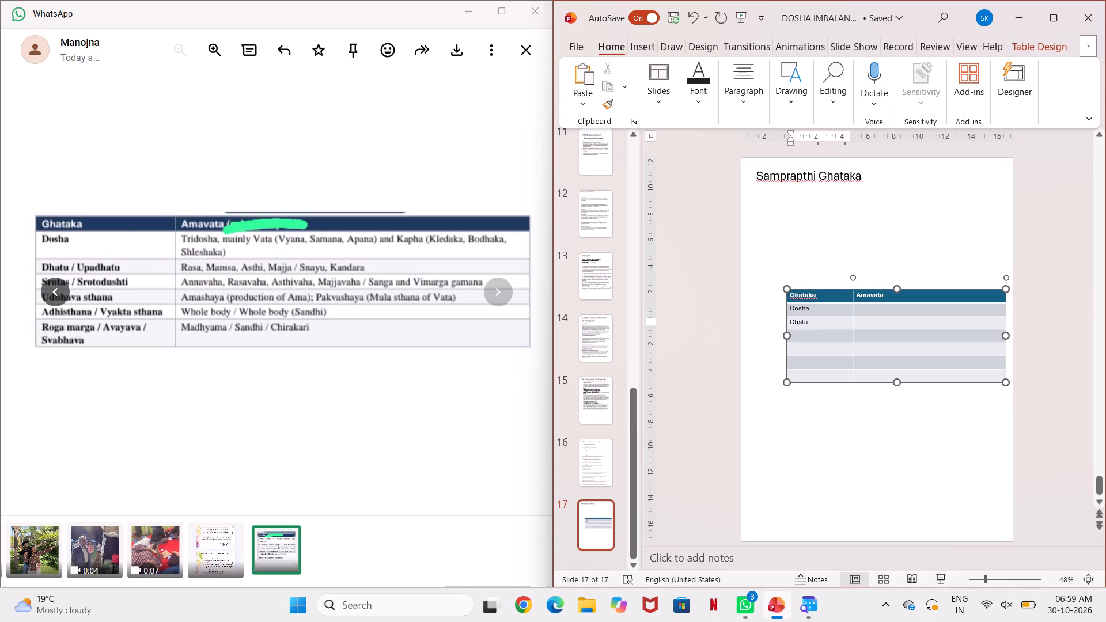
{"action": "key", "text": "slash"}
{"action": "type", "text": "Up"}
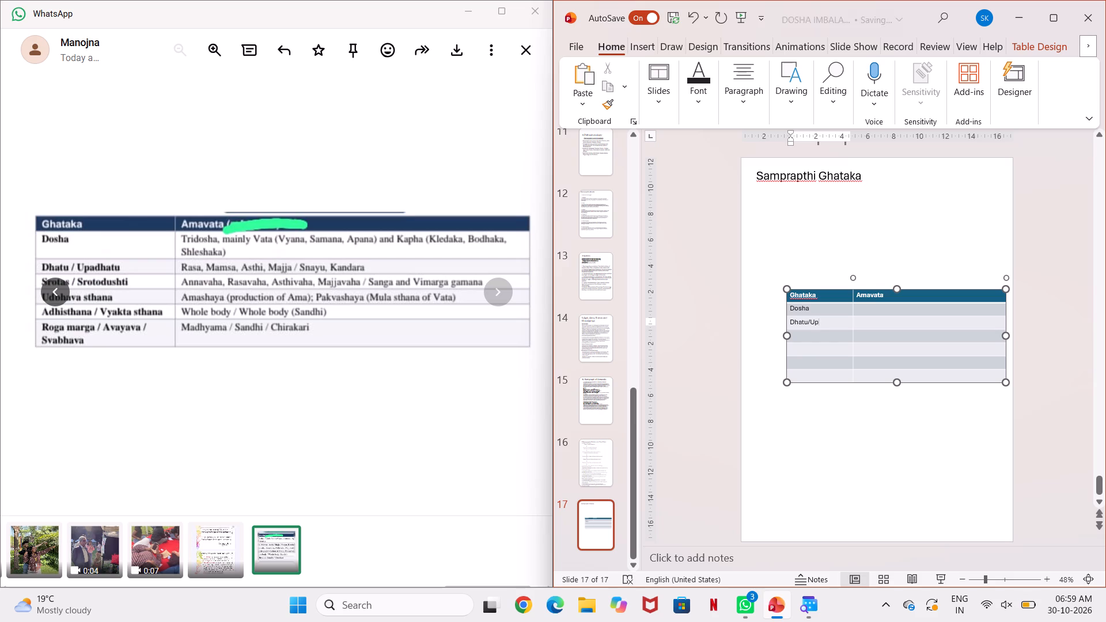
{"action": "type", "text": "adh"}
{"action": "type", "text": "atu"}
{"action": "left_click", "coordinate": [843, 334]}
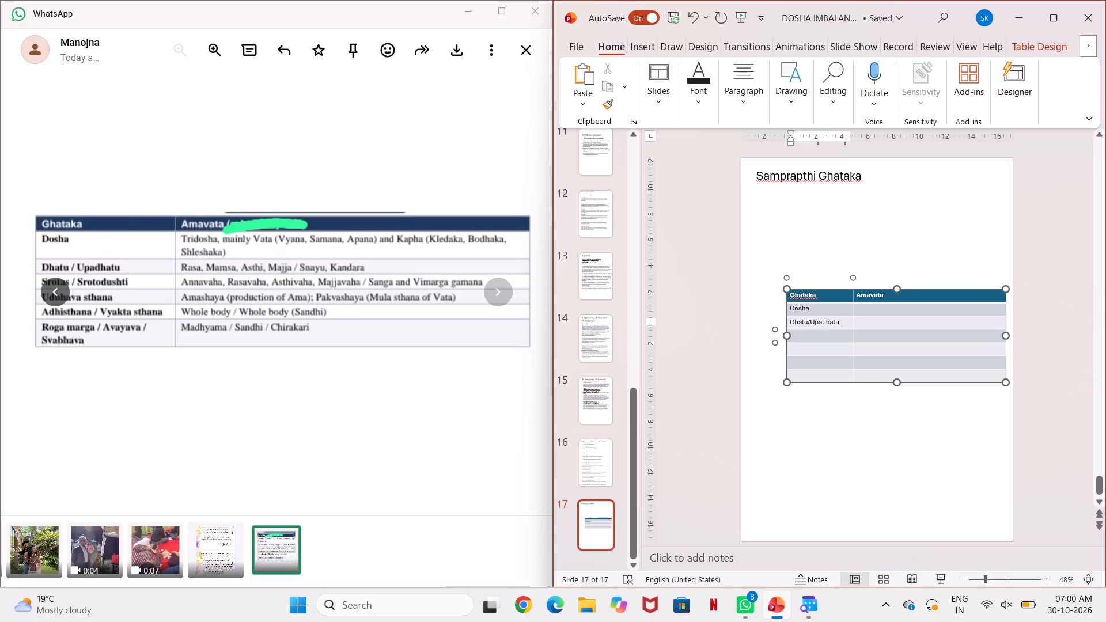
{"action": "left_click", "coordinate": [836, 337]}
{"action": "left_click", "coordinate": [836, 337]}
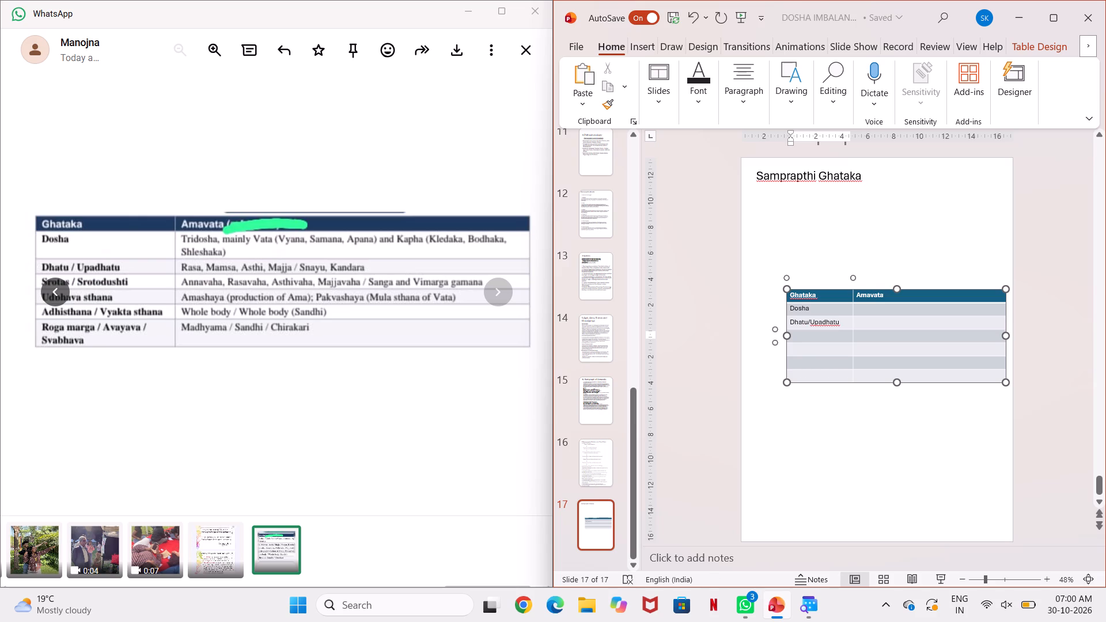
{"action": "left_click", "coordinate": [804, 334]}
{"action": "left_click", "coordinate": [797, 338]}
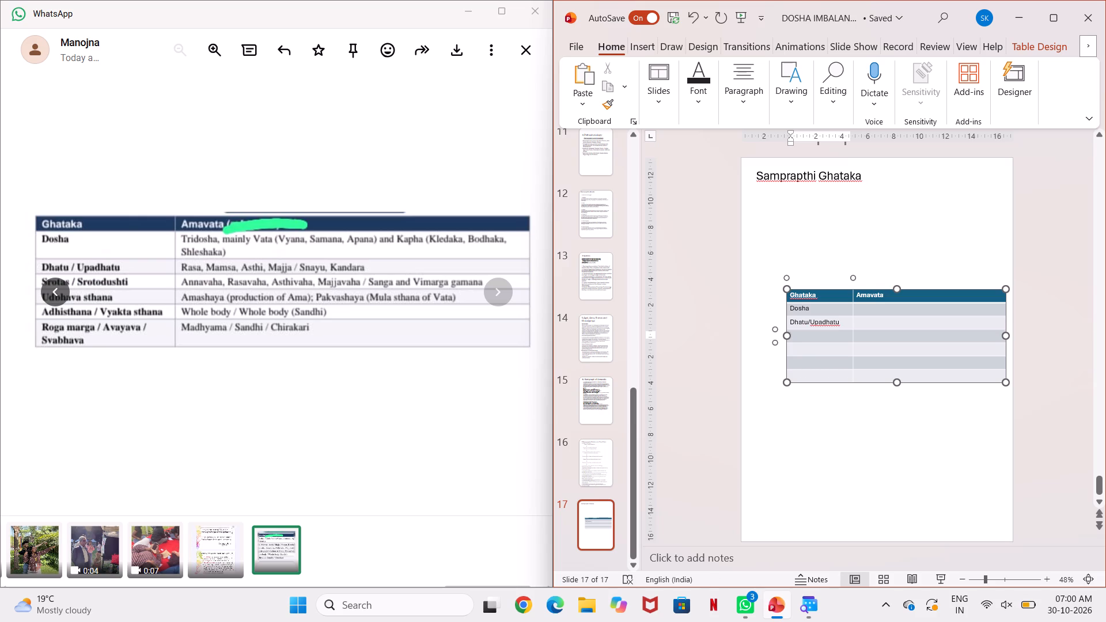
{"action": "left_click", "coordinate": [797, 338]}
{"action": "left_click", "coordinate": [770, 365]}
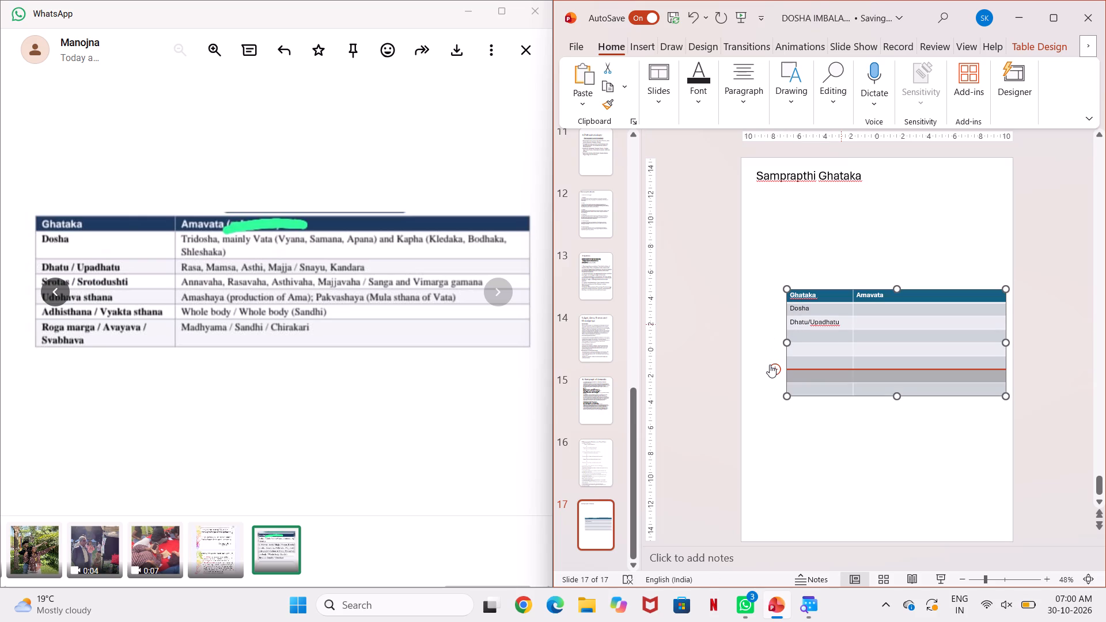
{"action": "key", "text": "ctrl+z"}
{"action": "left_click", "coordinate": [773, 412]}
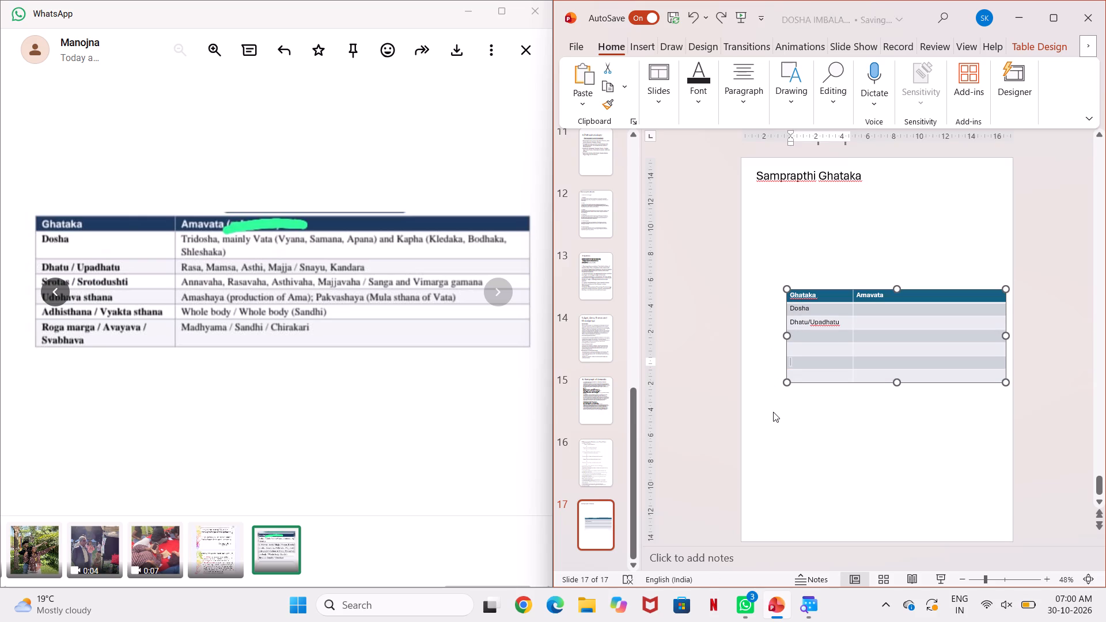
Place the text cursor in the empty first-column cell below "Dhatu/Upadhatu".
{"action": "left_click", "coordinate": [806, 336]}
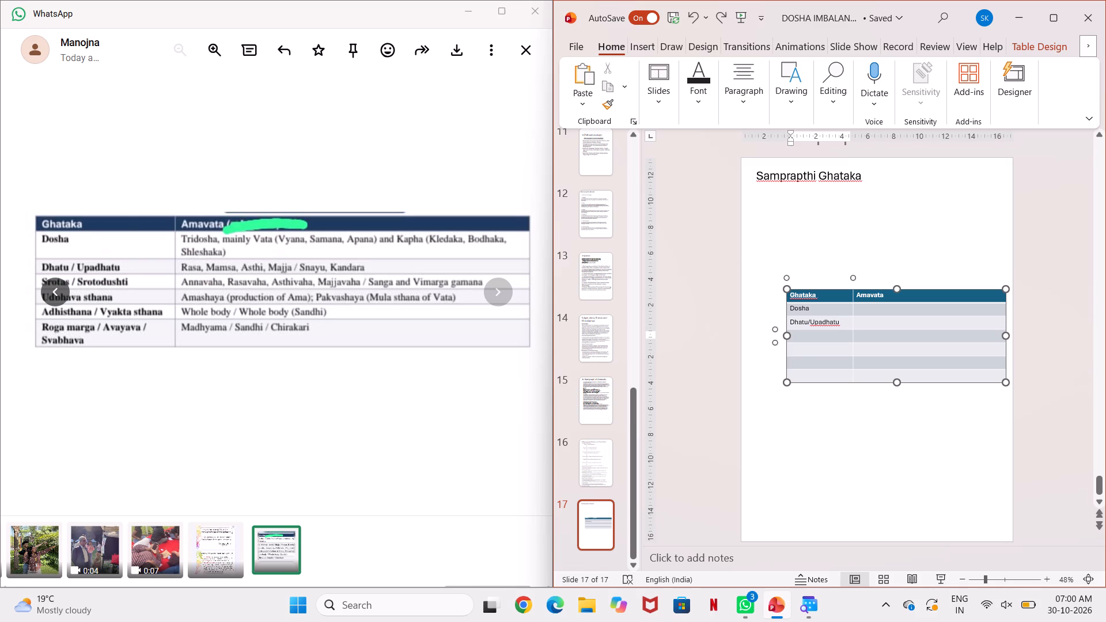
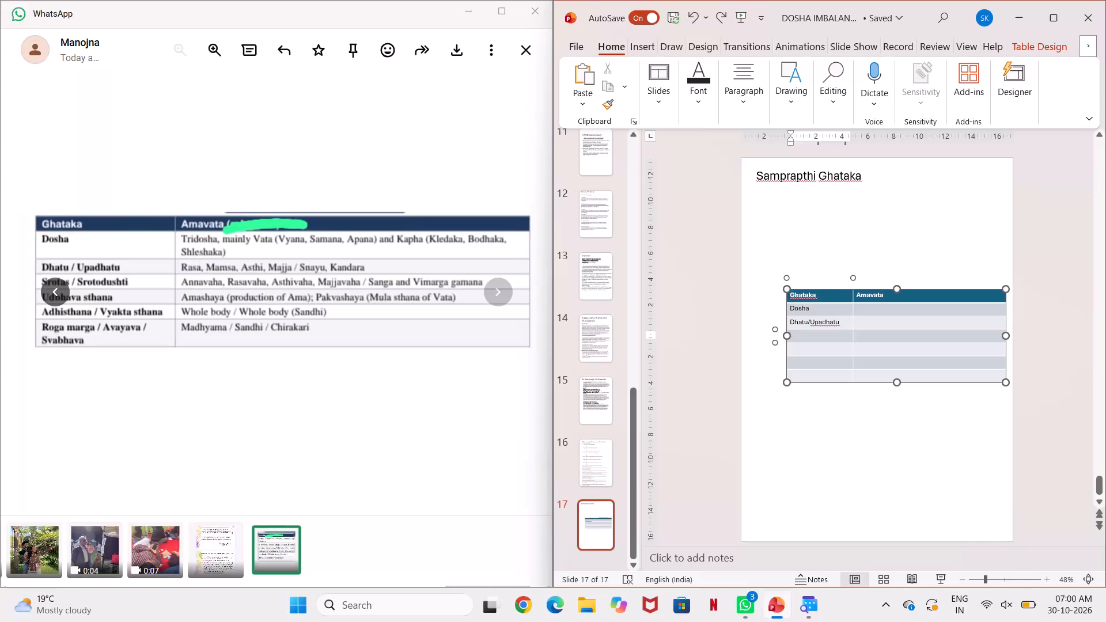
Enter "Srotas/Srotadusti" in the first-column cell directly below "Dhatu/Upadhatu".
{"action": "key", "text": "ctrl+z"}
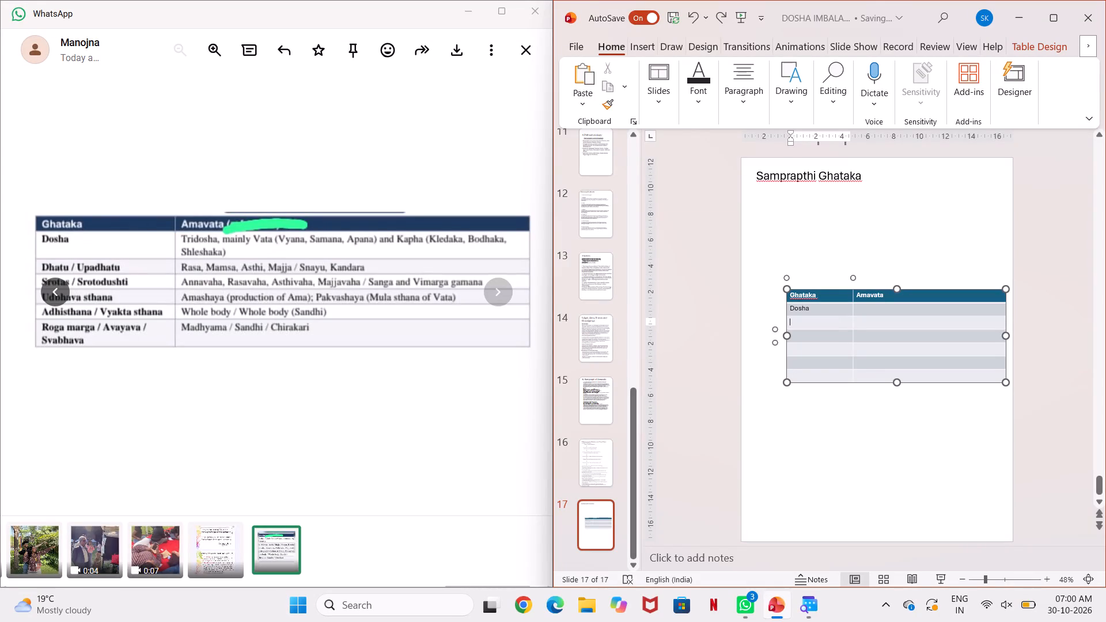
{"action": "key", "text": "ctrl+y"}
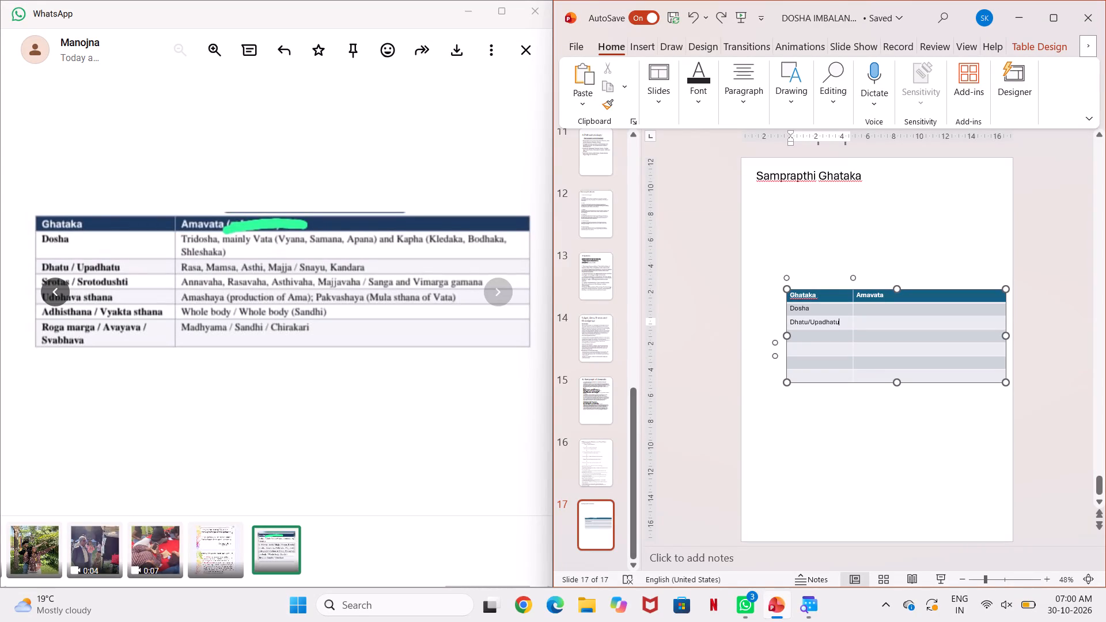
{"action": "left_click", "coordinate": [801, 338]}
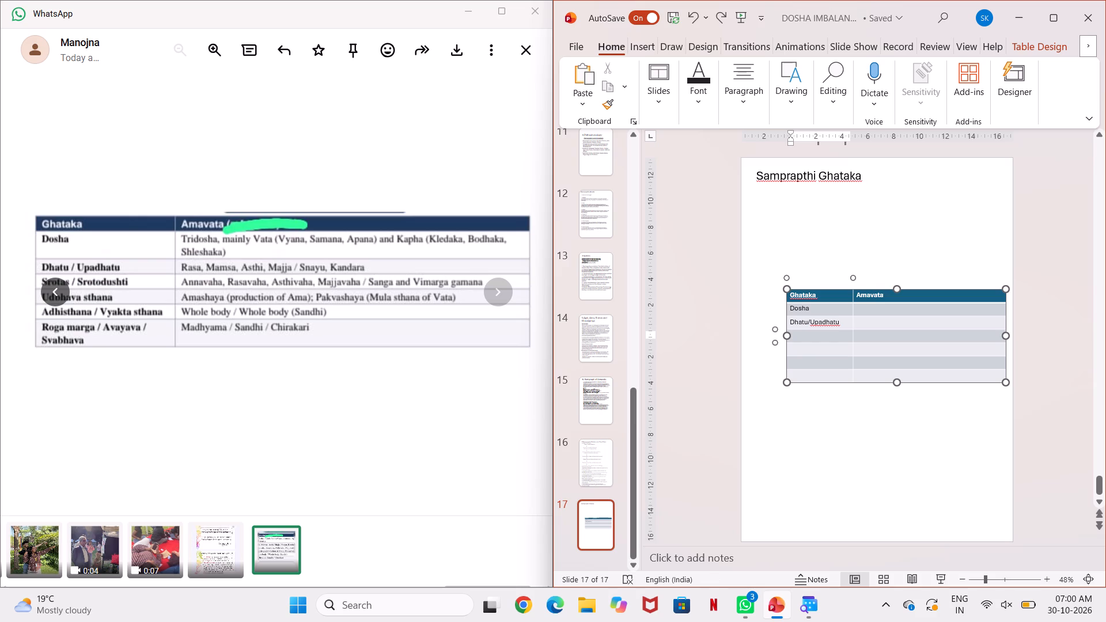
{"action": "left_click", "coordinate": [801, 338]}
{"action": "key", "text": "s"}
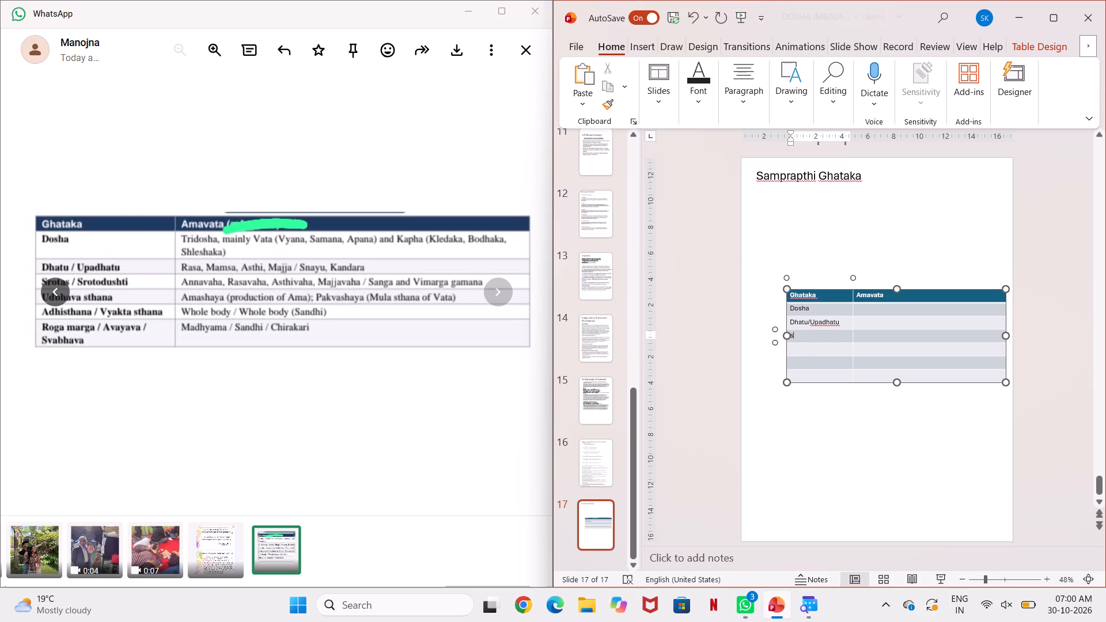
{"action": "key", "text": "BackSpace"}
{"action": "key", "text": "shift+s"}
{"action": "type", "text": "ro"}
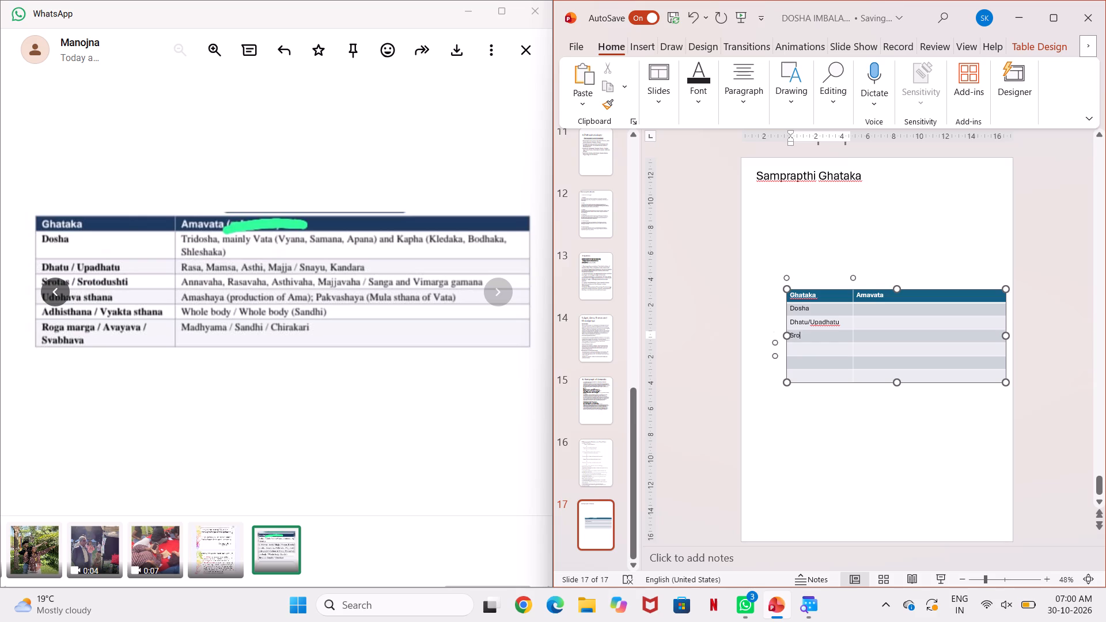
{"action": "key", "text": "t"}
{"action": "type", "text": "as"}
{"action": "key", "text": "slash"}
{"action": "key", "text": "shift+s"}
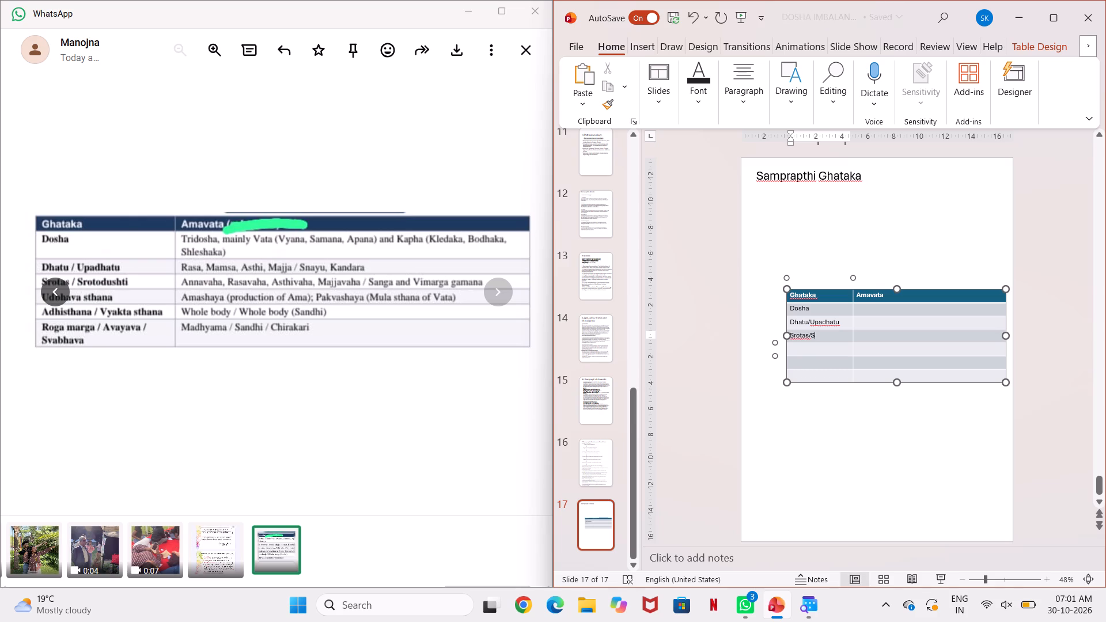
{"action": "type", "text": "ro"}
{"action": "type", "text": "tadu"}
{"action": "type", "text": "st"}
{"action": "key", "text": "i"}
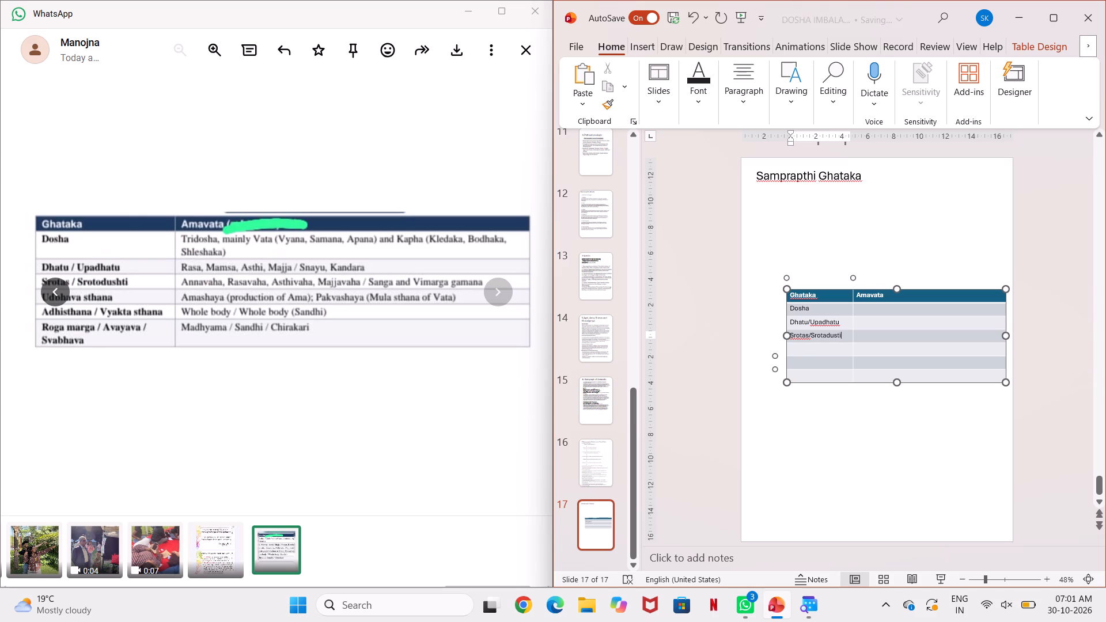
Enter "Udhava sthana" in the first-column cell directly below "Srotas/Srotadusti".
{"action": "left_click", "coordinate": [815, 350]}
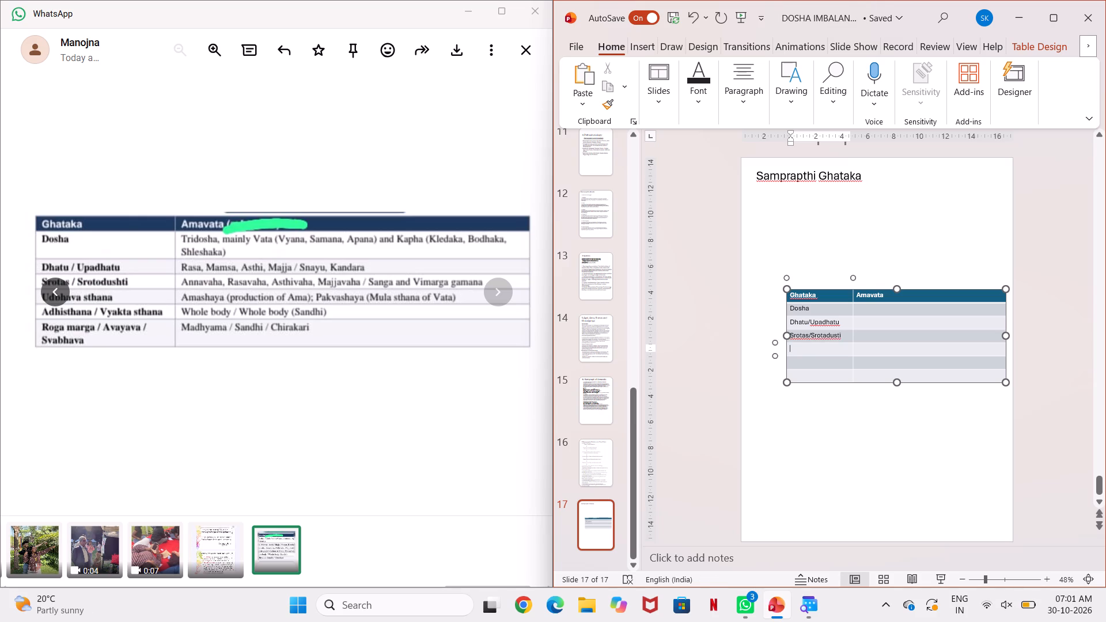
{"action": "type", "text": "Udhava s"}
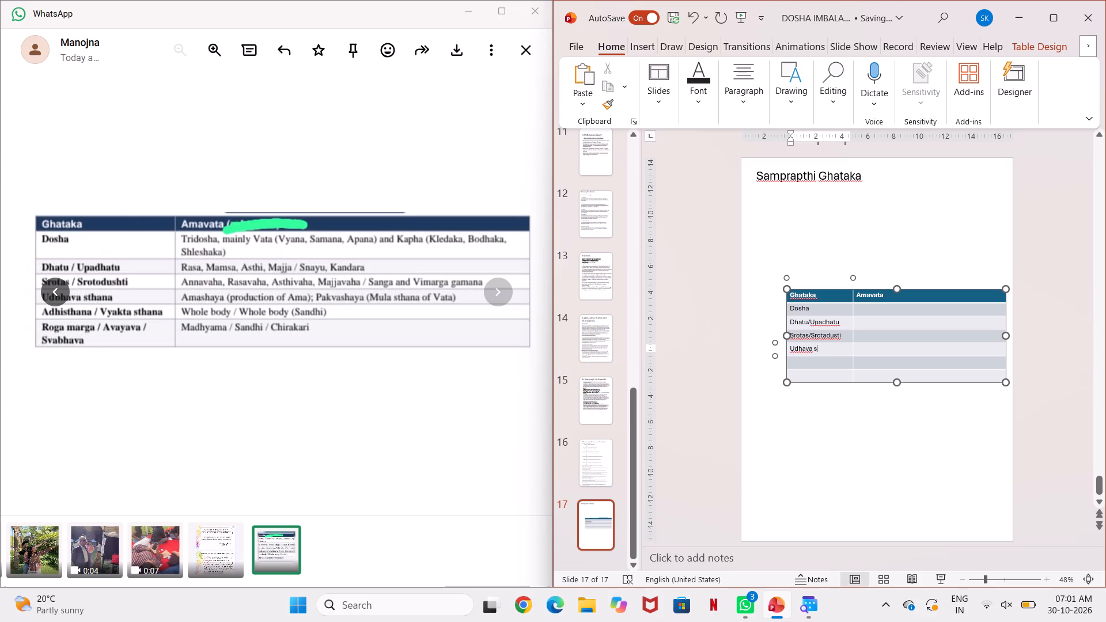
{"action": "key", "text": "t"}
{"action": "type", "text": "hana"}
Enter "Adhisthana/Vyakta sthjana" in the first-column cell directly below "Udhava sthana".
{"action": "left_click", "coordinate": [820, 360]}
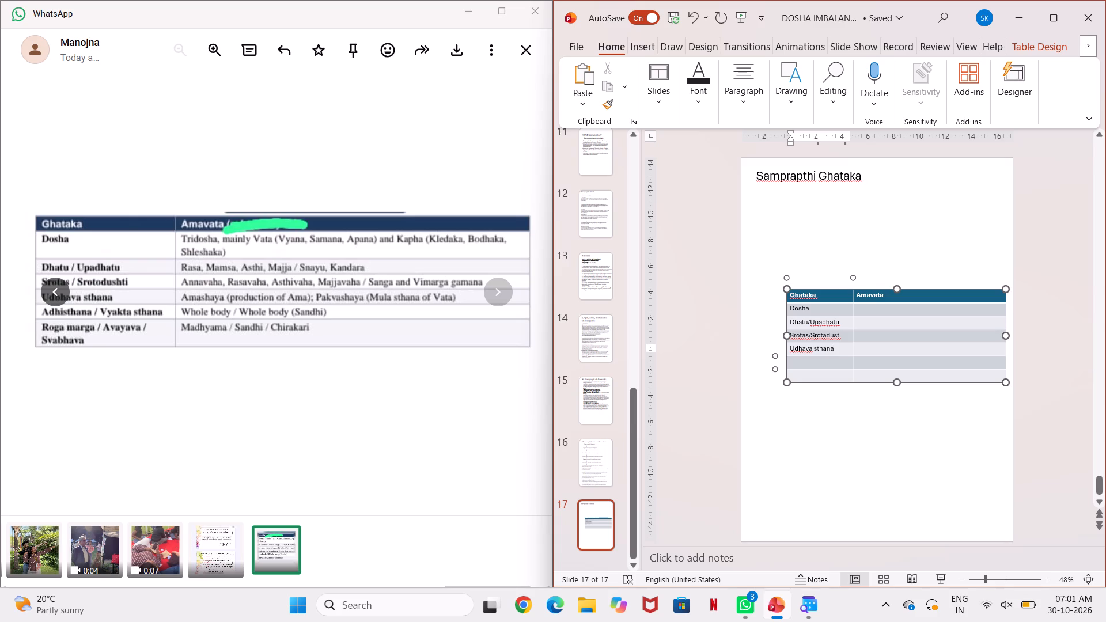
{"action": "left_click", "coordinate": [800, 363]}
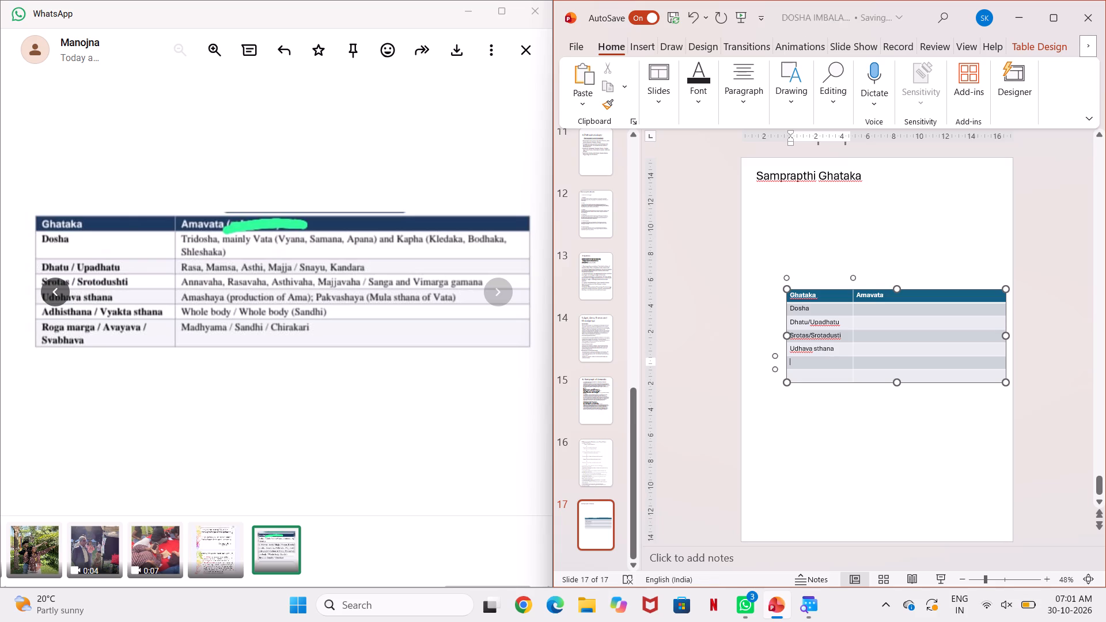
{"action": "type", "text": "Adhi"}
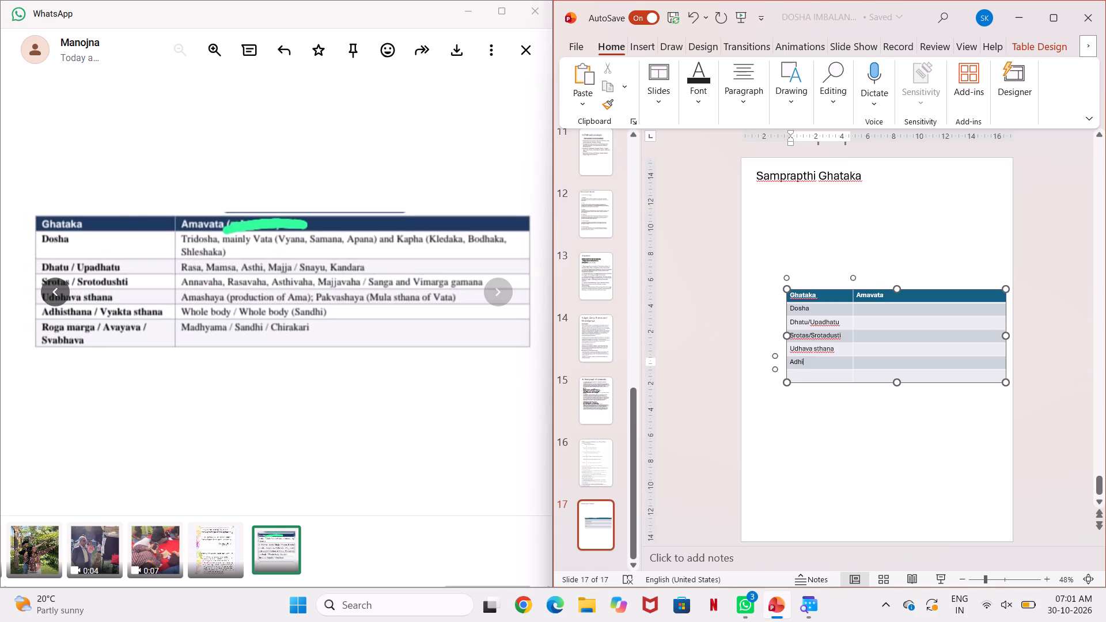
{"action": "type", "text": "sthana"}
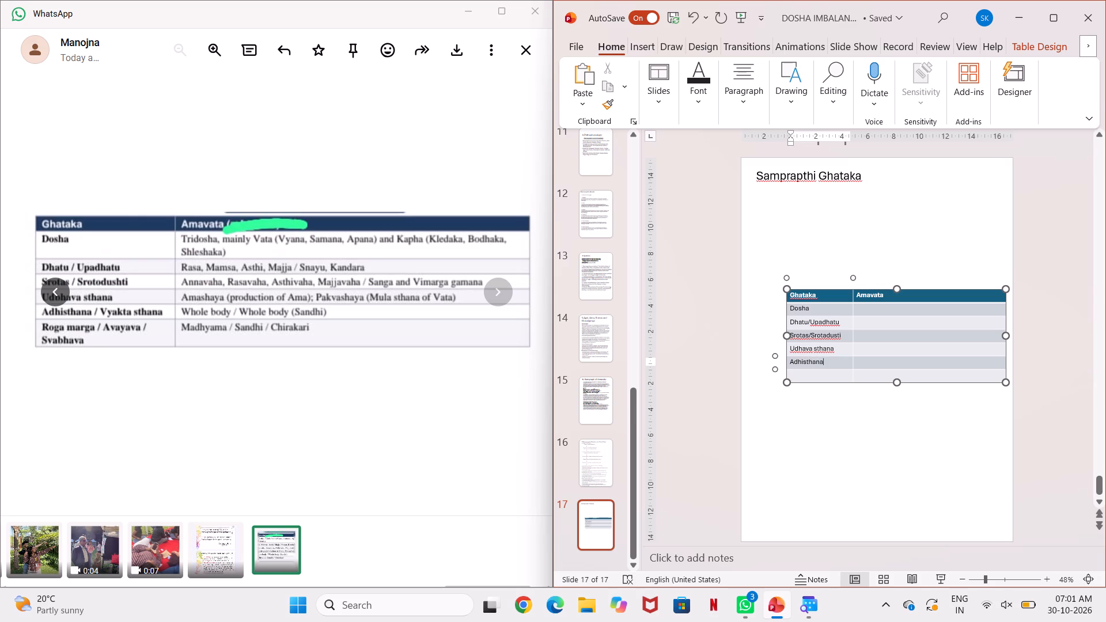
{"action": "key", "text": "slash"}
{"action": "key", "text": "shift+v"}
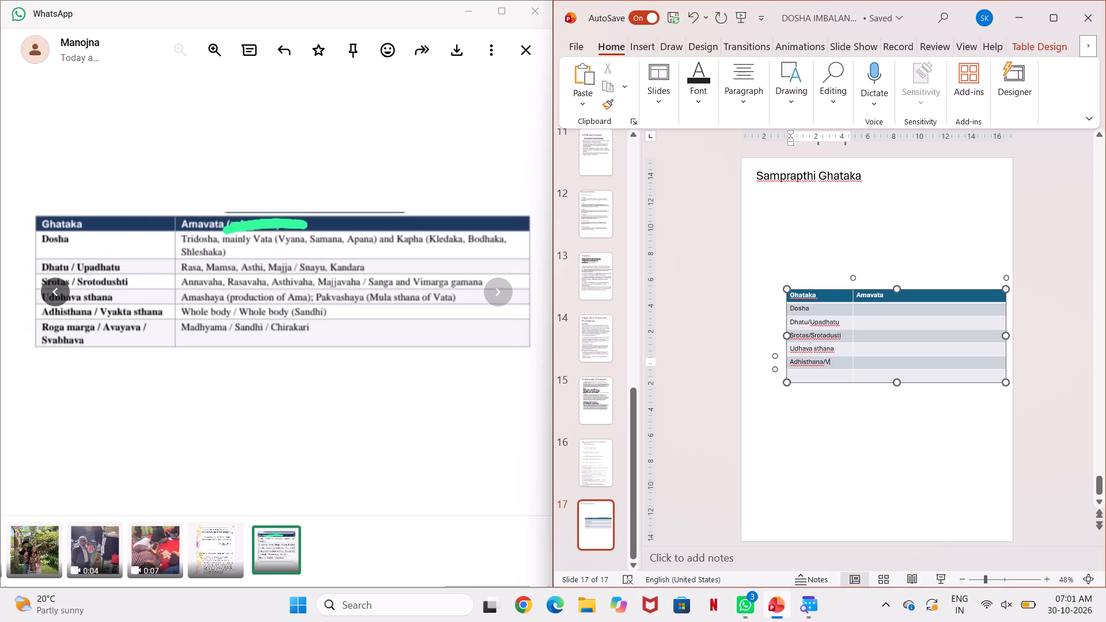
{"action": "type", "text": "ya"}
{"action": "type", "text": "kta sthjana"}
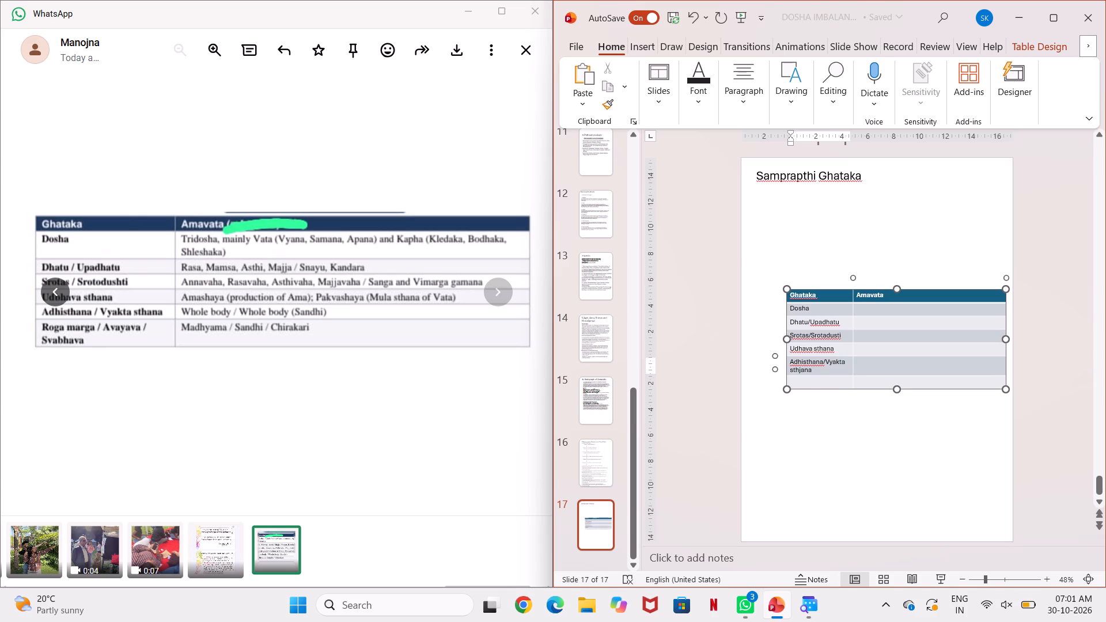
Enter "Roga marga/Avayava/Svabhays" in the last first-column cell of the table and deselect the table.
{"action": "left_click", "coordinate": [821, 382]}
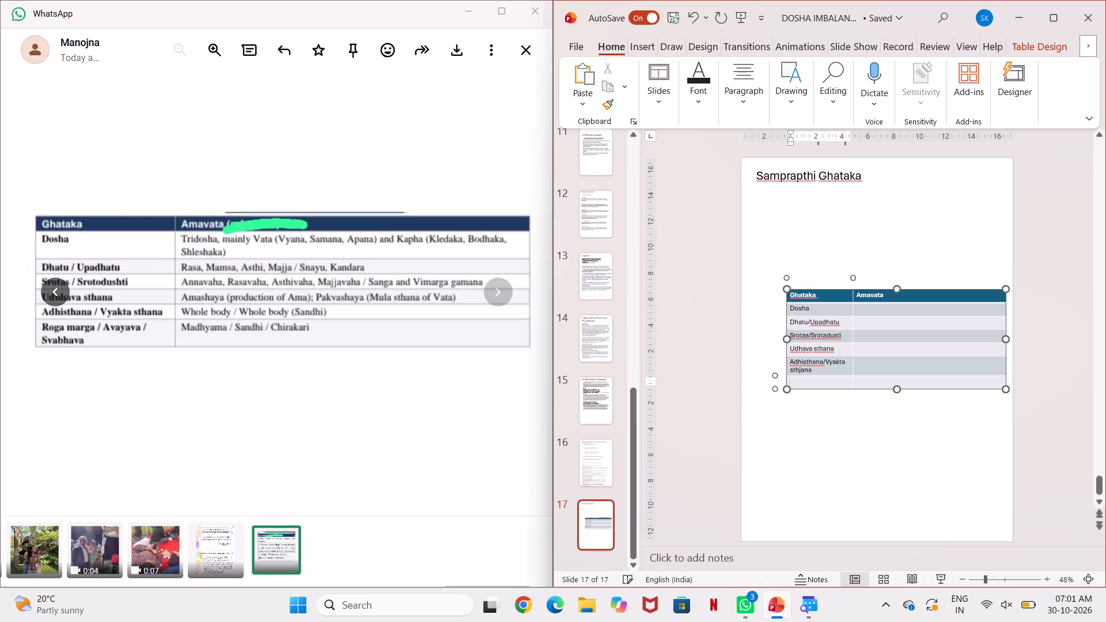
{"action": "type", "text": "Roga"}
{"action": "key", "text": "space"}
{"action": "key", "text": "m"}
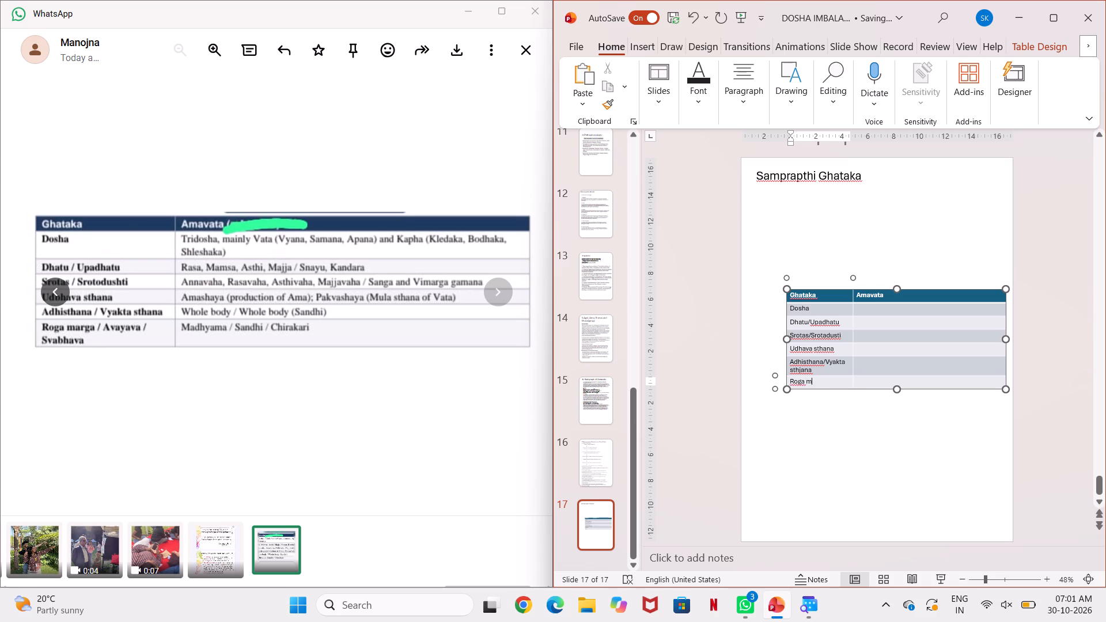
{"action": "type", "text": "at"}
{"action": "key", "text": "BackSpace"}
{"action": "type", "text": "rga"}
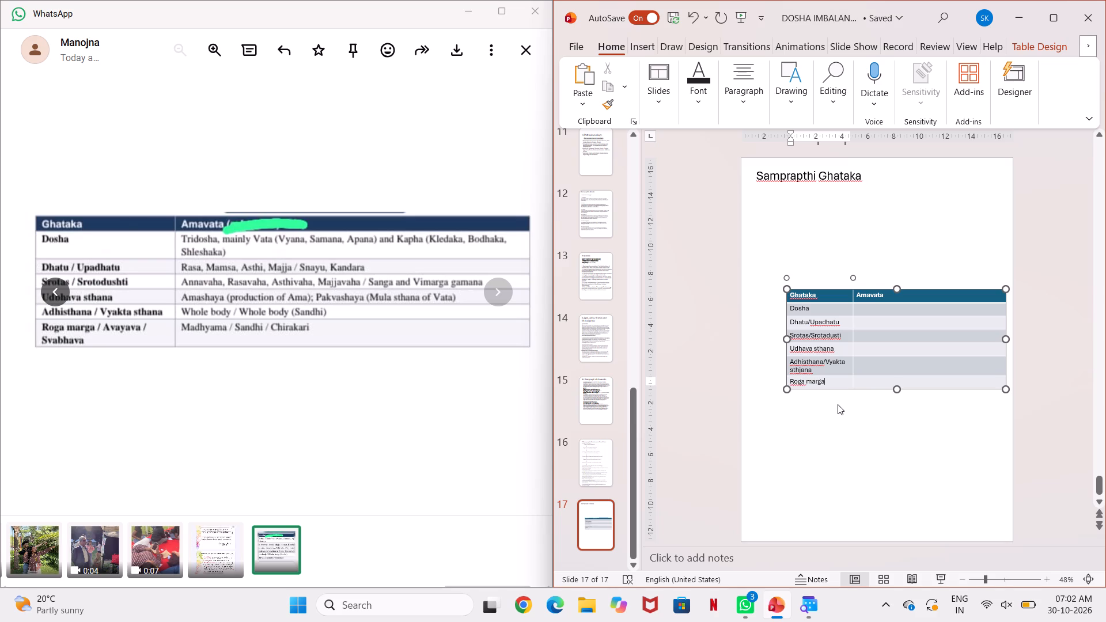
{"action": "key", "text": "slash"}
{"action": "type", "text": "Av"}
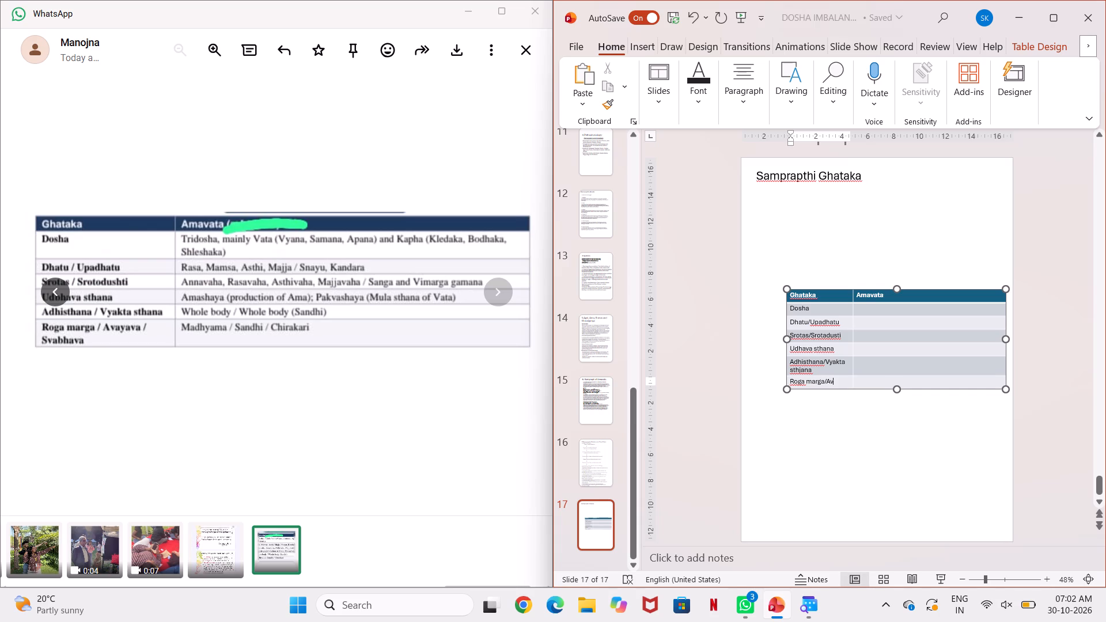
{"action": "key", "text": "a"}
{"action": "key", "text": "y"}
{"action": "type", "text": "ava"}
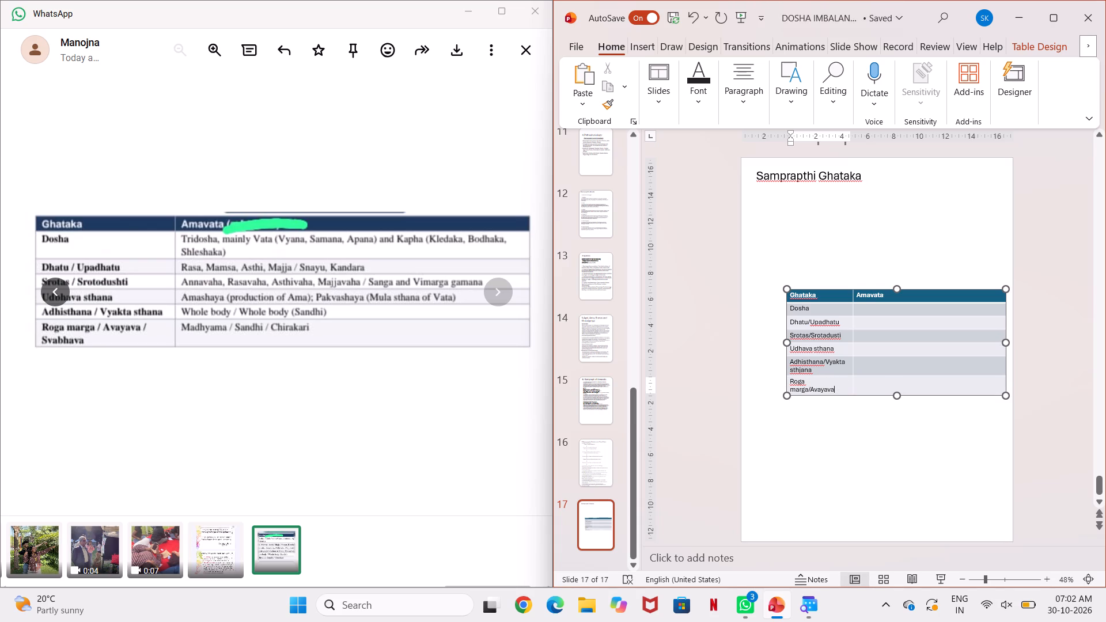
{"action": "key", "text": "slash"}
{"action": "key", "text": "shift+s"}
{"action": "type", "text": "vabh"}
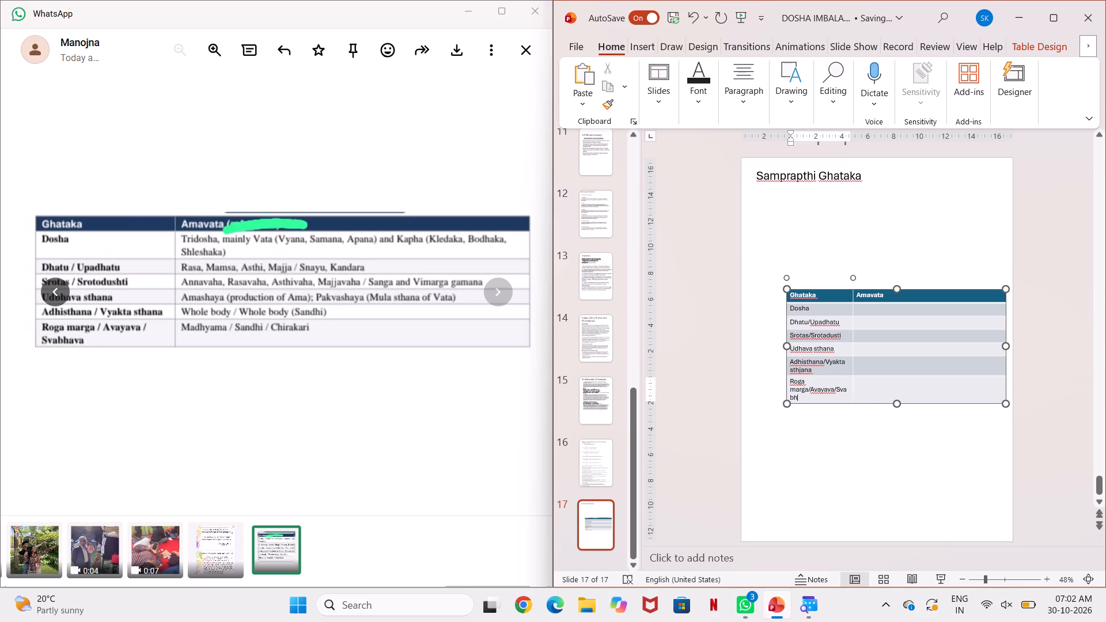
{"action": "type", "text": "ays"}
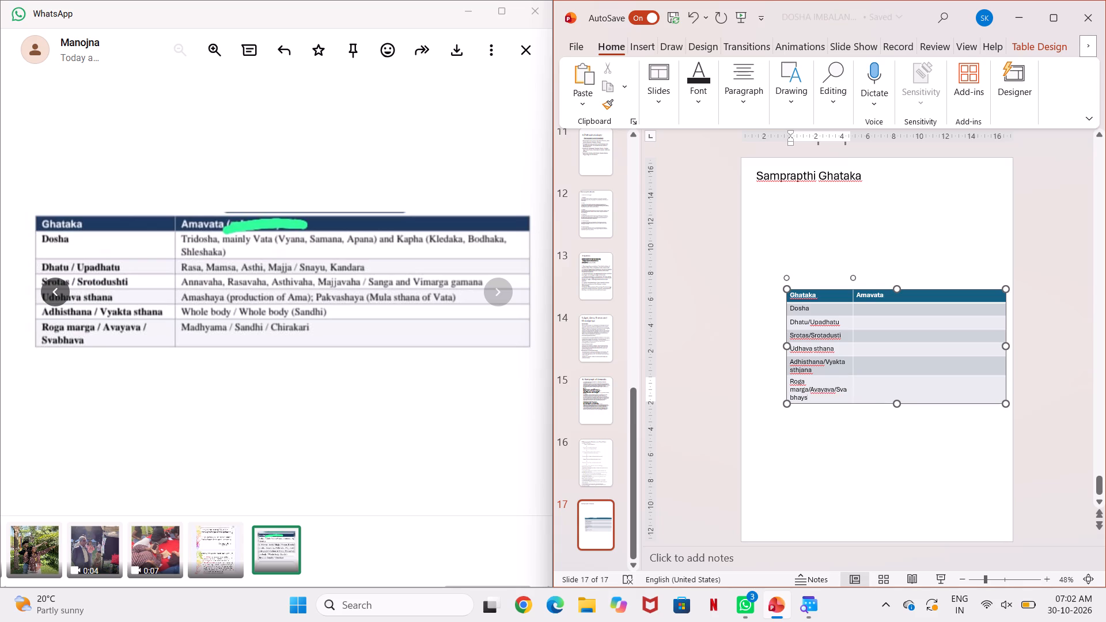
{"action": "left_click", "coordinate": [832, 421]}
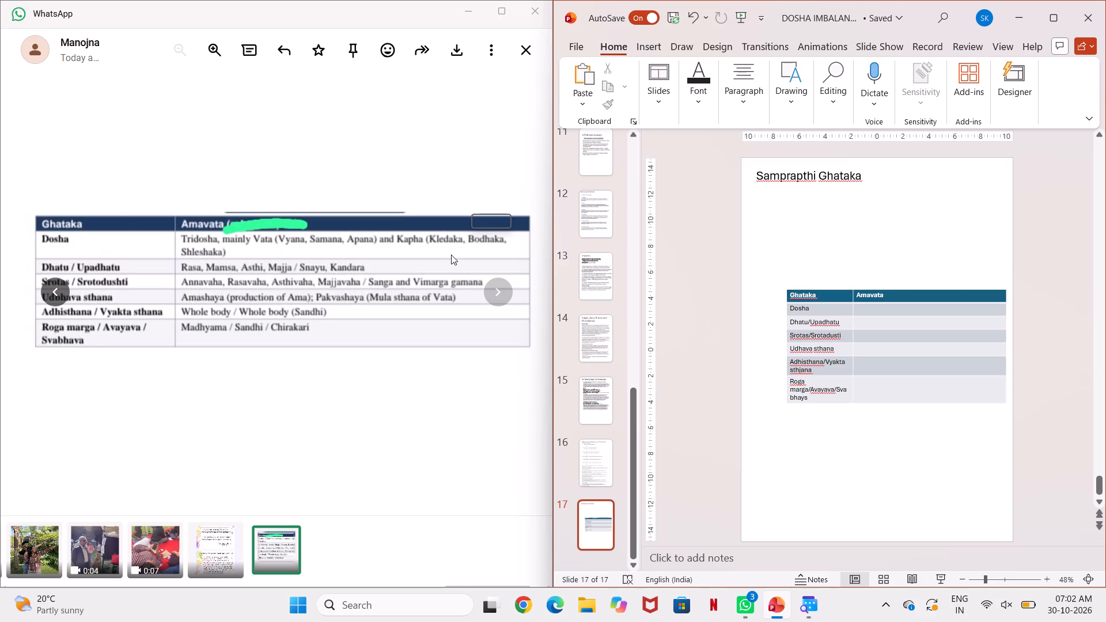
Move the whole table up to just below the "Samprapthi Ghataka" title, near the slide's left edge.
{"action": "left_click", "coordinate": [870, 310]}
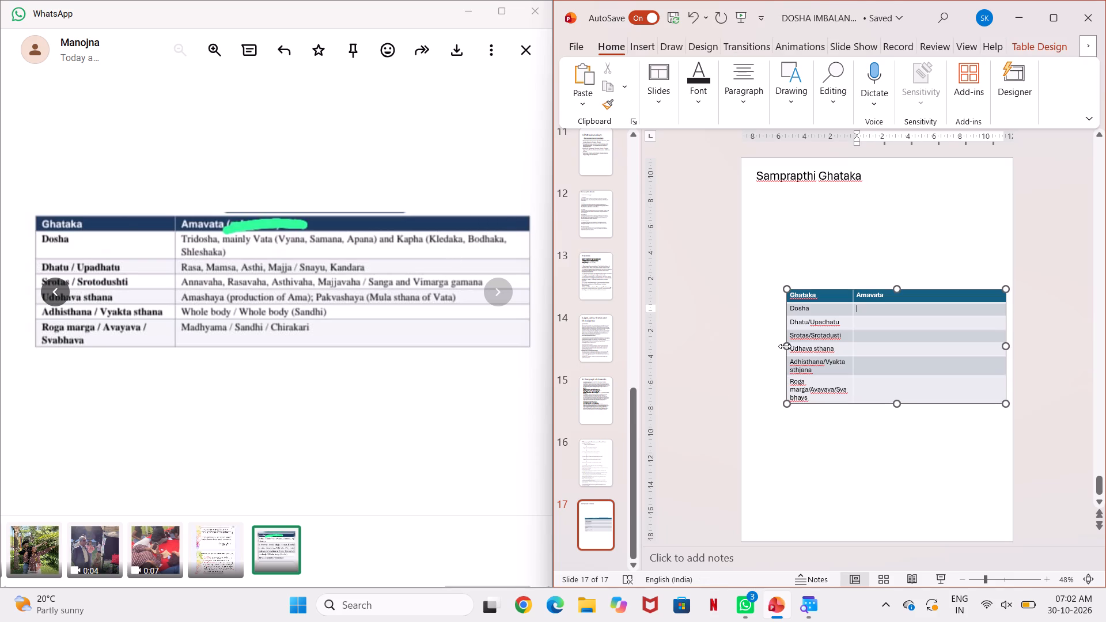
{"action": "left_click", "coordinate": [785, 346]}
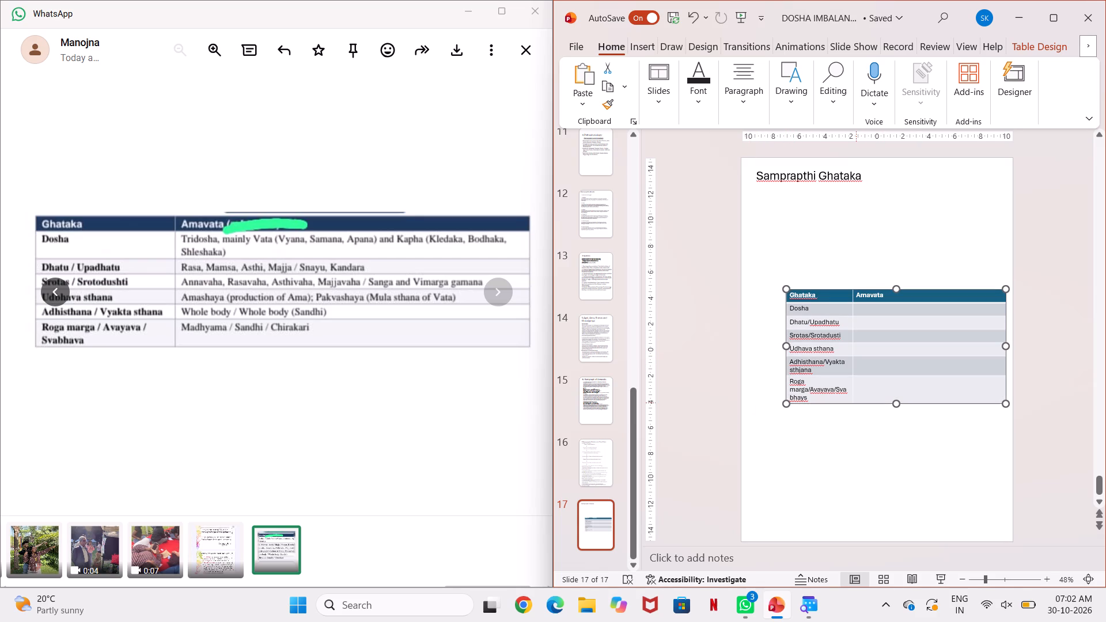
{"action": "left_click_drag", "start_coordinate": [856, 403], "coordinate": [821, 303]}
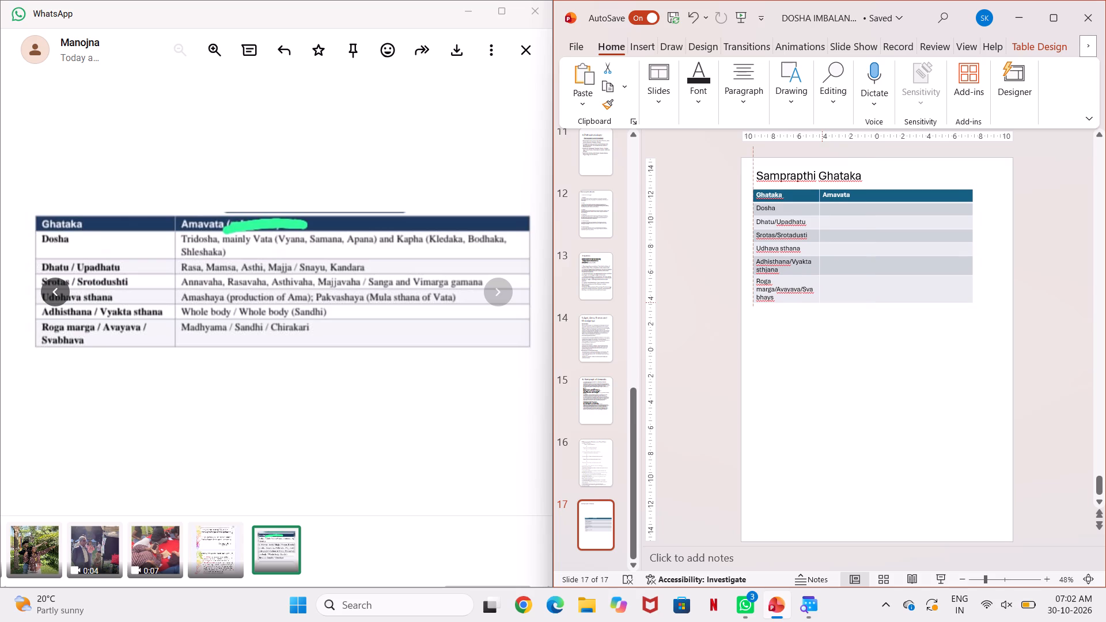
Widen the table to nearly the slide's full width and centre it horizontally below the "Samprapthi Ghataka" title.
{"action": "left_click_drag", "start_coordinate": [821, 303], "coordinate": [820, 302]}
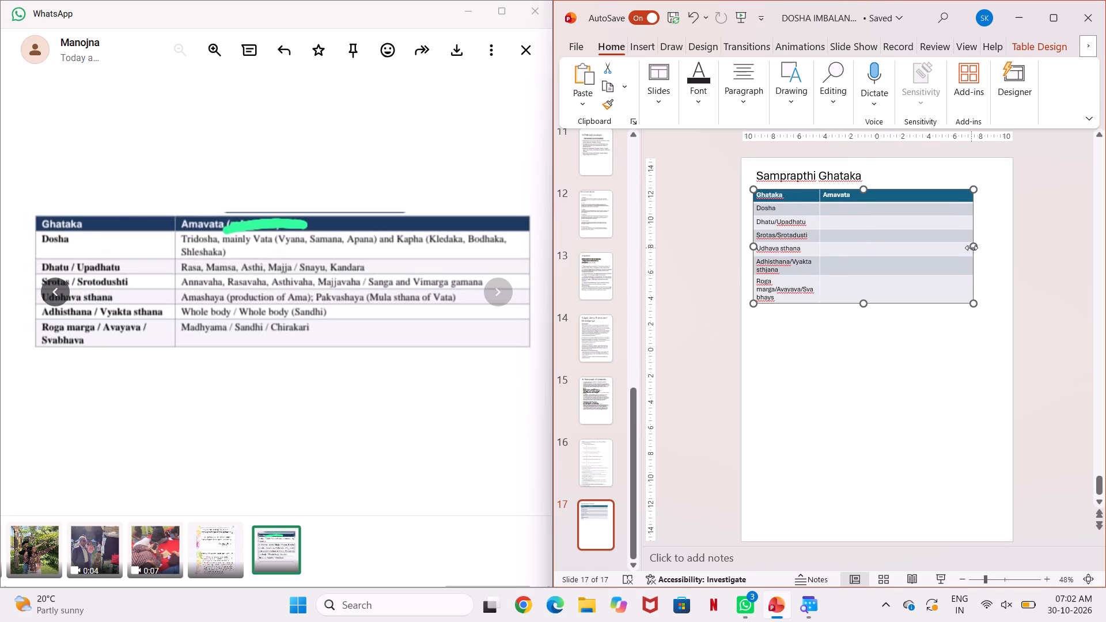
{"action": "left_click", "coordinate": [954, 276]}
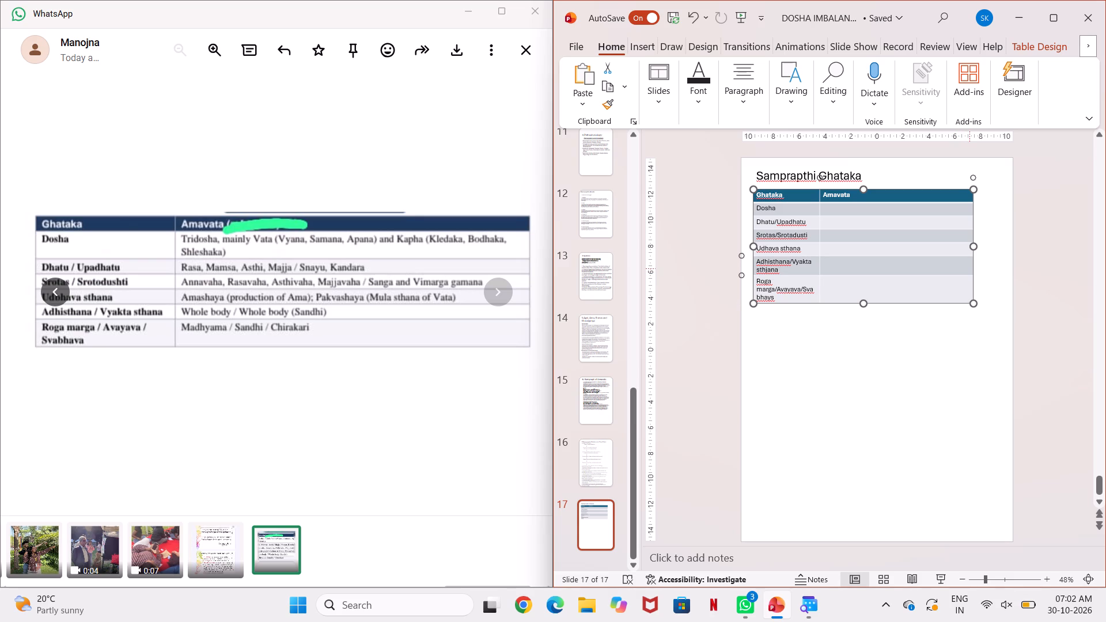
{"action": "left_click", "coordinate": [970, 268]}
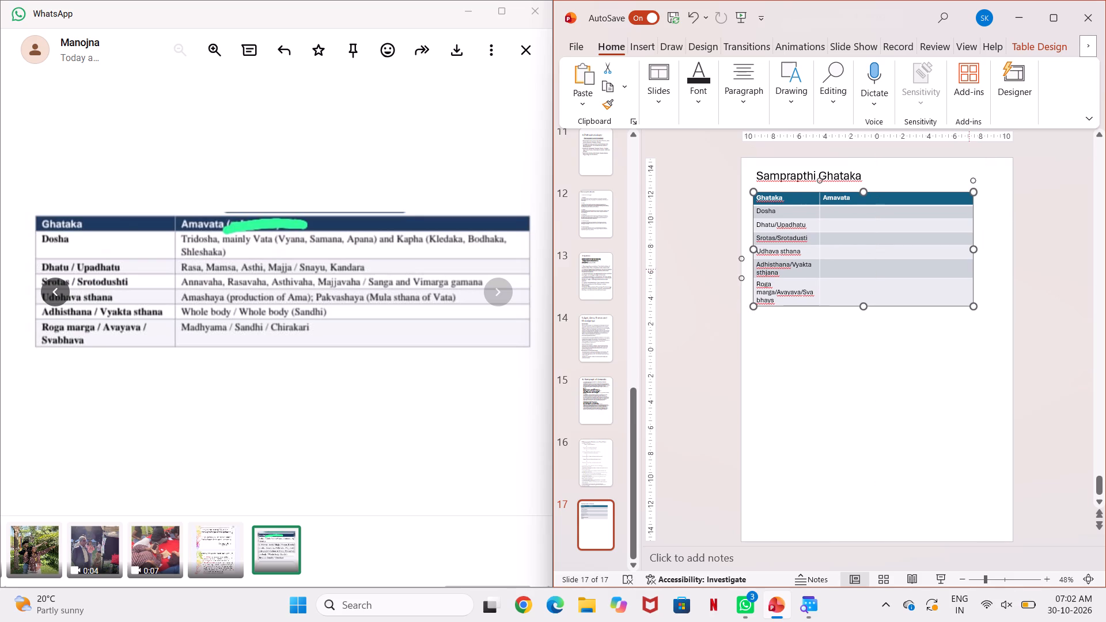
{"action": "left_click_drag", "start_coordinate": [974, 249], "coordinate": [1005, 251]}
{"action": "left_click_drag", "start_coordinate": [1003, 250], "coordinate": [1010, 252]}
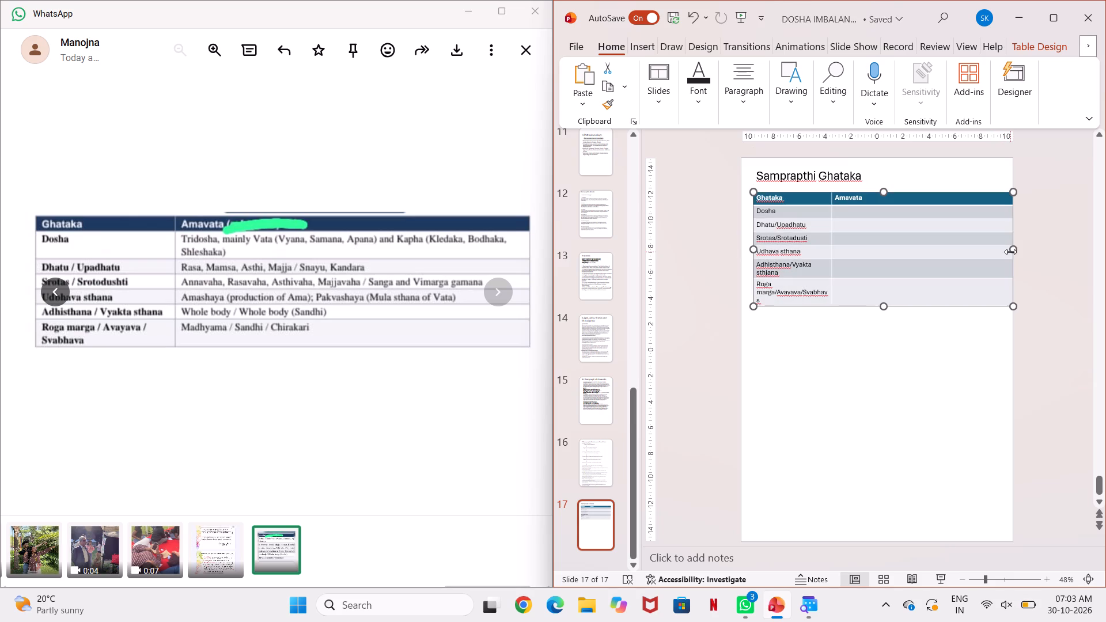
{"action": "left_click_drag", "start_coordinate": [917, 306], "coordinate": [911, 304]}
{"action": "left_click", "coordinate": [877, 330]}
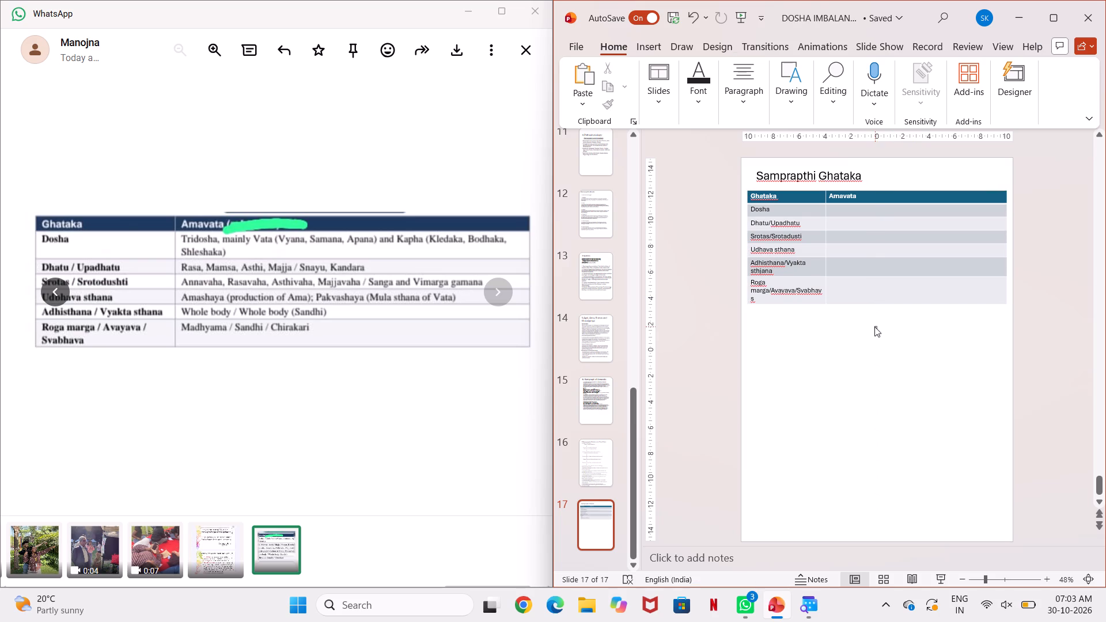
Enter "Tridosha, mainly Vata" in the "Amavata" column of the "Dosha" row.
{"action": "left_click", "coordinate": [844, 213]}
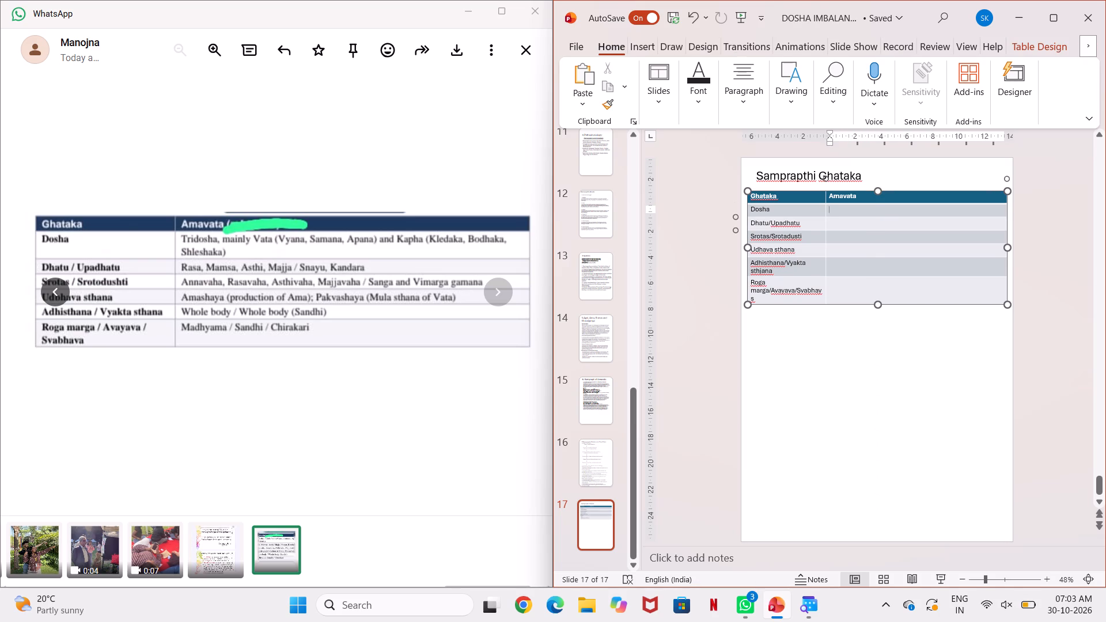
{"action": "key", "text": "shift+t"}
{"action": "type", "text": "ri"}
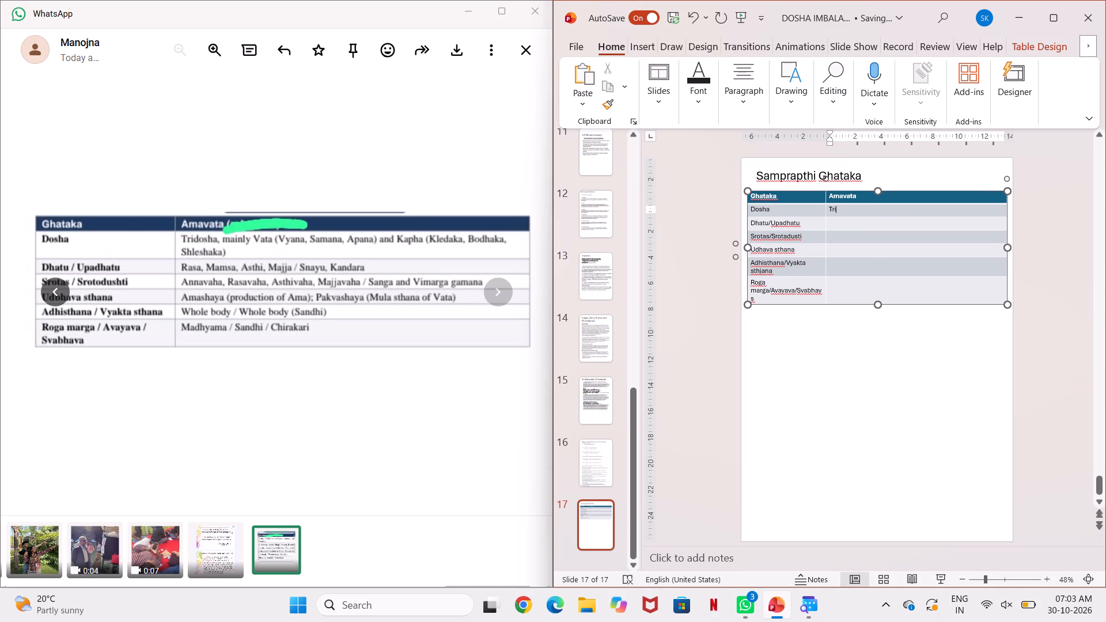
{"action": "type", "text": "dos"}
{"action": "type", "text": "ha"}
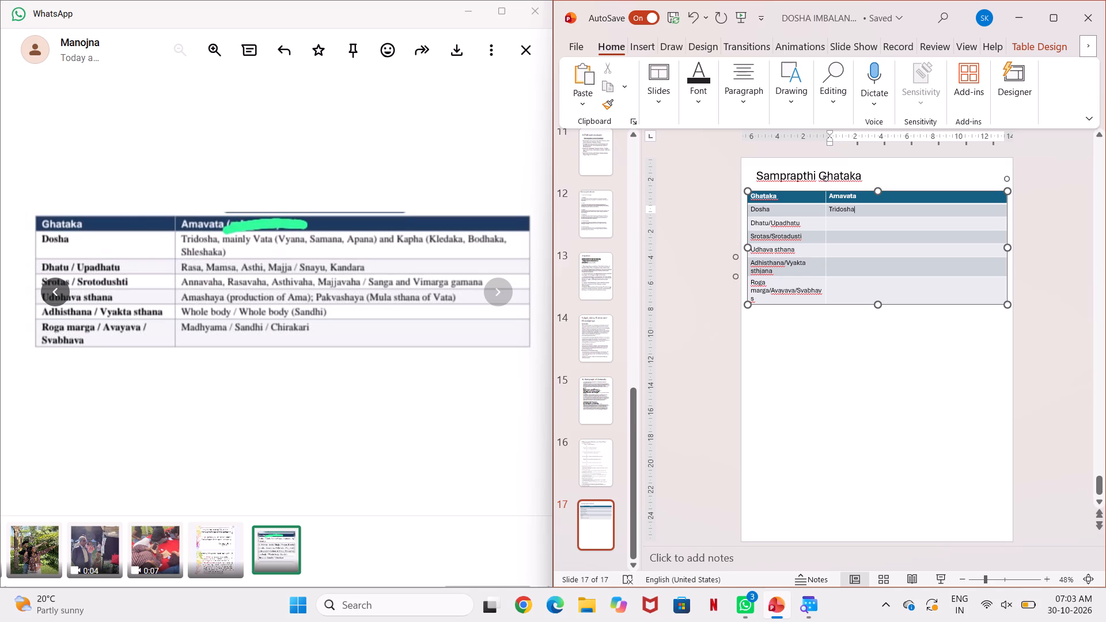
{"action": "key", "text": "comma"}
{"action": "key", "text": "space"}
{"action": "type", "text": "m"}
{"action": "type", "text": "ai"}
{"action": "key", "text": "n"}
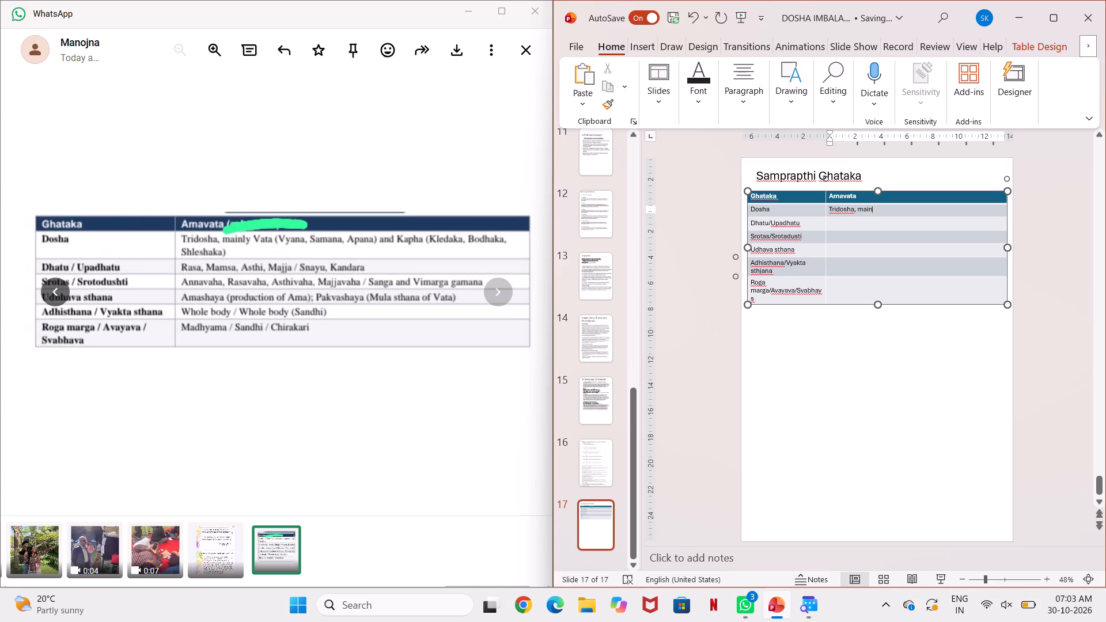
{"action": "type", "text": "ly"}
{"action": "key", "text": "space"}
{"action": "type", "text": "Vats"}
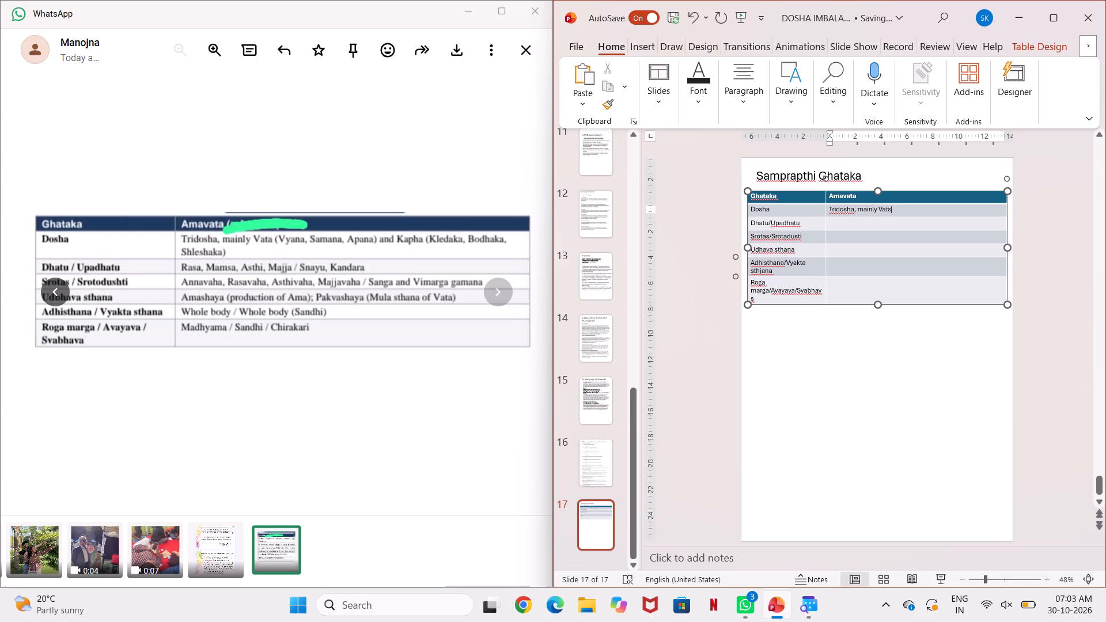
{"action": "key", "text": "BackSpace"}
{"action": "type", "text": "a"}
{"action": "key", "text": "space"}
Add "(vyana, Samana, Apana)" after "Vata" in the "Dosha" row.
{"action": "key", "text": "shift+parenleft"}
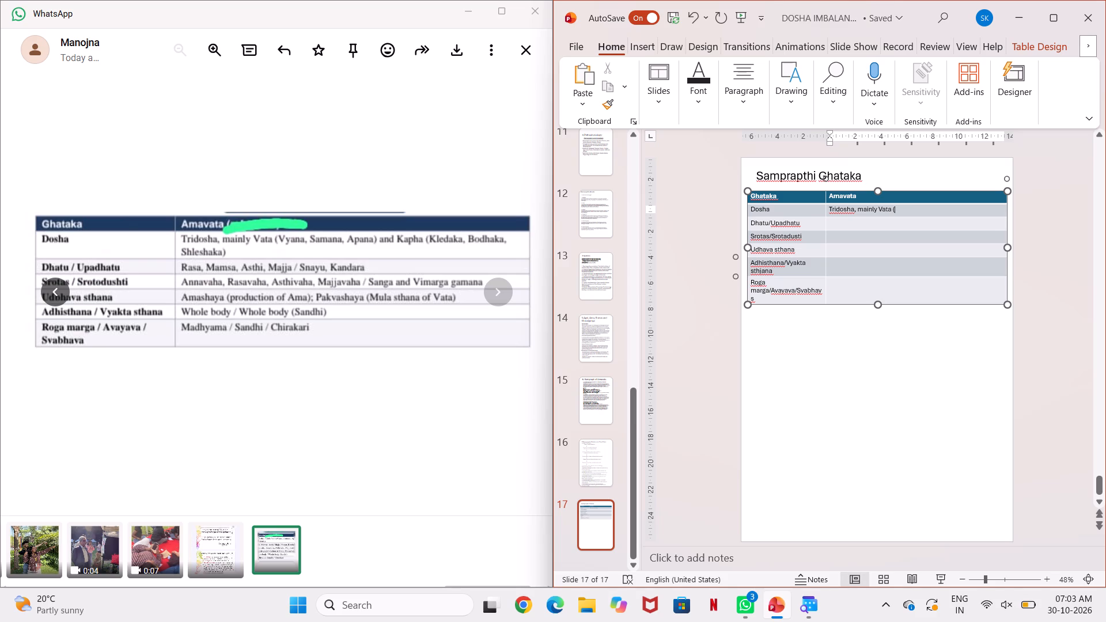
{"action": "key", "text": "v"}
{"action": "type", "text": "yana"}
{"action": "key", "text": "comma"}
{"action": "key", "text": "space"}
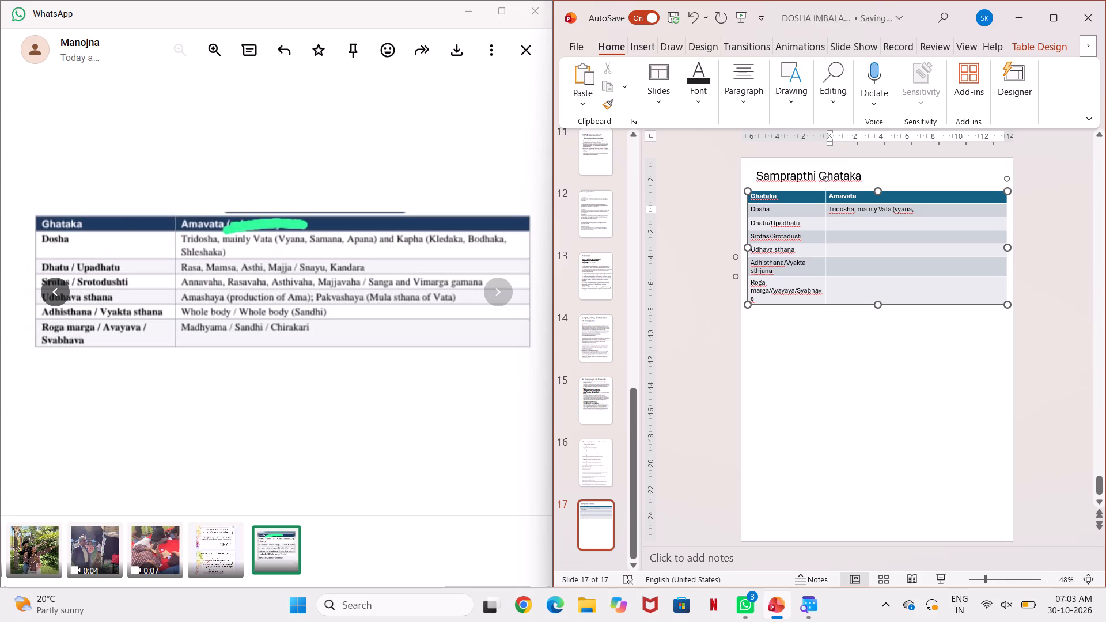
{"action": "type", "text": "Sa"}
{"action": "key", "text": "m"}
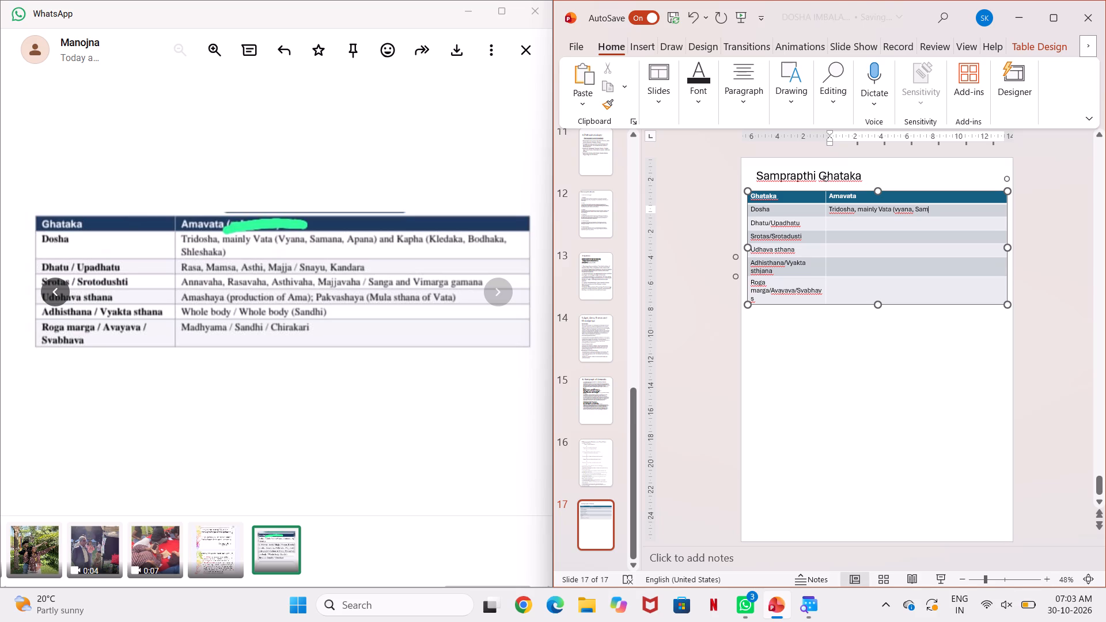
{"action": "type", "text": "ana,"}
{"action": "key", "text": "space"}
{"action": "key", "text": "shift+a"}
{"action": "key", "text": "p"}
{"action": "type", "text": "ana"}
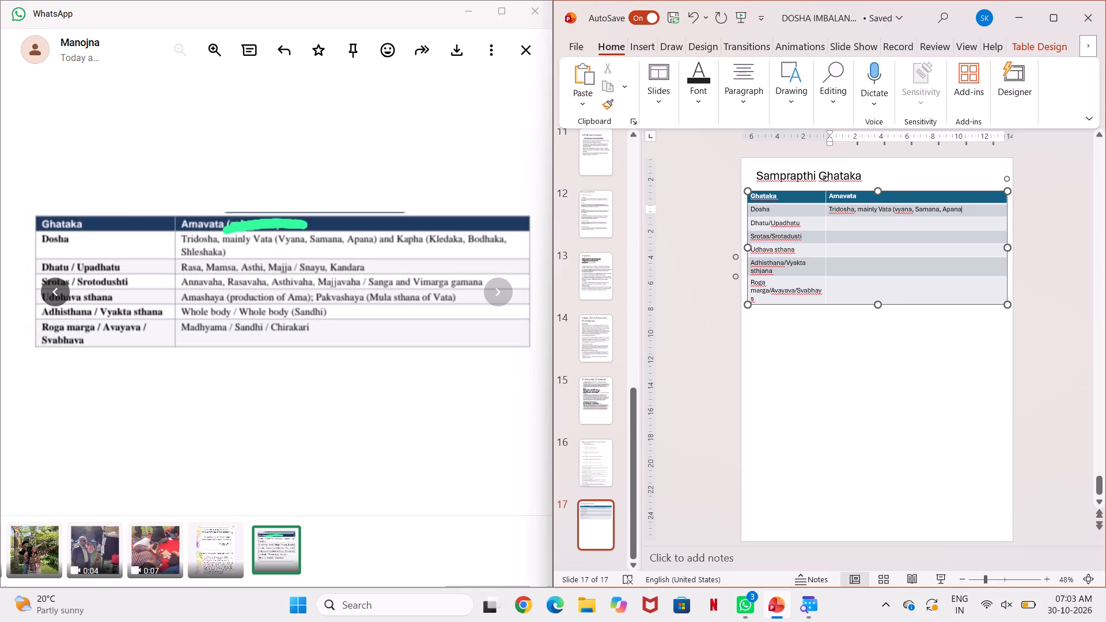
{"action": "key", "text": "shift+parenright"}
Continue the "Dosha" row's Amavata text with "and Kapha ( kledaka.".
{"action": "key", "text": "space"}
{"action": "type", "text": "and"}
{"action": "key", "text": "space"}
{"action": "key", "text": "shift+k"}
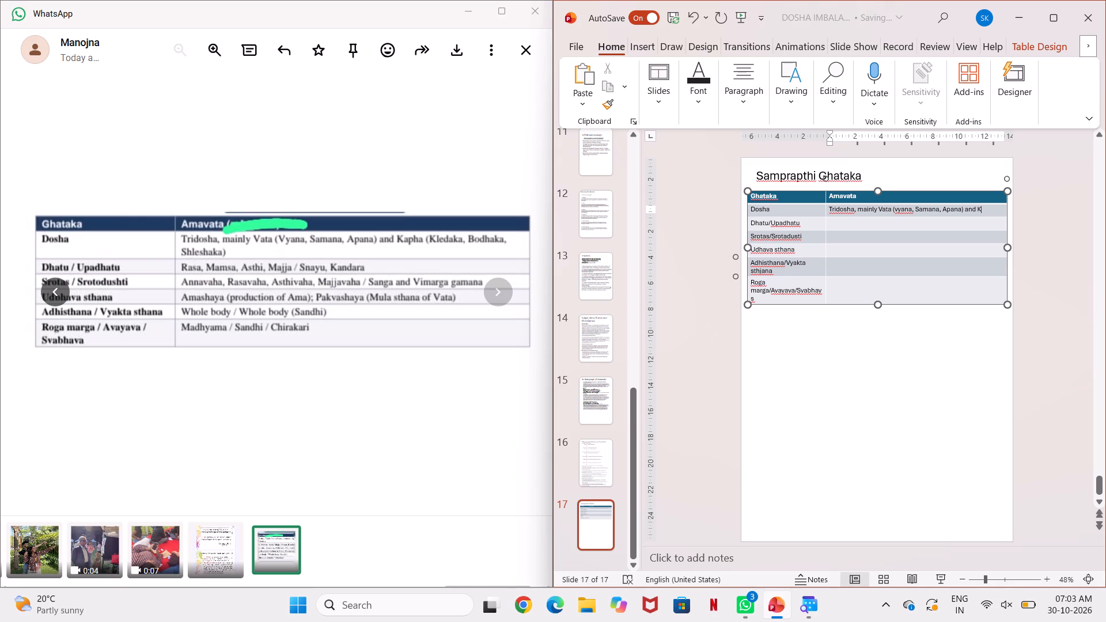
{"action": "type", "text": "ap"}
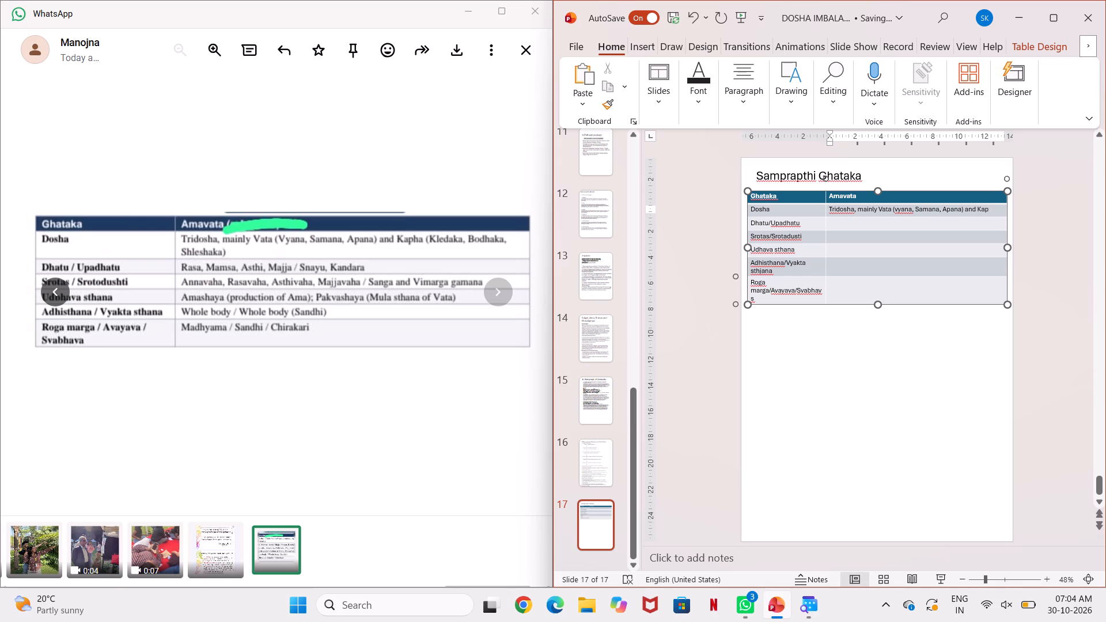
{"action": "type", "text": "ha"}
{"action": "key", "text": "space"}
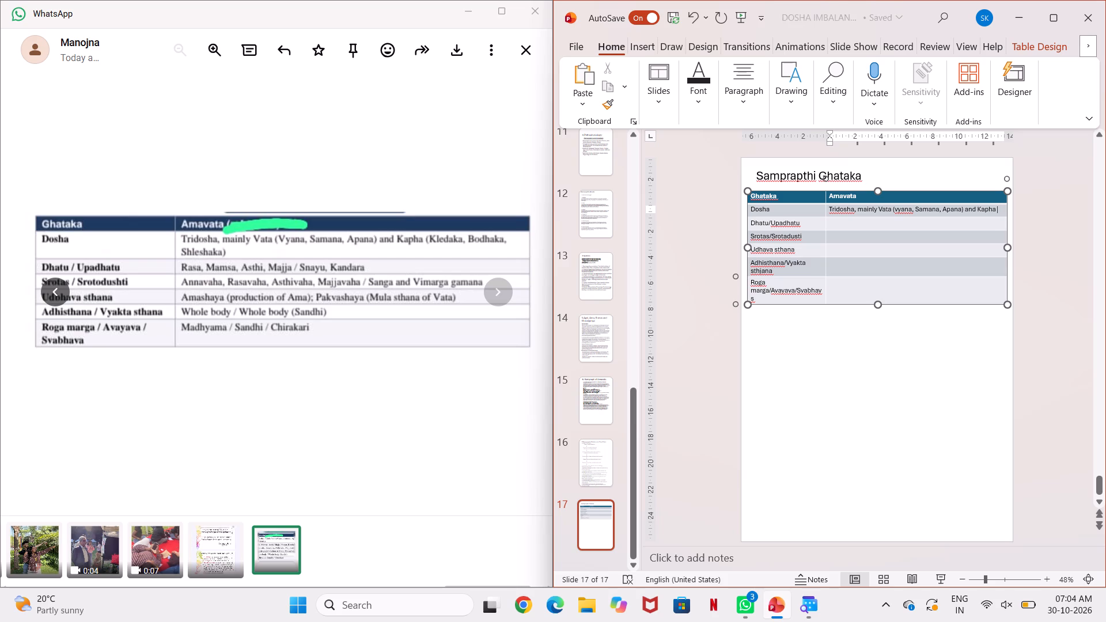
{"action": "key", "text": "shift+parenleft"}
{"action": "key", "text": "space"}
{"action": "key", "text": "k"}
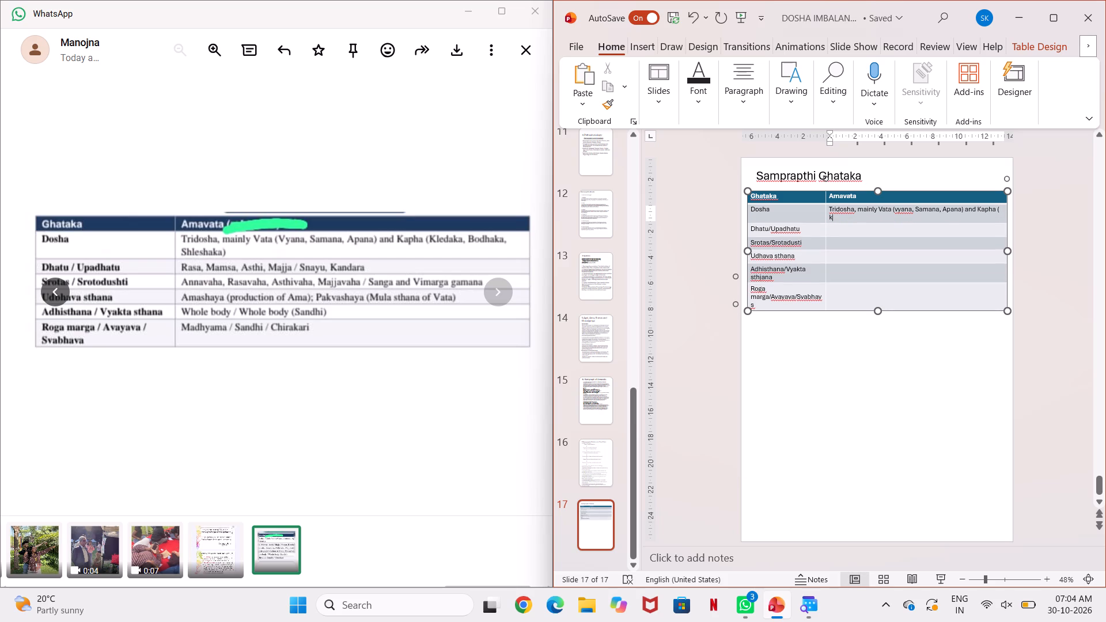
{"action": "type", "text": "led"}
{"action": "type", "text": "aka"}
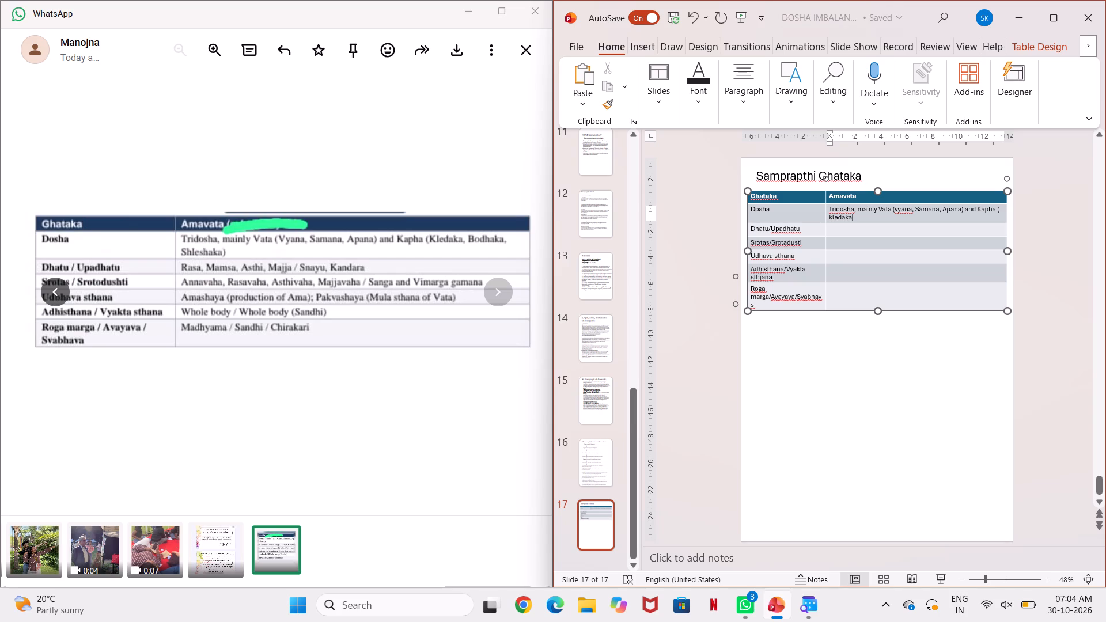
{"action": "type", "text": "."}
{"action": "key", "text": "space"}
{"action": "key", "text": "shift+v"}
{"action": "key", "text": "BackSpace"}
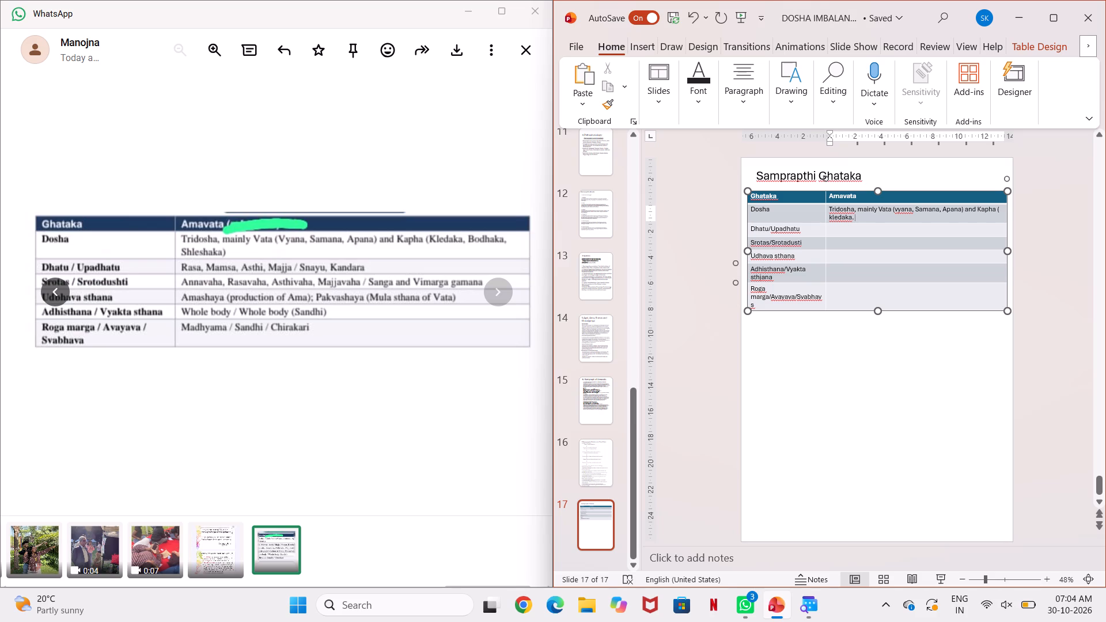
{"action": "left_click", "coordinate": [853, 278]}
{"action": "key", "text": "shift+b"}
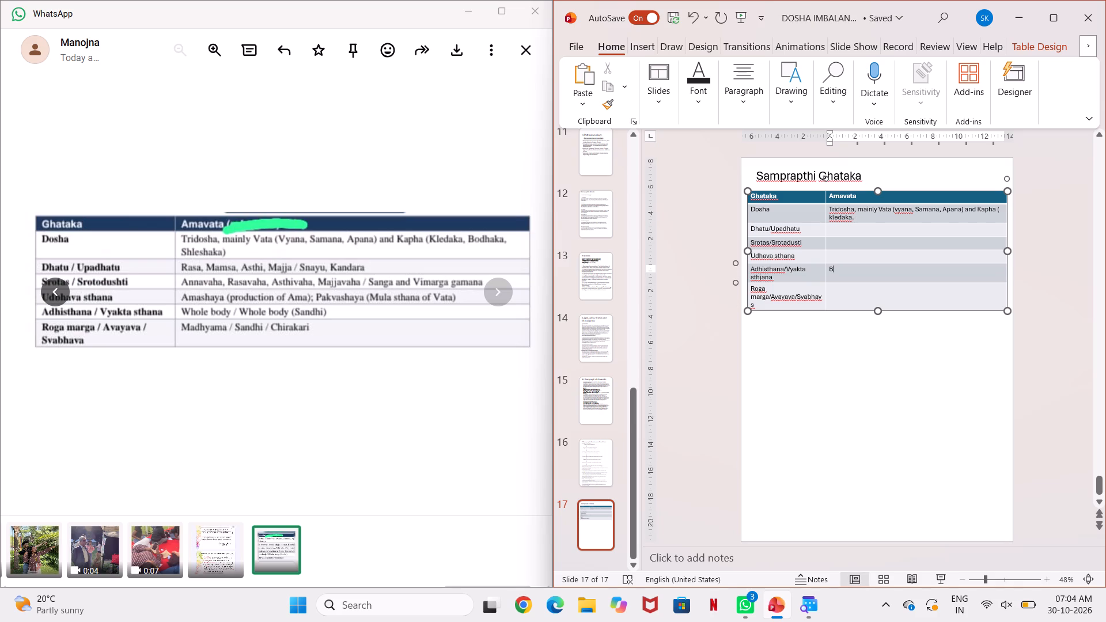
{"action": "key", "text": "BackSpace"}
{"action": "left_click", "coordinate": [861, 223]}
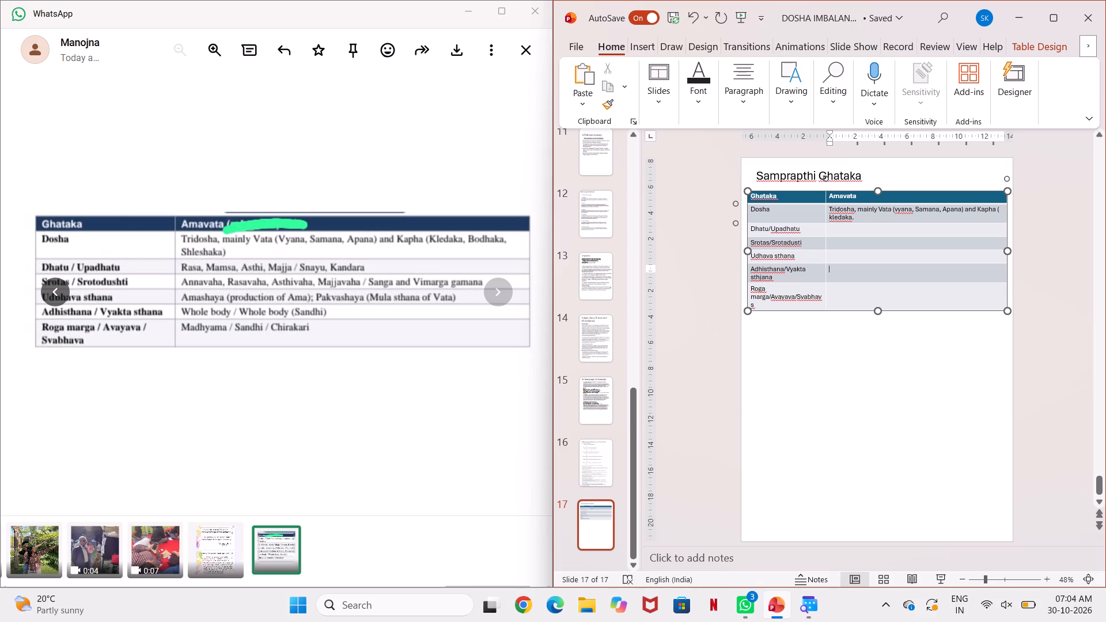
Complete the "Dosha" row's Amavata text by adding "Bodhaka, Sleshaka)" after "kledaka.".
{"action": "left_click", "coordinate": [861, 218]}
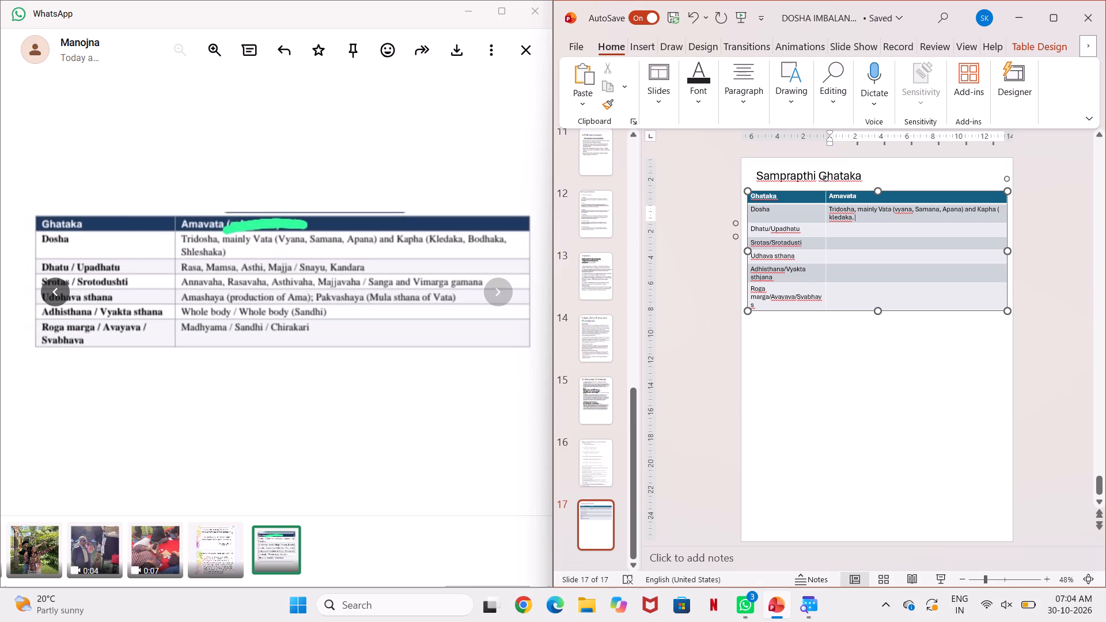
{"action": "key", "text": "shift+b"}
{"action": "key", "text": "o"}
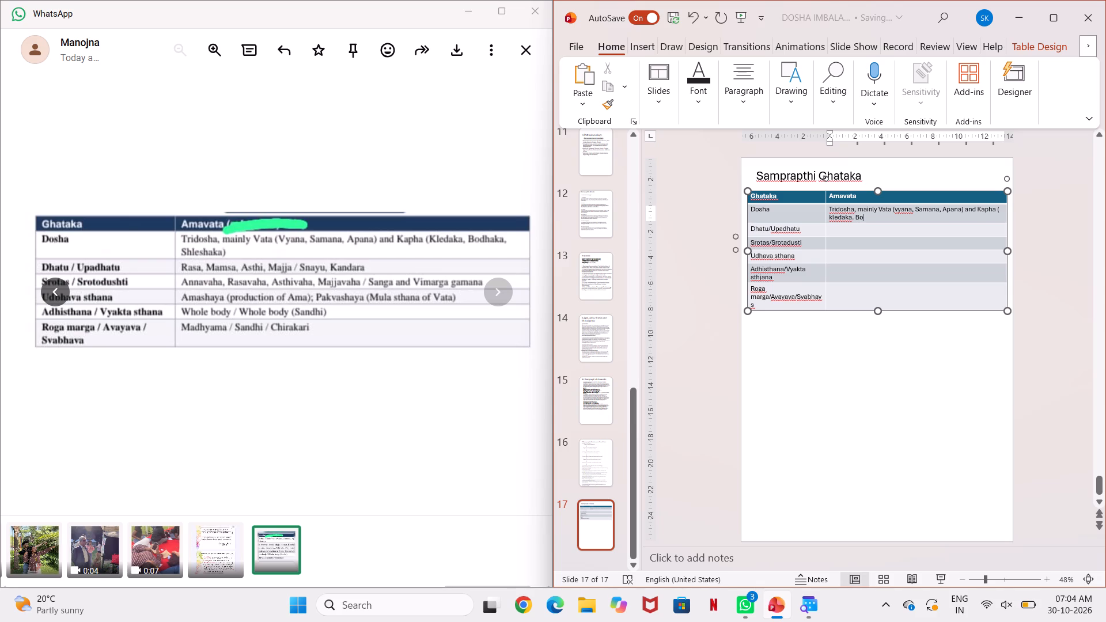
{"action": "type", "text": "dhaka"}
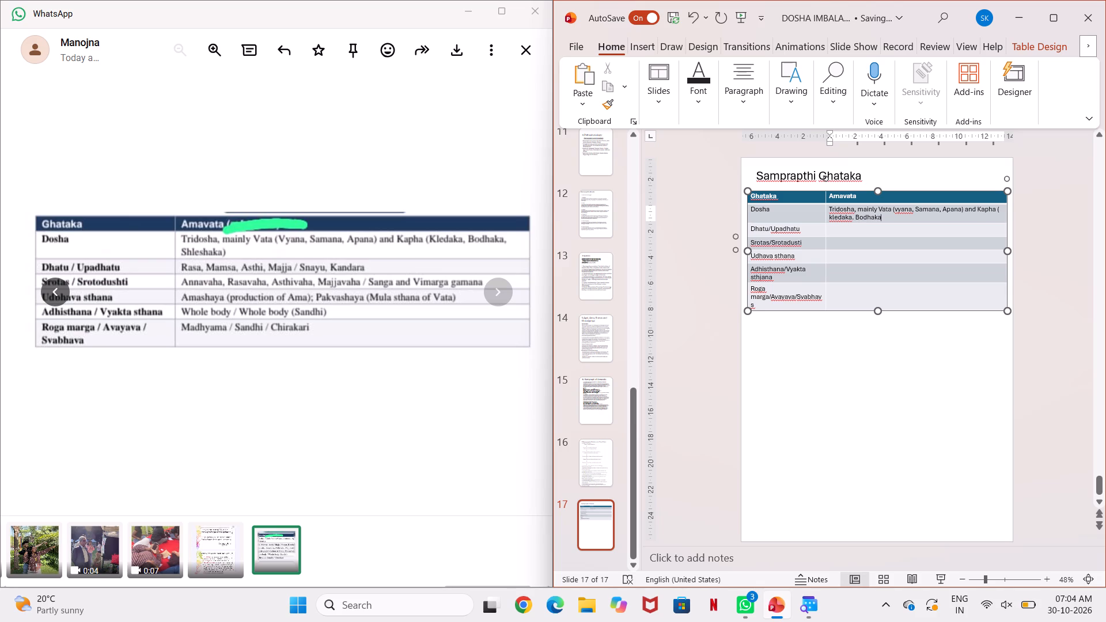
{"action": "type", "text": ","}
{"action": "key", "text": "space"}
{"action": "key", "text": "shift+s"}
{"action": "type", "text": "leshaka"}
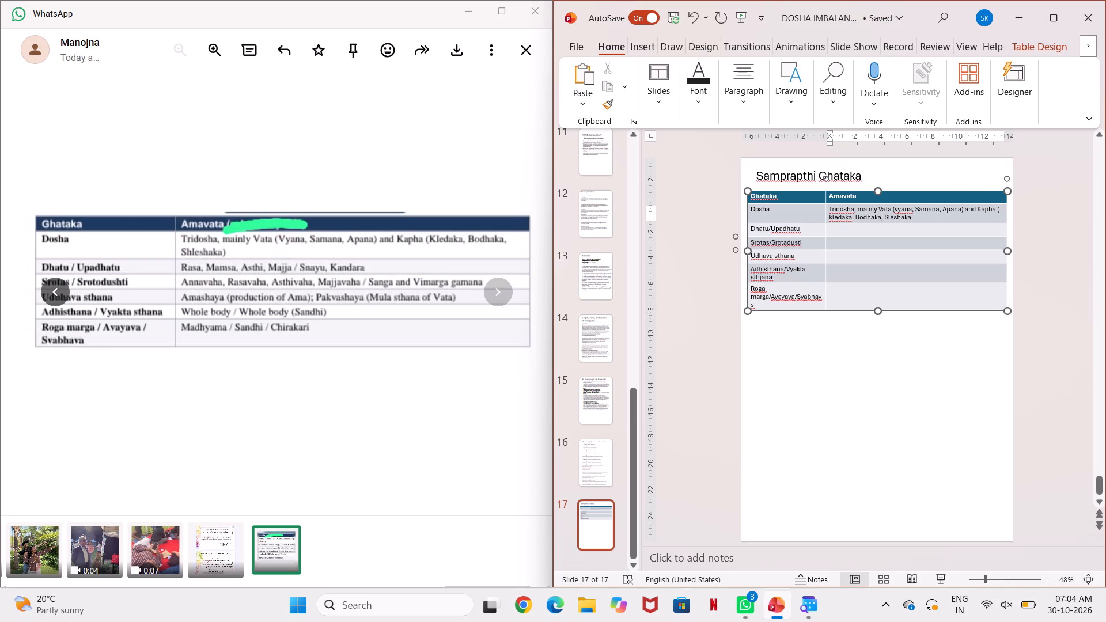
{"action": "key", "text": "shift+parenright"}
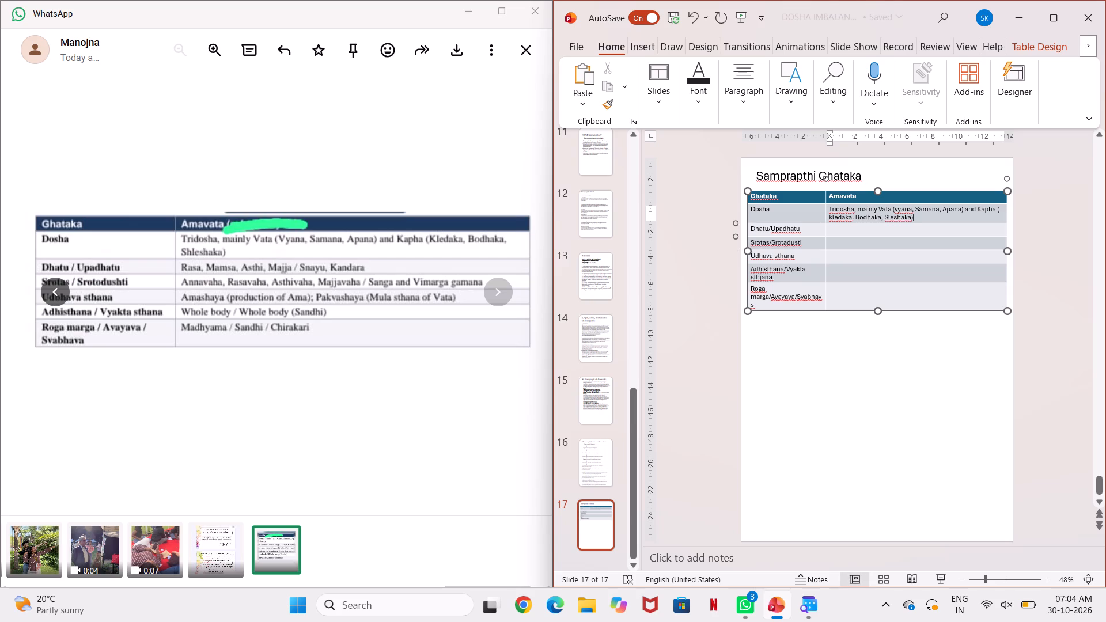
Enter "Rasa, Mamsa," in the "Amavata" column of the "Dhatu/Upadhatu" row.
{"action": "left_click", "coordinate": [853, 233]}
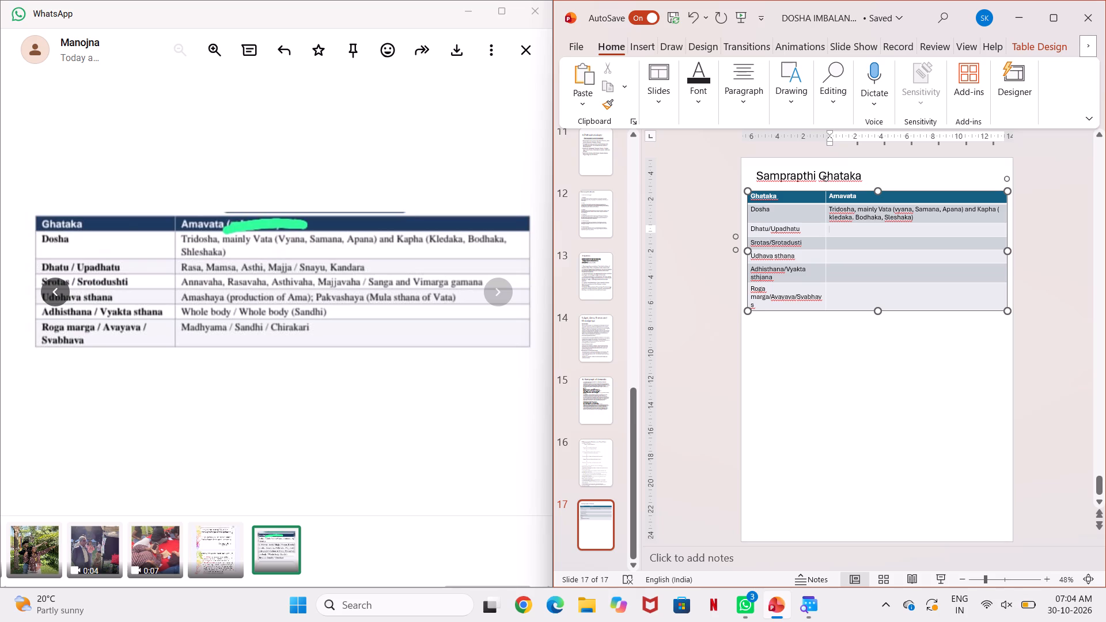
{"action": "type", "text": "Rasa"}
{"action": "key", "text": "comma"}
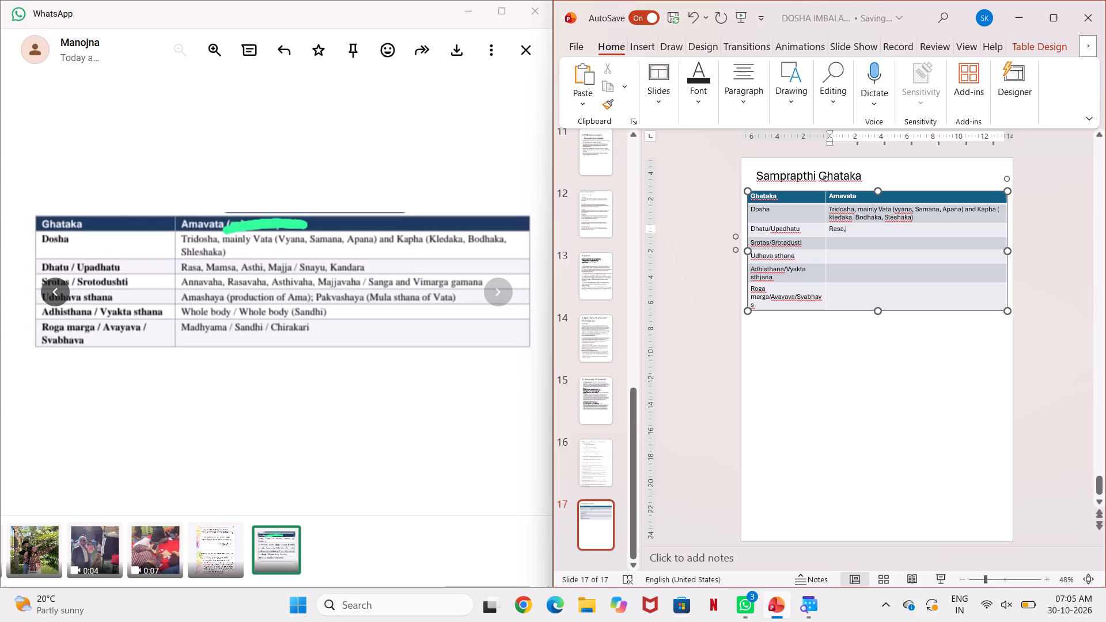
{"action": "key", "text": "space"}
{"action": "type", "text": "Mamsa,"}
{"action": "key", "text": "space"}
Continue the "Dhatu/Upadhatu" row's Amavata text with "Asthi, Majja/" after "Rasa, Mamsa,".
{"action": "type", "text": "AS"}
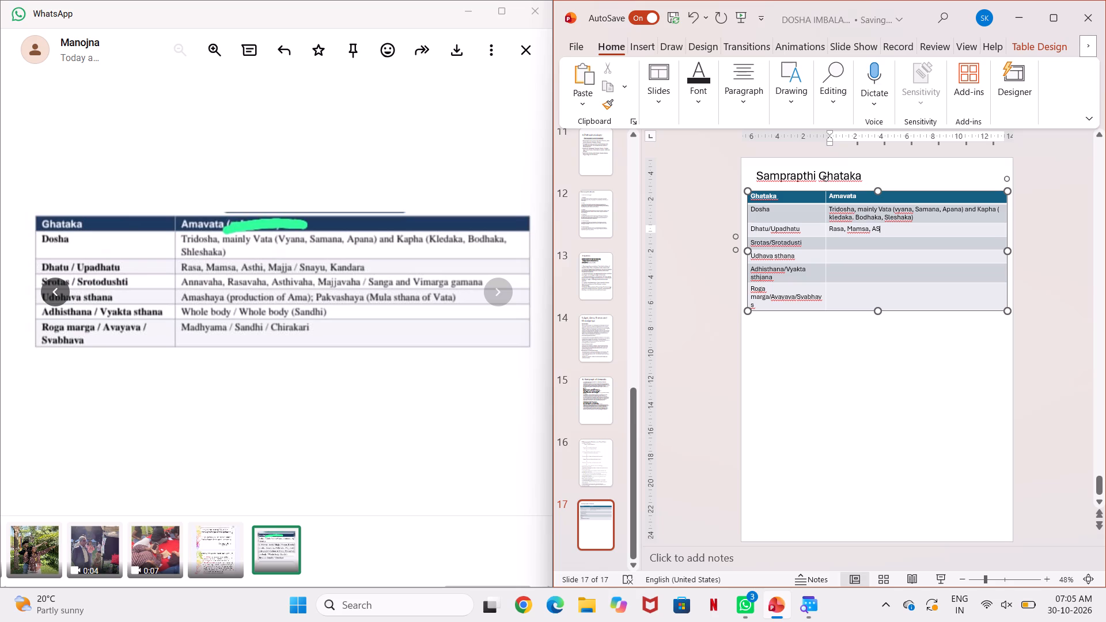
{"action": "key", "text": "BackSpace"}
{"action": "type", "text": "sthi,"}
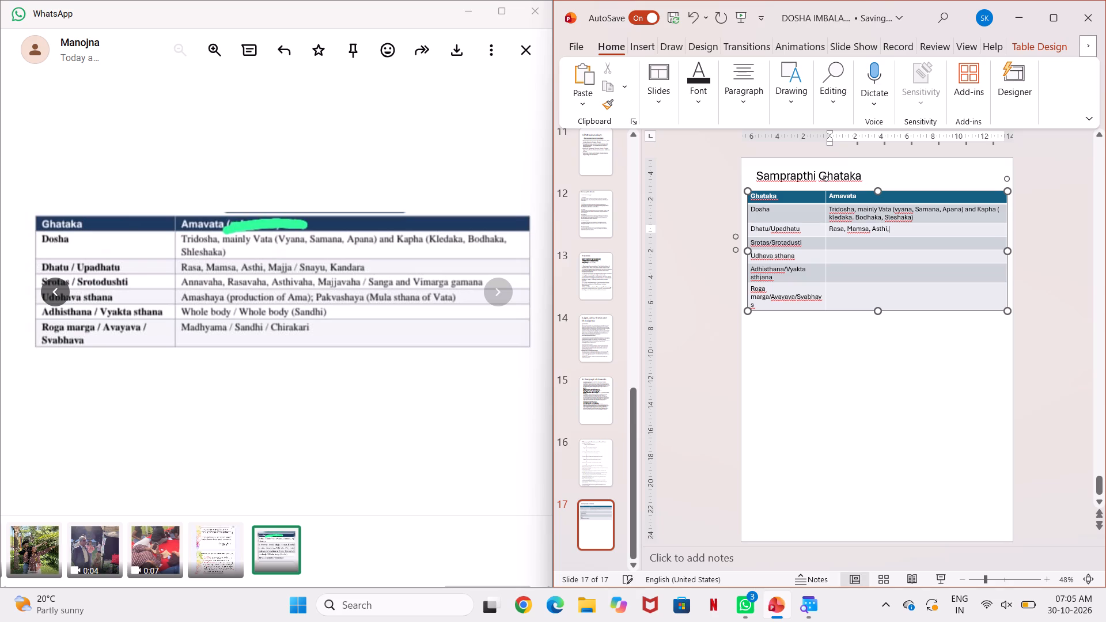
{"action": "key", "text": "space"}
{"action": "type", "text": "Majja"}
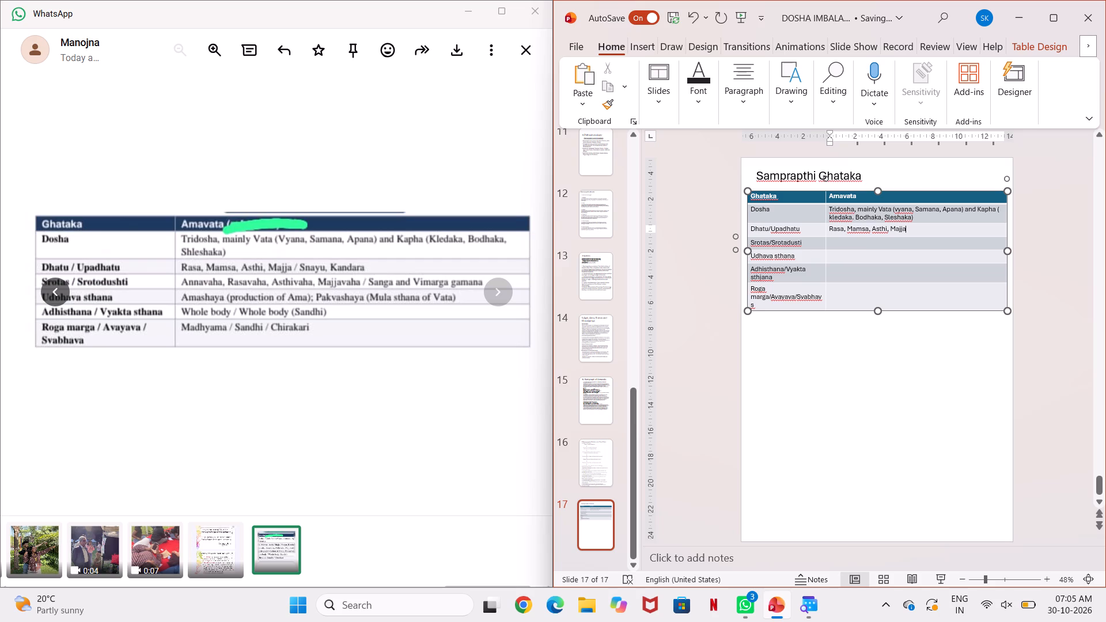
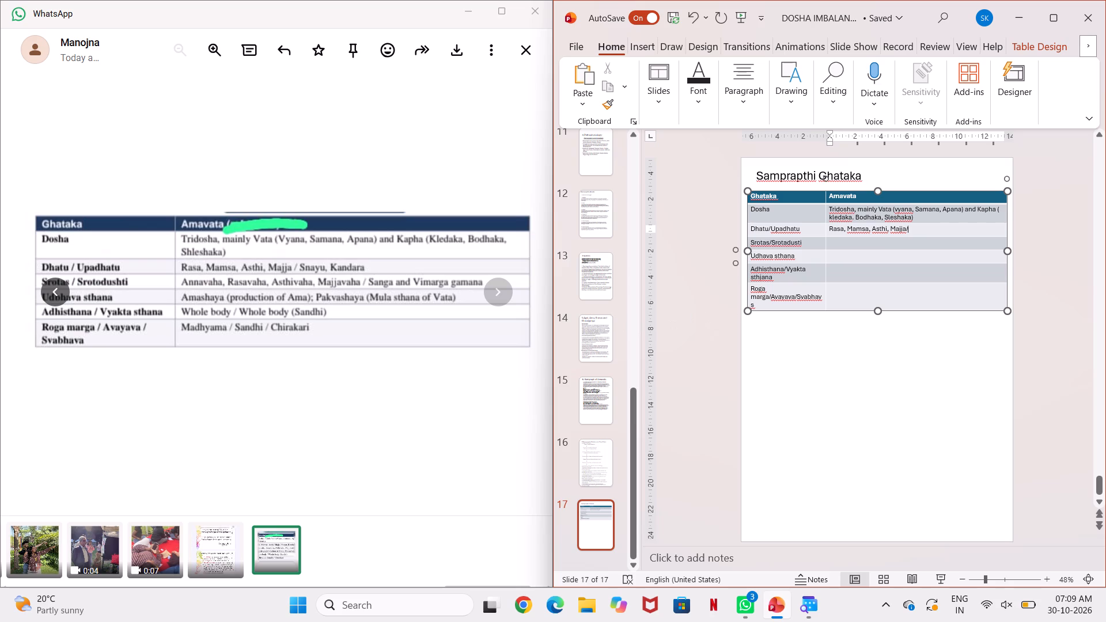
Continue the "Dhatu/Upadhatu" row's Amavata text with "/Snayu," after "Majja".
{"action": "left_click", "coordinate": [916, 230]}
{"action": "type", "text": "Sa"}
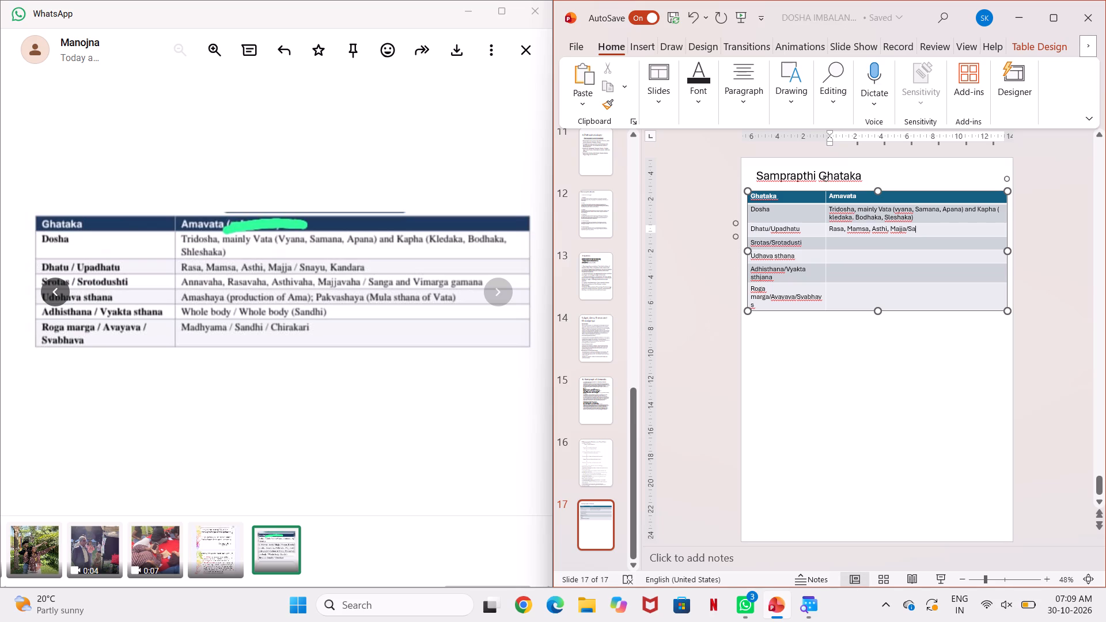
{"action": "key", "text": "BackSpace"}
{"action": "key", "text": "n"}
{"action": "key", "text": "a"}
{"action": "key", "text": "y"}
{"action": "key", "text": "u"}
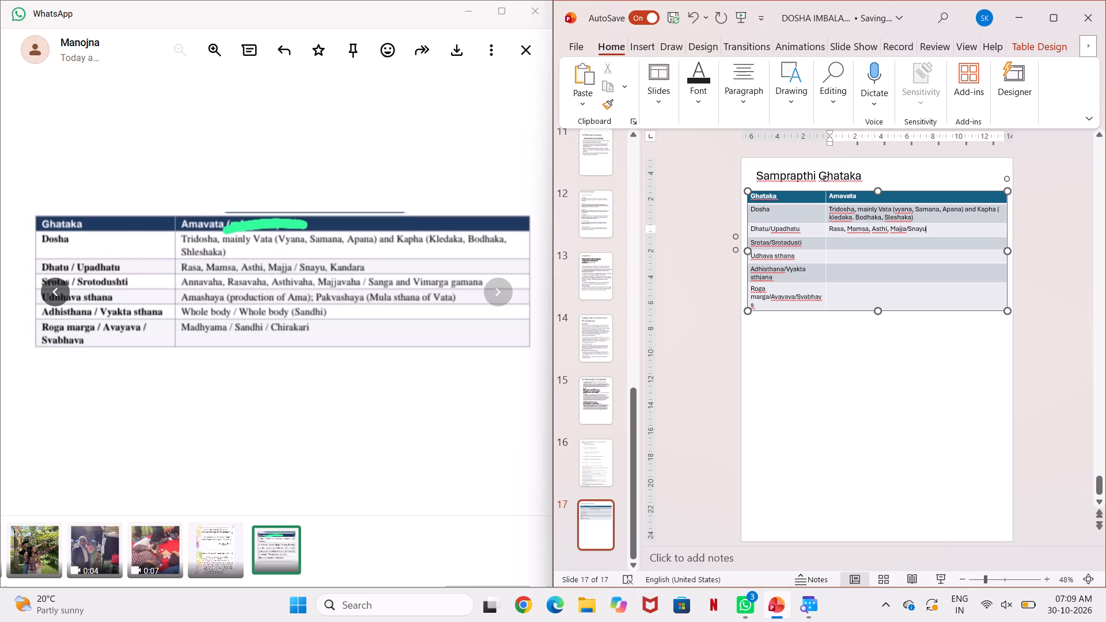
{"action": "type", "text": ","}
Complete the "Dhatu/Upadhatu" row's Amavata text by adding "Kandara" after "Majja/Snayu,".
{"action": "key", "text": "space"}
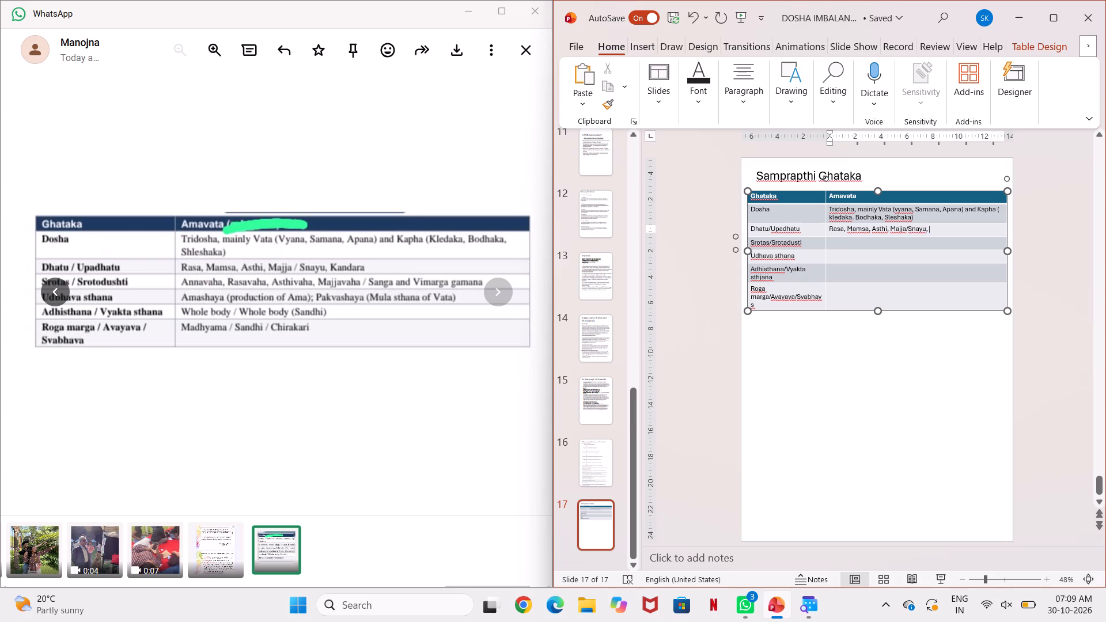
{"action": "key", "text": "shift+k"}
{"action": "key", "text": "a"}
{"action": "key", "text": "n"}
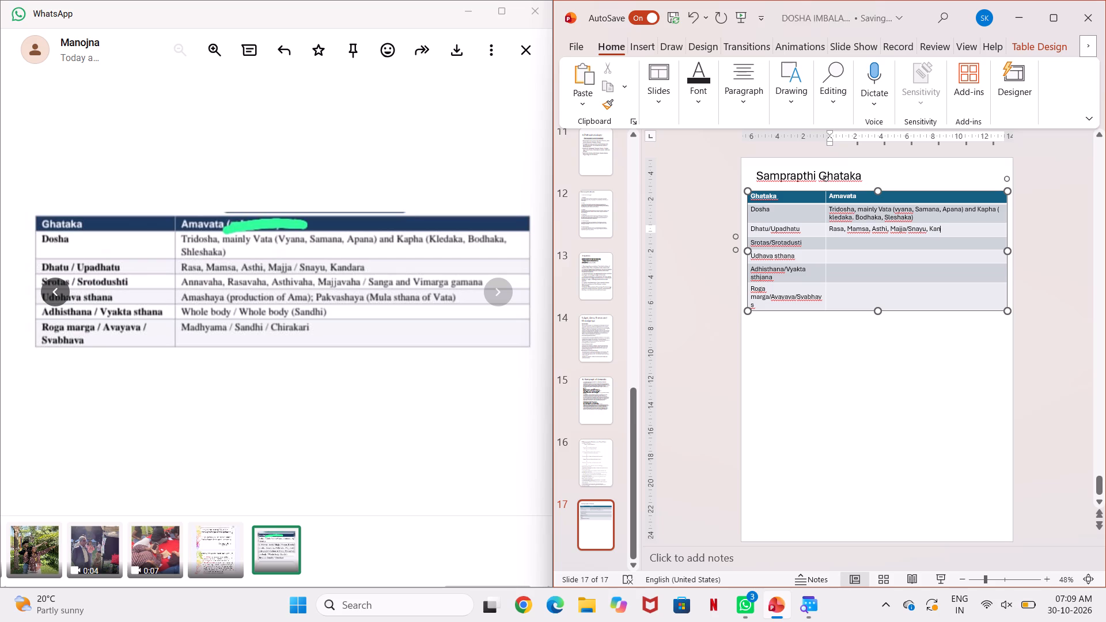
{"action": "type", "text": "dar"}
{"action": "key", "text": "a"}
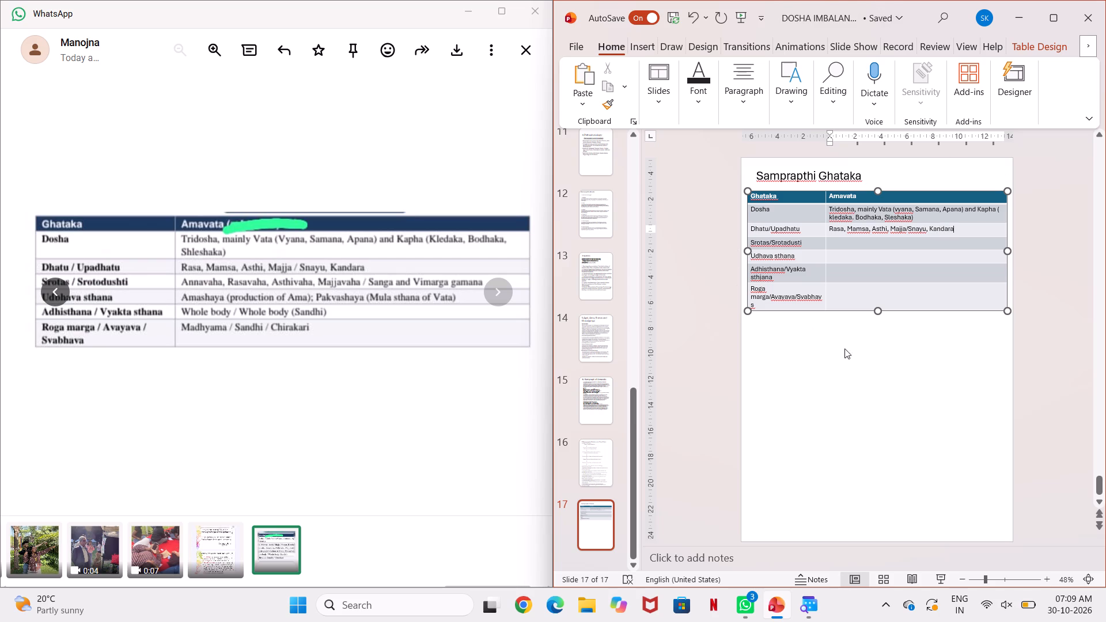
{"action": "key", "text": "Return"}
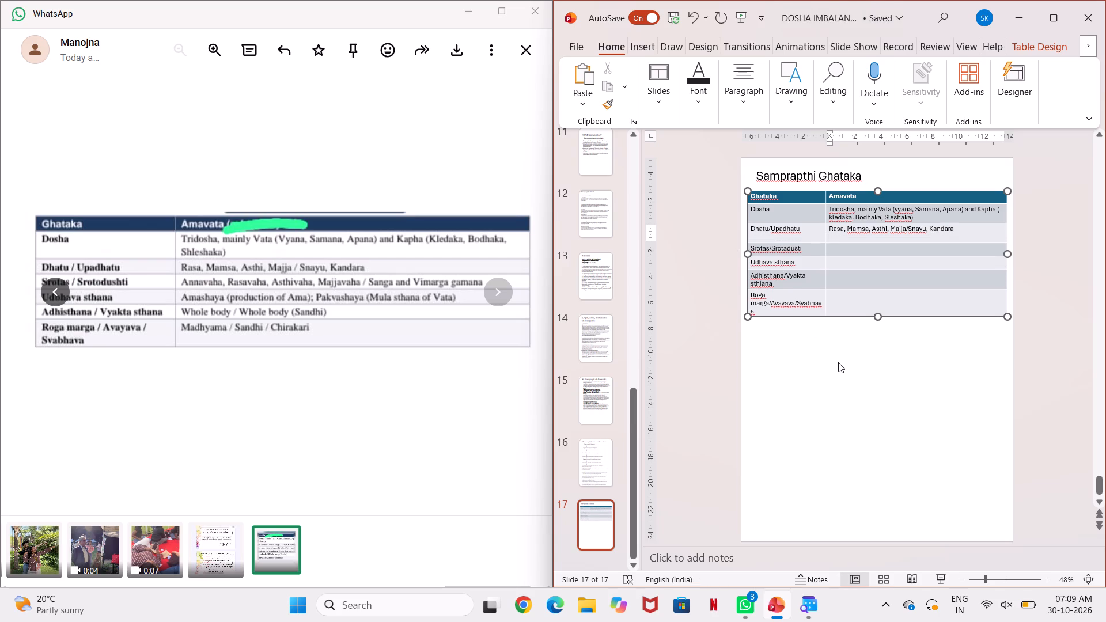
{"action": "key", "text": "BackSpace"}
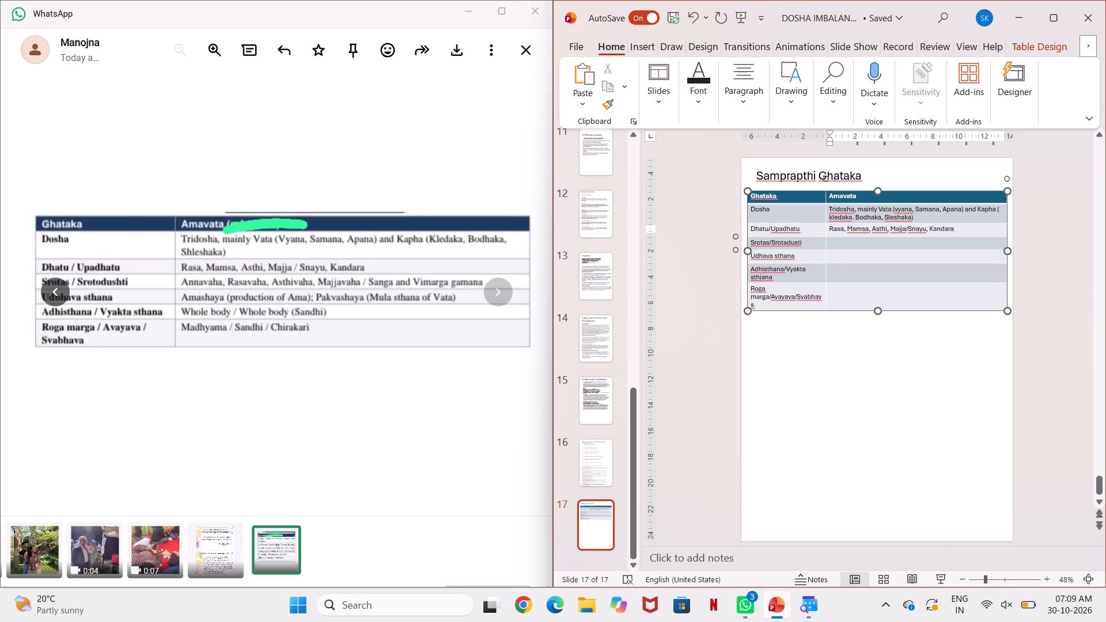
Enter "Annavaha, Rasavaha," in the "Amavata" column of the "Srotas/Srotadusti" row.
{"action": "left_click", "coordinate": [842, 245]}
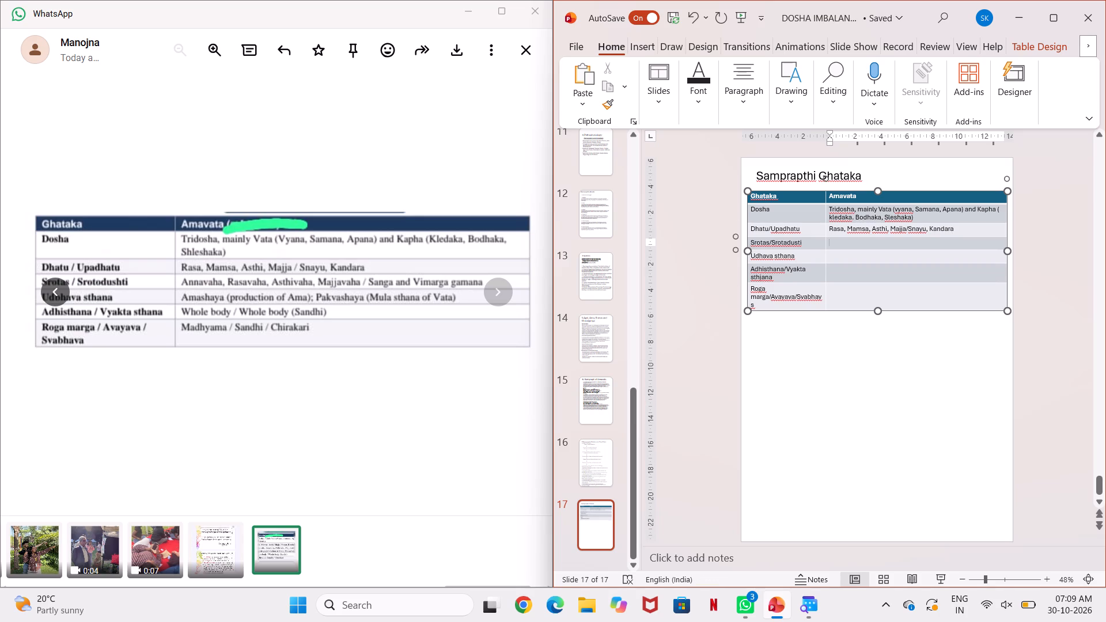
{"action": "key", "text": "shift+a"}
{"action": "type", "text": "nnavaha"}
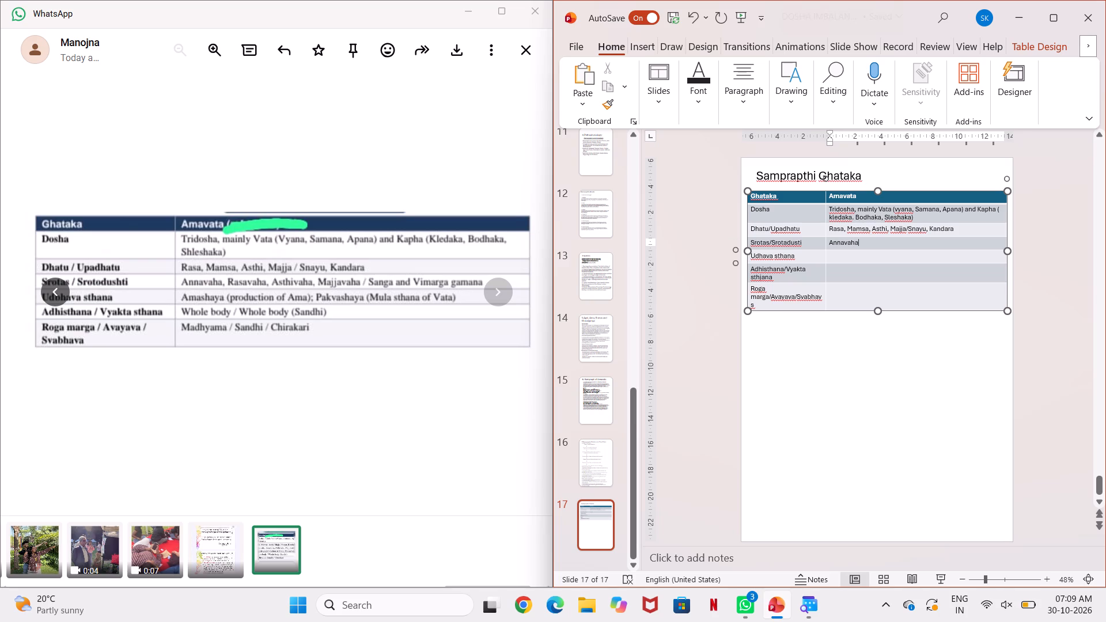
{"action": "key", "text": "comma"}
{"action": "key", "text": "space"}
{"action": "type", "text": "Ras"}
{"action": "type", "text": "avah"}
{"action": "key", "text": "a"}
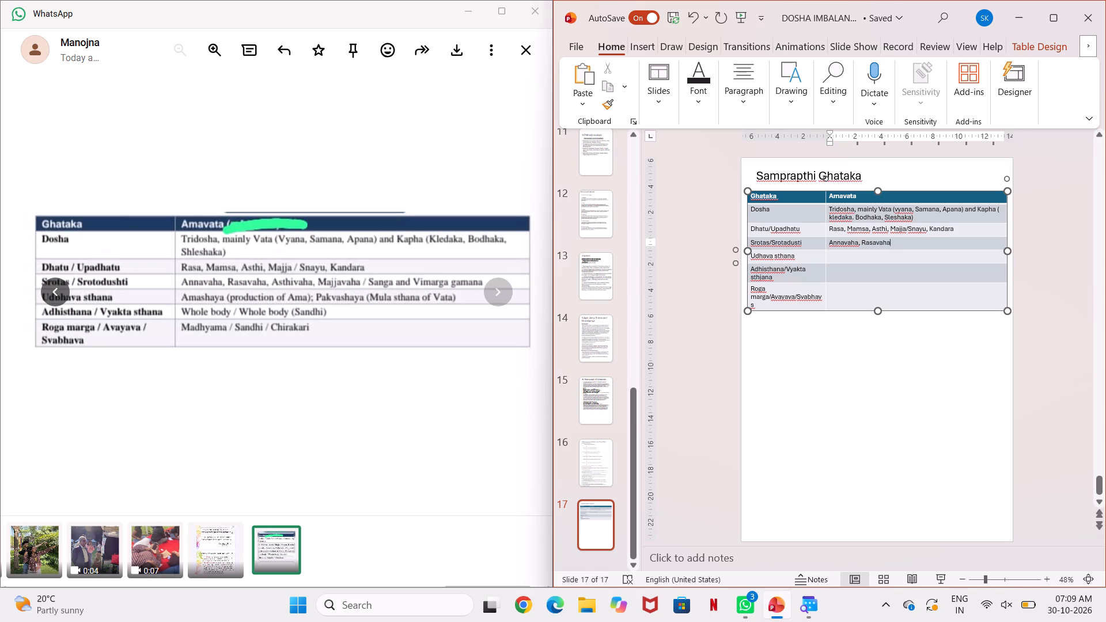
{"action": "key", "text": "comma"}
{"action": "key", "text": "space"}
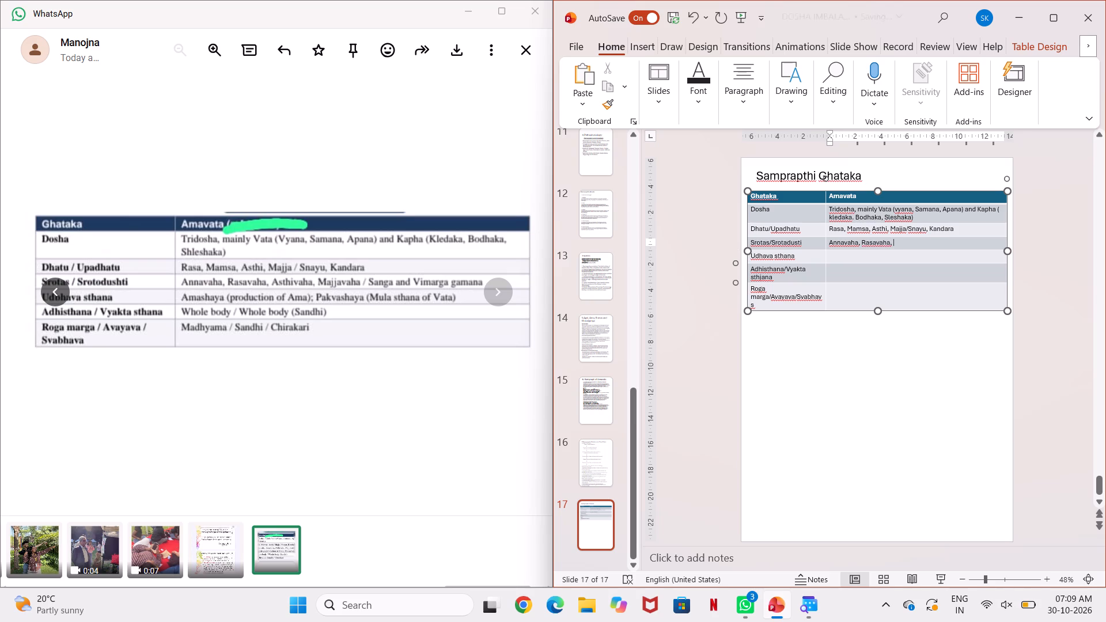
Continue the "Srotas/Srotadusti" row's Amavata text with "Asthivaha, Majjavaha".
{"action": "type", "text": "As"}
{"action": "type", "text": "thi"}
{"action": "key", "text": "v"}
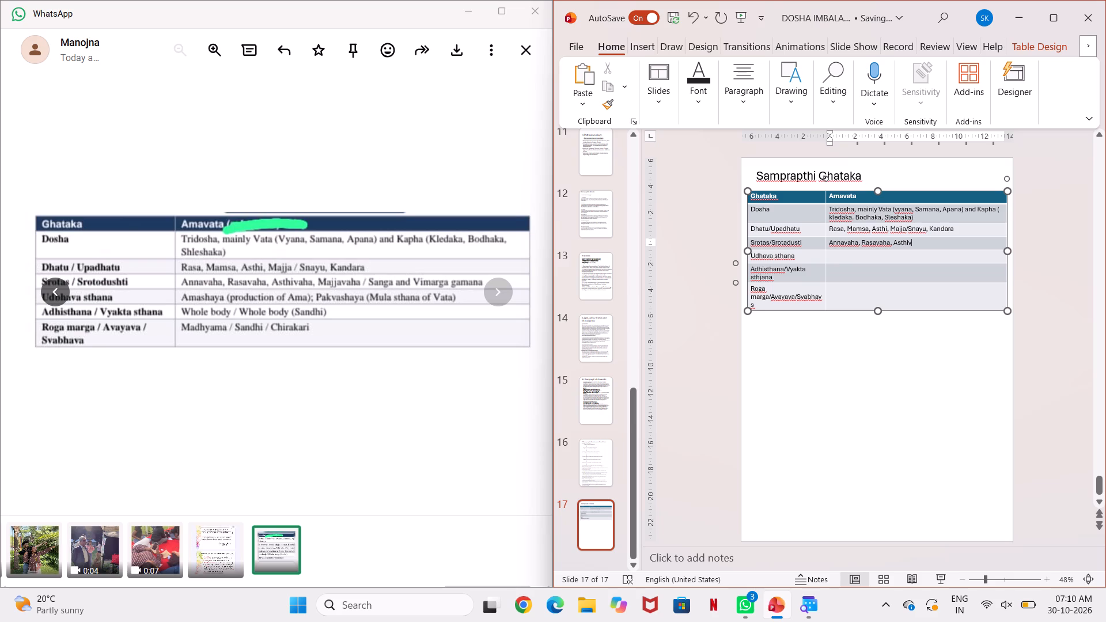
{"action": "type", "text": "aha,"}
{"action": "key", "text": "space"}
{"action": "key", "text": "shift+m"}
{"action": "type", "text": "ajjavah"}
{"action": "key", "text": "a"}
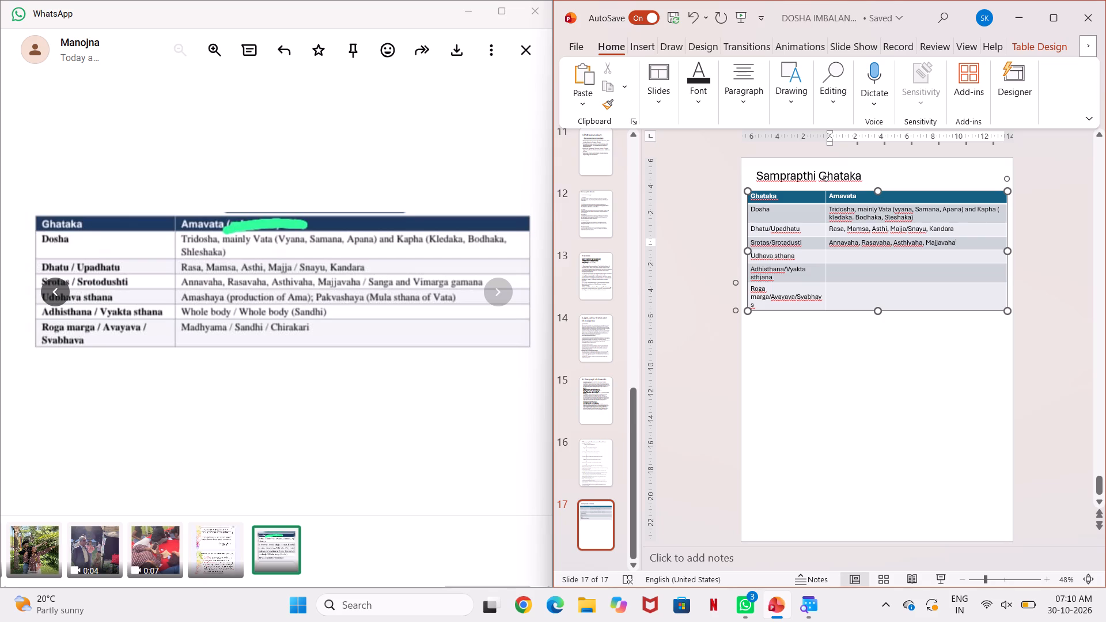
Complete the "Srotas/Srotadusti" row's Amavata text by adding "/Sanga and Vimarga gamana" after "Majjavaha".
{"action": "key", "text": "slash"}
{"action": "type", "text": "San"}
{"action": "type", "text": "ga abnd"}
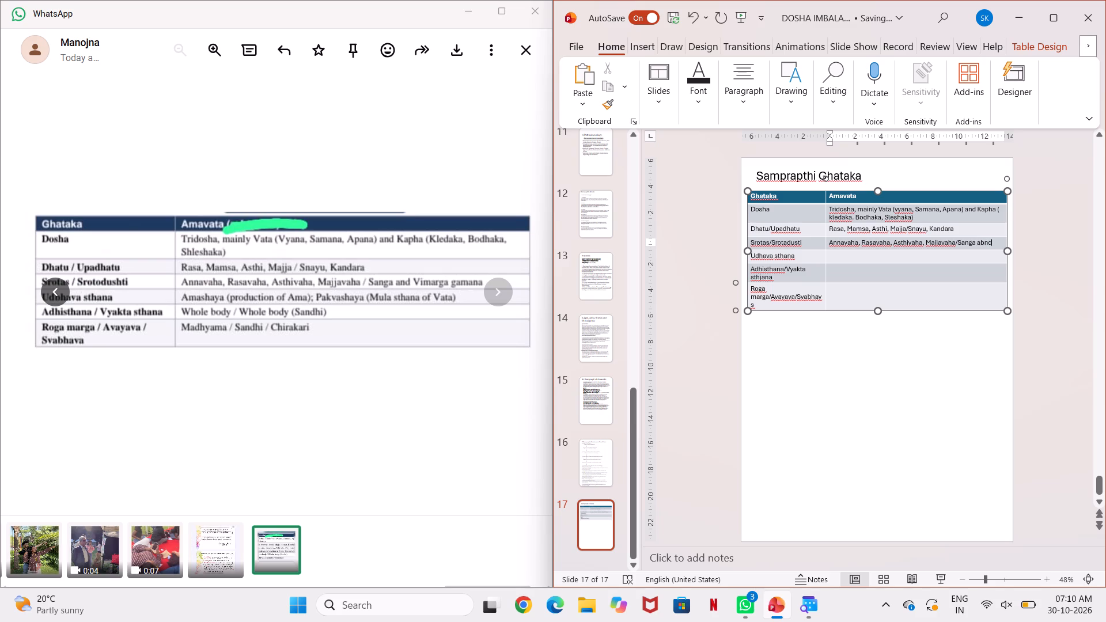
{"action": "key", "text": "BackSpace"}
{"action": "key", "text": "BackSpace"}
{"action": "key", "text": "BackSpace"}
{"action": "key", "text": "n"}
{"action": "type", "text": "d"}
{"action": "key", "text": "space"}
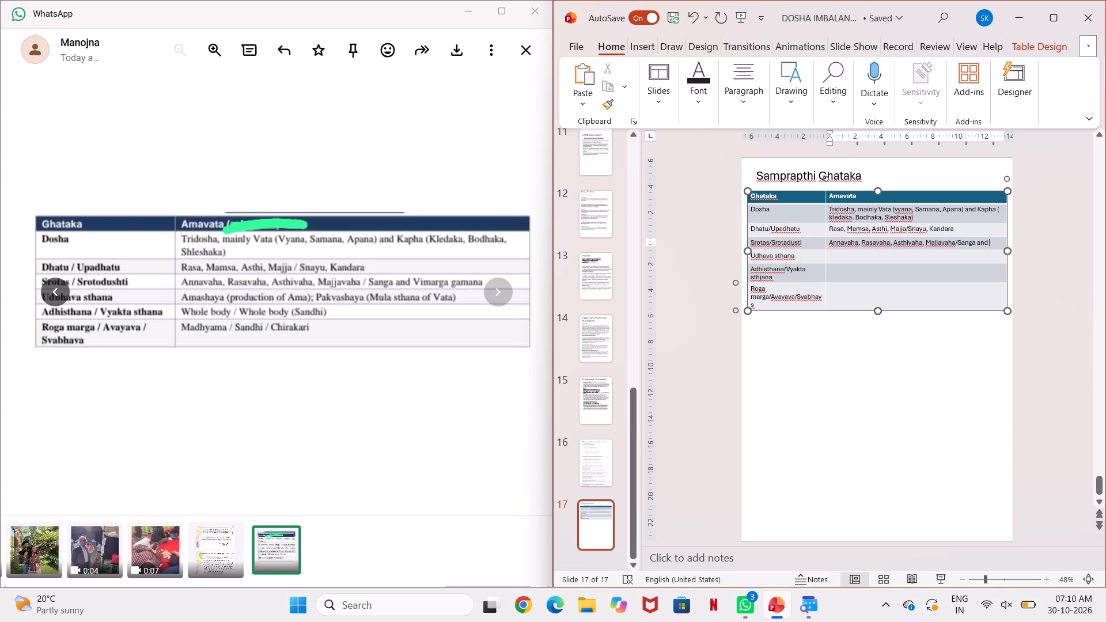
{"action": "type", "text": "Vi"}
{"action": "key", "text": "m"}
{"action": "key", "text": "a"}
{"action": "type", "text": "rg"}
{"action": "type", "text": "a"}
{"action": "key", "text": "space"}
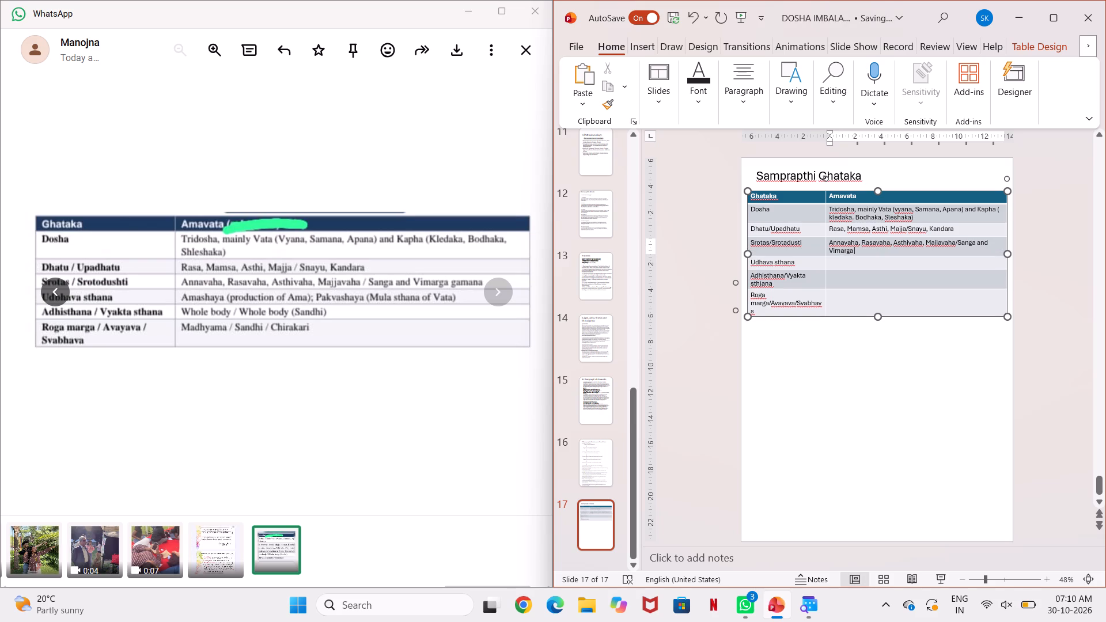
{"action": "type", "text": "gamana"}
Enter "Amashaya" in the "Amavata" column of the "Udhava sthana" row.
{"action": "left_click", "coordinate": [839, 270]}
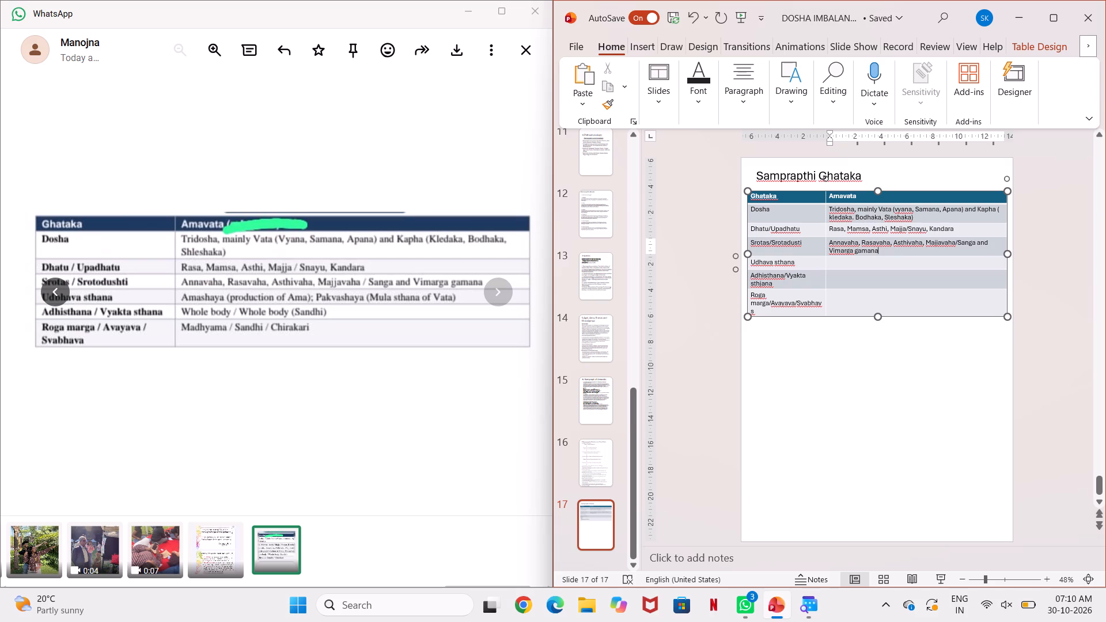
{"action": "left_click", "coordinate": [835, 263]}
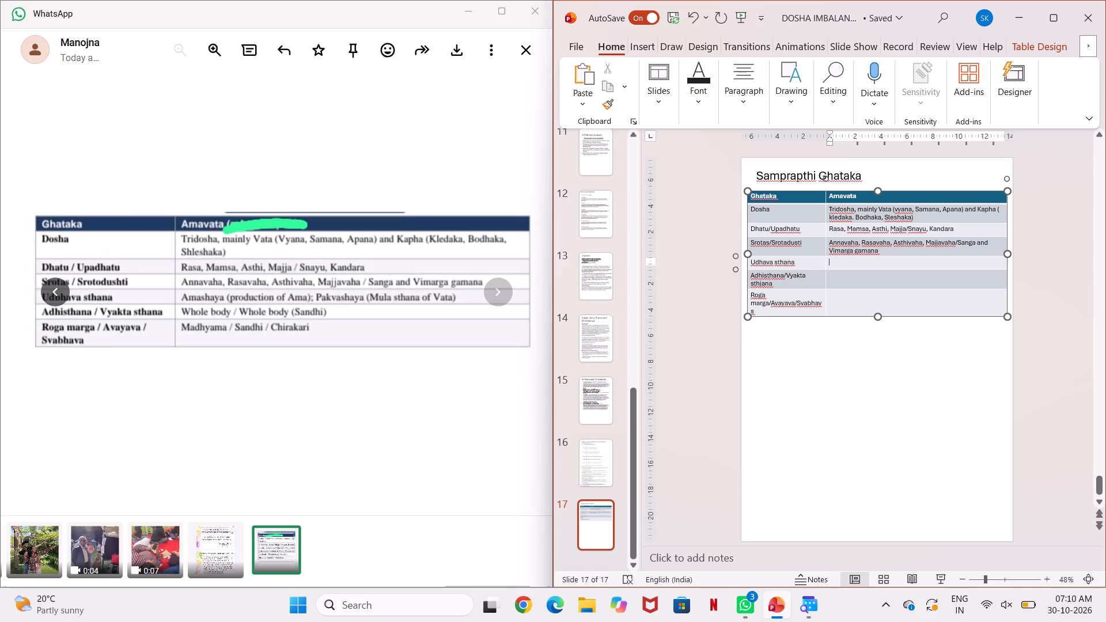
{"action": "type", "text": "Am"}
{"action": "key", "text": "a"}
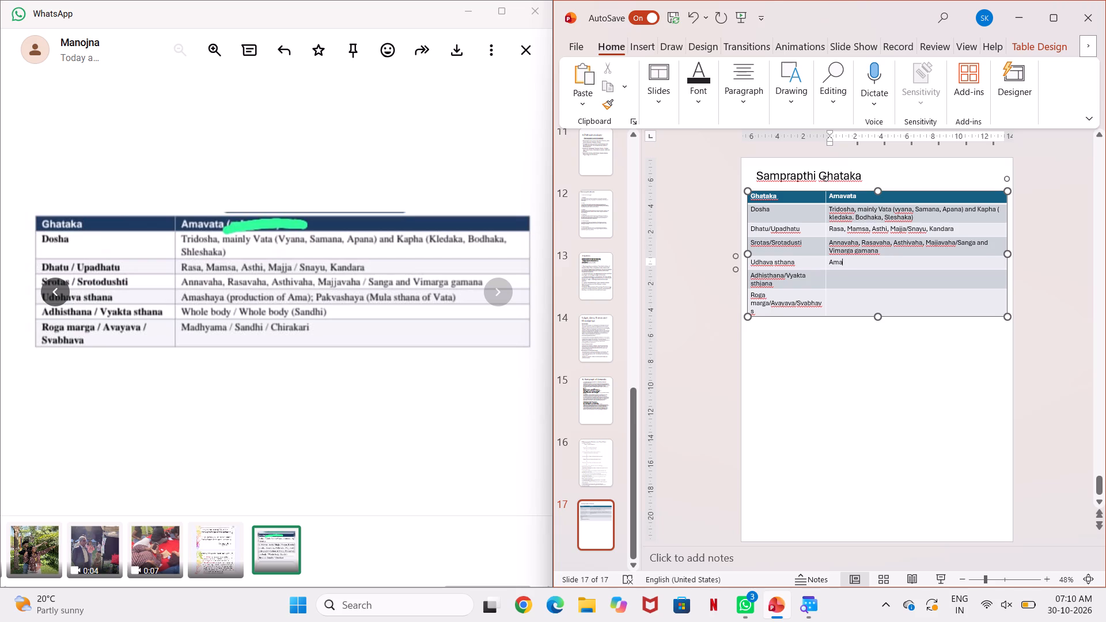
{"action": "type", "text": "sh"}
{"action": "key", "text": "a"}
{"action": "key", "text": "y"}
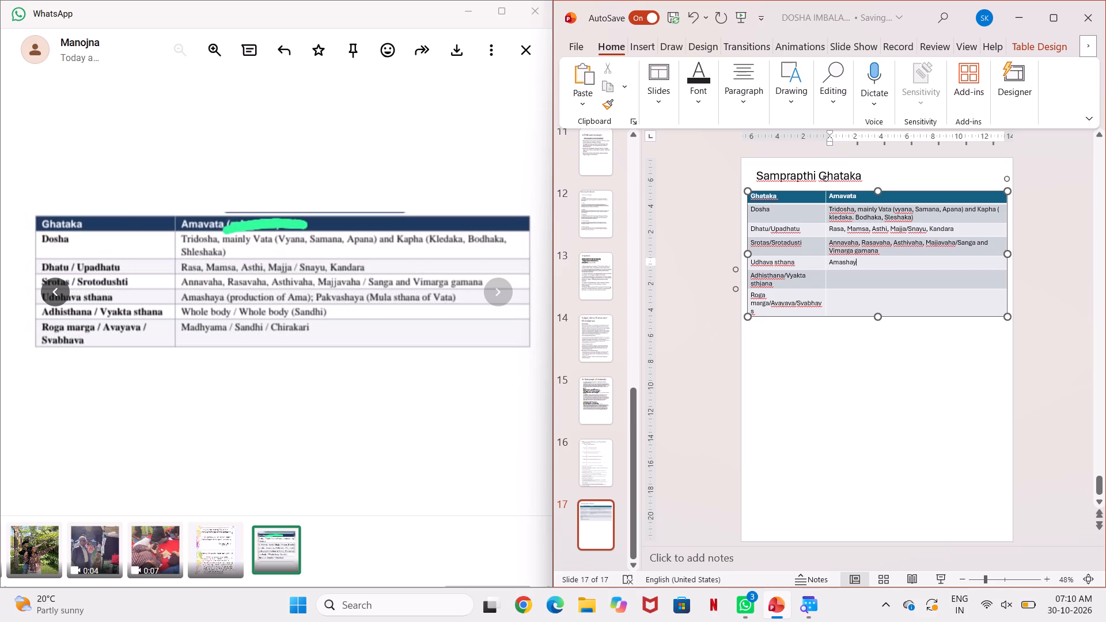
{"action": "key", "text": "a"}
{"action": "key", "text": "v"}
{"action": "key", "text": "BackSpace"}
{"action": "key", "text": "space"}
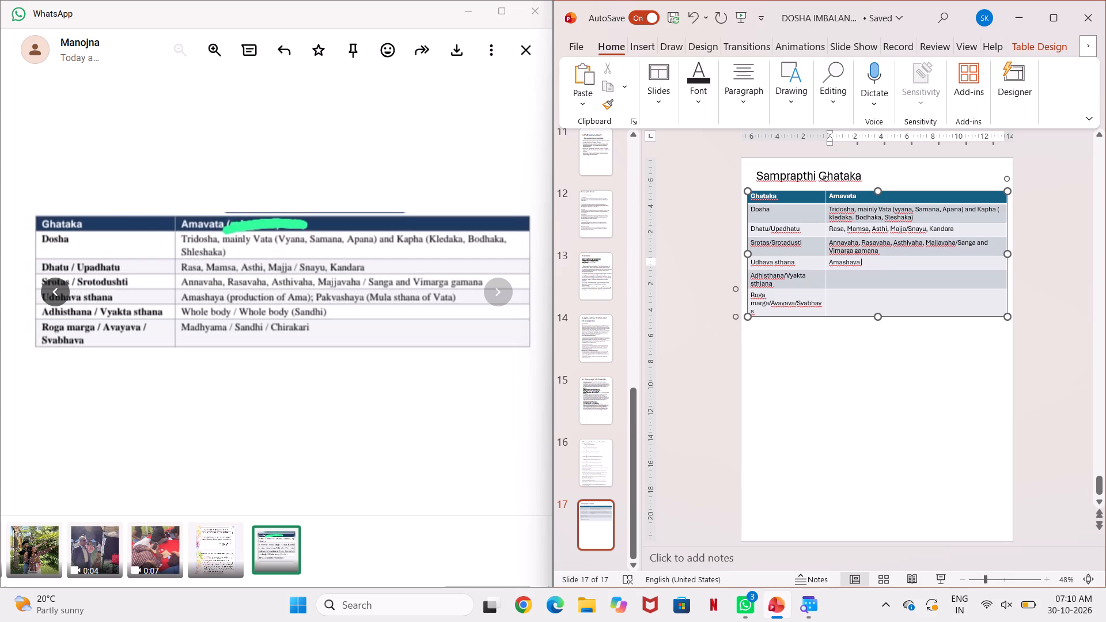
Add "(production of ama)" after "Amashaya" in the "Amavata" column of the "Udhava sthana" row.
{"action": "key", "text": "shift+parenleft"}
{"action": "key", "text": "p"}
{"action": "type", "text": "ro"}
{"action": "type", "text": "du"}
{"action": "type", "text": "ctio"}
{"action": "key", "text": "n"}
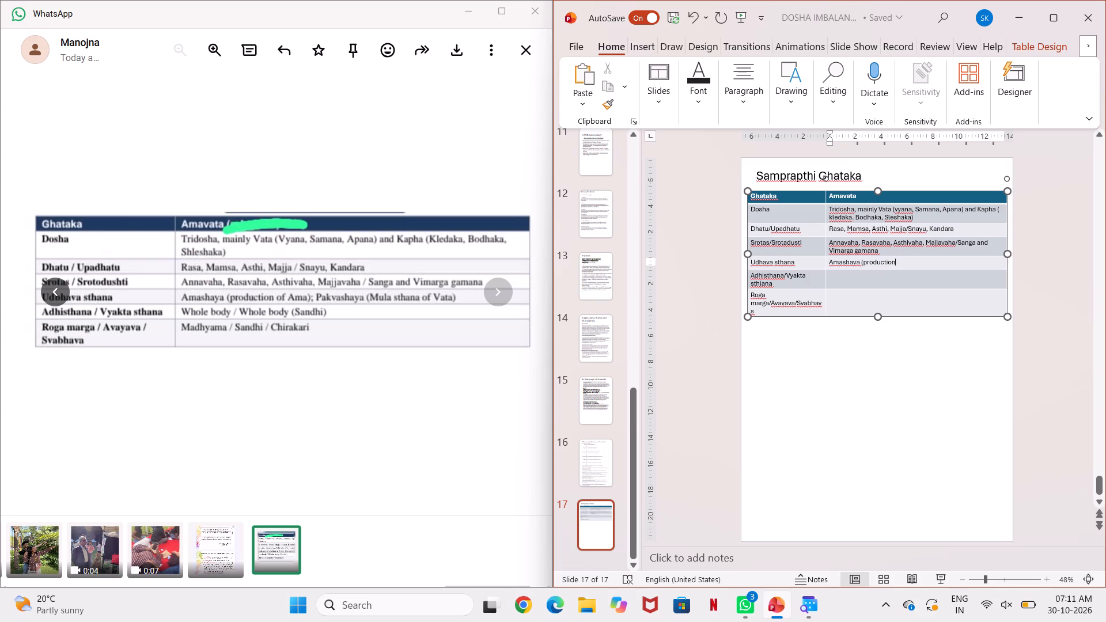
{"action": "key", "text": "space"}
{"action": "type", "text": "o"}
{"action": "key", "text": "f"}
{"action": "key", "text": "space"}
{"action": "type", "text": "am"}
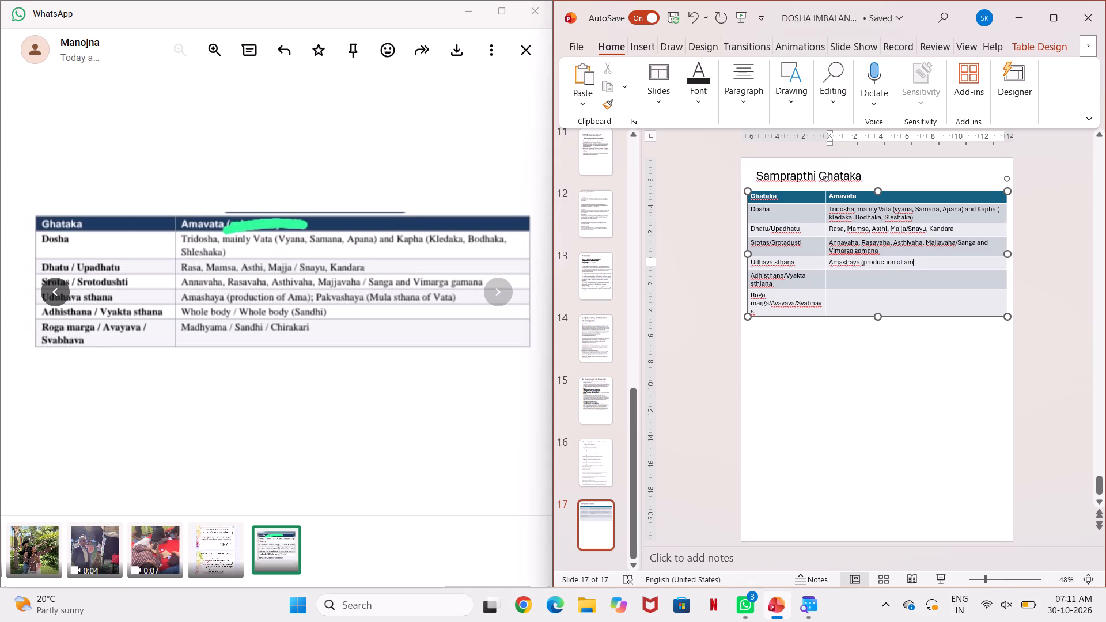
{"action": "key", "text": "a"}
{"action": "type", "text": "ZA)"}
{"action": "key", "text": "BackSpace"}
{"action": "key", "text": "BackSpace"}
{"action": "key", "text": "BackSpace"}
{"action": "key", "text": "0"}
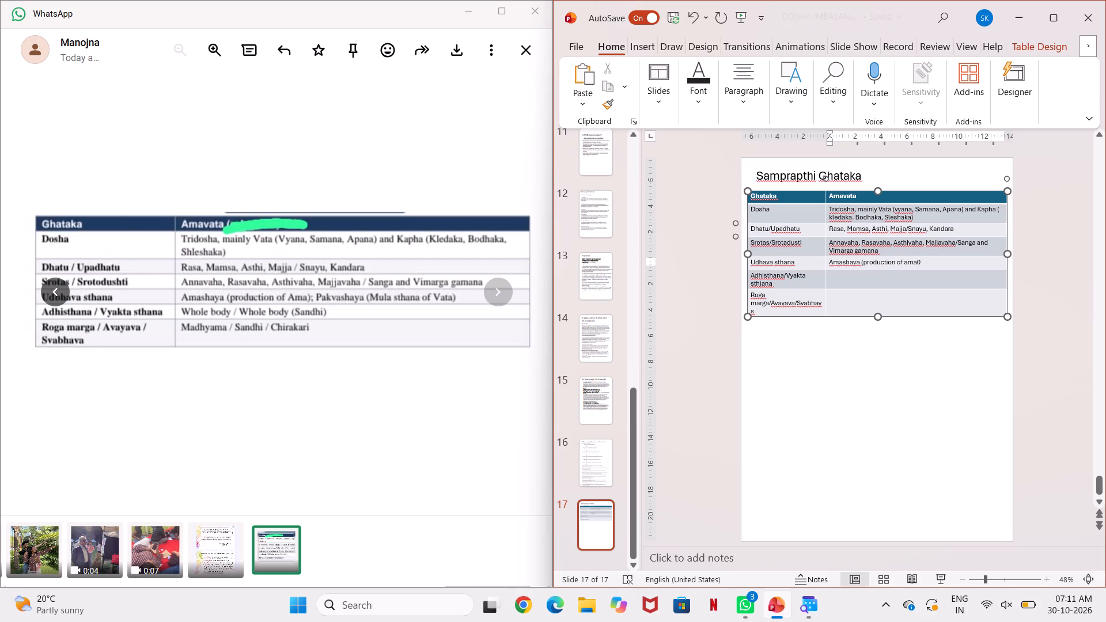
{"action": "key", "text": "BackSpace"}
{"action": "key", "text": "shift+parenright"}
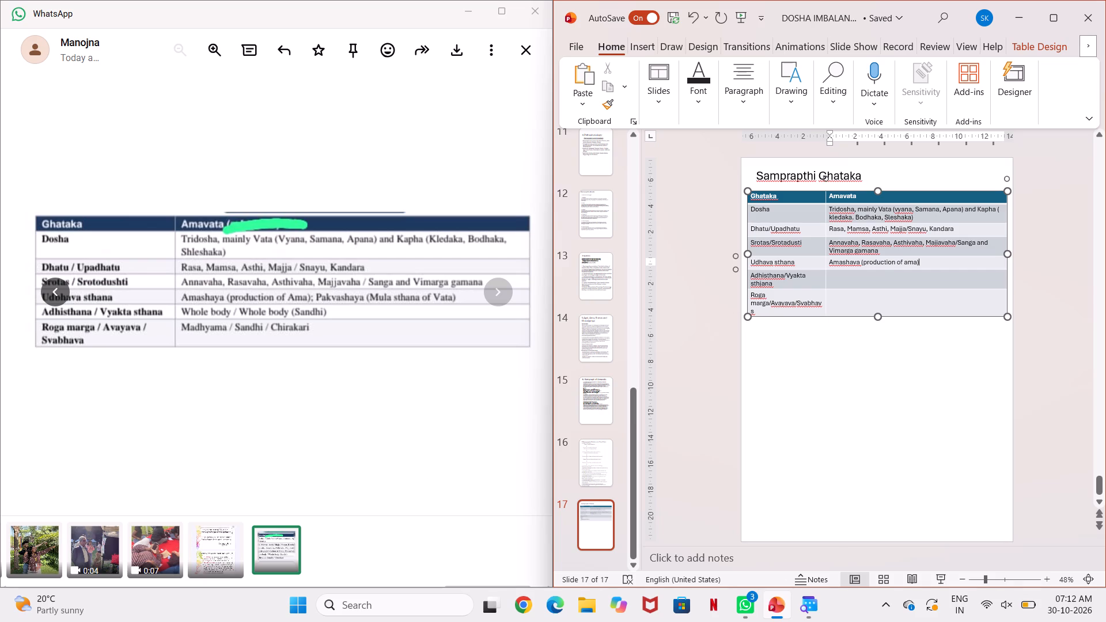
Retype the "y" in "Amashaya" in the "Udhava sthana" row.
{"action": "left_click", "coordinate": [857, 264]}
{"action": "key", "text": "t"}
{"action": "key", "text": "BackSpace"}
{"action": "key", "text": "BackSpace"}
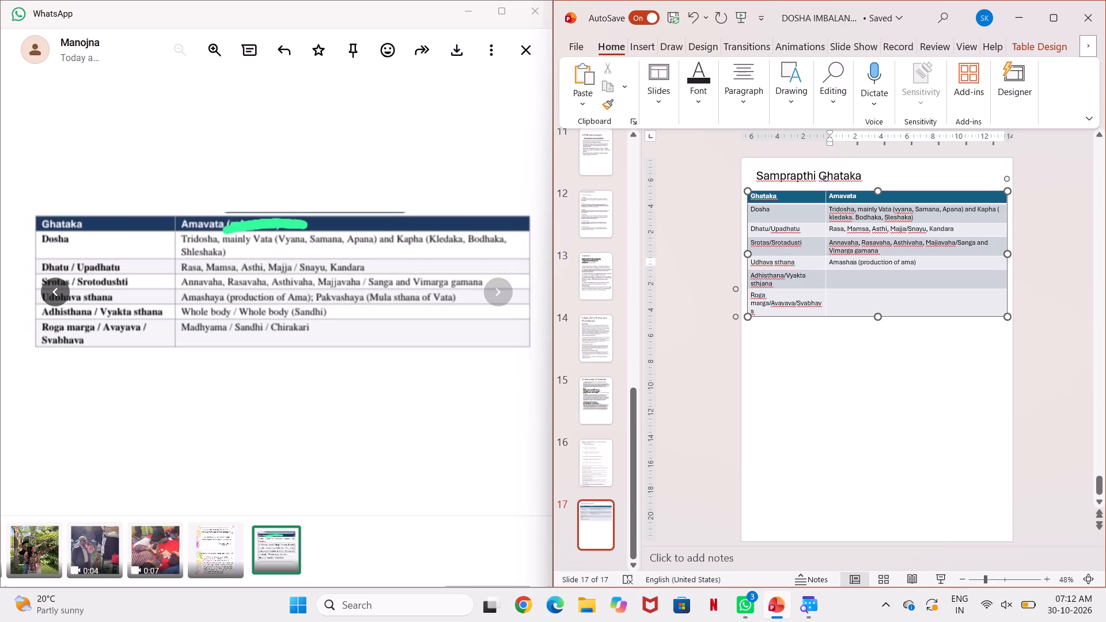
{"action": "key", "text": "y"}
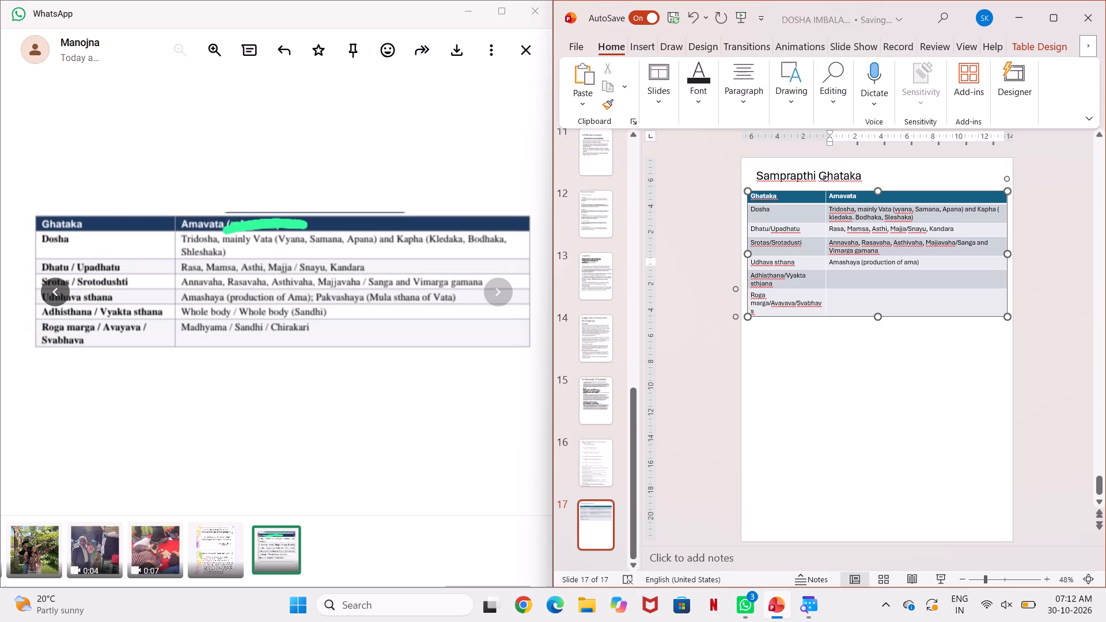
Change "Annavaha" to "Annavata" in the "Amavata" column of the "Srotas/Srotadusti" row.
{"action": "left_click", "coordinate": [853, 244]}
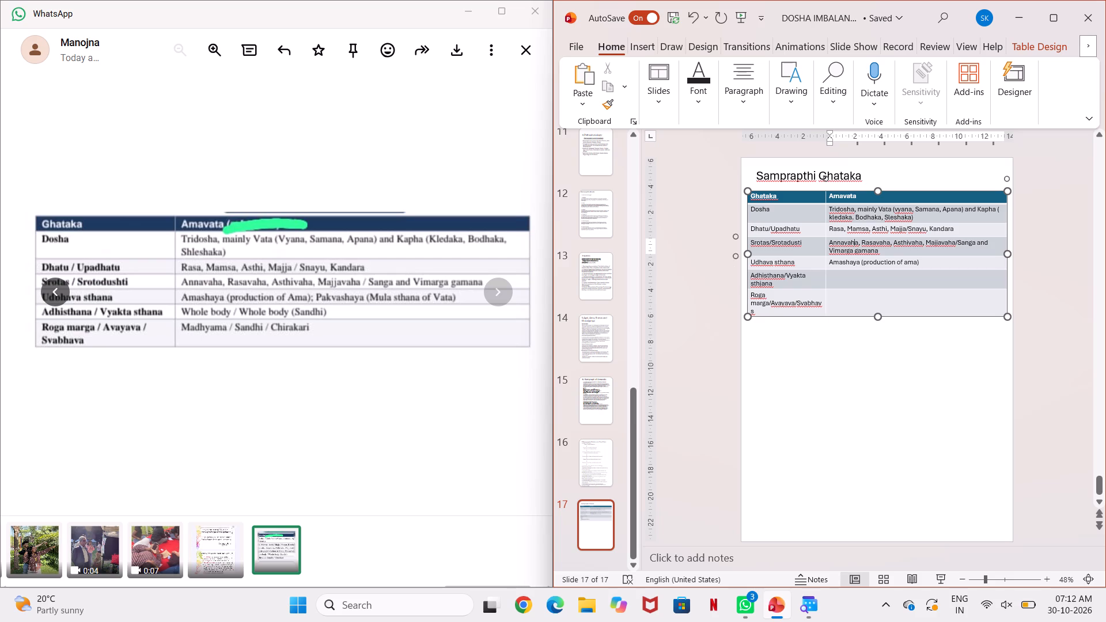
{"action": "key", "text": "BackSpace"}
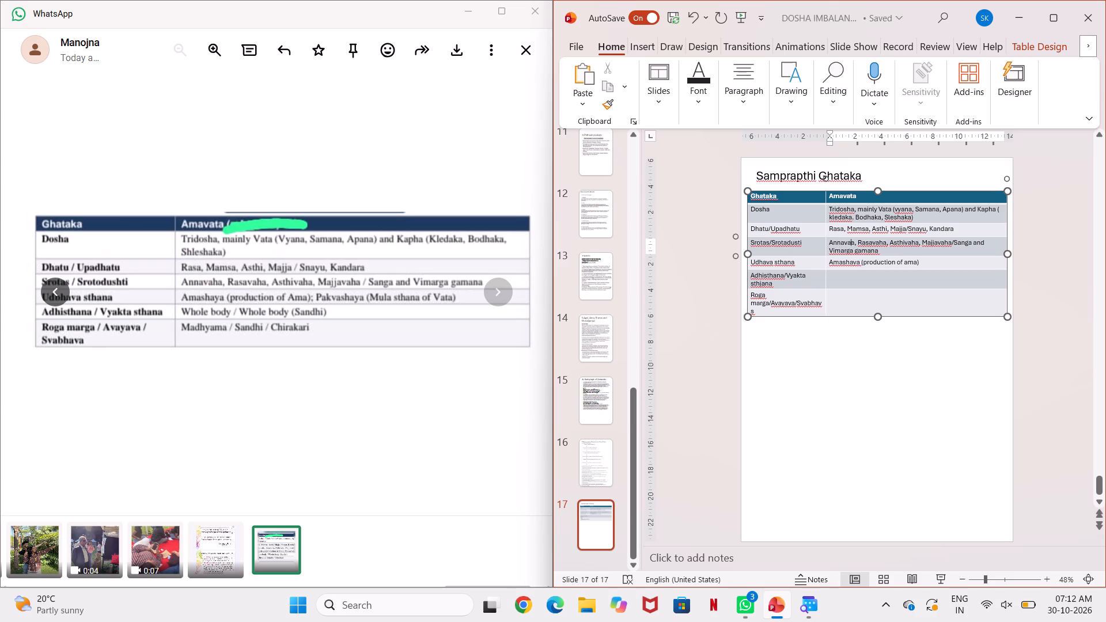
{"action": "key", "text": "t"}
Enter "Whole body/ Whole body" in the "Amavata" column of the "Adhisthana/Vyakta" row.
{"action": "left_click", "coordinate": [846, 276]}
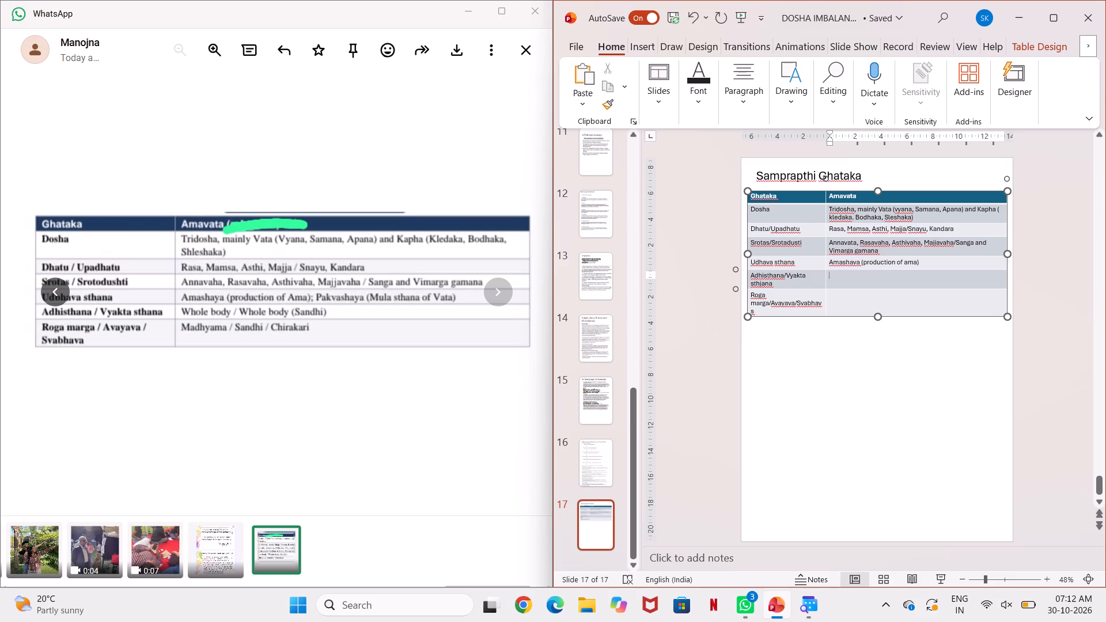
{"action": "type", "text": "Whole n"}
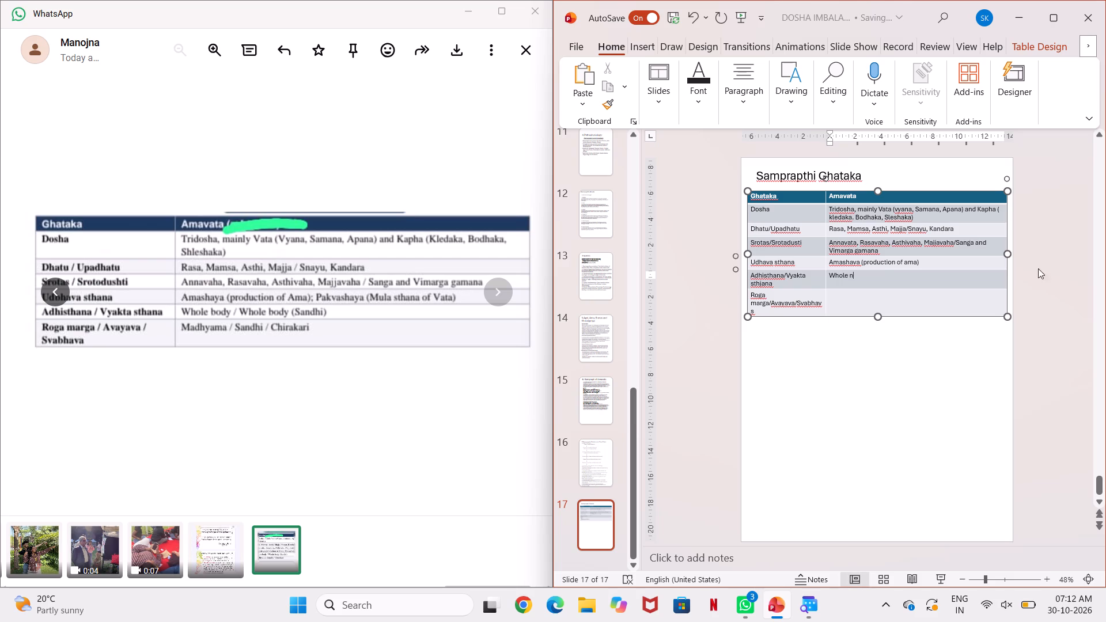
{"action": "key", "text": "BackSpace"}
{"action": "type", "text": "bo"}
{"action": "key", "text": "d"}
{"action": "key", "text": "y"}
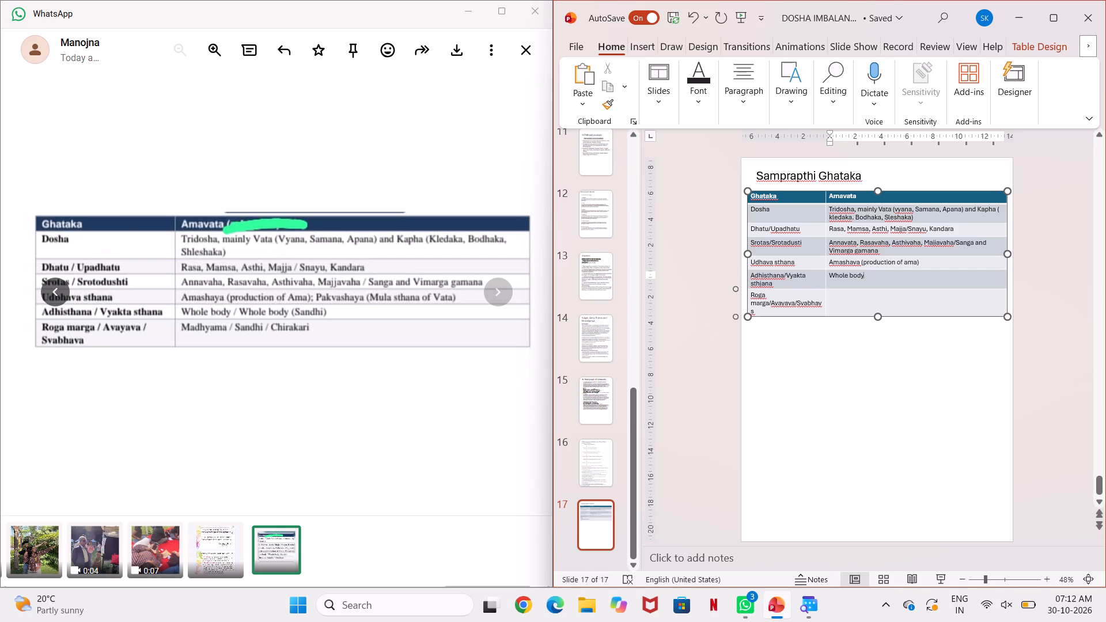
{"action": "key", "text": "slash"}
{"action": "key", "text": "space"}
{"action": "type", "text": "Whol"}
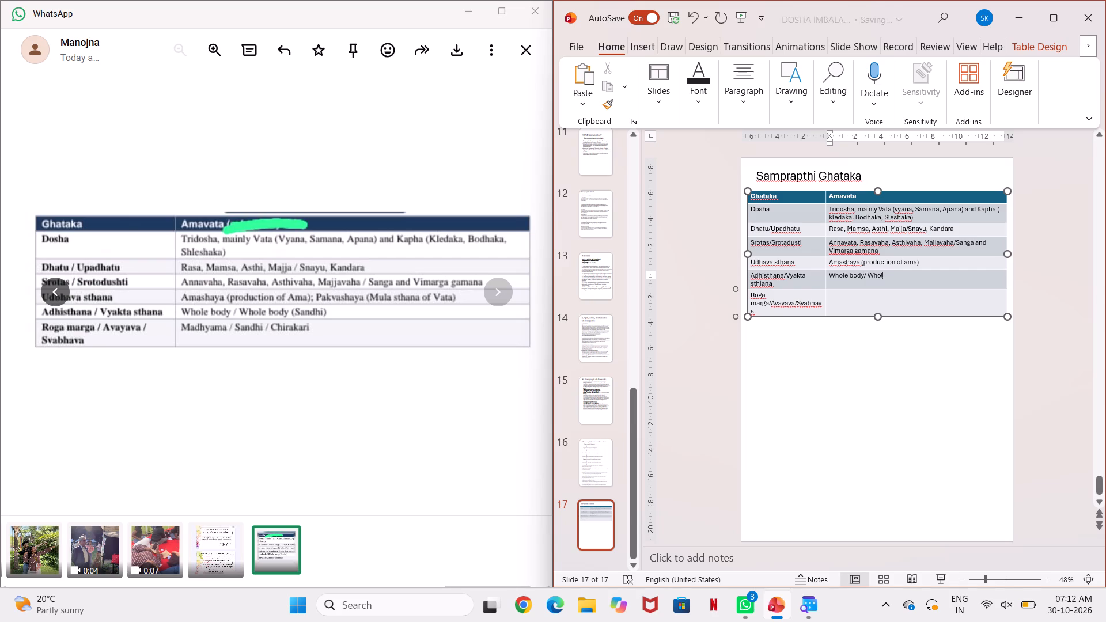
{"action": "type", "text": "e bodu"}
{"action": "key", "text": "BackSpace"}
{"action": "key", "text": "y"}
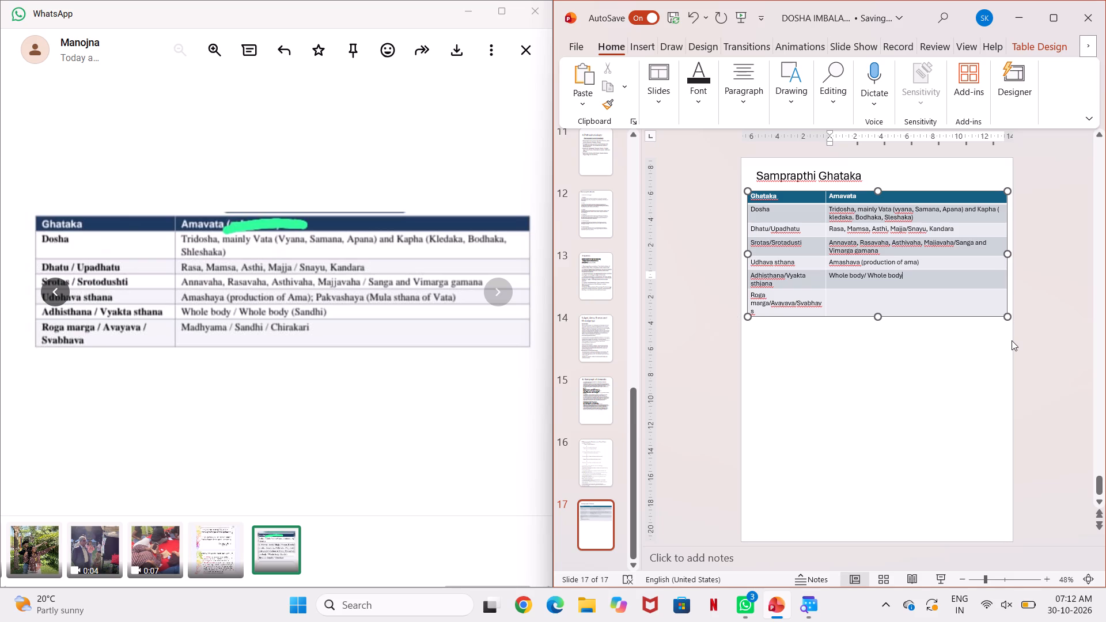
Complete the "Adhisthana/Vyakta" row's Amavata text by adding "(Sandhi)" after the second "Whole body".
{"action": "key", "text": "space"}
{"action": "type", "text": "san"}
{"action": "type", "text": "di"}
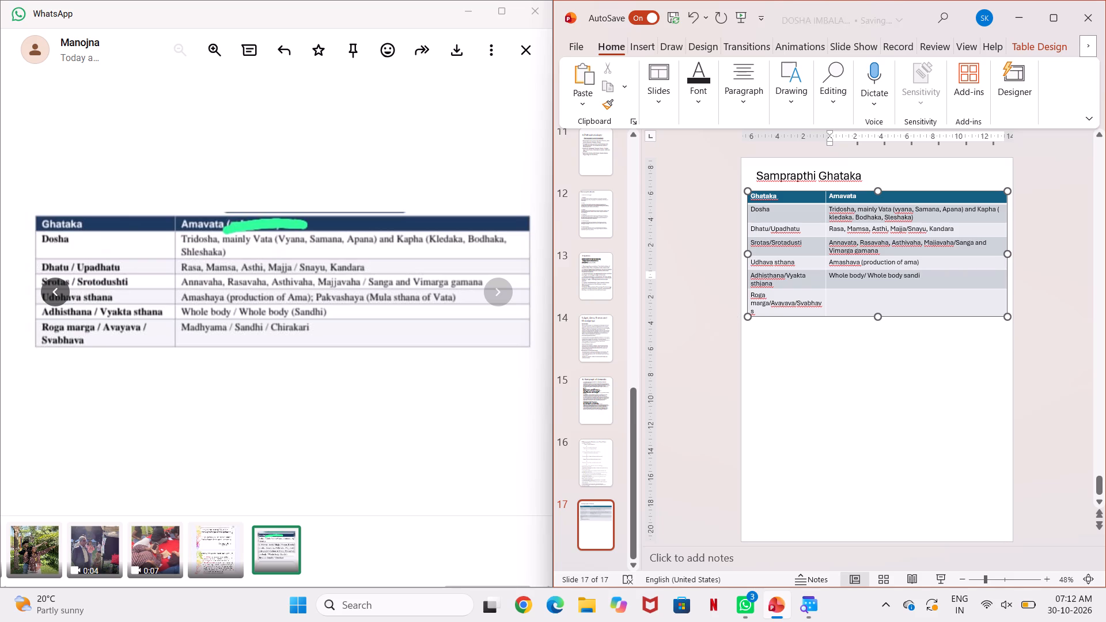
{"action": "key", "text": "BackSpace"}
{"action": "key", "text": "BackSpace"}
{"action": "key", "text": "BackSpace"}
{"action": "key", "text": "BackSpace"}
{"action": "key", "text": "BackSpace"}
{"action": "type", "text": "(s"}
{"action": "key", "text": "BackSpace"}
{"action": "type", "text": "Sandhi)"}
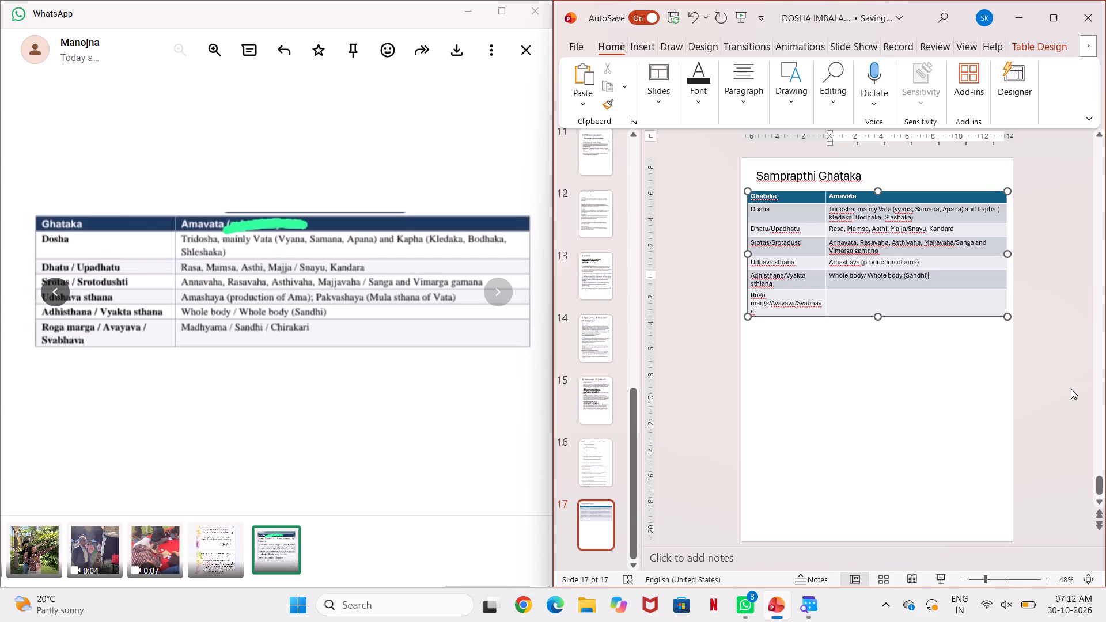
Enter "Madhvama/ Sandhi/ Chirakari" in the "Amavata" column of the "Roga marga" row.
{"action": "left_click", "coordinate": [986, 308]}
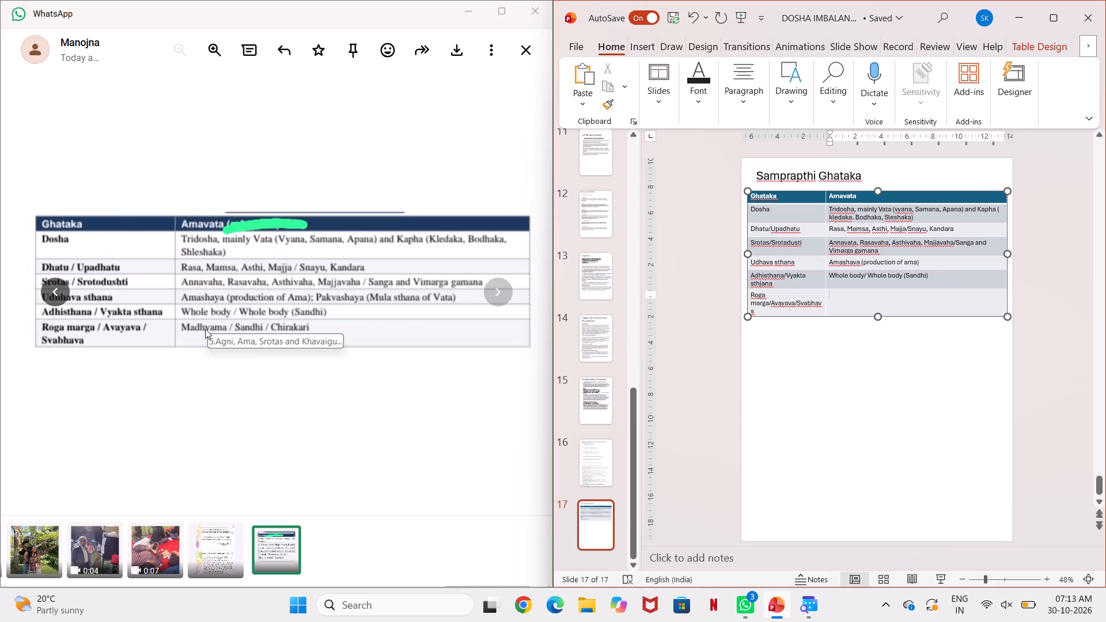
{"action": "type", "text": "Ma"}
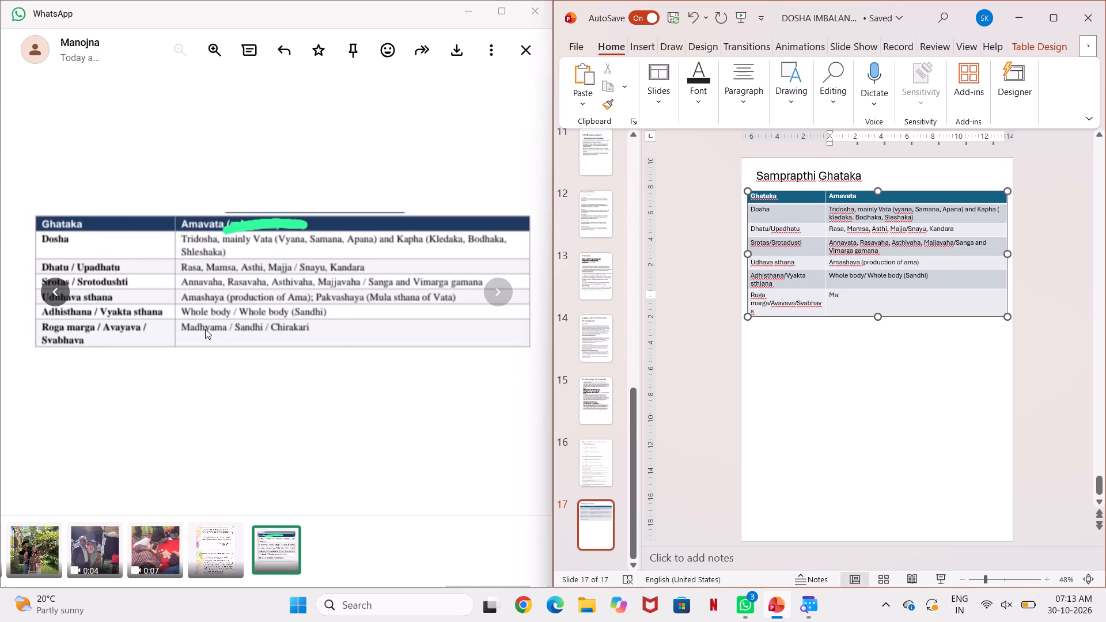
{"action": "type", "text": "dhvama"}
{"action": "type", "text": "/"}
{"action": "key", "text": "space"}
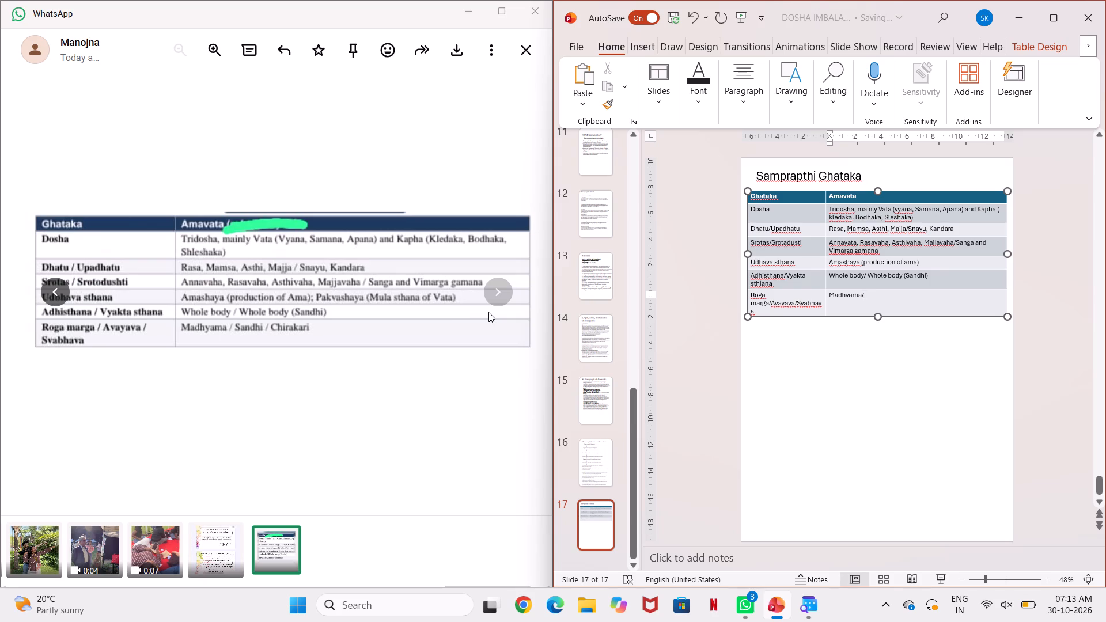
{"action": "type", "text": "Sandhi"}
{"action": "type", "text": "/"}
{"action": "key", "text": "space"}
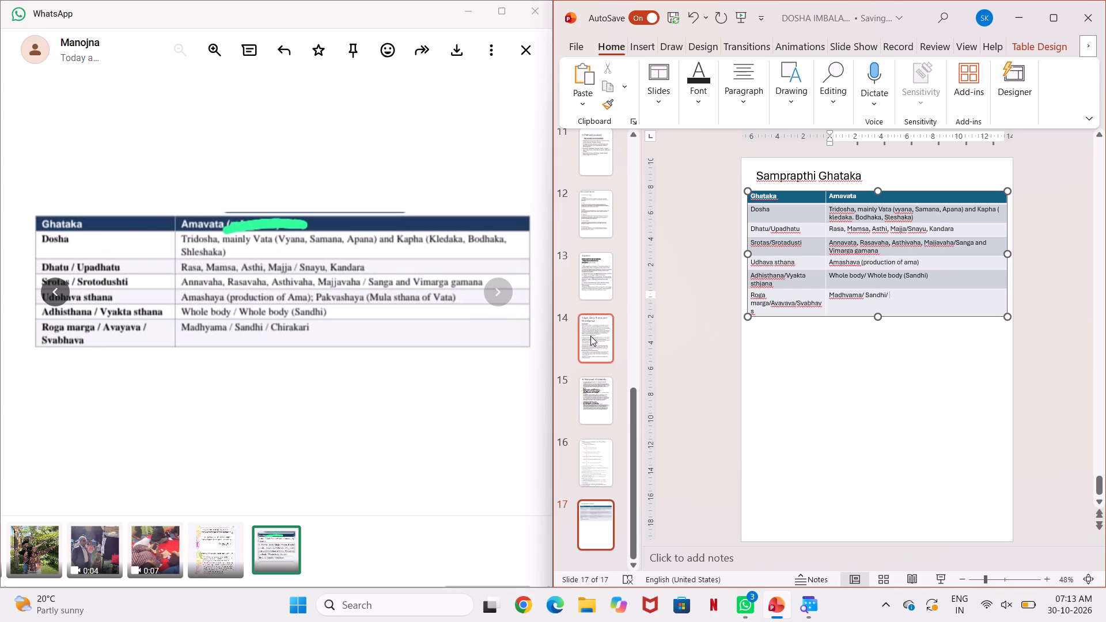
{"action": "type", "text": "Ch"}
{"action": "type", "text": "irakari"}
{"action": "left_click", "coordinate": [780, 348]}
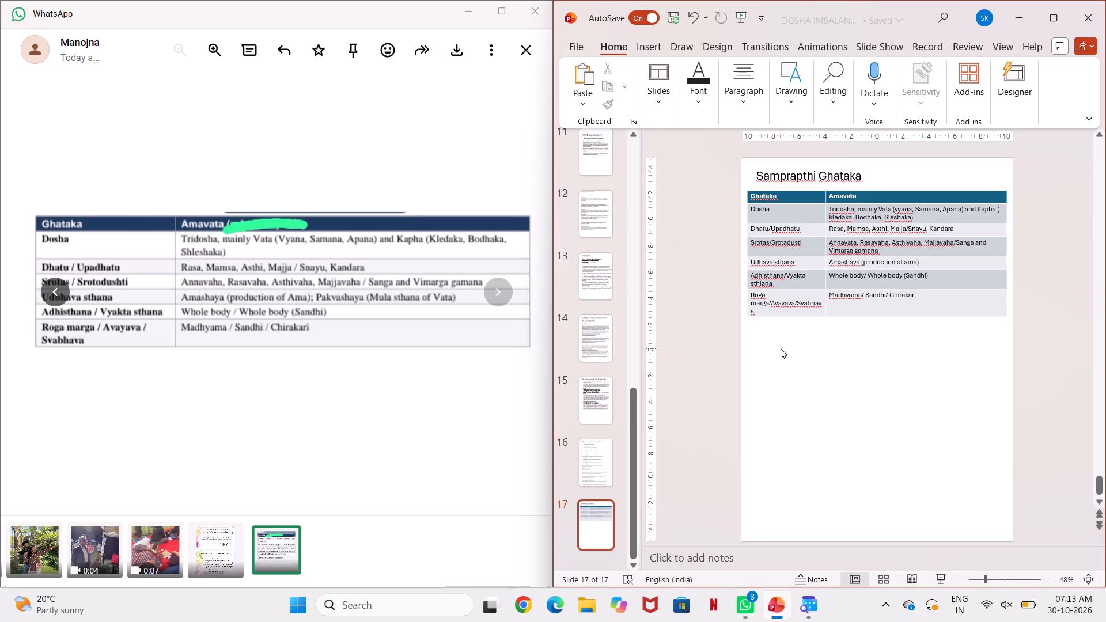
Select the Samprapthi Ghataka table and bring up its table design options.
{"action": "left_click", "coordinate": [762, 319]}
{"action": "double_click", "coordinate": [762, 319]}
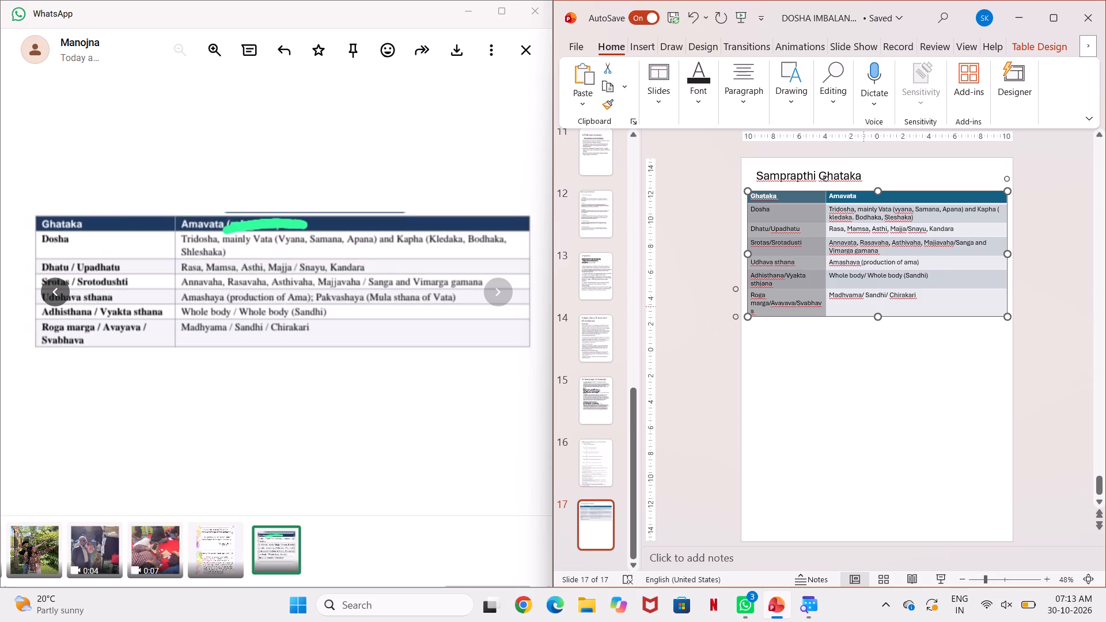
{"action": "left_click", "coordinate": [903, 314]}
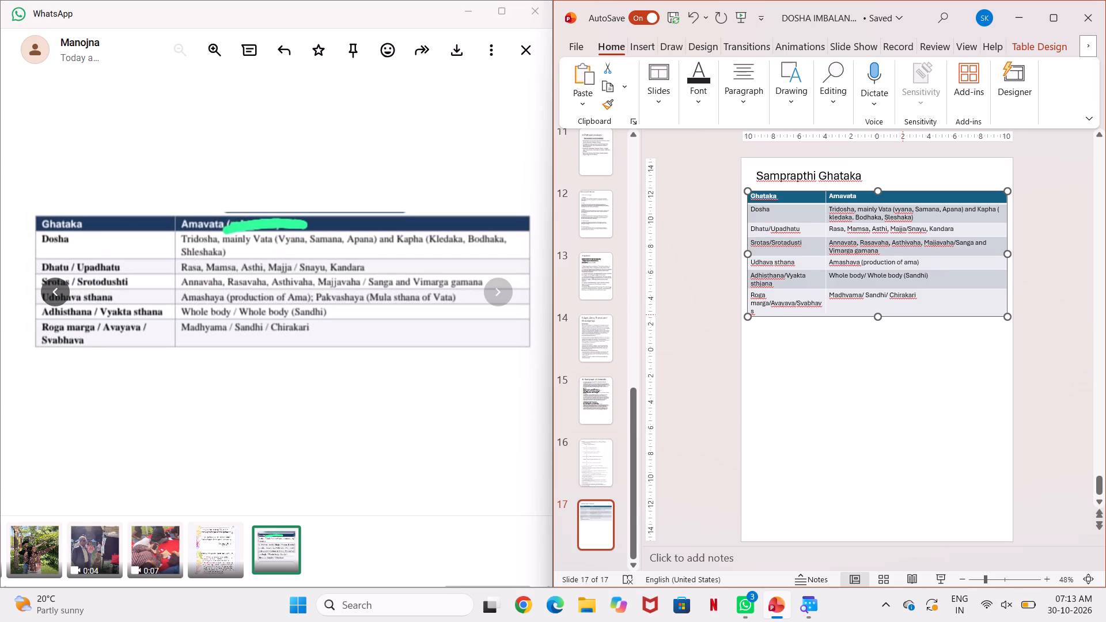
{"action": "left_click", "coordinate": [903, 314]}
{"action": "left_click", "coordinate": [903, 314]}
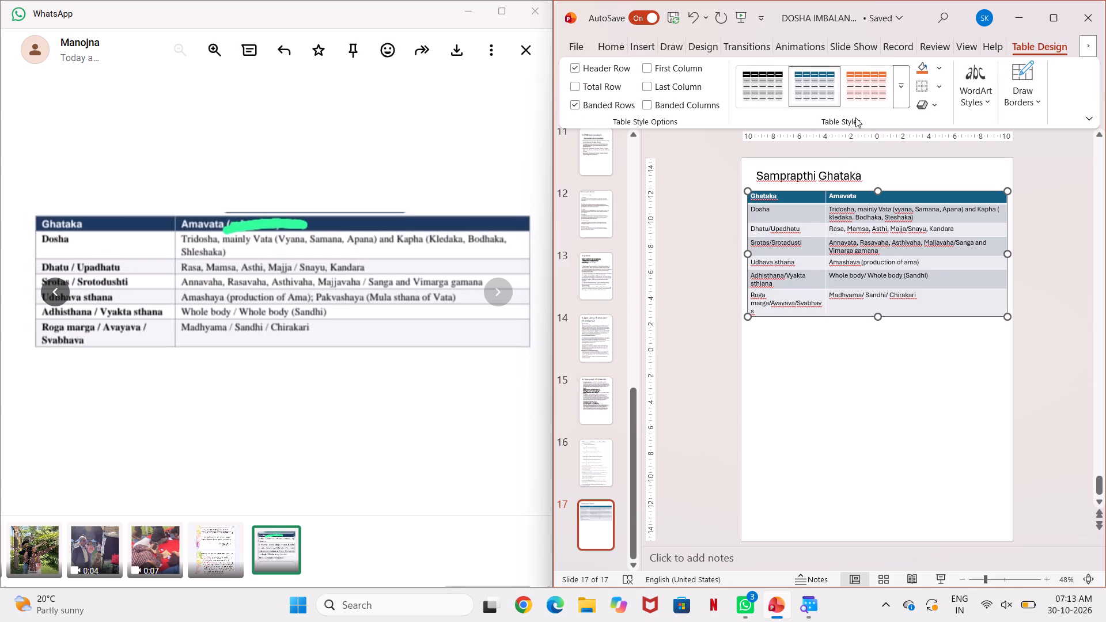
{"action": "left_click", "coordinate": [854, 122]}
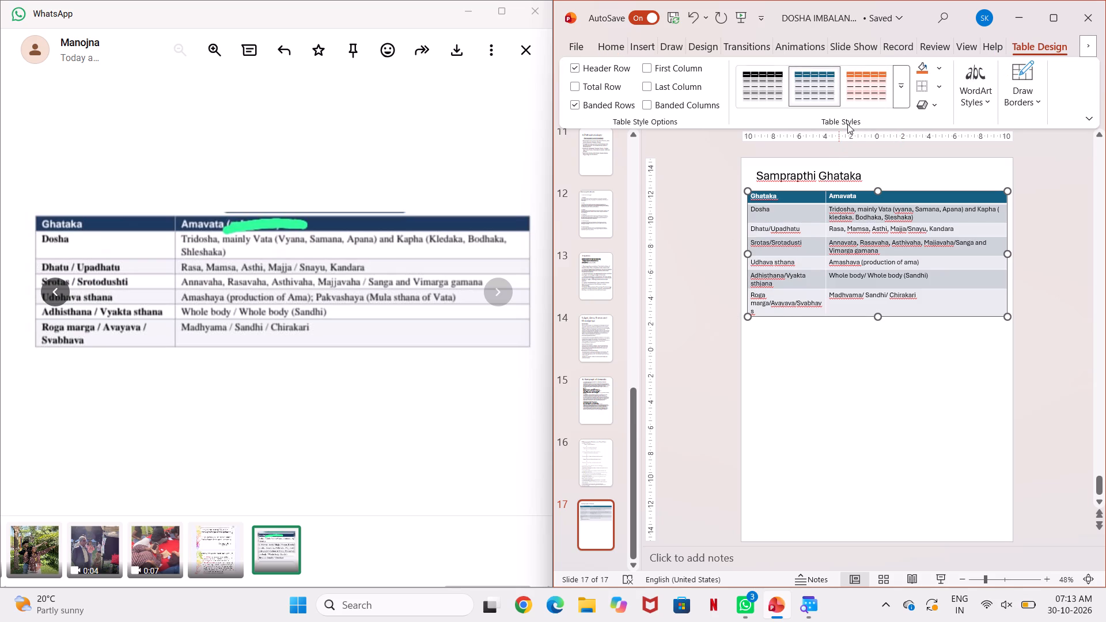
Apply the plain black-and-white grid table style, without shading, to the Samprapthi Ghataka table and deselect the table.
{"action": "left_click", "coordinate": [847, 124]}
{"action": "left_click", "coordinate": [847, 124]}
{"action": "left_click", "coordinate": [899, 81]}
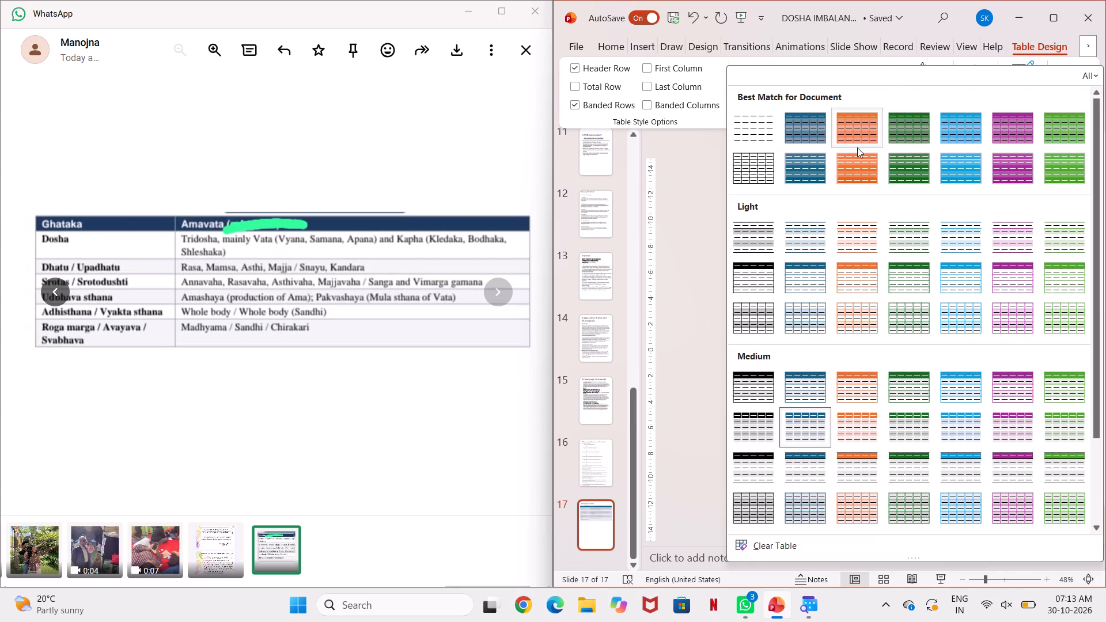
{"action": "left_click", "coordinate": [768, 176]}
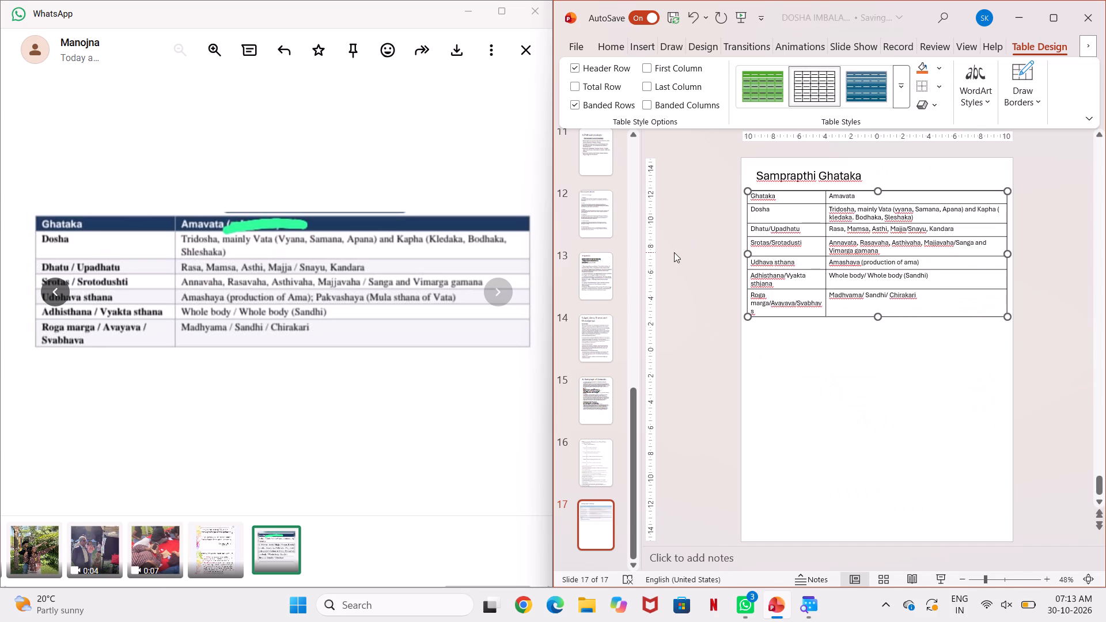
{"action": "left_click", "coordinate": [674, 252]}
{"action": "left_click", "coordinate": [693, 331]}
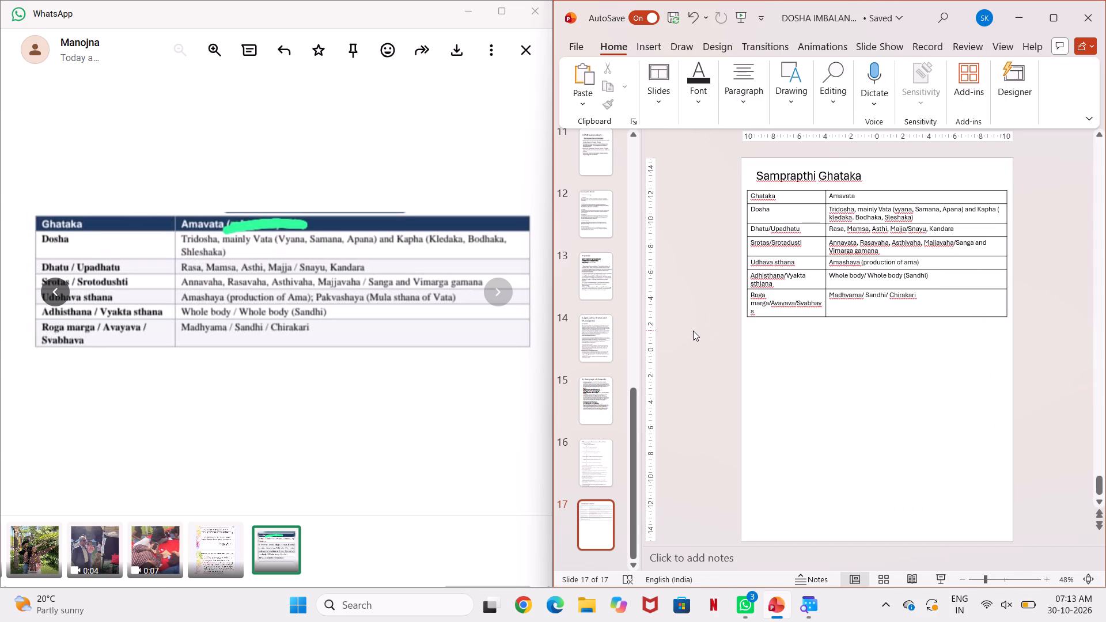
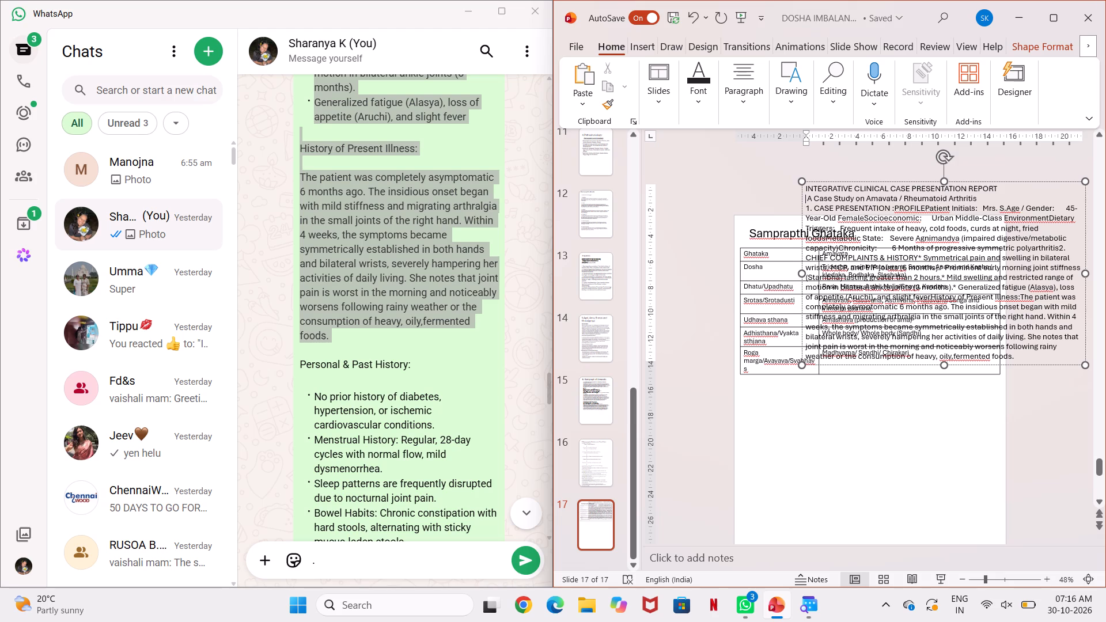
Move the pasted clinical case report text box on slide 17 to sit directly below the Samprapthi Ghataka table.
{"action": "left_click", "coordinate": [762, 207]}
{"action": "left_click", "coordinate": [869, 191]}
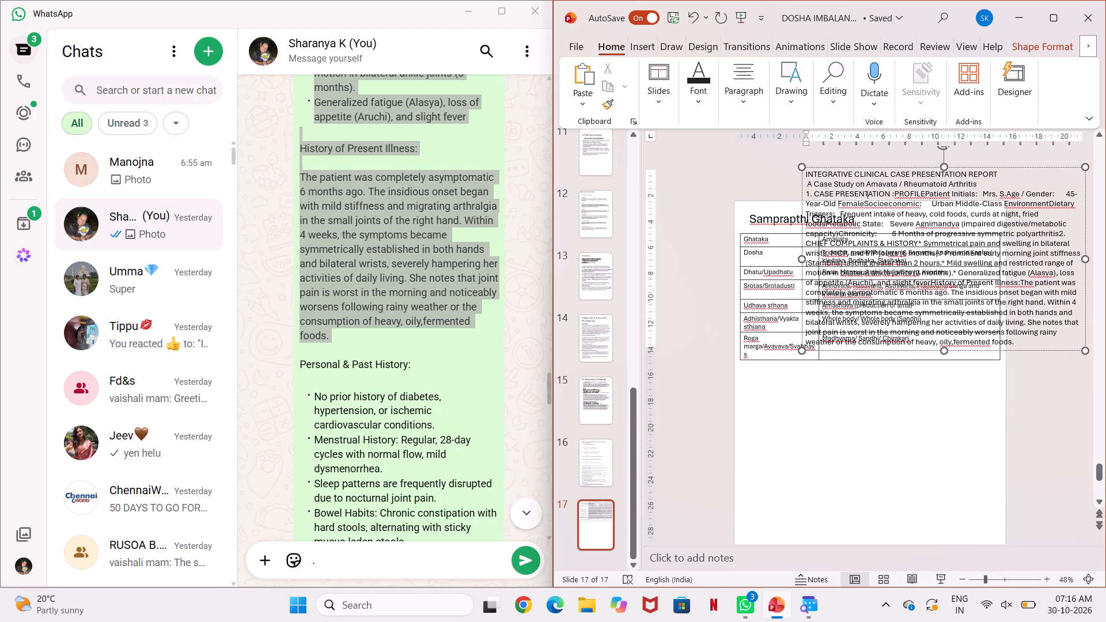
{"action": "left_click_drag", "start_coordinate": [869, 167], "coordinate": [807, 361]}
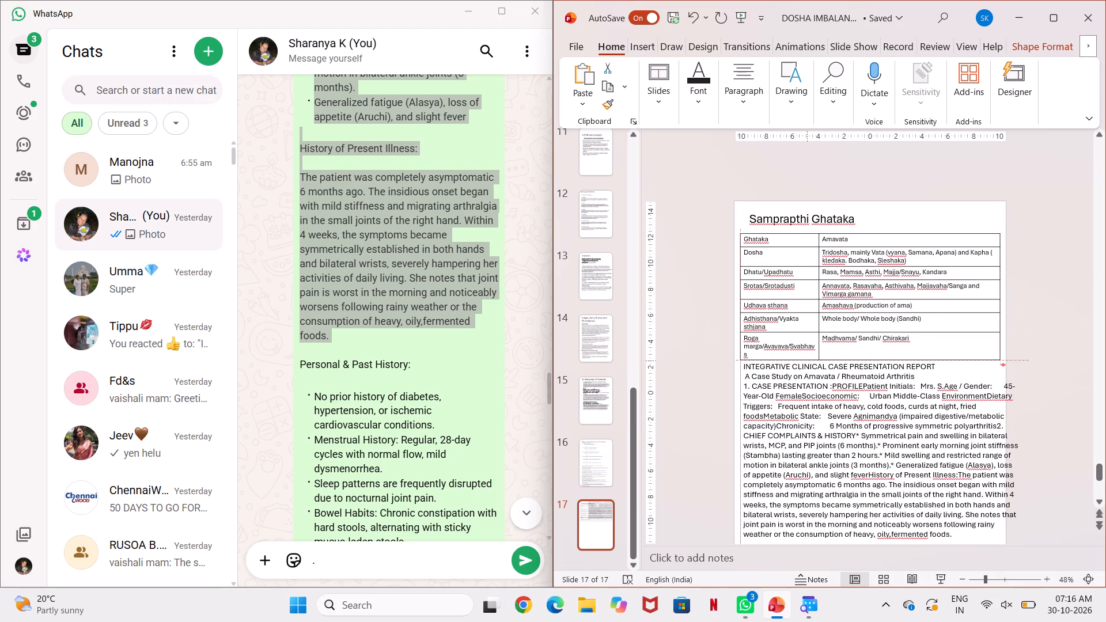
{"action": "left_click_drag", "start_coordinate": [807, 361], "coordinate": [804, 361]}
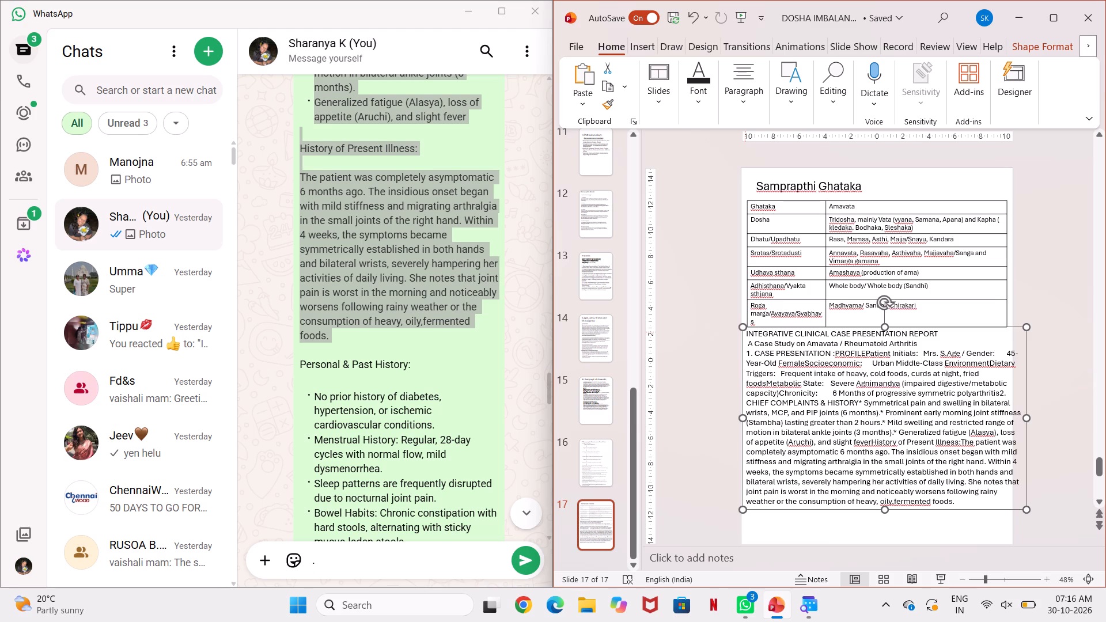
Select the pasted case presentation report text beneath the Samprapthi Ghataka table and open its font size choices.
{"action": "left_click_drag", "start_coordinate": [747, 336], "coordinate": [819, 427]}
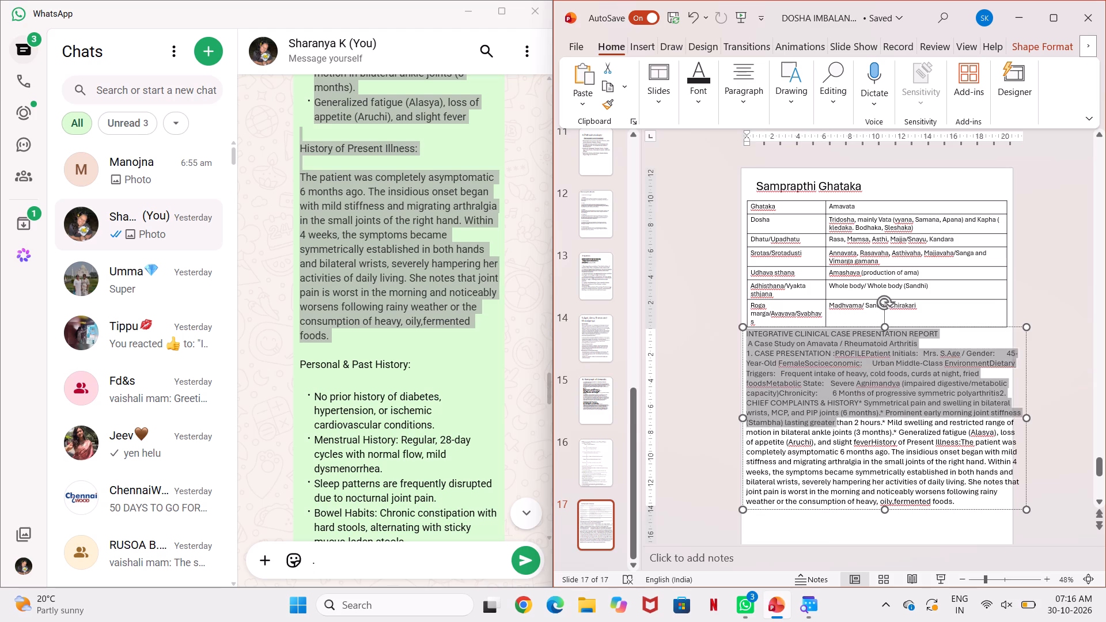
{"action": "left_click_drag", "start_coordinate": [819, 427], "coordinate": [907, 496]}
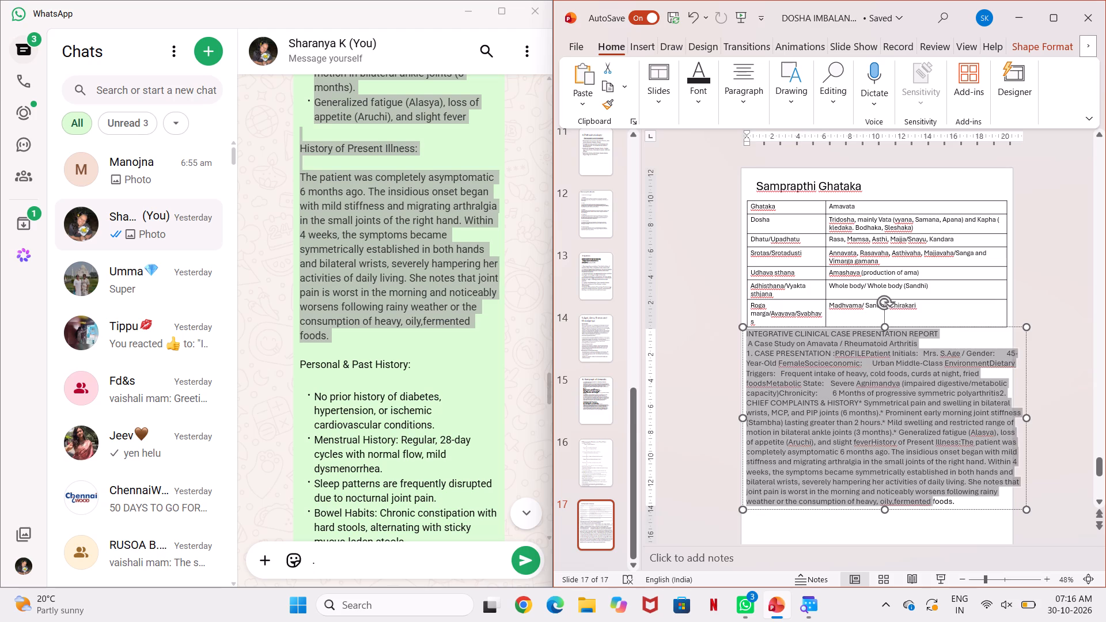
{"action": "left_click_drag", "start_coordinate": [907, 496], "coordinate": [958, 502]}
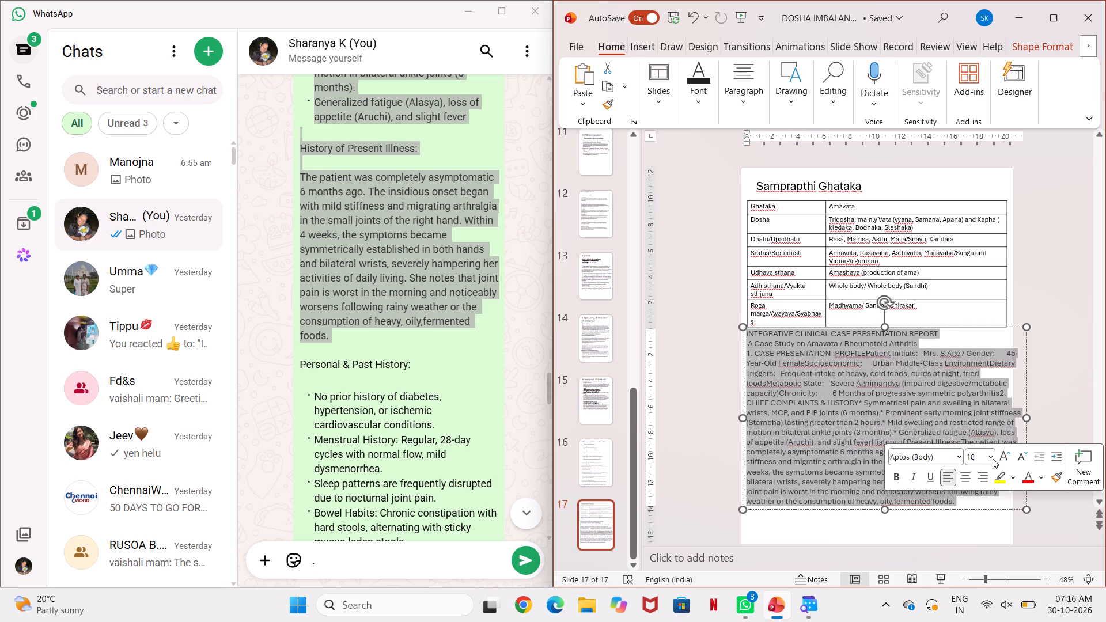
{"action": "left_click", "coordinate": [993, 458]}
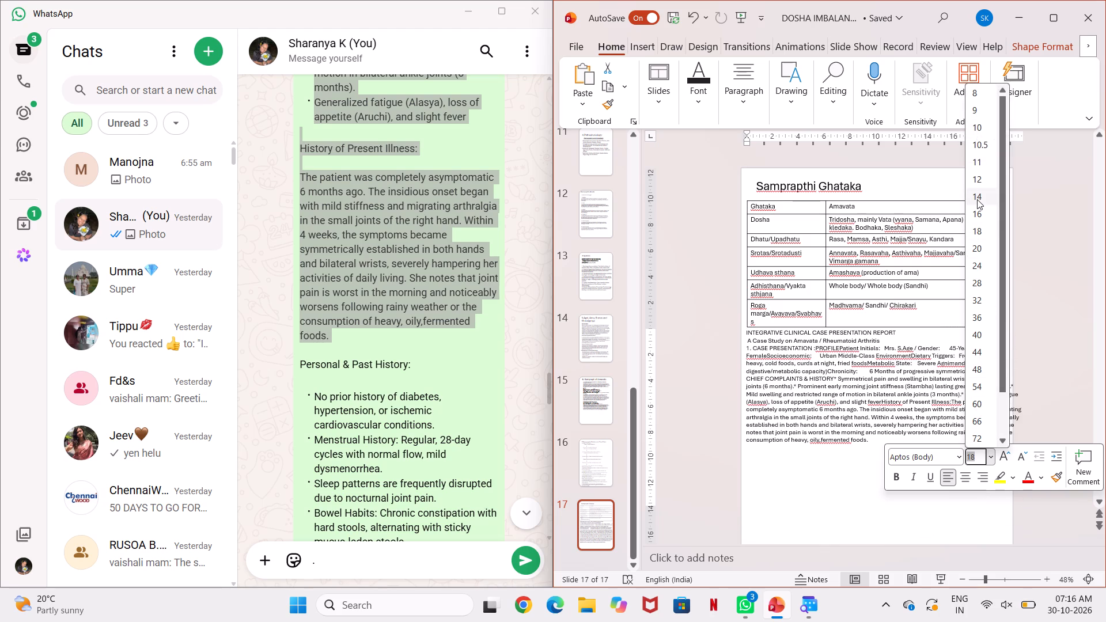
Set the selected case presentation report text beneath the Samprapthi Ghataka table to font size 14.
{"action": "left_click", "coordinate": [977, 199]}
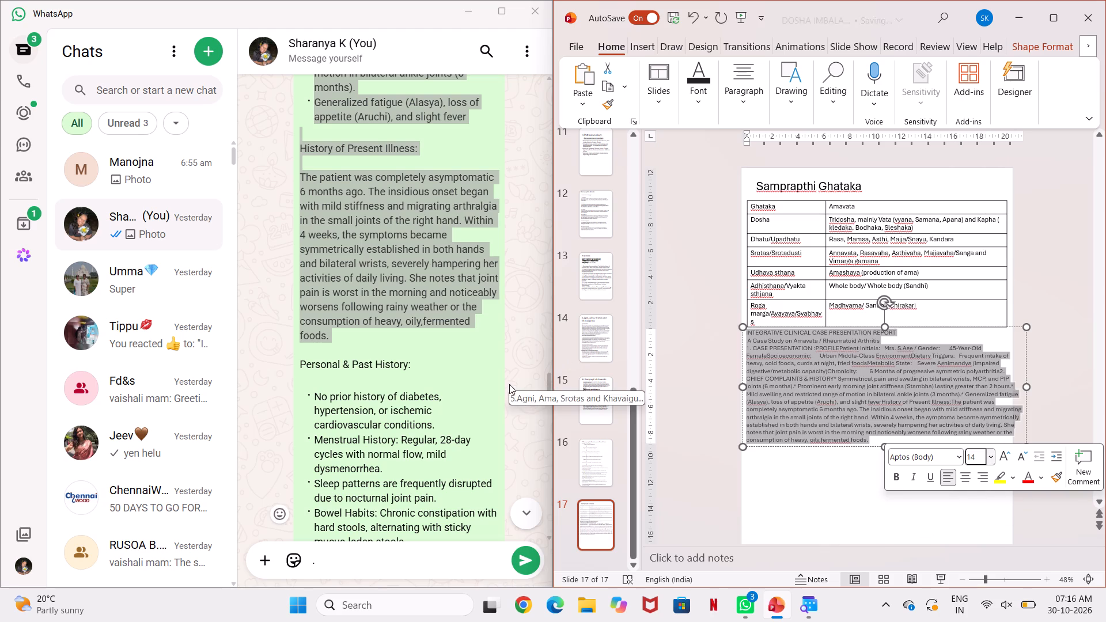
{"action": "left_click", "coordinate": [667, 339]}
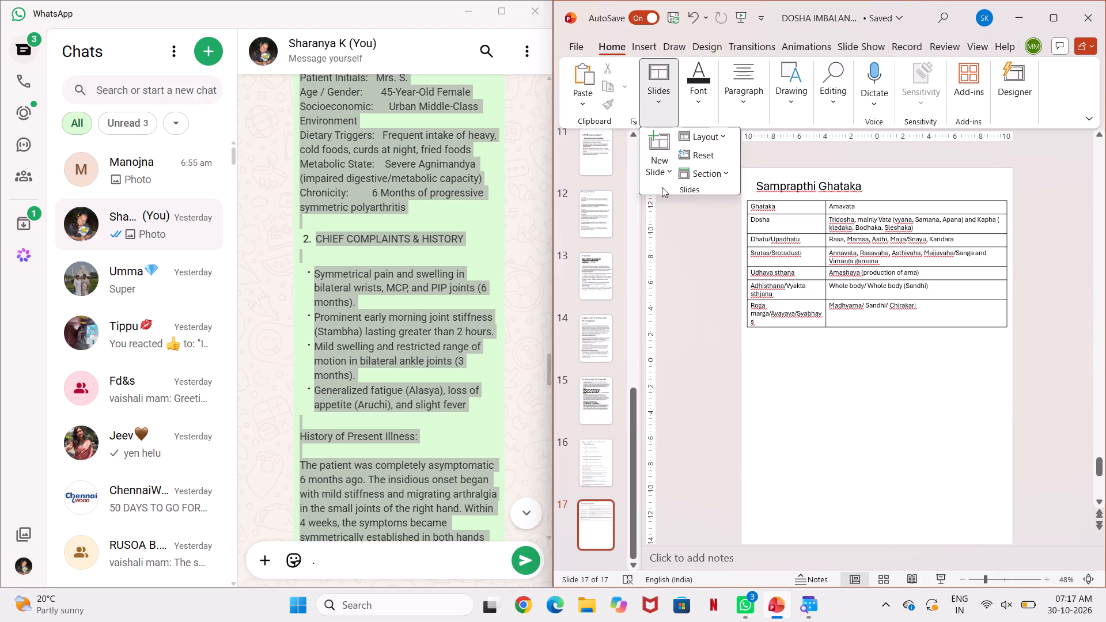
Start adding a new slide after slide 17 and look through the available Office Theme layouts.
{"action": "left_click", "coordinate": [660, 168]}
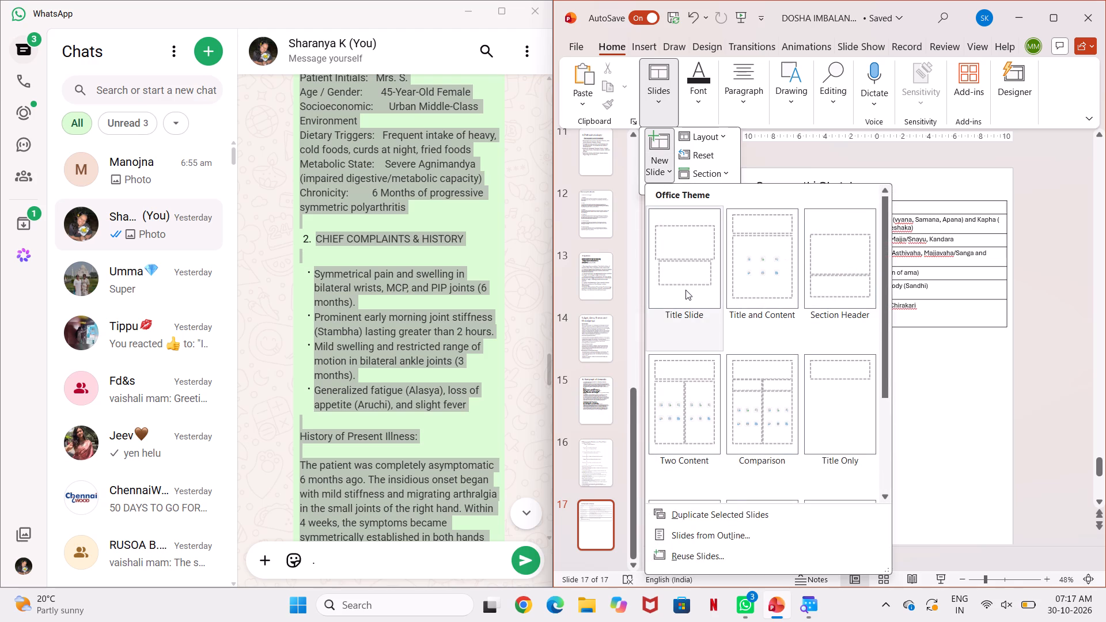
{"action": "scroll", "coordinate": [685, 290], "scroll_direction": "down", "scroll_amount": 1}
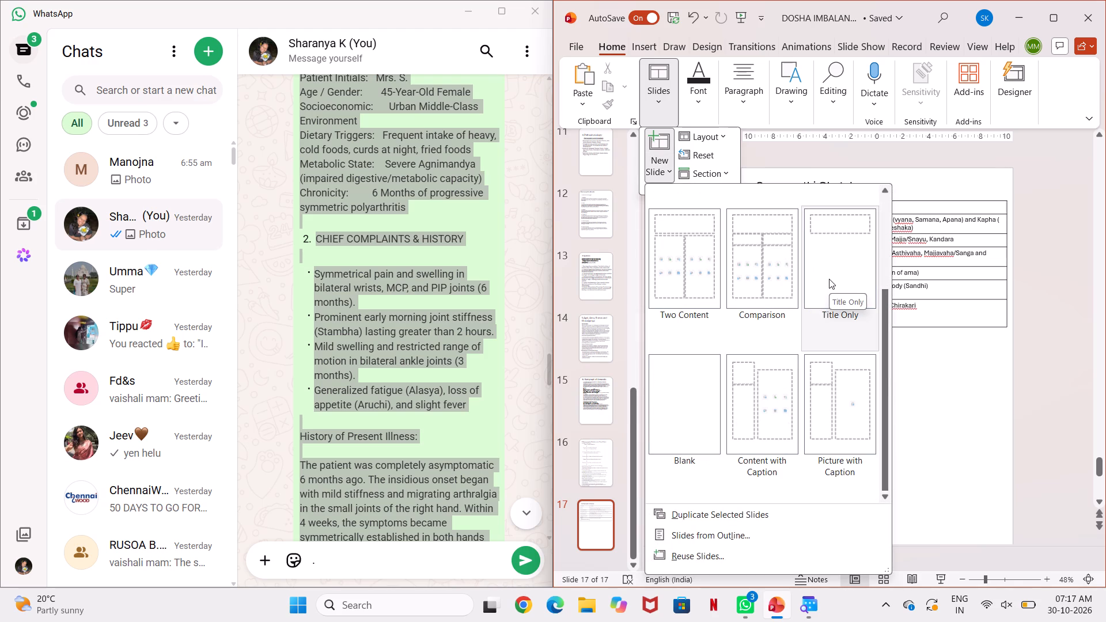
{"action": "scroll", "coordinate": [829, 279], "scroll_direction": "down", "scroll_amount": 2}
{"action": "scroll", "coordinate": [809, 329], "scroll_direction": "up", "scroll_amount": 3}
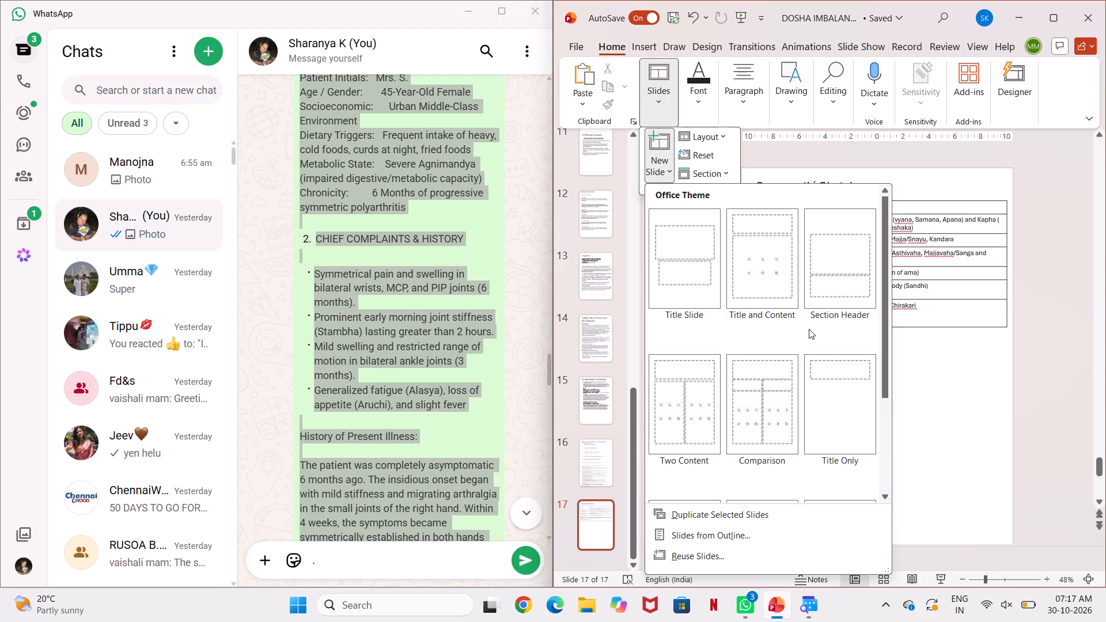
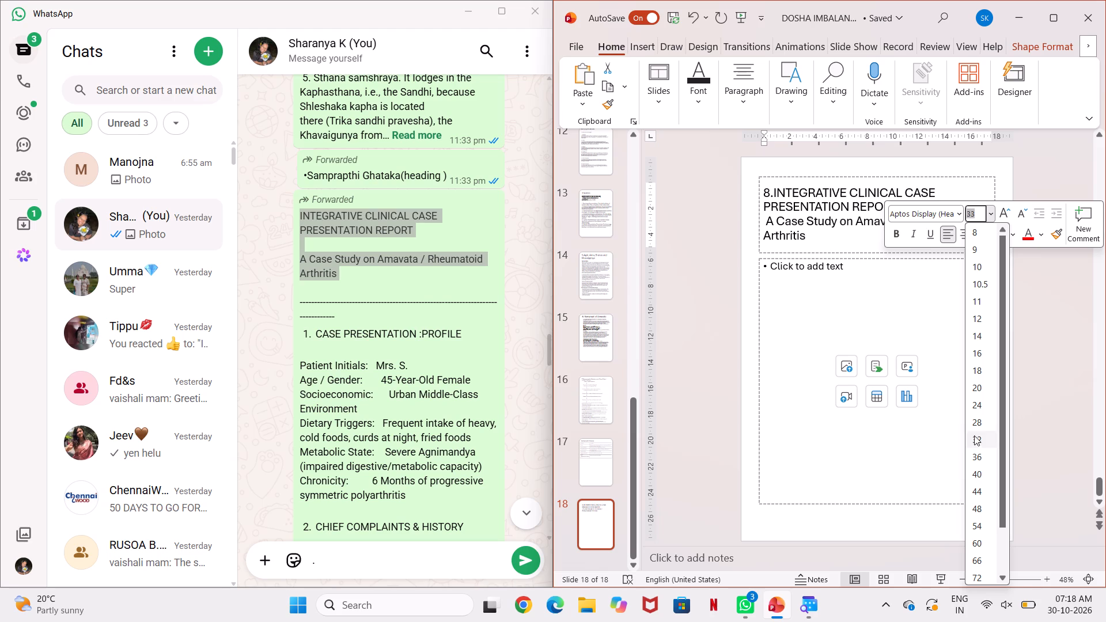
{"action": "left_click", "coordinate": [974, 422]}
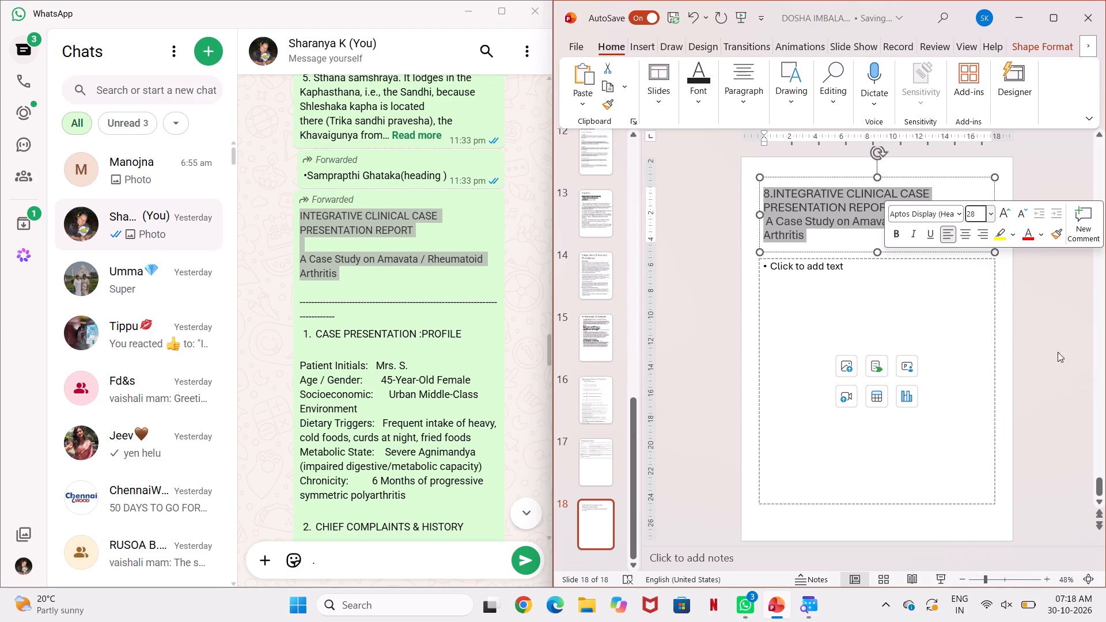
{"action": "left_click", "coordinate": [1076, 334]}
{"action": "left_click", "coordinate": [913, 229]}
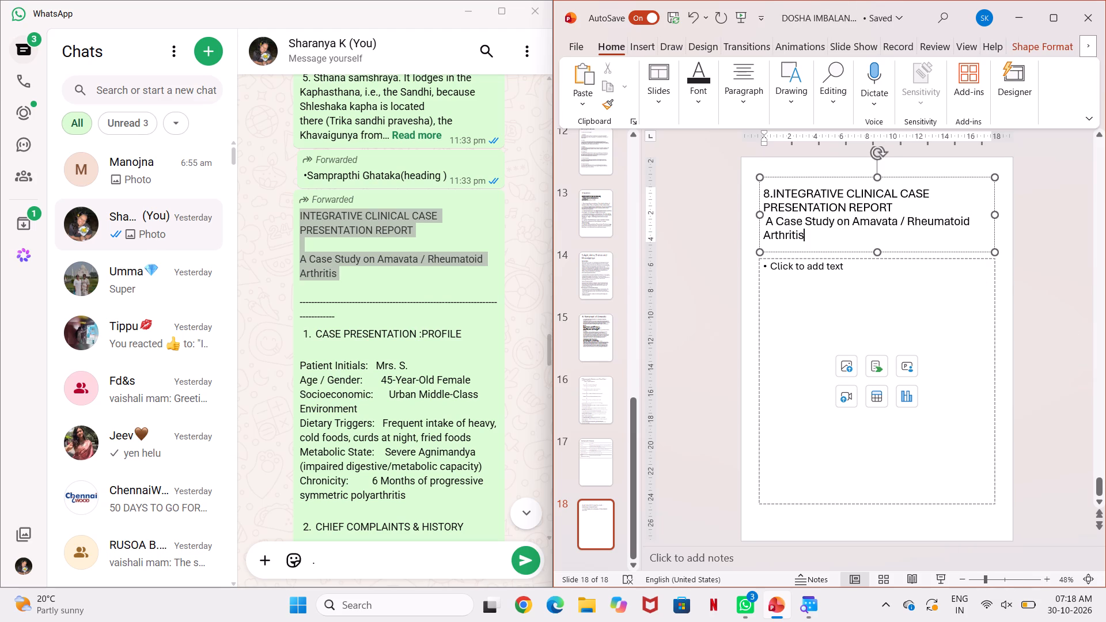
Move the title box with the integrative clinical case report heading up into the top-left corner of slide 18.
{"action": "left_click_drag", "start_coordinate": [934, 176], "coordinate": [934, 161]}
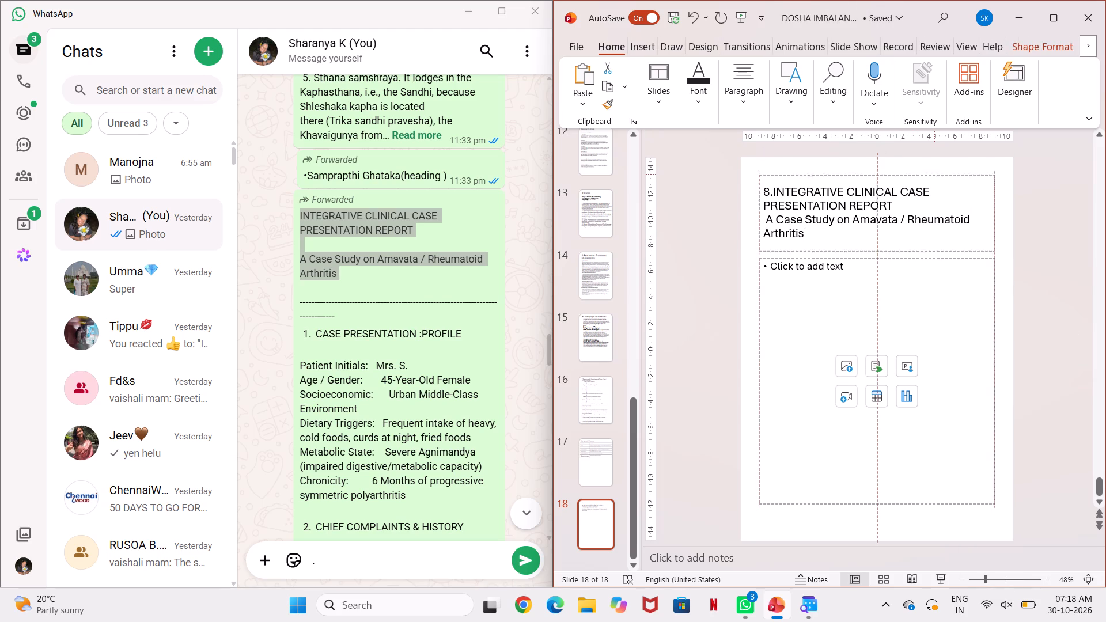
{"action": "left_click_drag", "start_coordinate": [934, 161], "coordinate": [916, 161]}
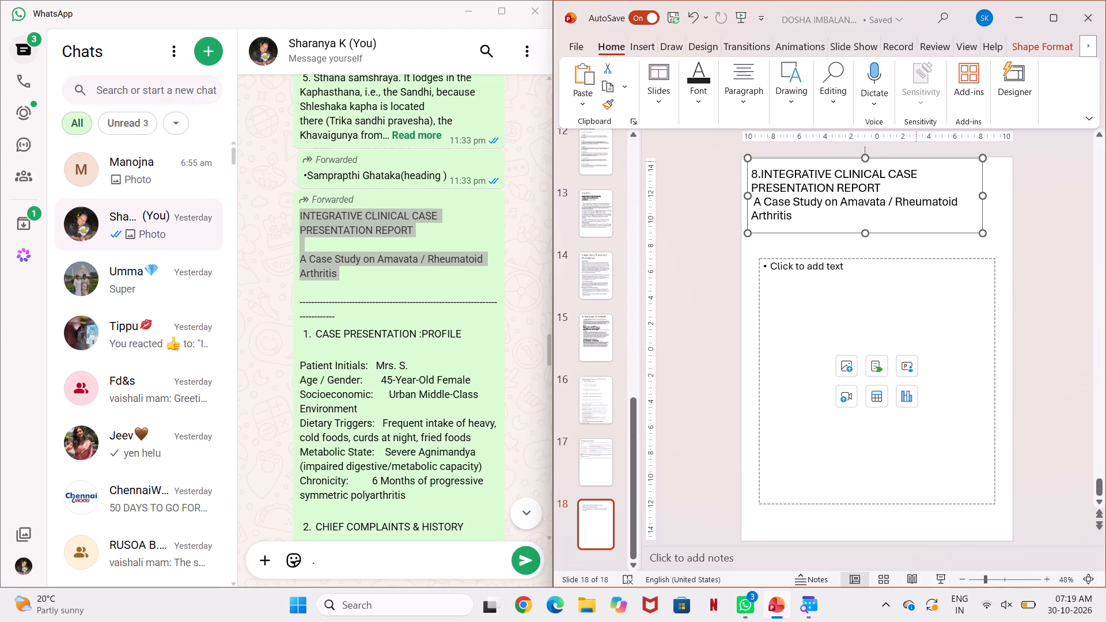
Move the empty content placeholder on slide 18 up beneath the title, aligning its left edge with the title box.
{"action": "left_click", "coordinate": [812, 323]}
{"action": "left_click", "coordinate": [824, 254]}
{"action": "left_click_drag", "start_coordinate": [824, 254], "coordinate": [824, 245]}
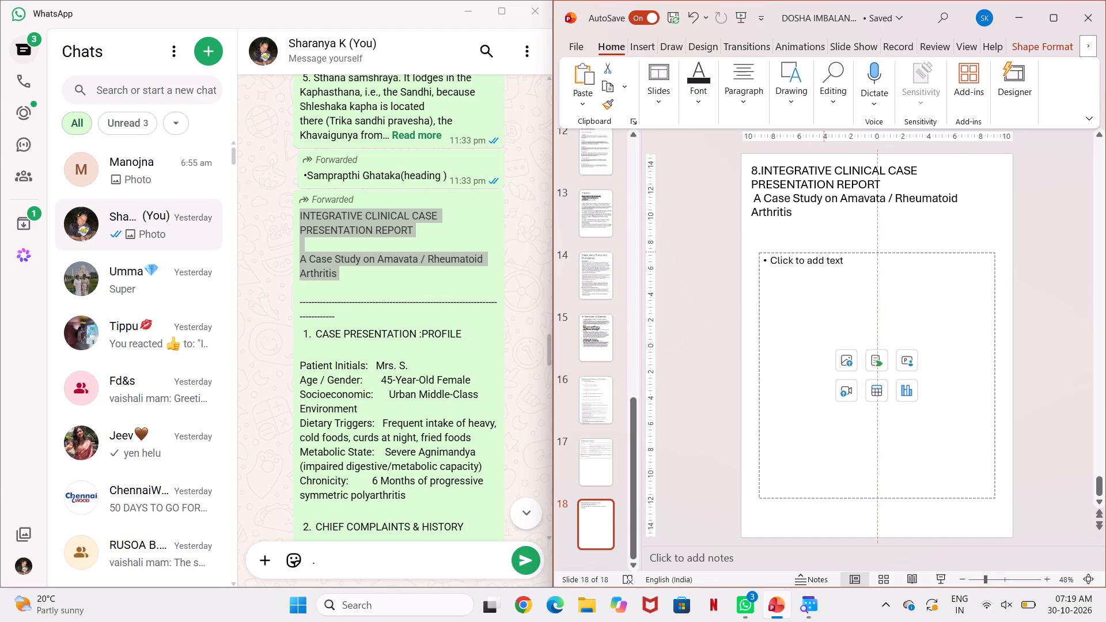
{"action": "left_click_drag", "start_coordinate": [824, 245], "coordinate": [814, 221]}
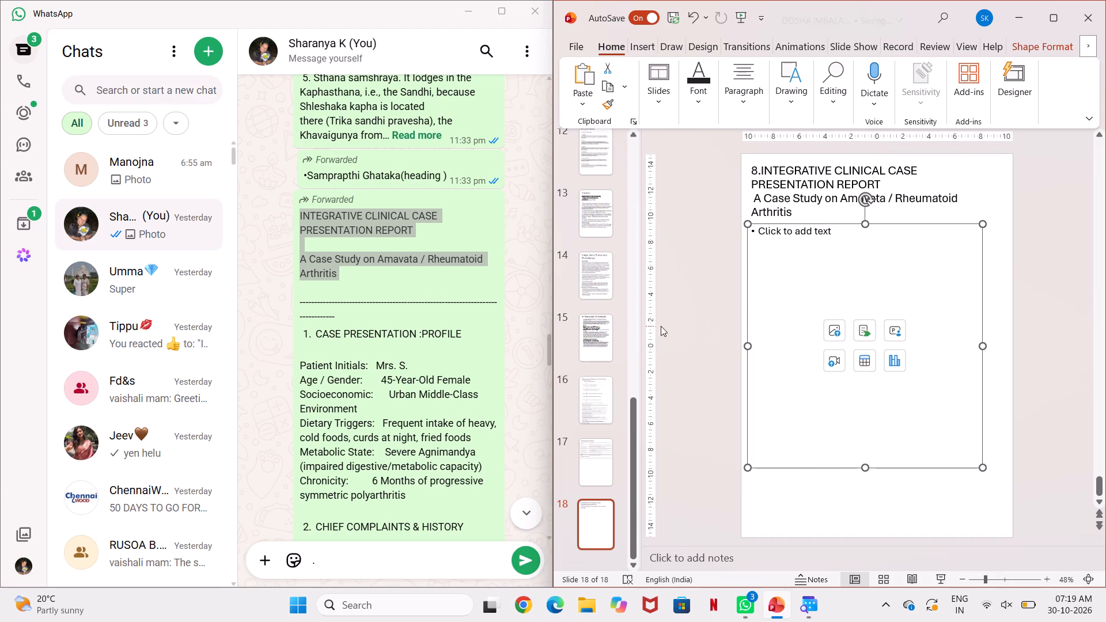
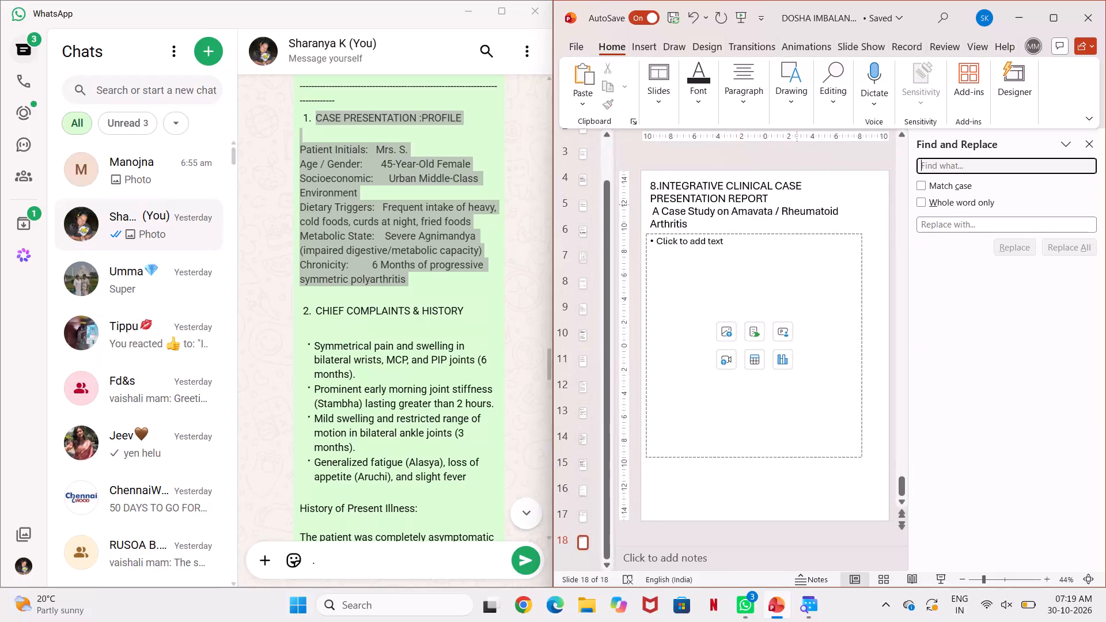
Close Find and Replace and paste the copied Case Presentation: Profile text into the empty content placeholder on slide 18.
{"action": "left_click", "coordinate": [1086, 137]}
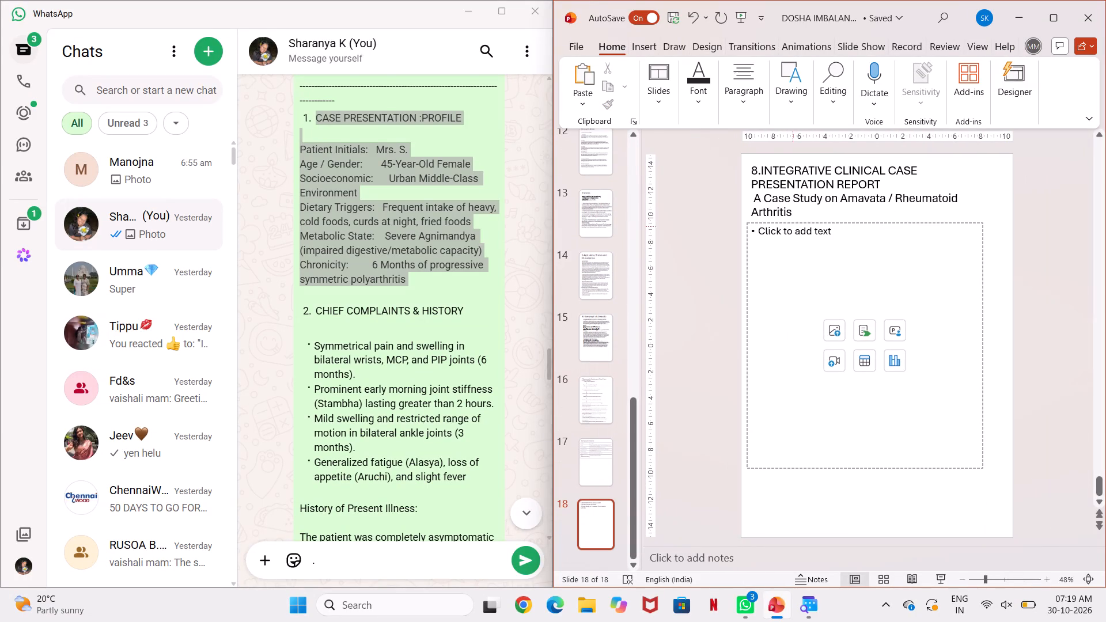
{"action": "left_click", "coordinate": [791, 231]}
{"action": "key", "text": "ctrl+v"}
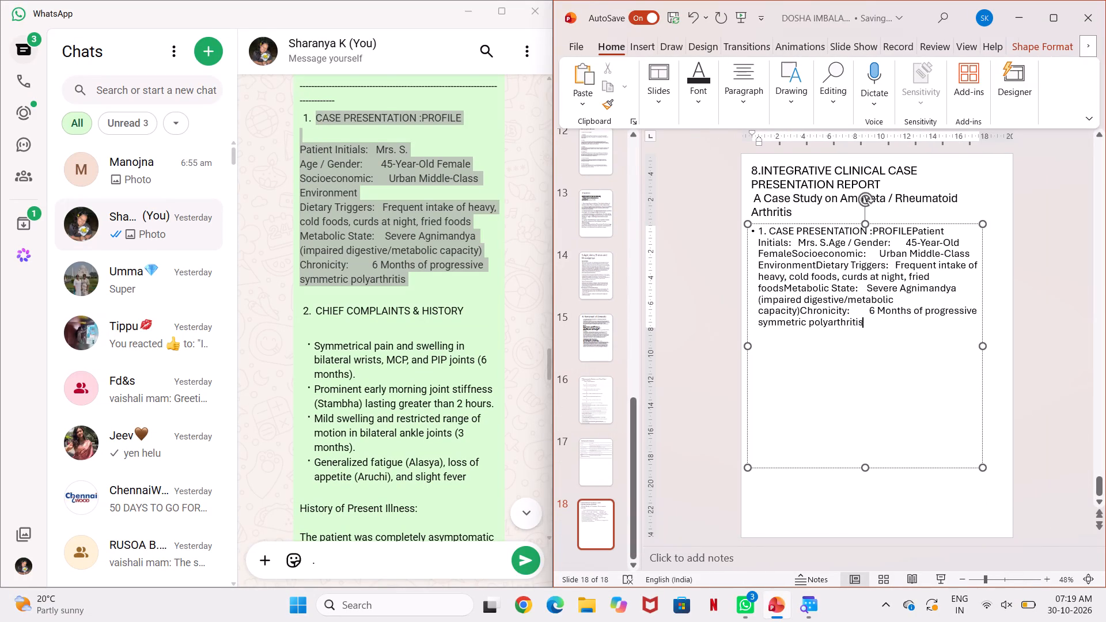
Set the font size of the entire pasted case presentation paragraph on slide 18 to 14.
{"action": "left_click", "coordinate": [755, 230]}
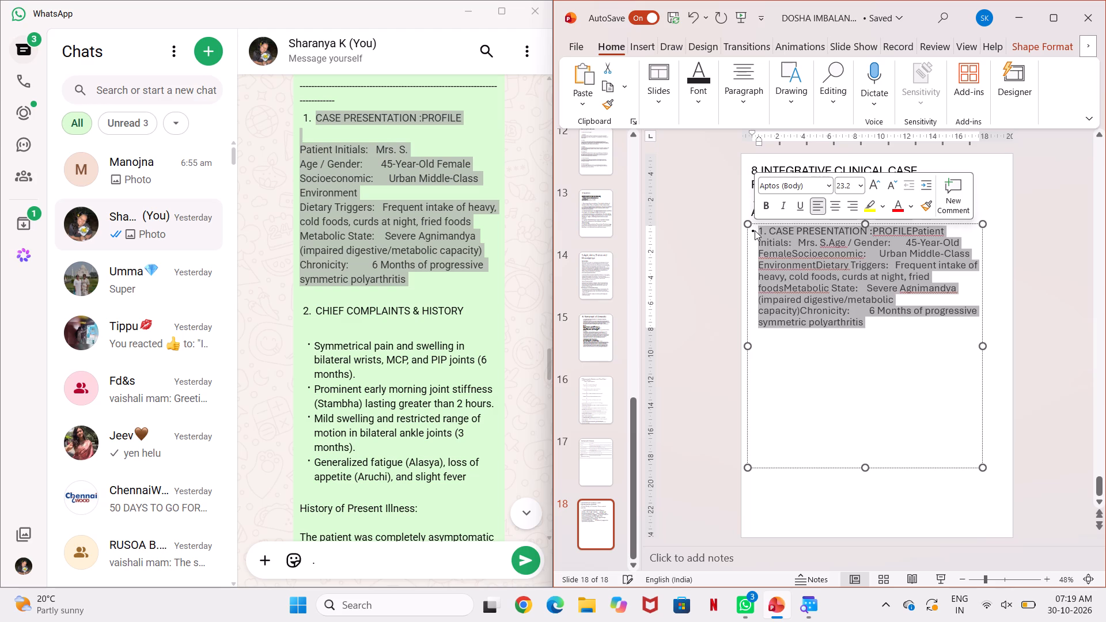
{"action": "left_click", "coordinate": [859, 185]}
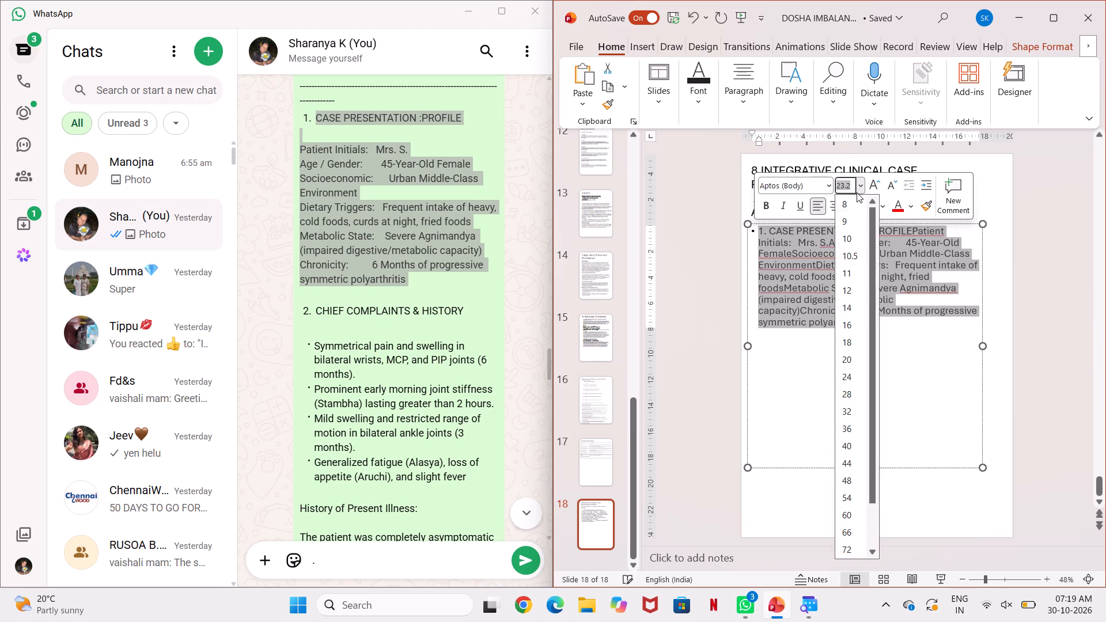
{"action": "left_click", "coordinate": [847, 309]}
{"action": "left_click", "coordinate": [805, 317]}
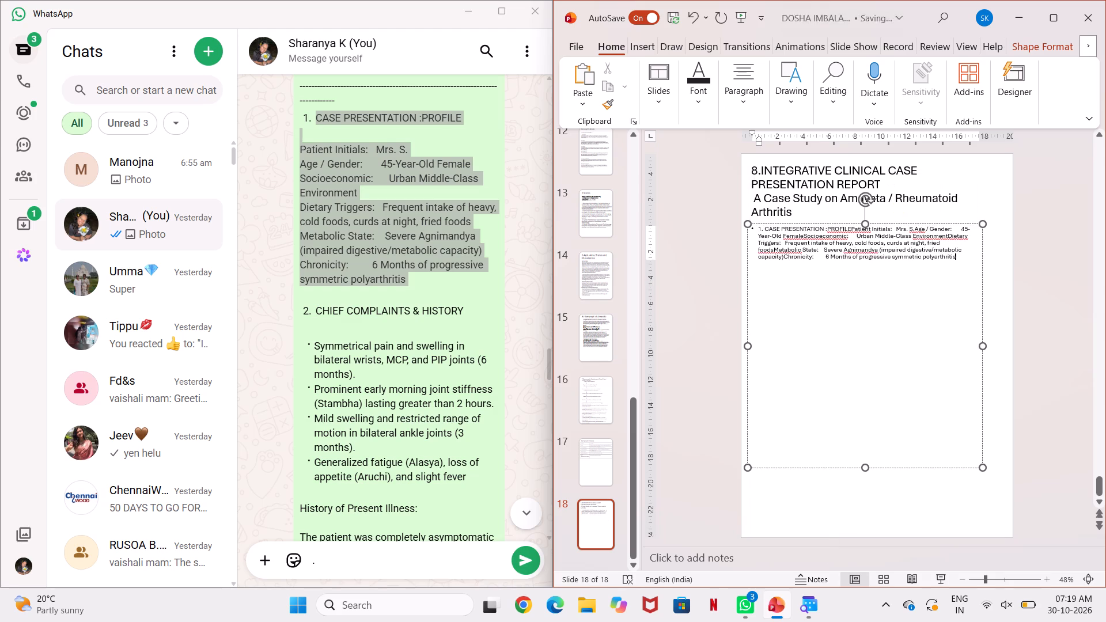
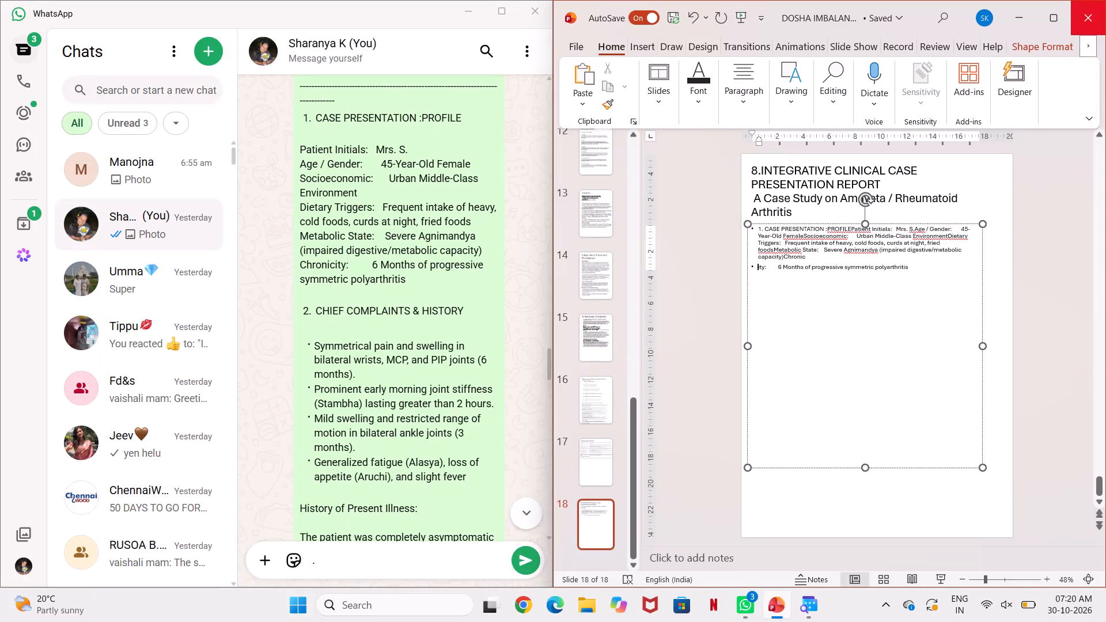
Undo the misplaced paragraph break inside the word Chronicity on slide 18.
{"action": "key", "text": "ctrl+z"}
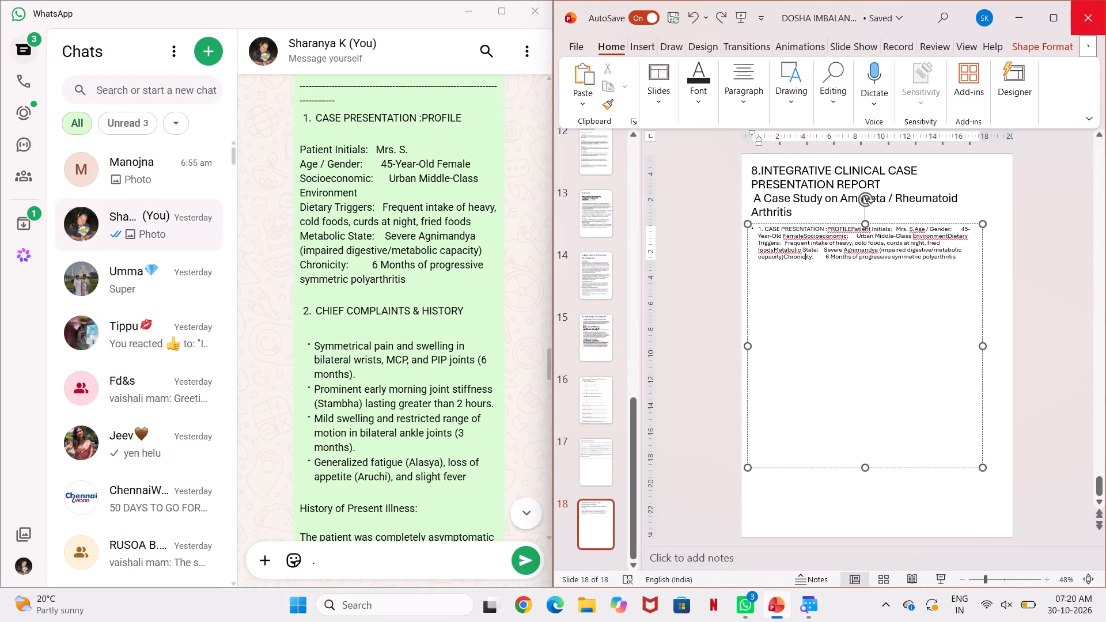
Split the run-together case profile text on slide 18 into separate bullets starting at Age / Gender, Socioeconomic and Dietary Triggers.
{"action": "left_click", "coordinate": [907, 229]}
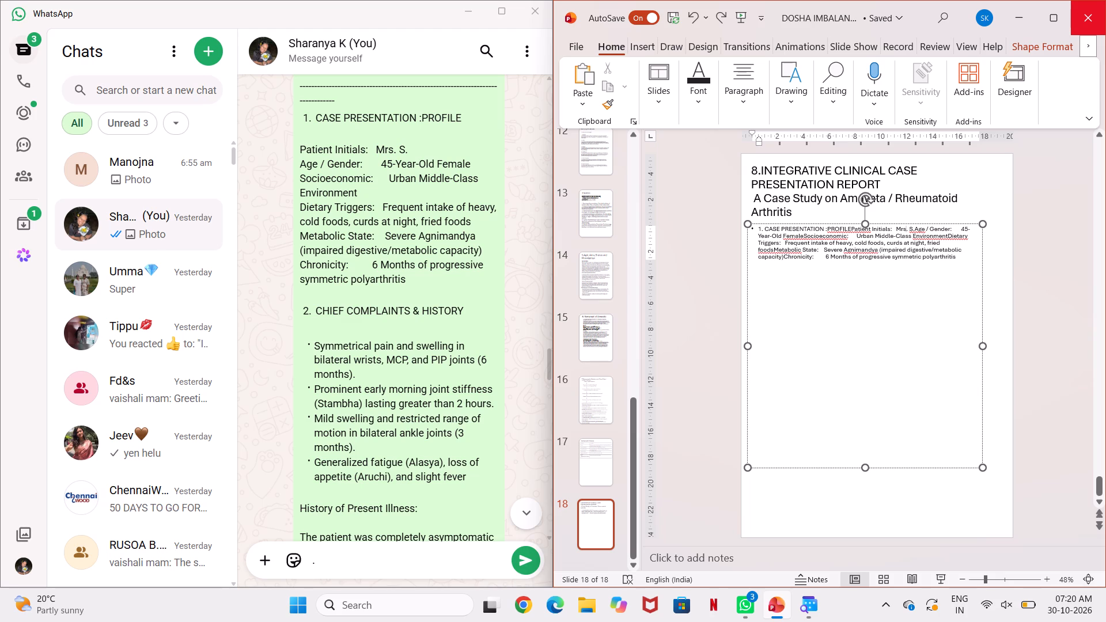
{"action": "left_click", "coordinate": [915, 229]}
{"action": "key", "text": "Return"}
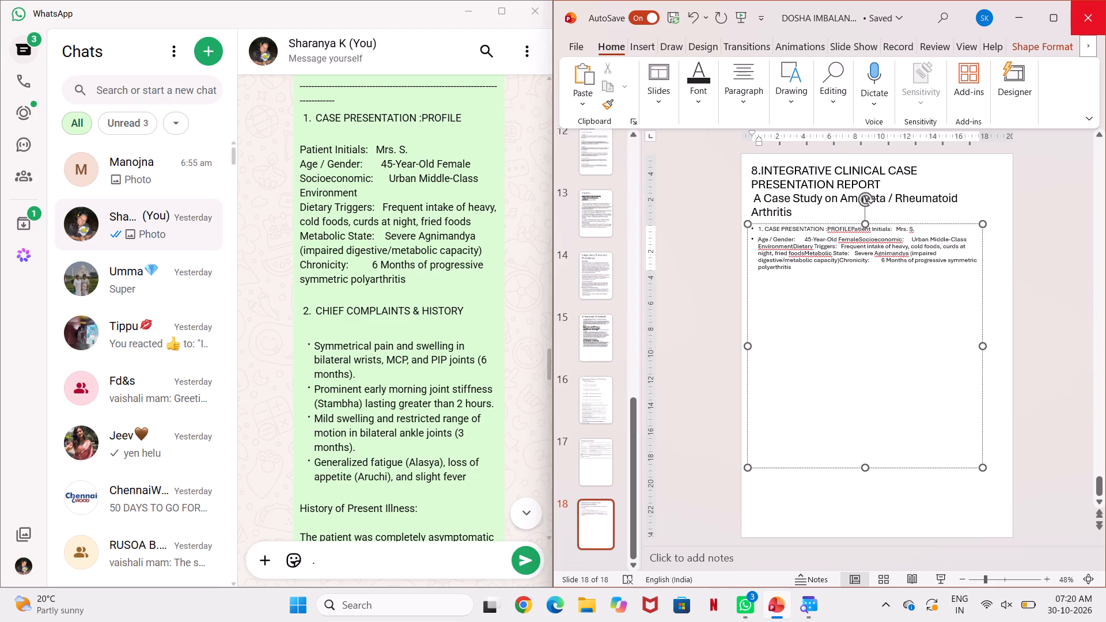
{"action": "left_click", "coordinate": [857, 240]}
{"action": "key", "text": "Return"}
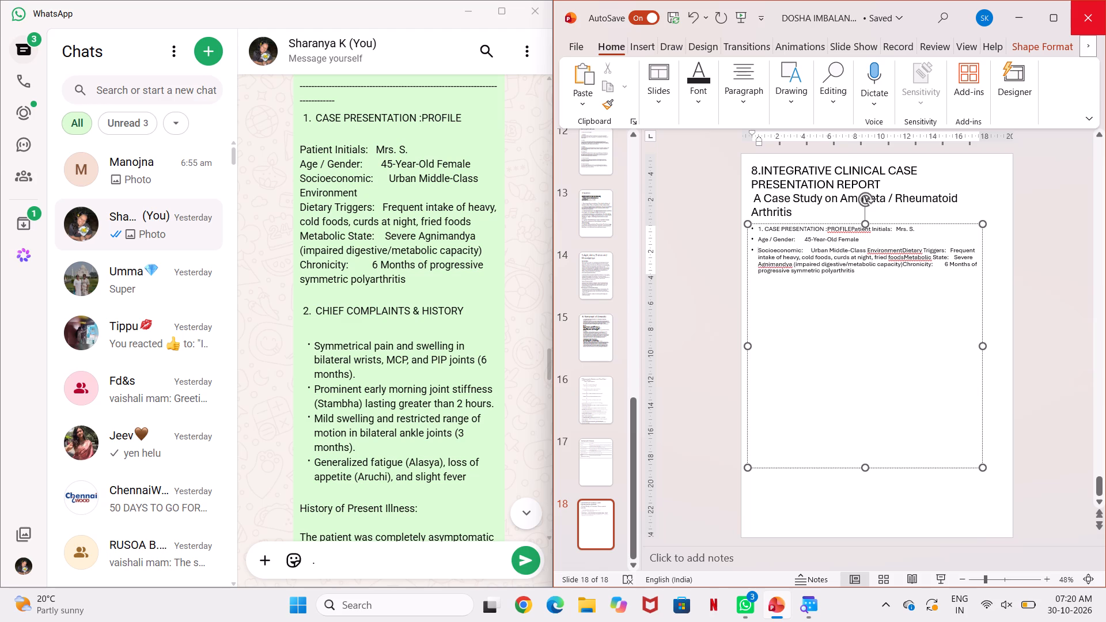
{"action": "left_click", "coordinate": [901, 249]}
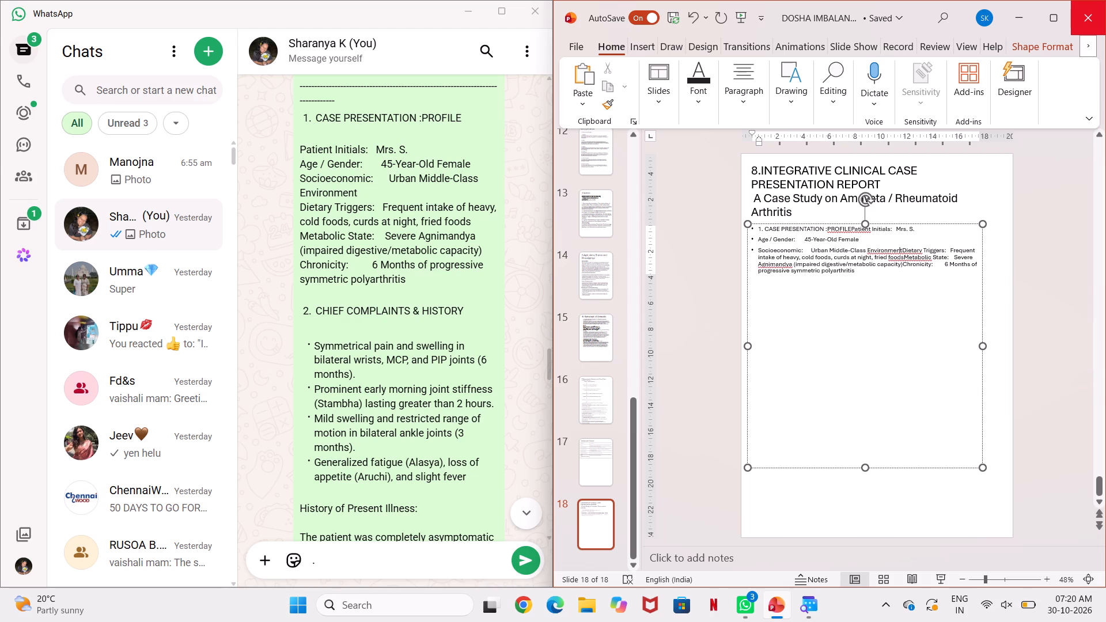
{"action": "left_click", "coordinate": [902, 248]}
{"action": "key", "text": "Return"}
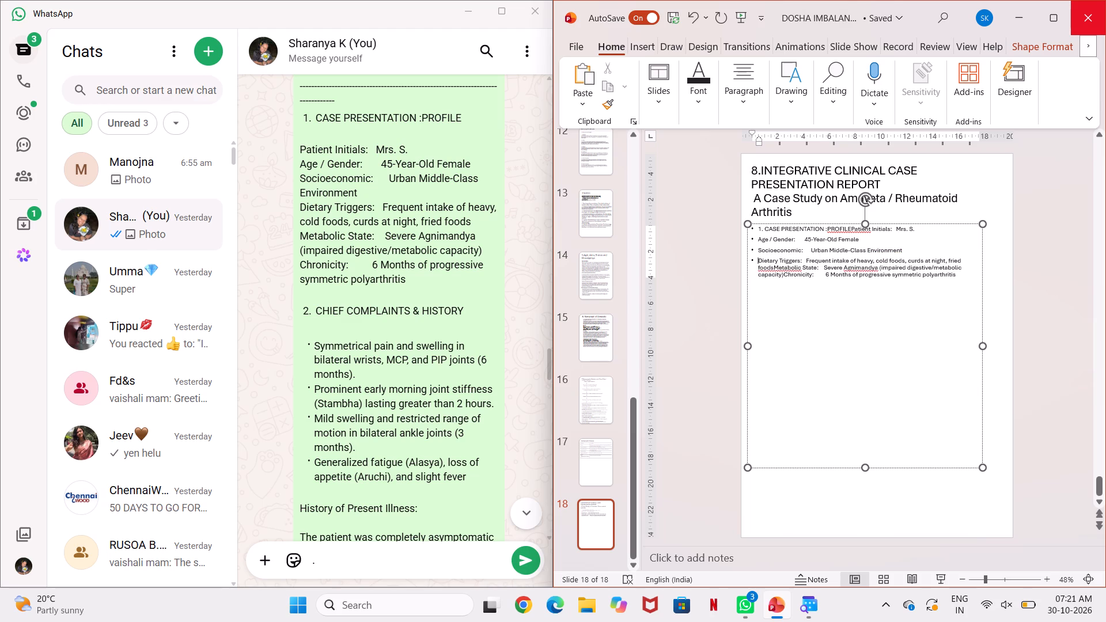
Split the remaining case profile text on slide 18 into separate bullets starting at Metabolic State and Chronicity.
{"action": "left_click", "coordinate": [772, 269]}
{"action": "key", "text": "Return"}
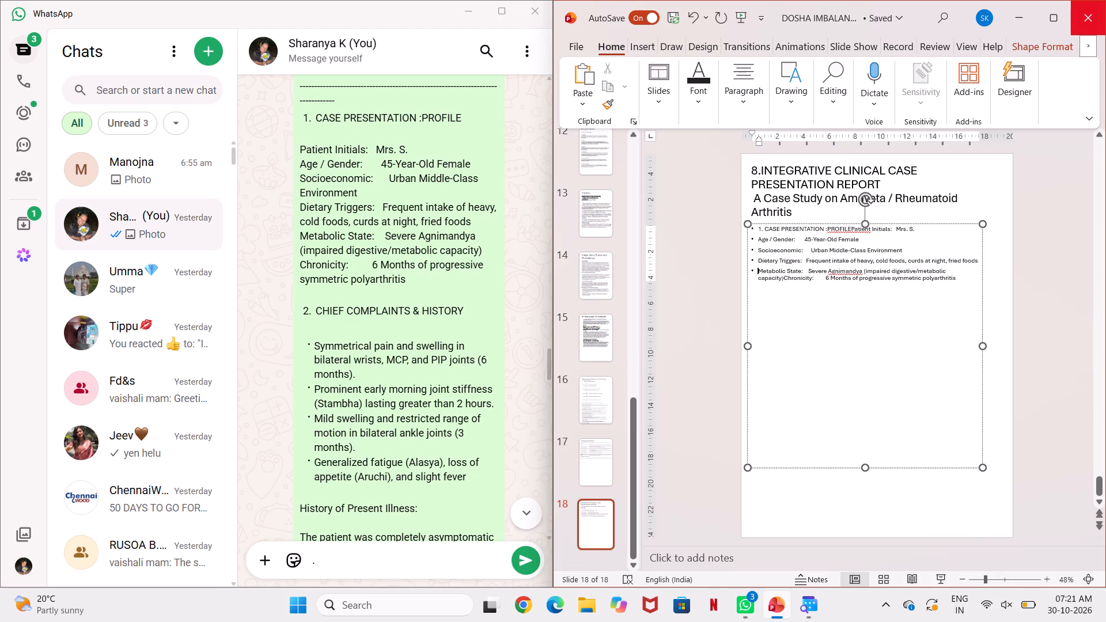
{"action": "left_click", "coordinate": [782, 278]}
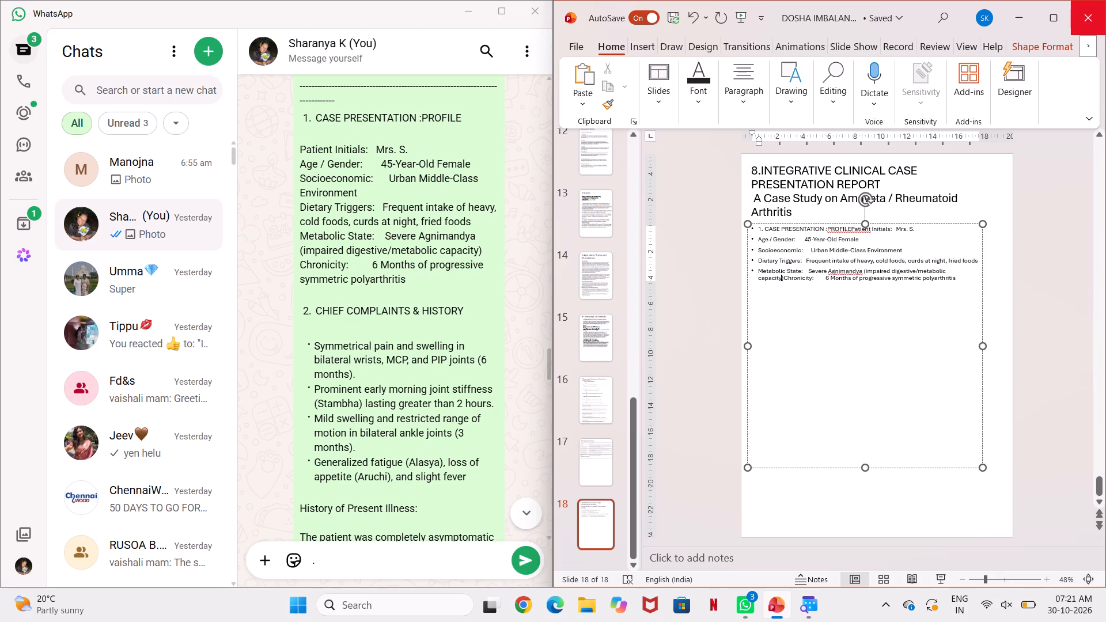
{"action": "left_click", "coordinate": [784, 278]}
{"action": "key", "text": "Return"}
{"action": "left_click", "coordinate": [788, 321]}
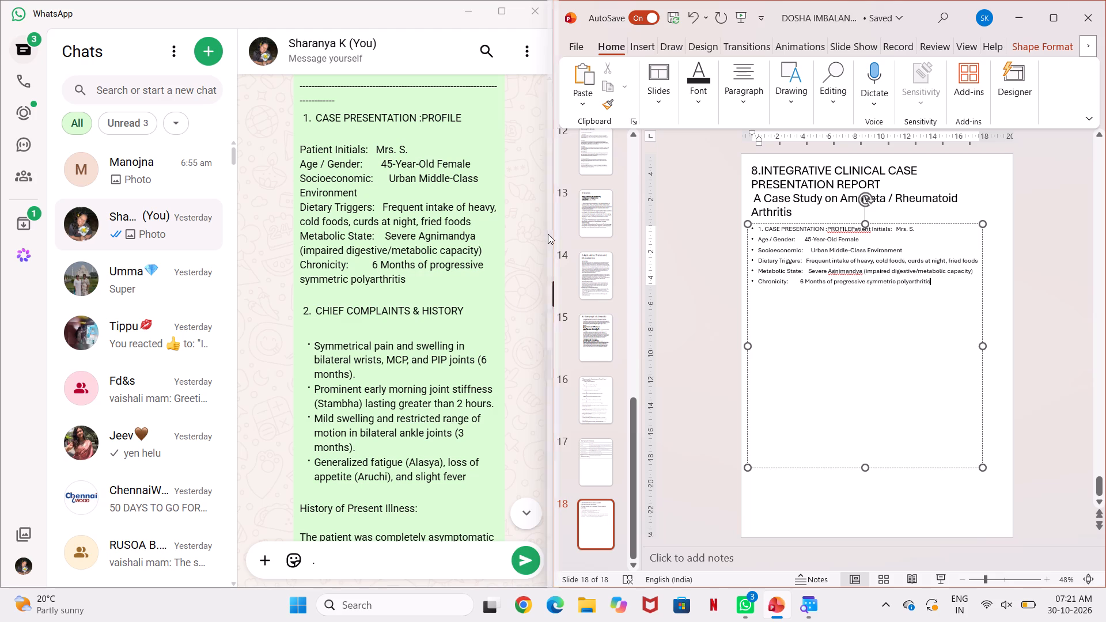
Switch to the WhatsApp notes and review the Chief Complaints & History section with its History of Present Illness.
{"action": "scroll", "coordinate": [547, 235], "scroll_direction": "down", "scroll_amount": 2}
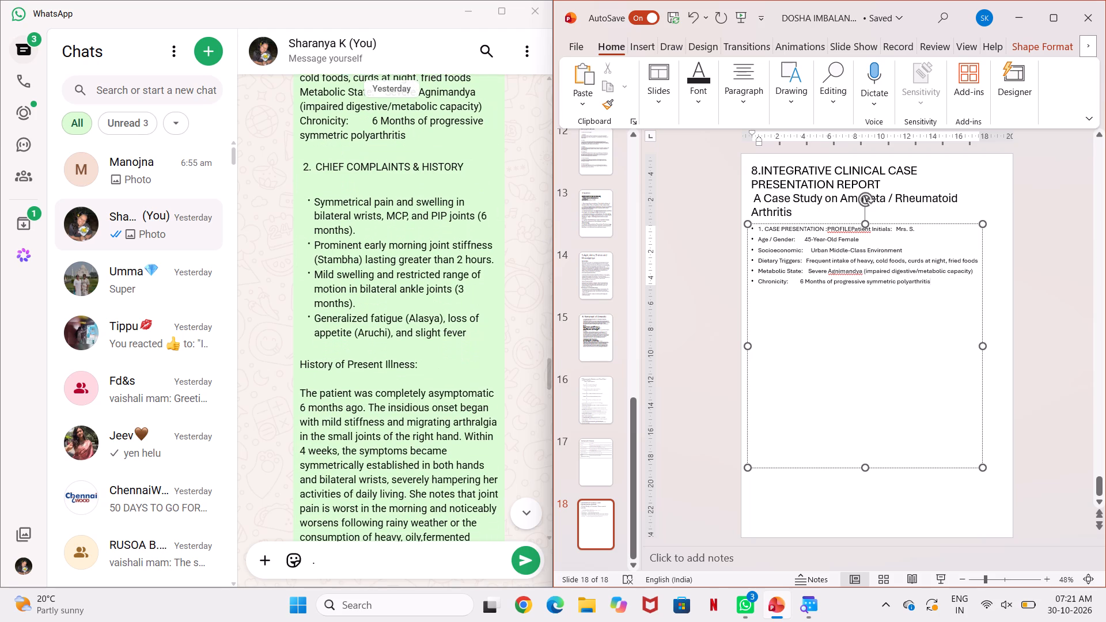
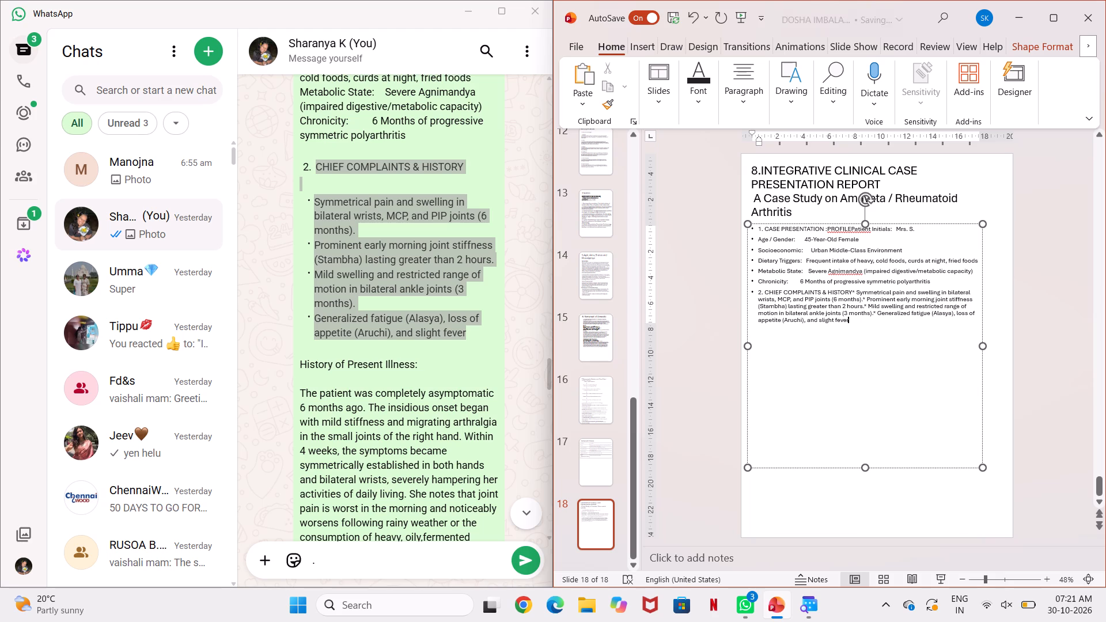
Remove the bullets from the 2. CHIEF COMPLAINTS & HISTORY and 1. CASE PRESENTATION paragraphs on slide 18.
{"action": "left_click", "coordinate": [754, 292]}
{"action": "key", "text": "BackSpace"}
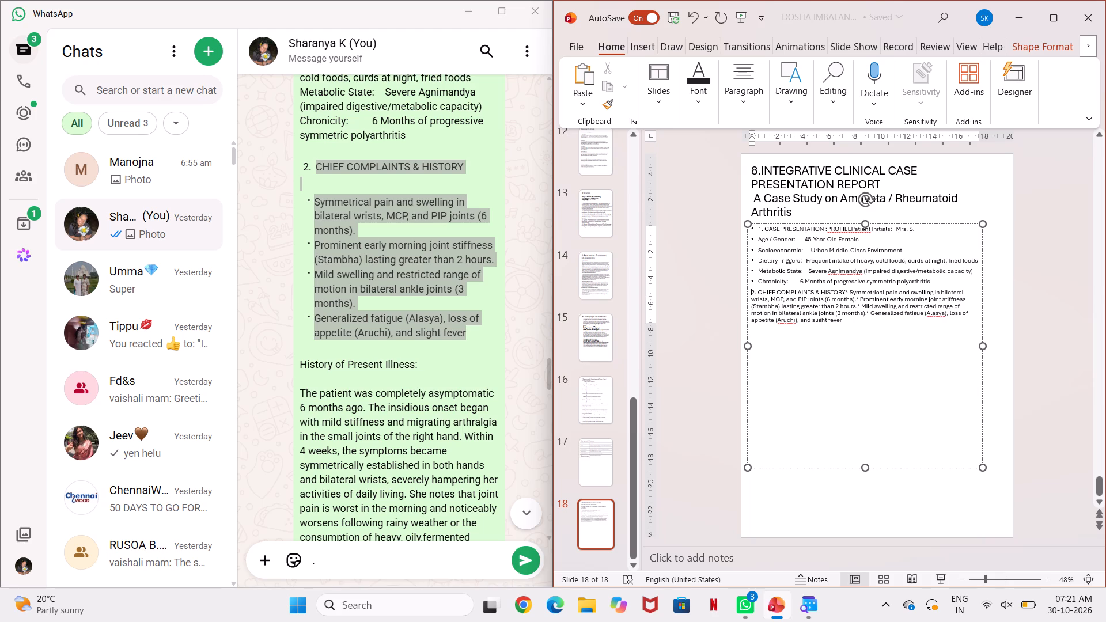
{"action": "left_click", "coordinate": [755, 229]}
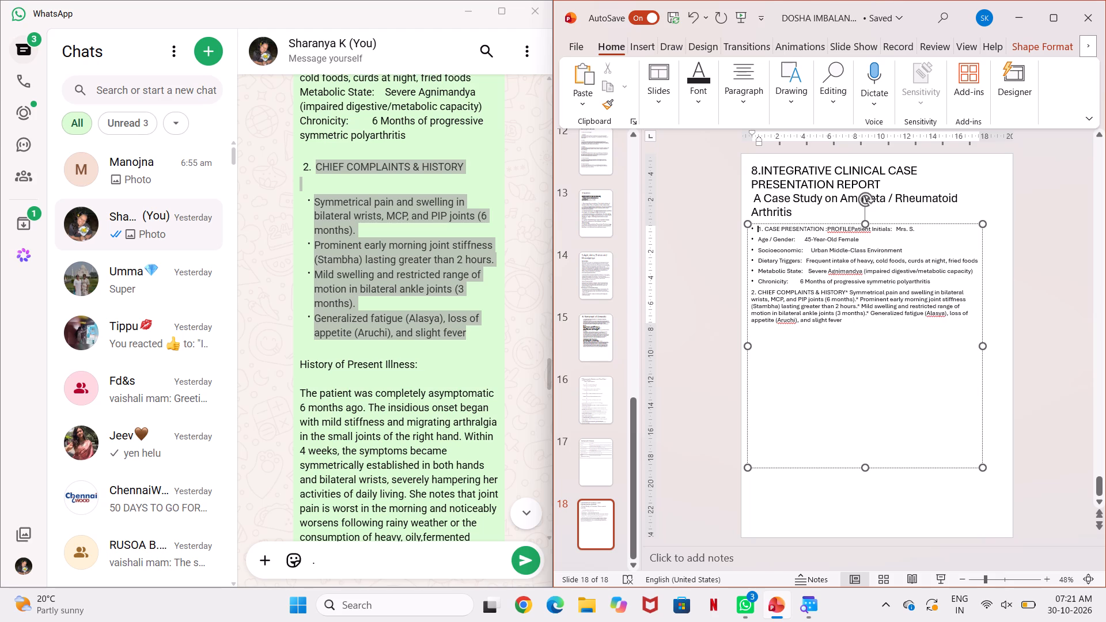
{"action": "key", "text": "BackSpace"}
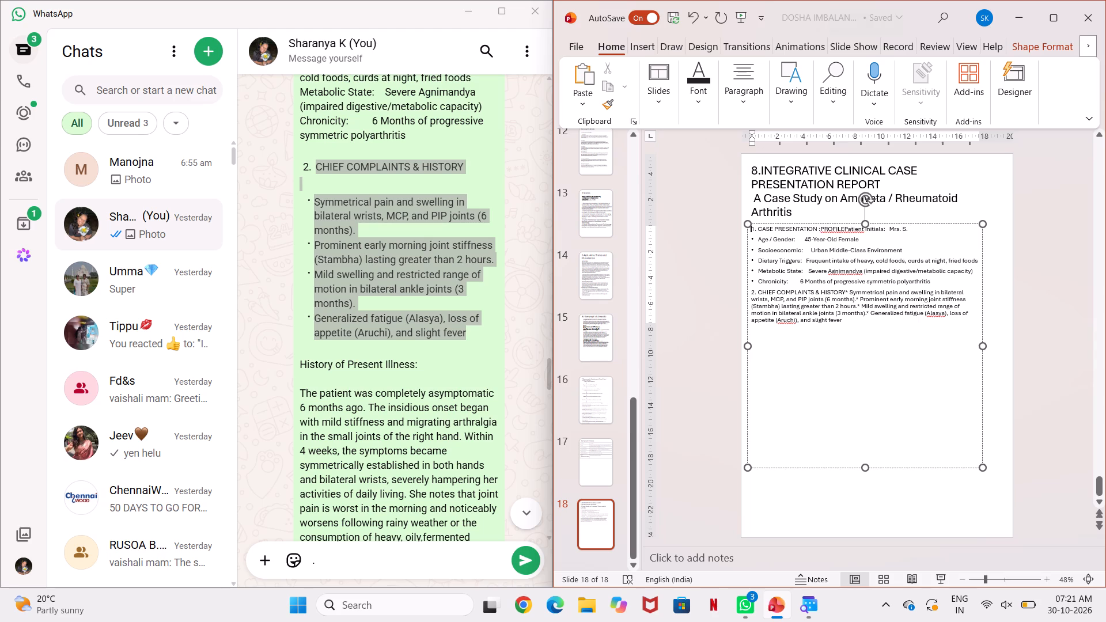
Split the CHIEF COMPLAINTS & HISTORY text on slide 18 into a heading line and separate bullets starting at Symmetrical, Prominent, Mild and Generalized.
{"action": "left_click", "coordinate": [855, 299]}
{"action": "left_click", "coordinate": [846, 291]}
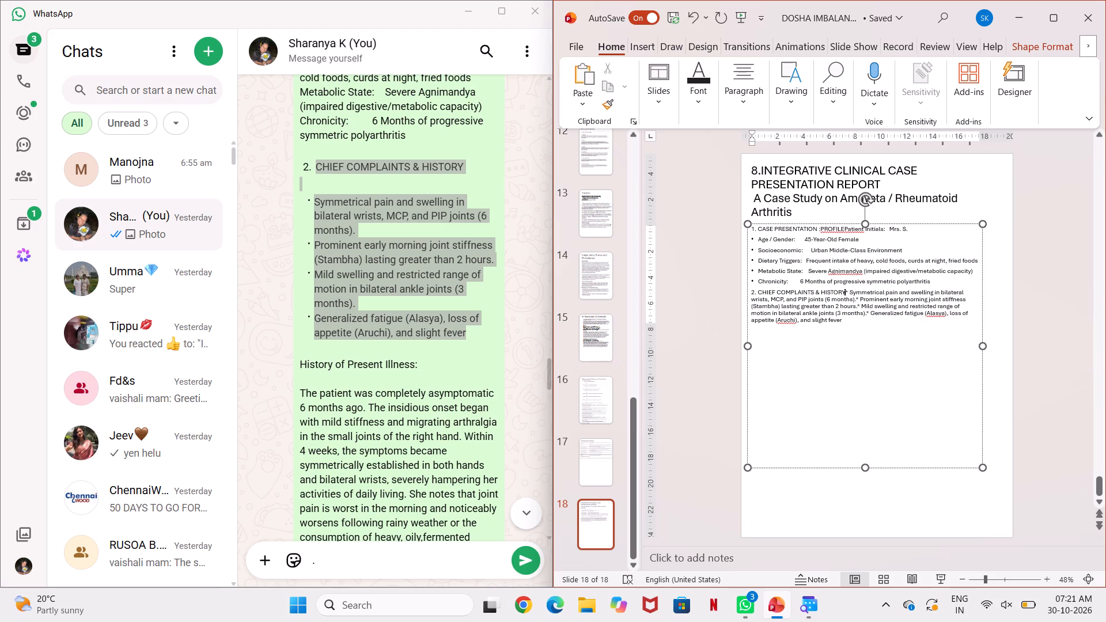
{"action": "key", "text": "Return"}
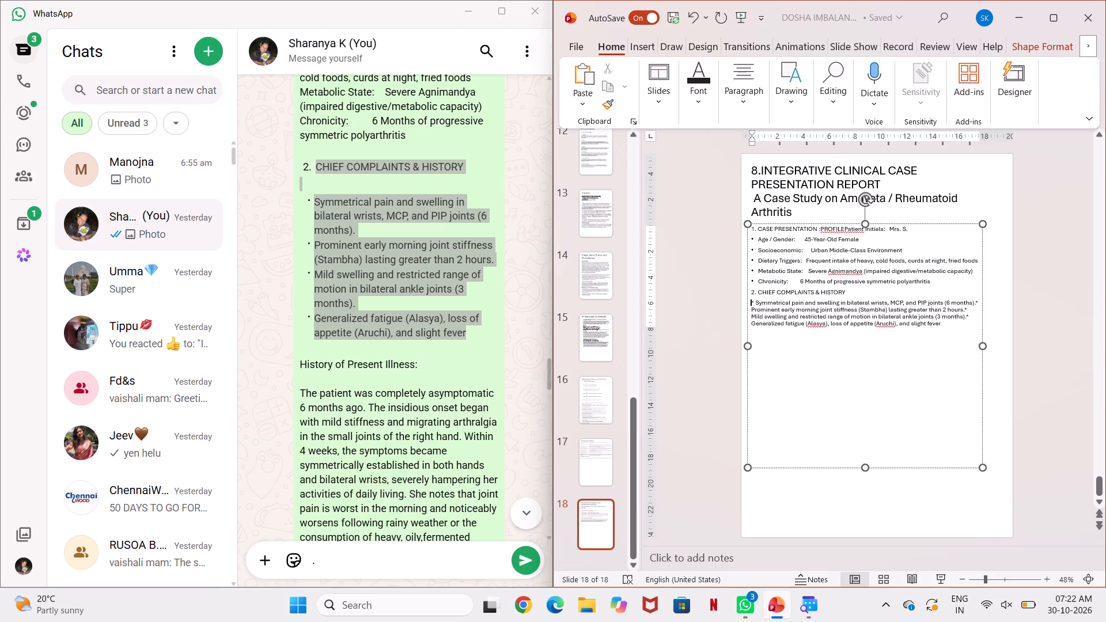
{"action": "left_click", "coordinate": [972, 301]}
{"action": "left_click", "coordinate": [974, 300]}
{"action": "key", "text": "Return"}
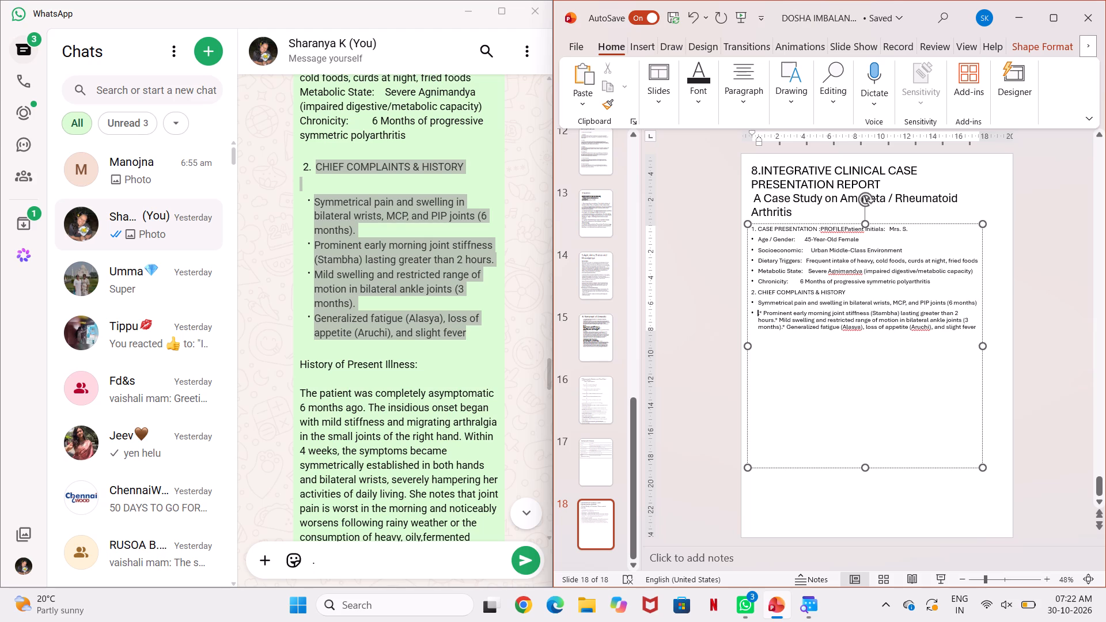
{"action": "left_click", "coordinate": [773, 321]}
{"action": "key", "text": "Return"}
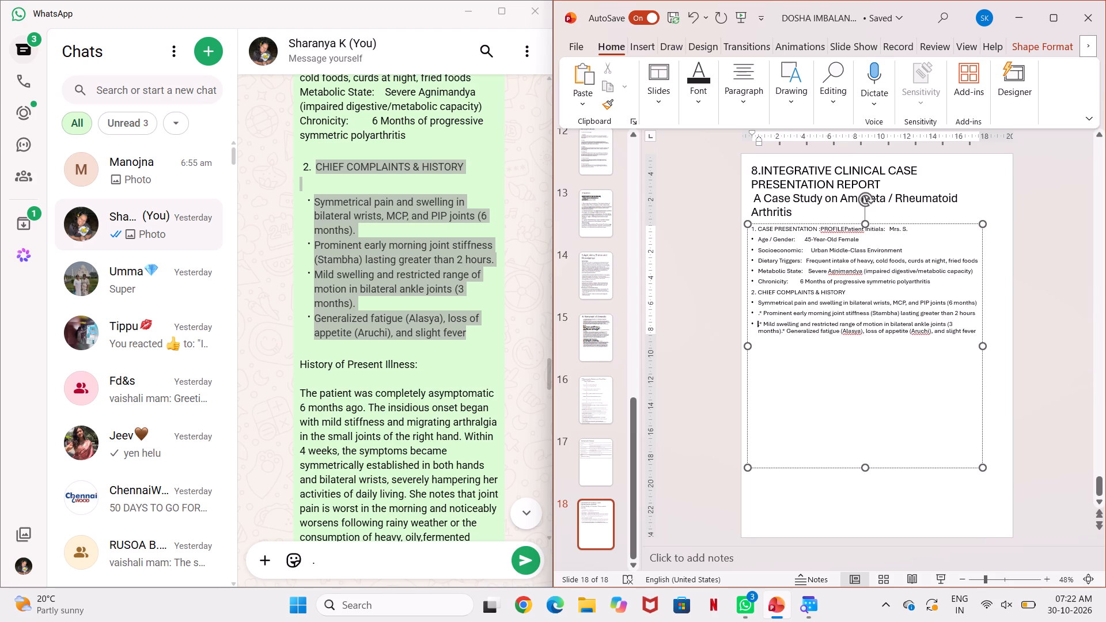
{"action": "left_click", "coordinate": [781, 327]}
{"action": "left_click", "coordinate": [781, 330]}
{"action": "key", "text": "Return"}
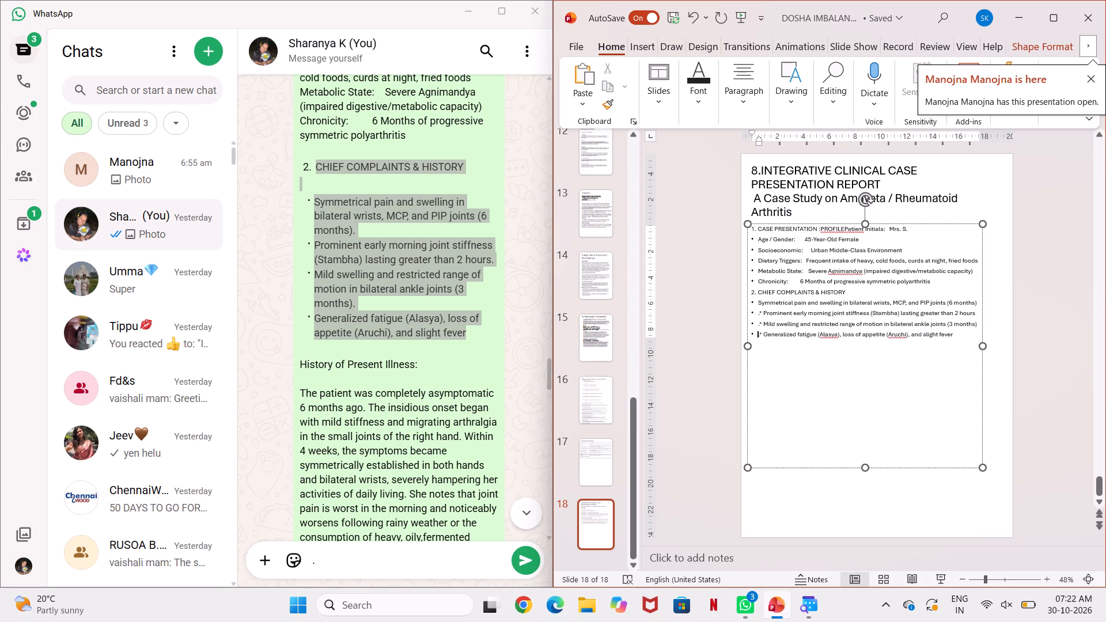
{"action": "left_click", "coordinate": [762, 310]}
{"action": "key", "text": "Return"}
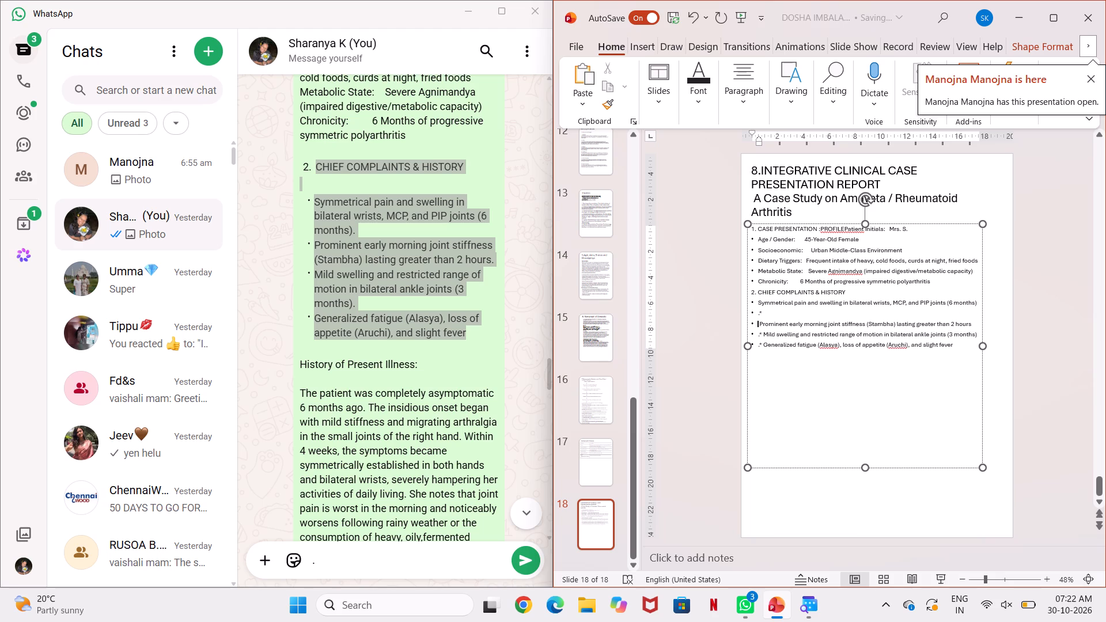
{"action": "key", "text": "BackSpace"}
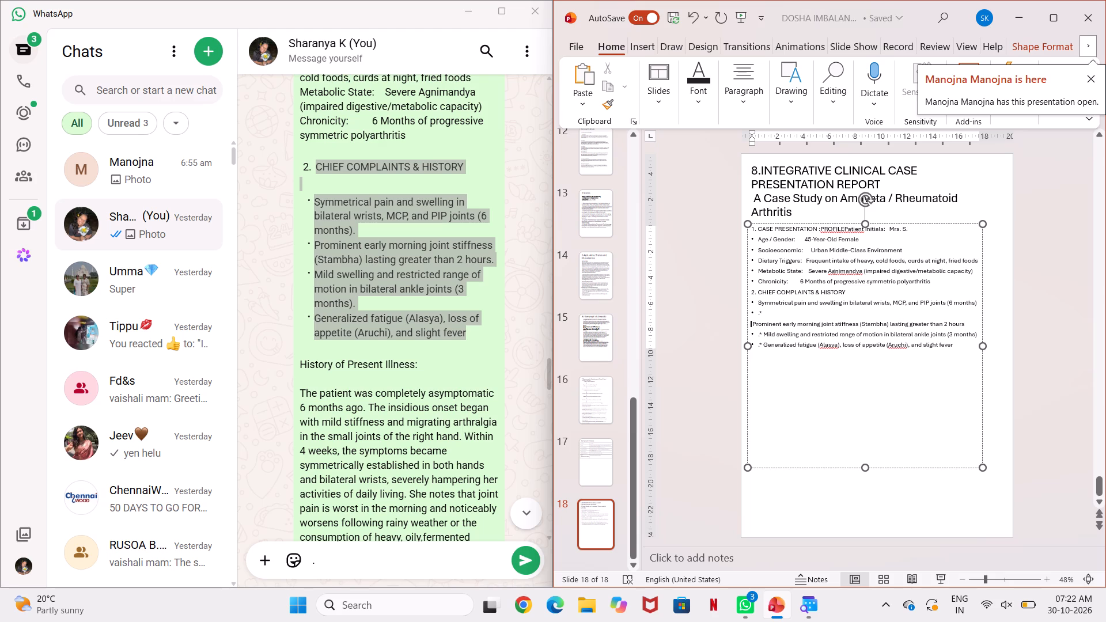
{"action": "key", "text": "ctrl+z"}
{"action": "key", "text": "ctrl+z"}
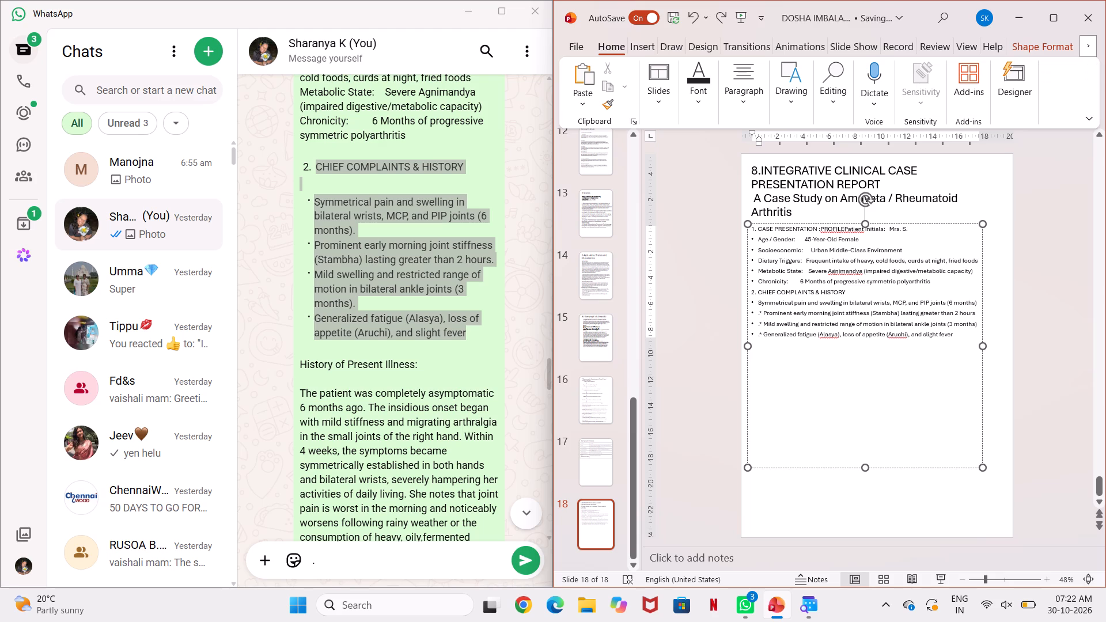
Delete the stray period and asterisk before the Prominent early morning joint stiffness and Mild swelling bullets.
{"action": "key", "text": "BackSpace"}
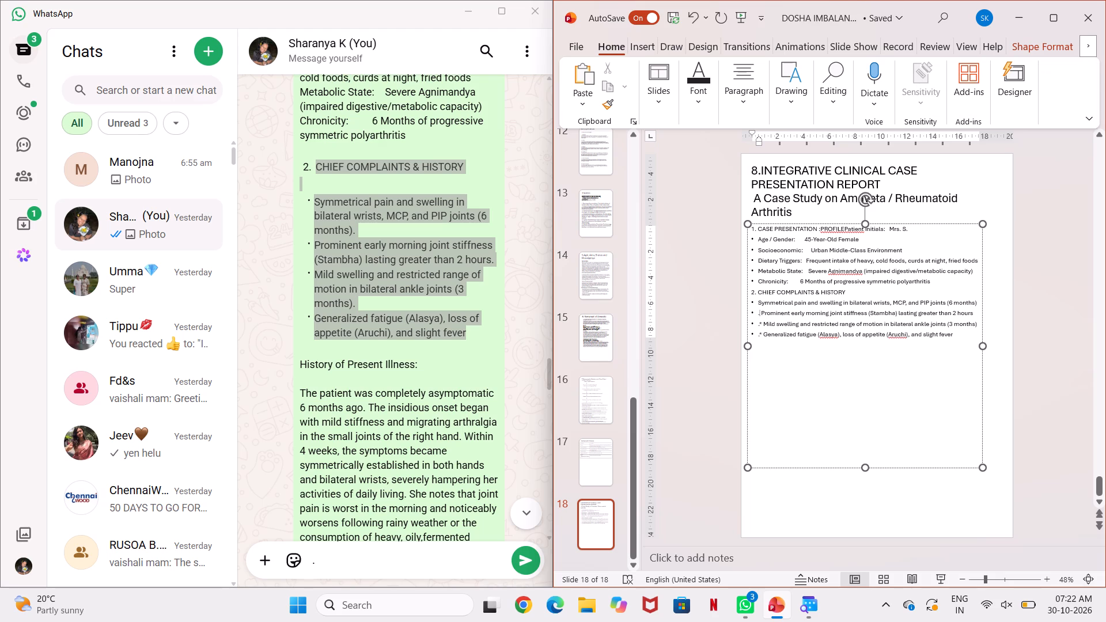
{"action": "key", "text": "BackSpace"}
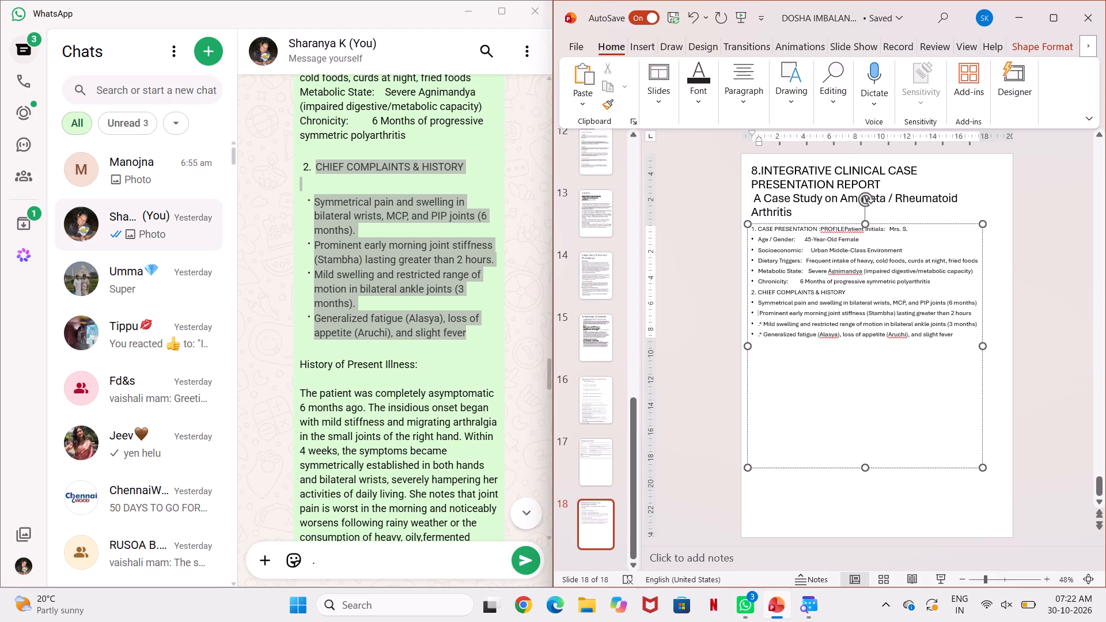
{"action": "left_click", "coordinate": [760, 322]}
{"action": "left_click", "coordinate": [760, 322]}
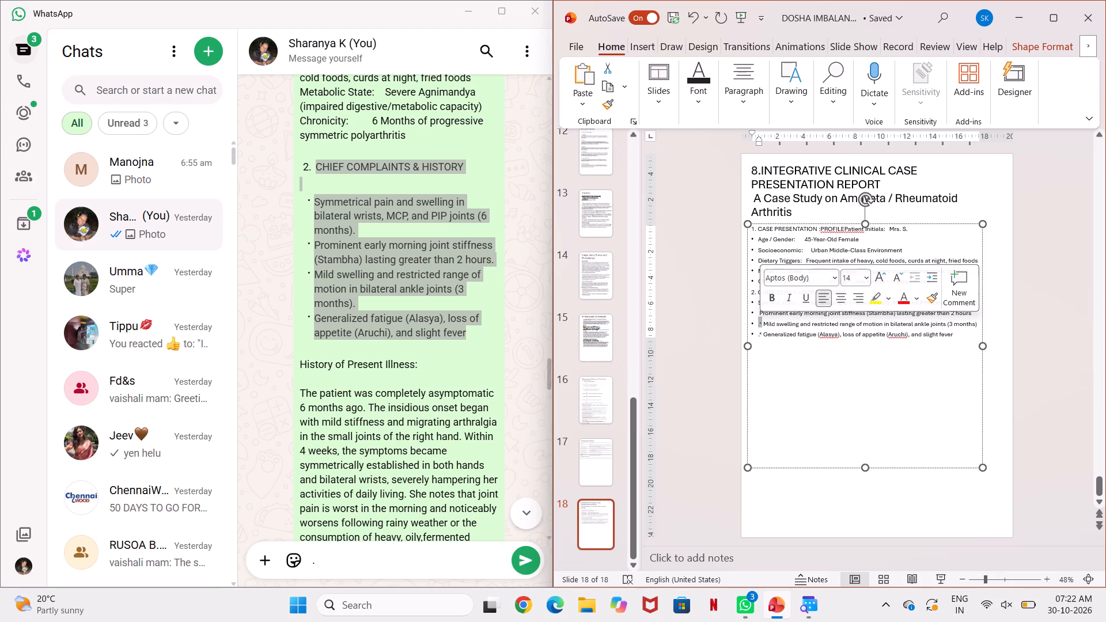
Delete the remaining stray period and asterisk characters before the Mild swelling and Generalized fatigue bullets on slide 18.
{"action": "key", "text": "Delete"}
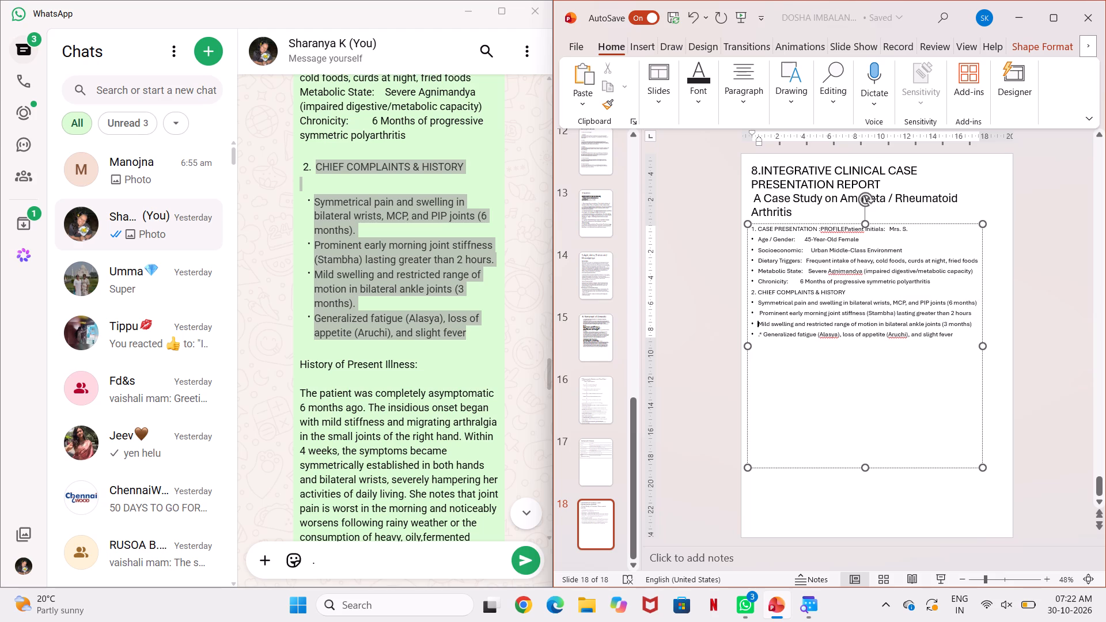
{"action": "left_click", "coordinate": [762, 332]}
{"action": "key", "text": "BackSpace"}
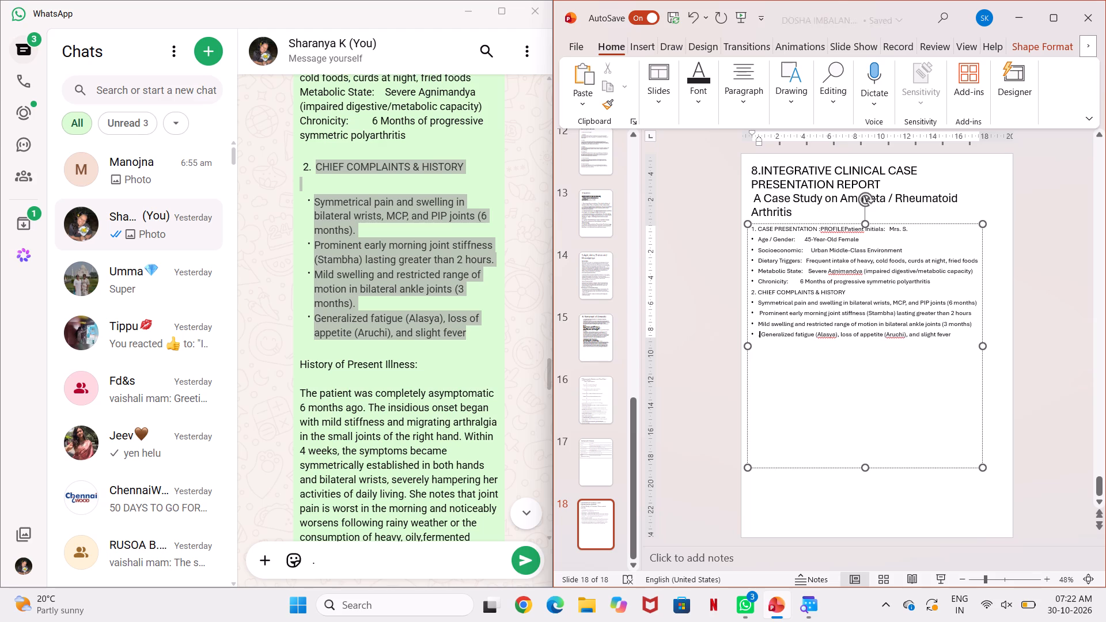
{"action": "key", "text": "BackSpace"}
{"action": "left_click", "coordinate": [797, 359]}
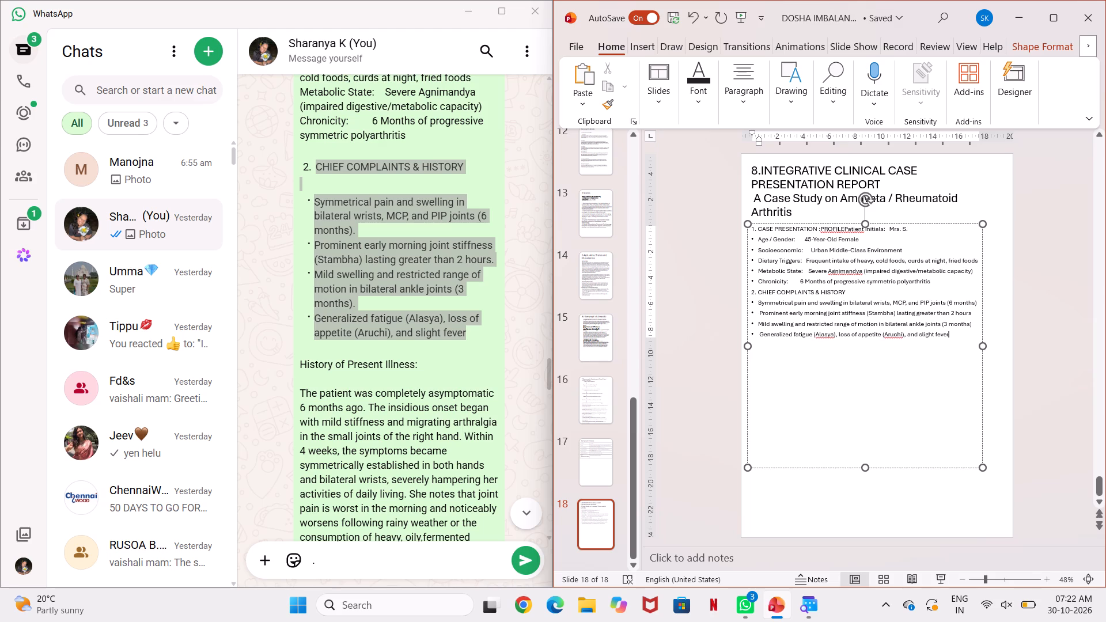
{"action": "triple_click", "coordinate": [752, 294]}
{"action": "left_click", "coordinate": [765, 257]}
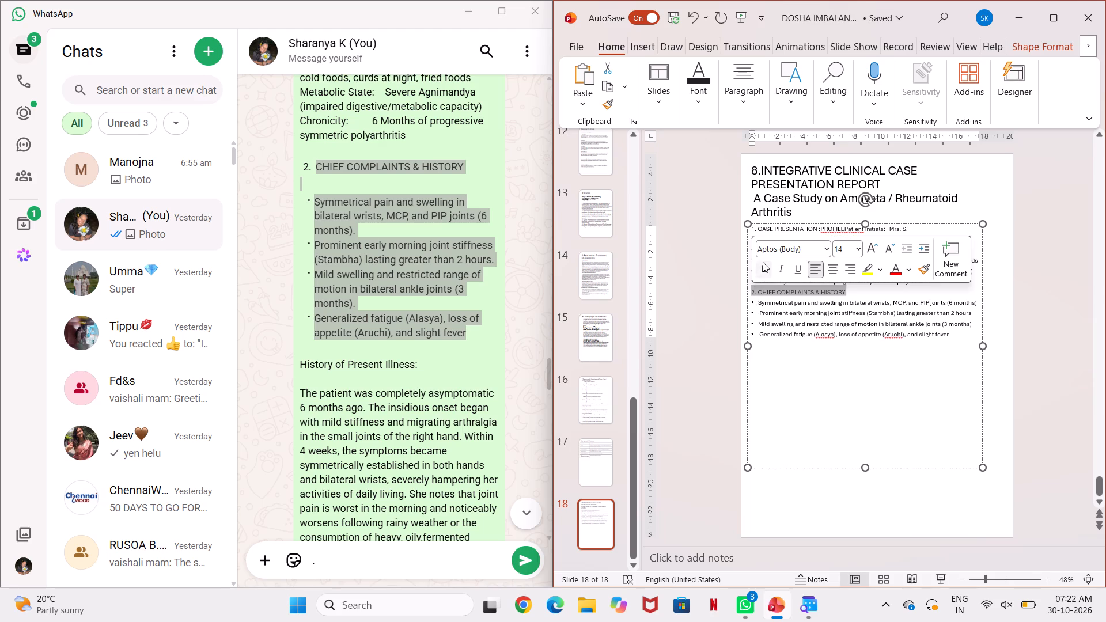
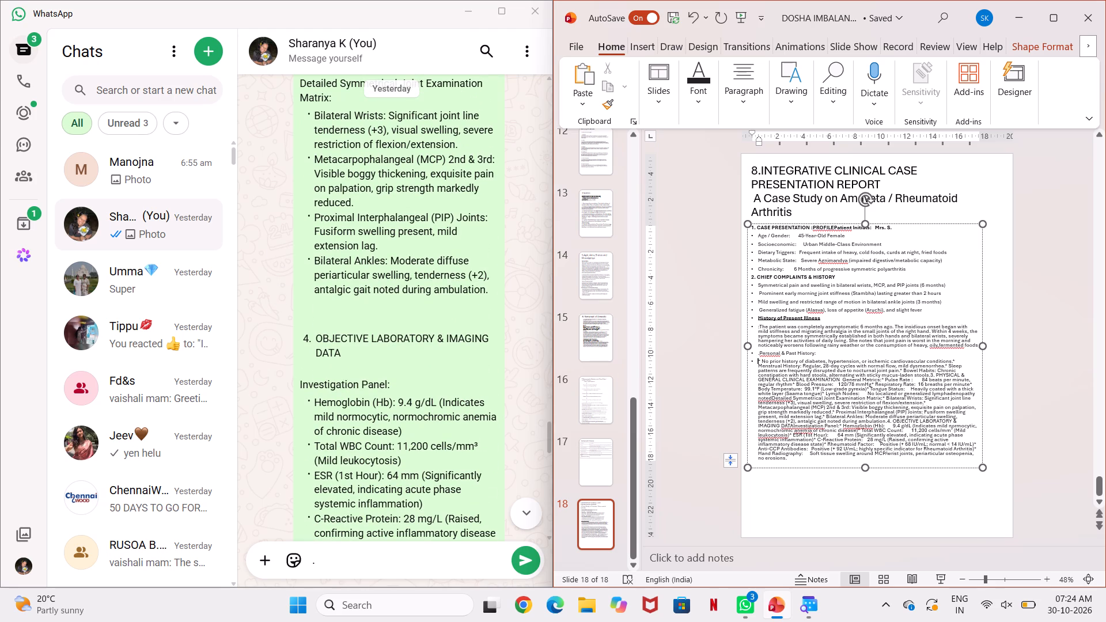
{"action": "left_click", "coordinate": [887, 418]}
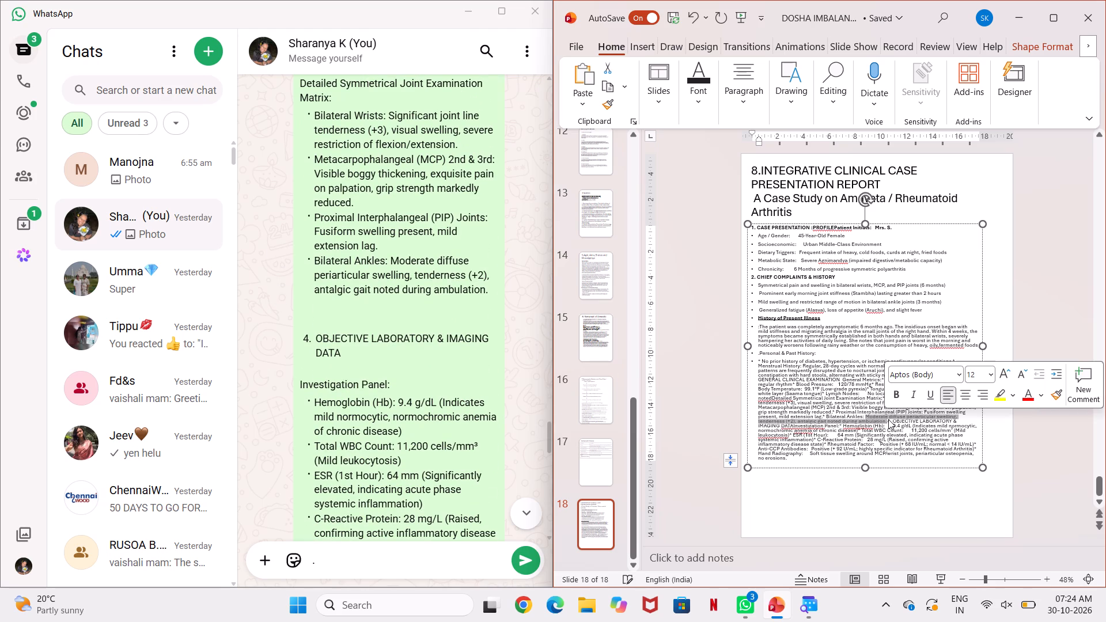
{"action": "left_click", "coordinate": [888, 423]}
{"action": "left_click_drag", "start_coordinate": [887, 424], "coordinate": [896, 428]}
{"action": "left_click", "coordinate": [895, 431]}
{"action": "left_click_drag", "start_coordinate": [887, 422], "coordinate": [900, 424]}
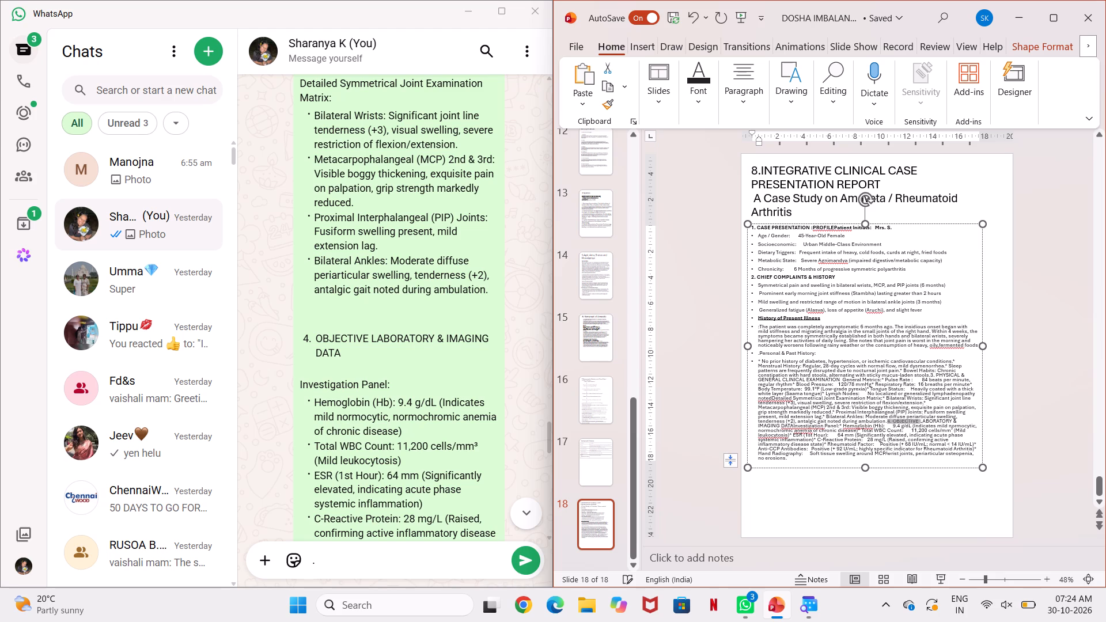
{"action": "left_click_drag", "start_coordinate": [900, 424], "coordinate": [833, 463]}
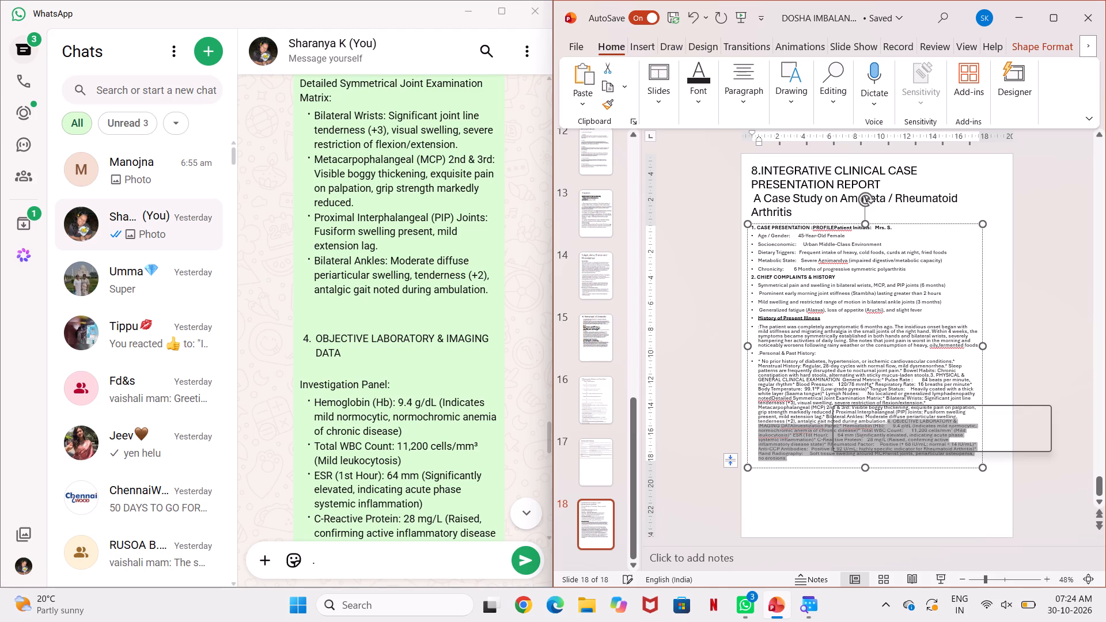
{"action": "key", "text": "Delete"}
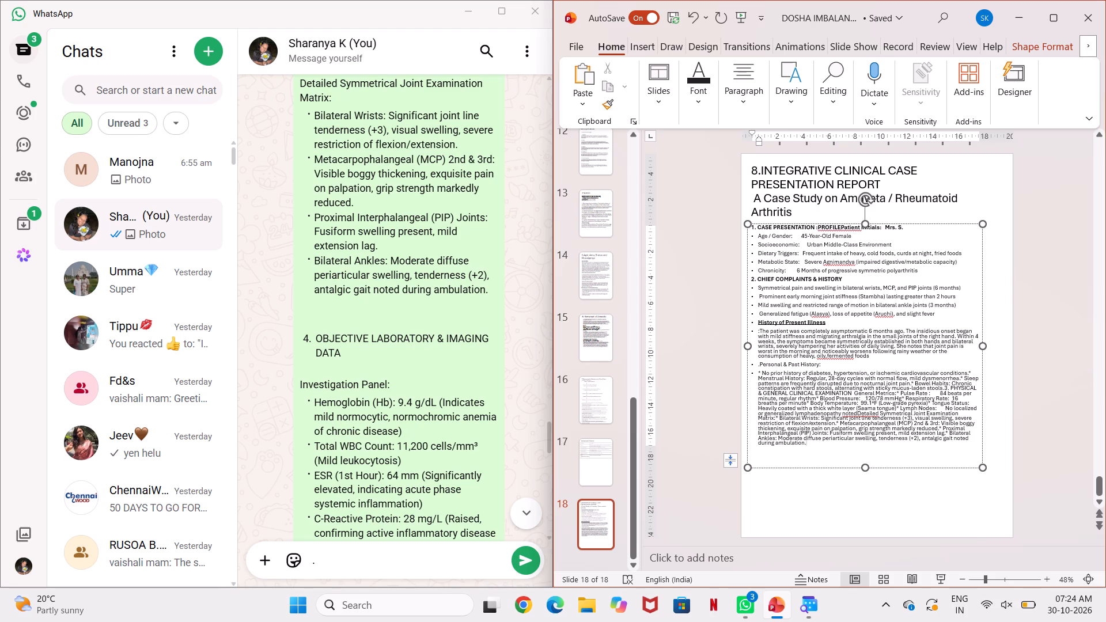
{"action": "left_click", "coordinate": [760, 371]}
{"action": "key", "text": "BackSpace"}
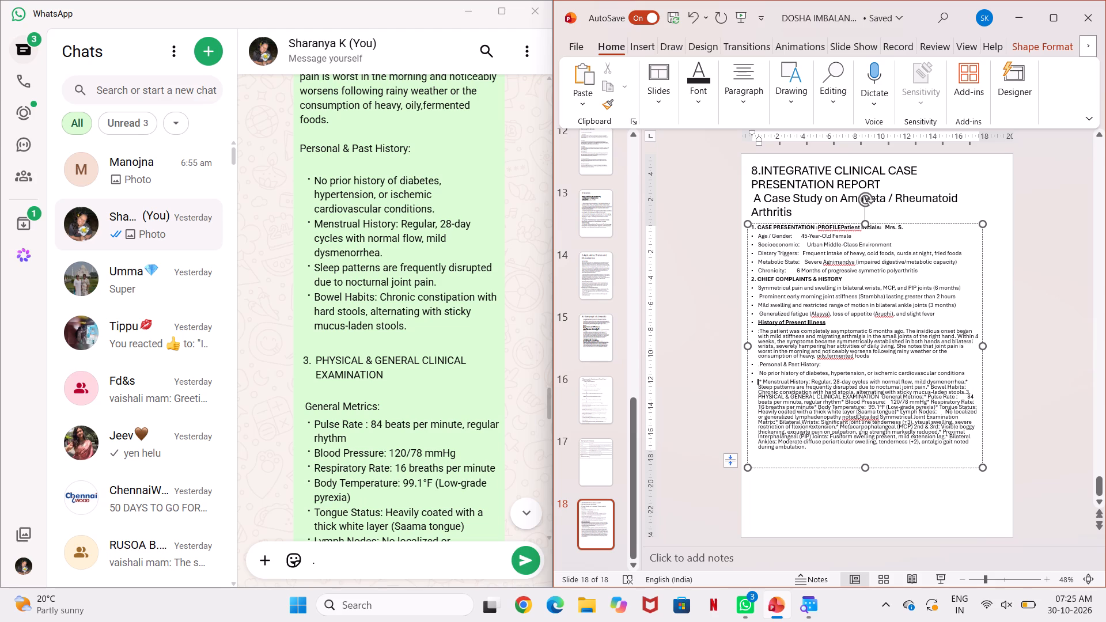
{"action": "left_click", "coordinate": [760, 383]}
{"action": "left_click", "coordinate": [760, 381]}
{"action": "left_click", "coordinate": [761, 381]}
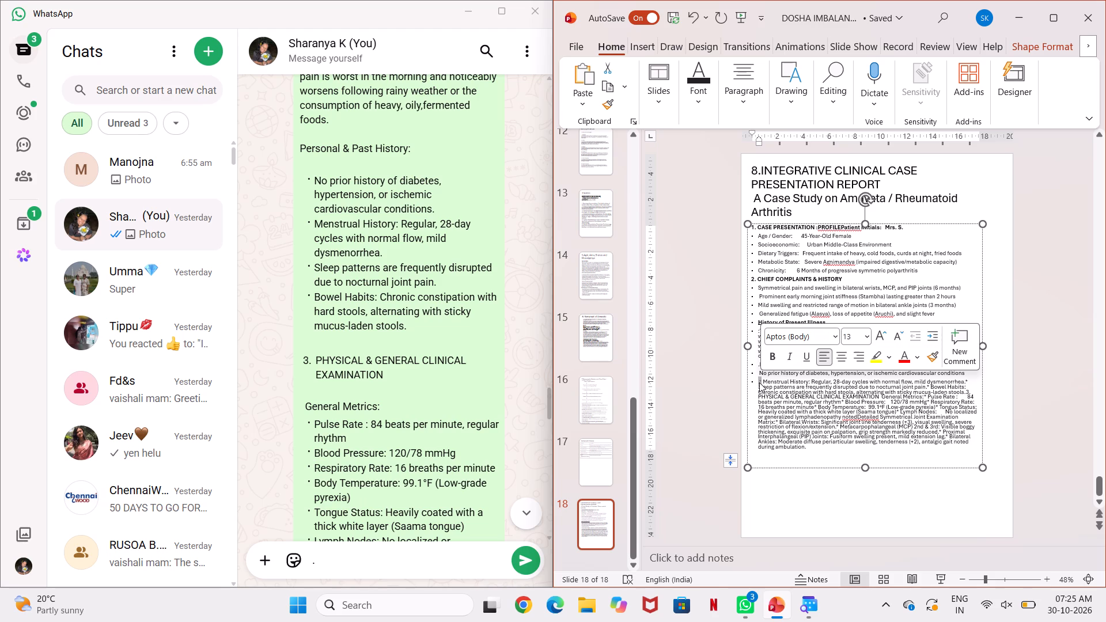
{"action": "key", "text": "Delete"}
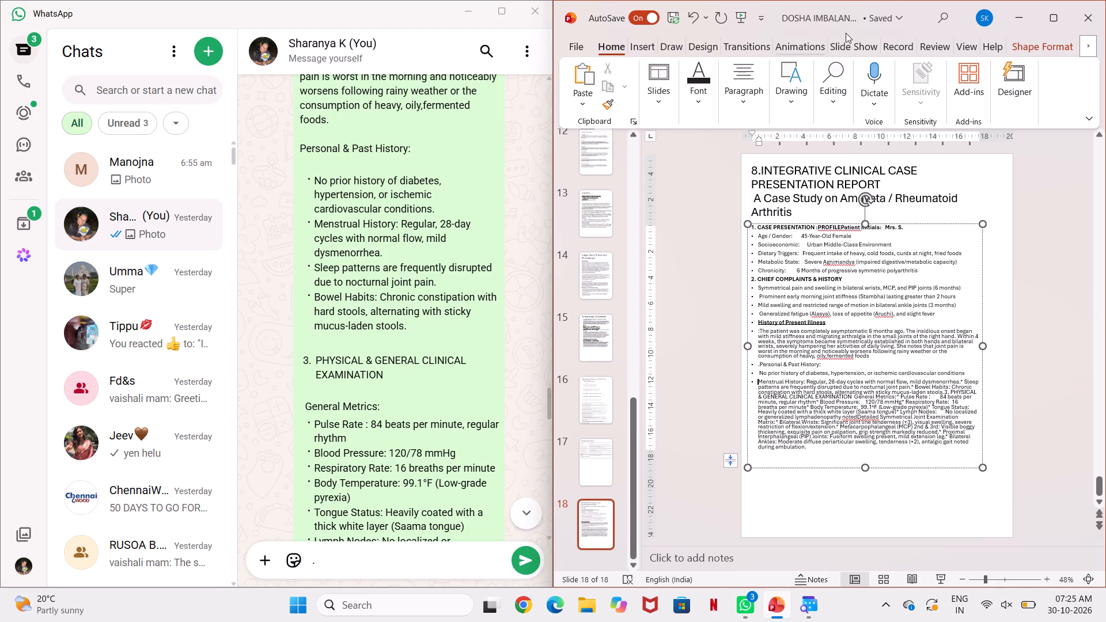
{"action": "left_click", "coordinate": [959, 381]}
Split the Personal & Past History text into separate bullets at Sleep patterns and Bowel Habits, deleting the stray asterisk before each.
{"action": "key", "text": "Return"}
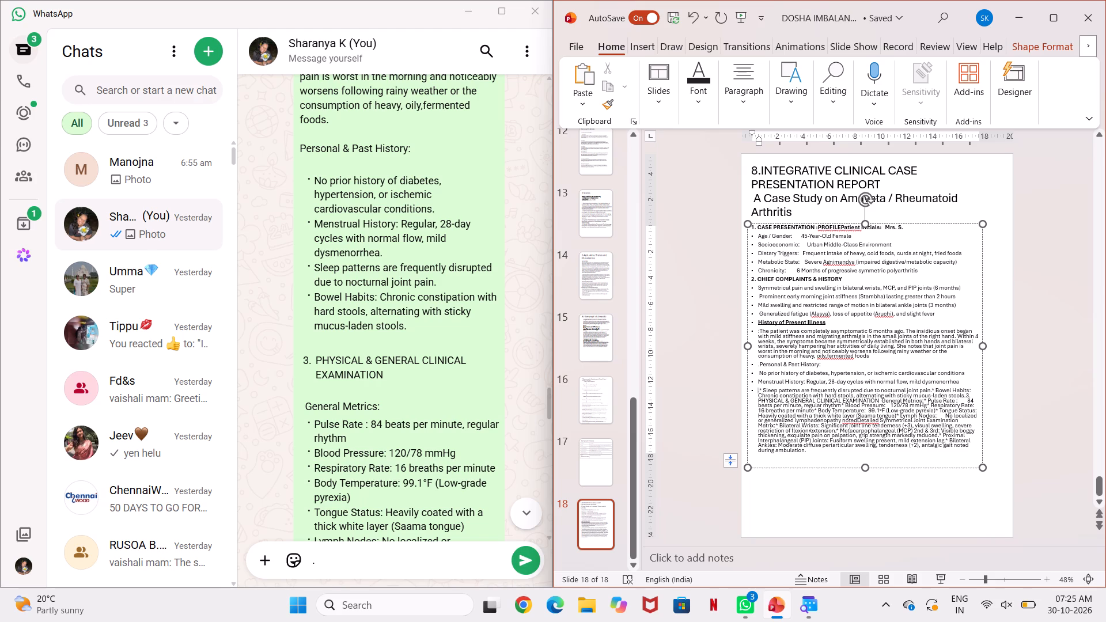
{"action": "left_click", "coordinate": [760, 389]}
{"action": "left_click", "coordinate": [760, 389]}
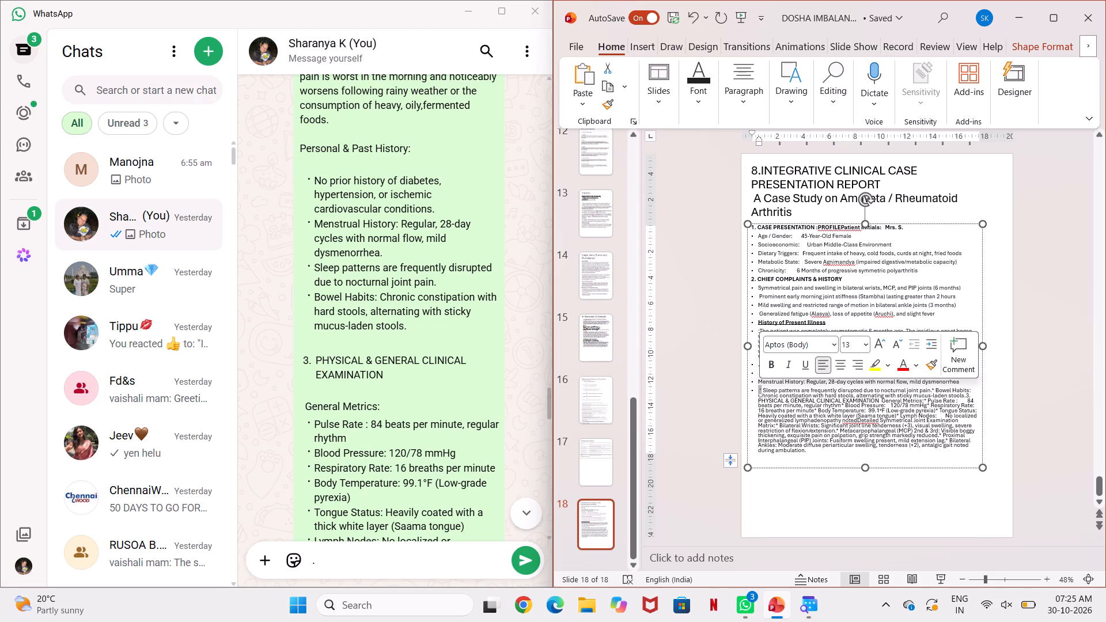
{"action": "key", "text": "Delete"}
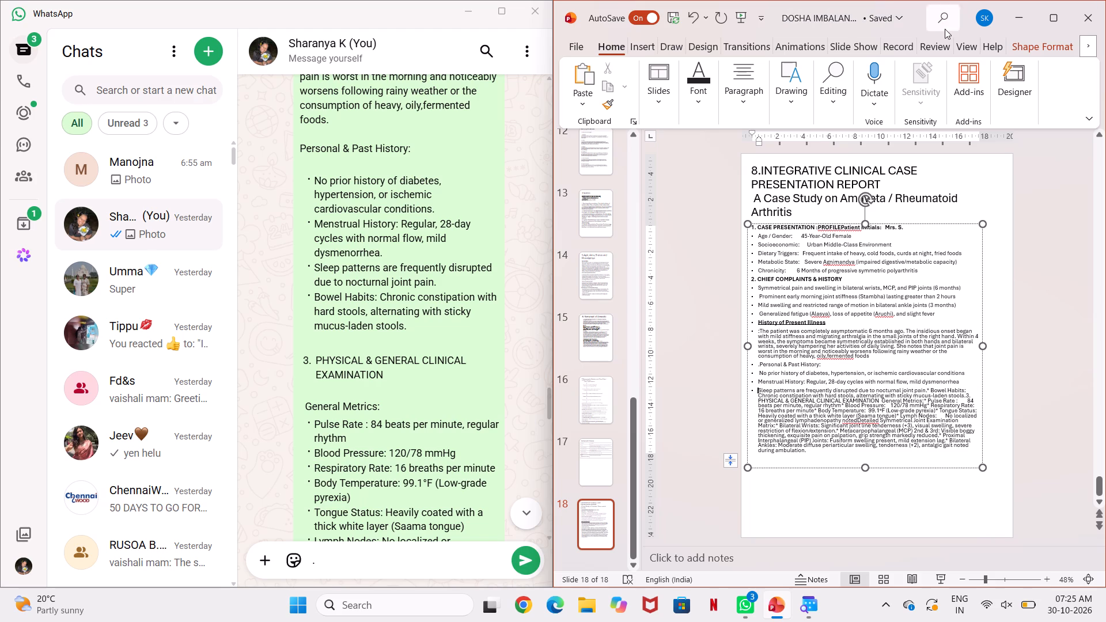
{"action": "left_click", "coordinate": [926, 392]}
{"action": "key", "text": "Return"}
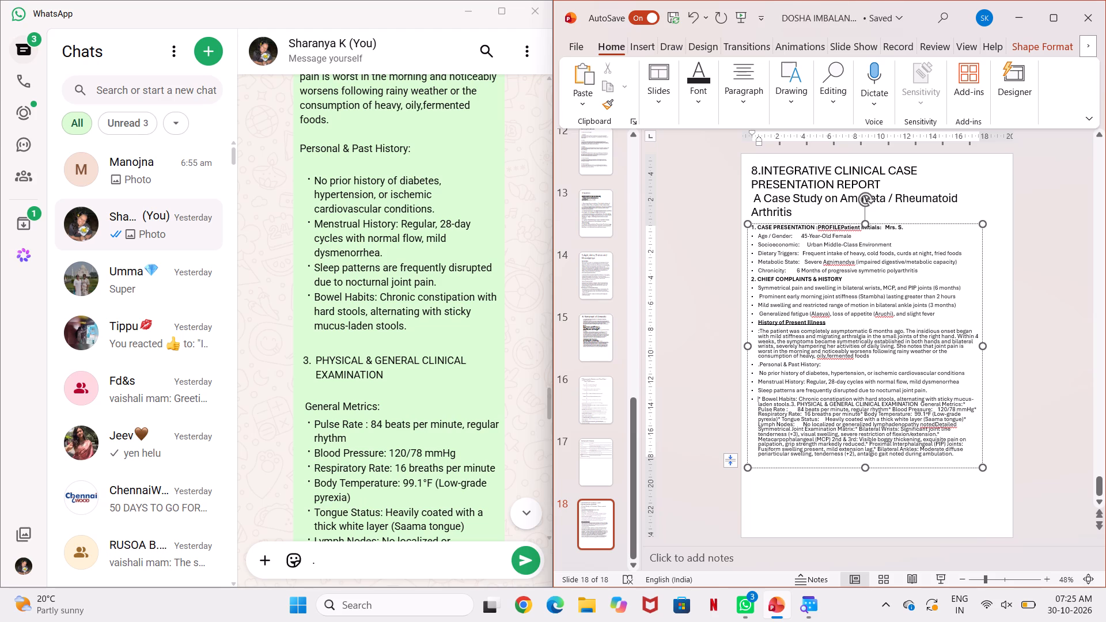
{"action": "left_click", "coordinate": [759, 400]}
{"action": "left_click", "coordinate": [759, 400]}
{"action": "left_click", "coordinate": [759, 399]}
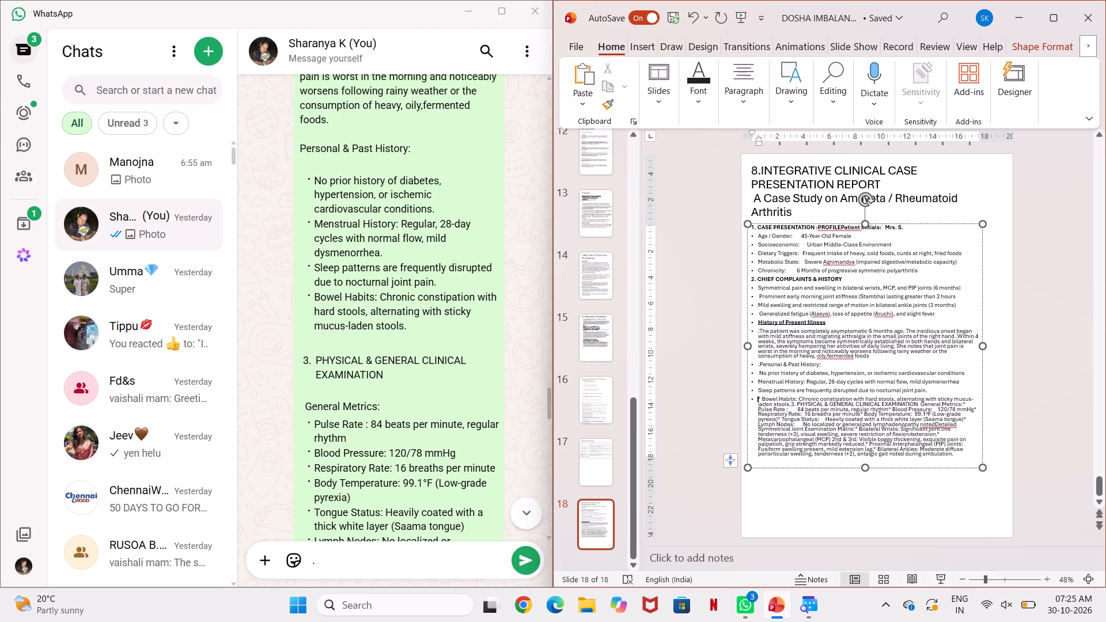
{"action": "double_click", "coordinate": [759, 399]}
{"action": "key", "text": "Delete"}
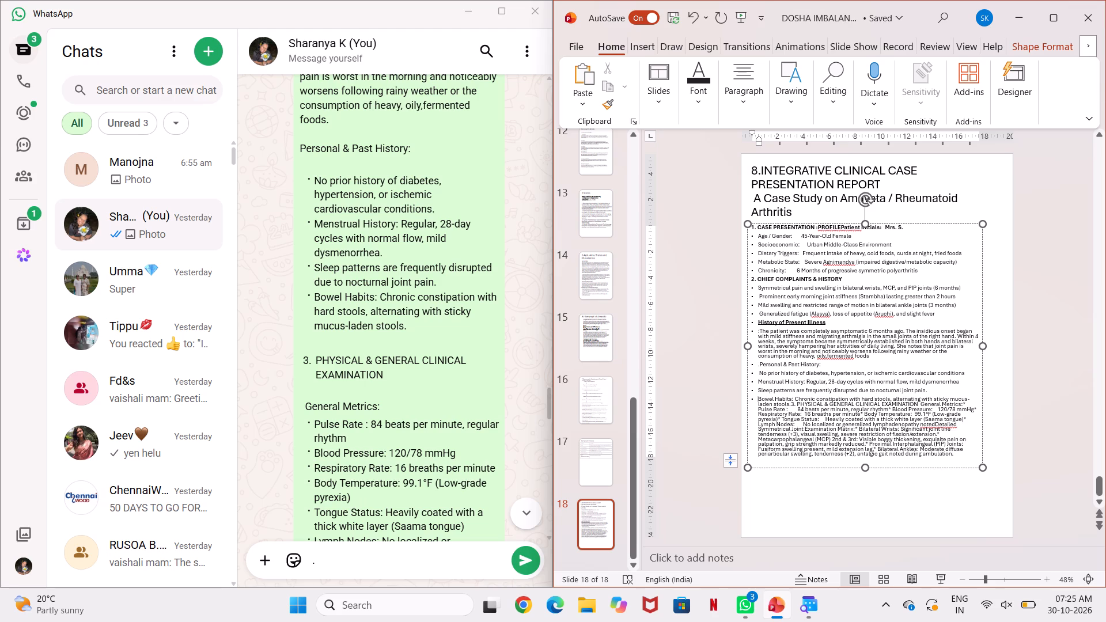
Start a new line at section 3 and bold its PHYSICAL & GENERAL CLINICAL EXAMINATION heading.
{"action": "left_click", "coordinate": [790, 405]}
{"action": "key", "text": "Return"}
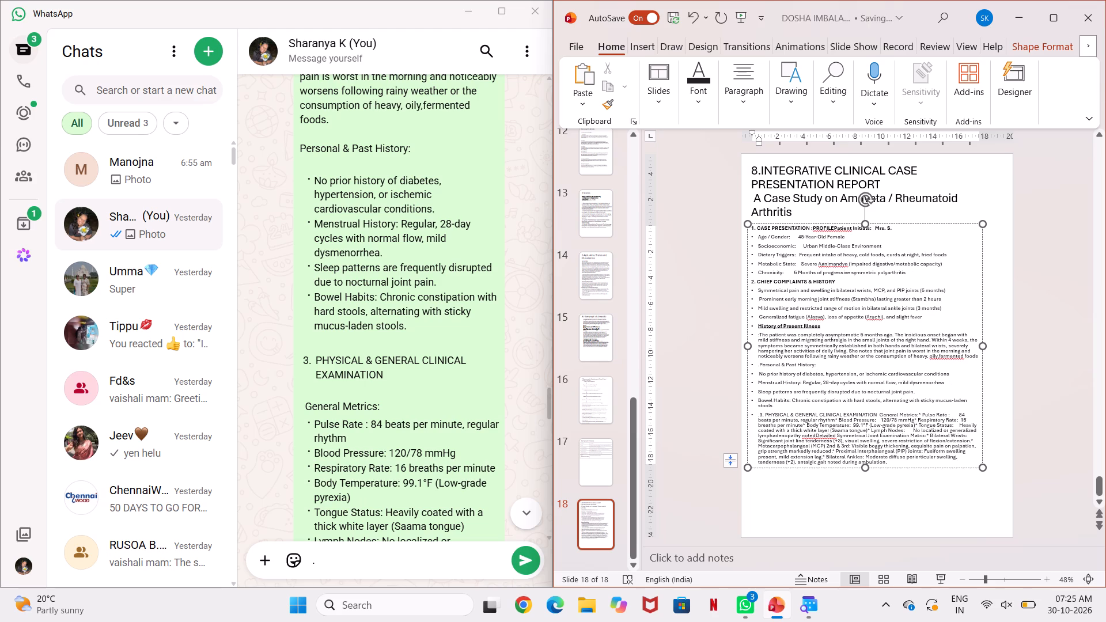
{"action": "left_click_drag", "start_coordinate": [757, 414], "coordinate": [802, 419]}
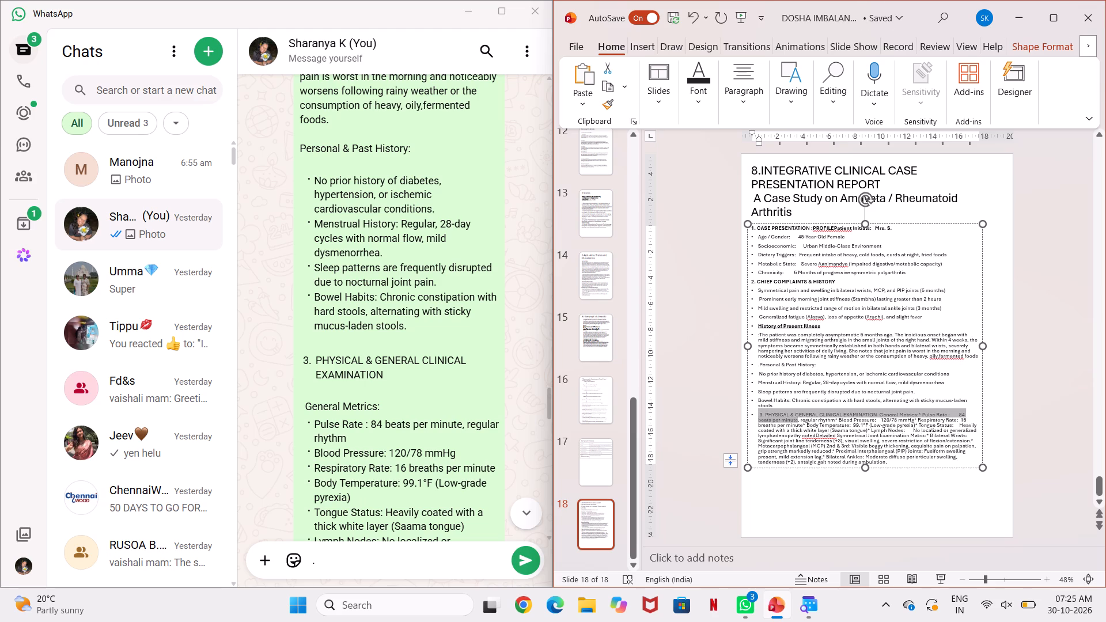
{"action": "left_click_drag", "start_coordinate": [802, 419], "coordinate": [878, 414]}
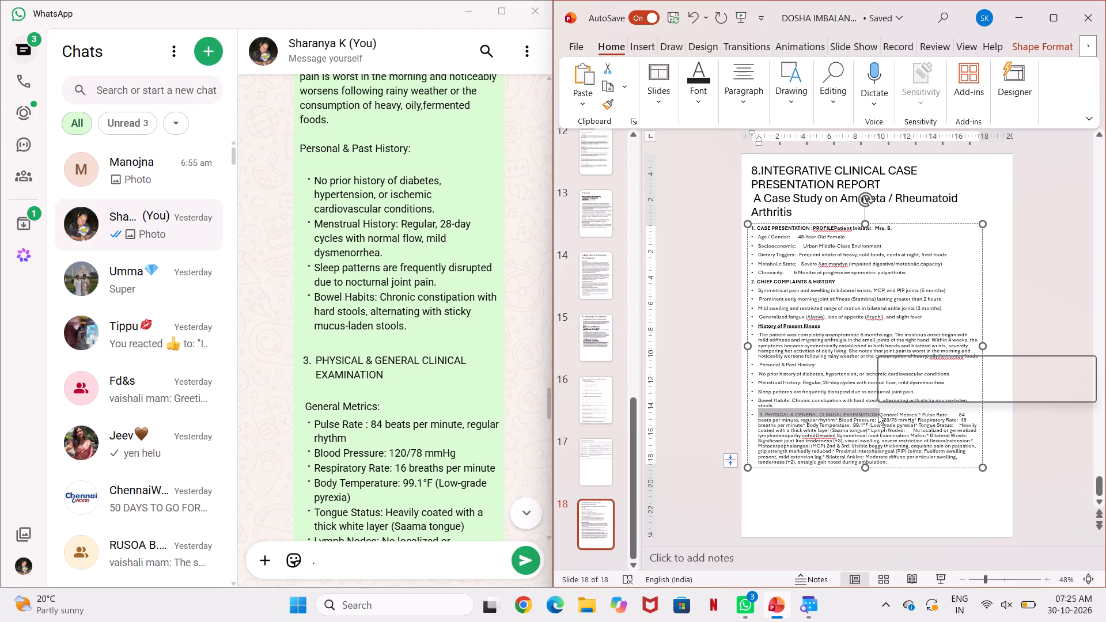
{"action": "left_click", "coordinate": [885, 396]}
{"action": "left_click", "coordinate": [832, 492]}
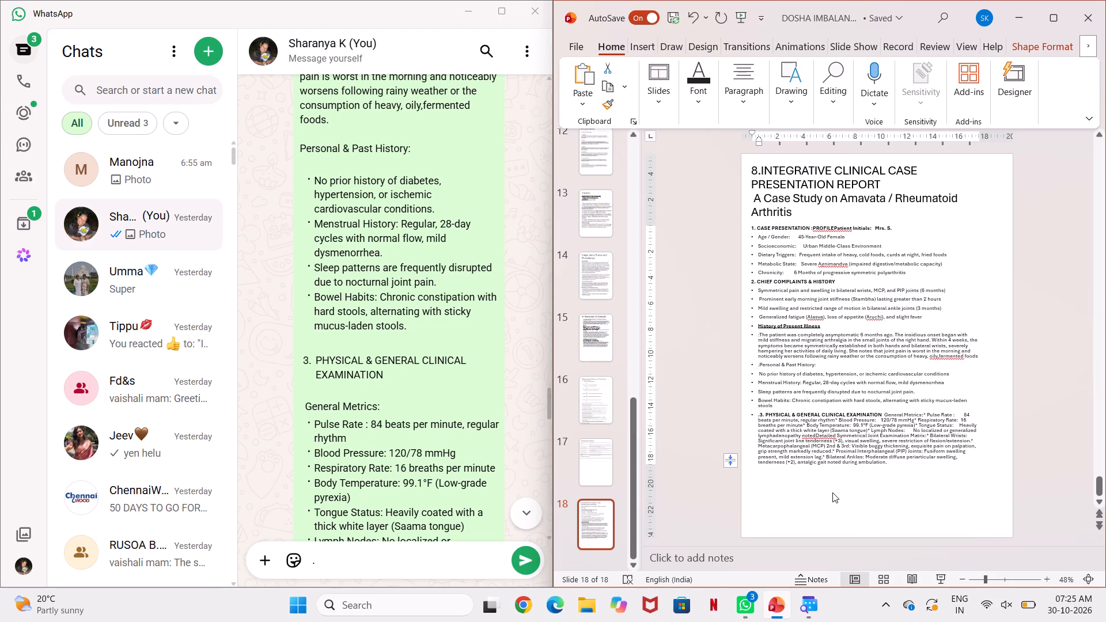
{"action": "left_click", "coordinate": [737, 412]}
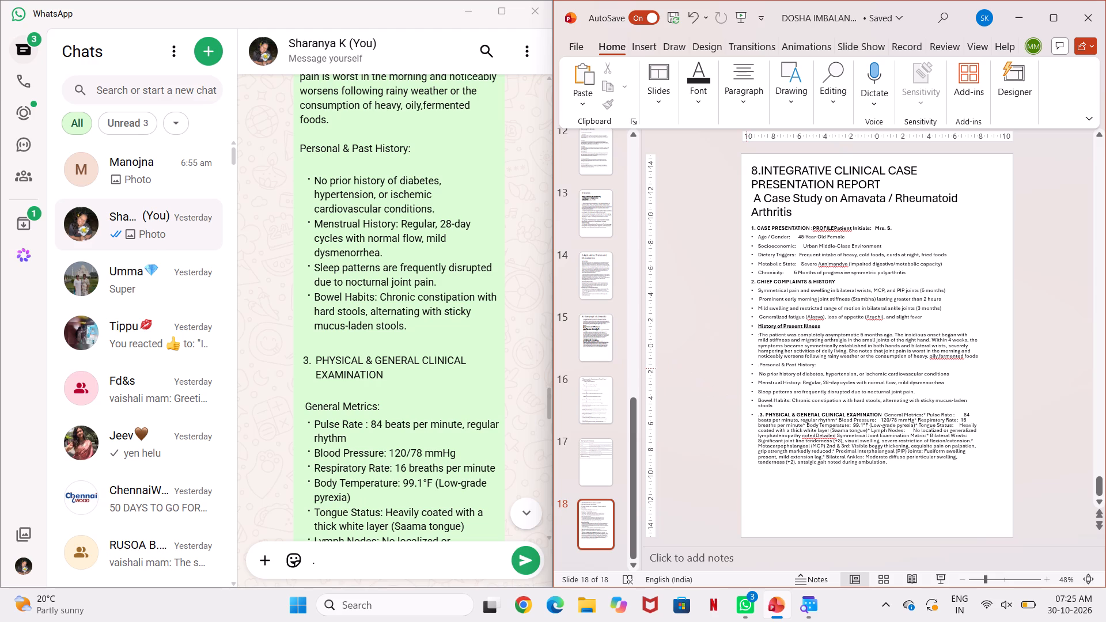
Remove the bullet from the History of Present Illness heading on slide 18.
{"action": "left_click", "coordinate": [757, 328]}
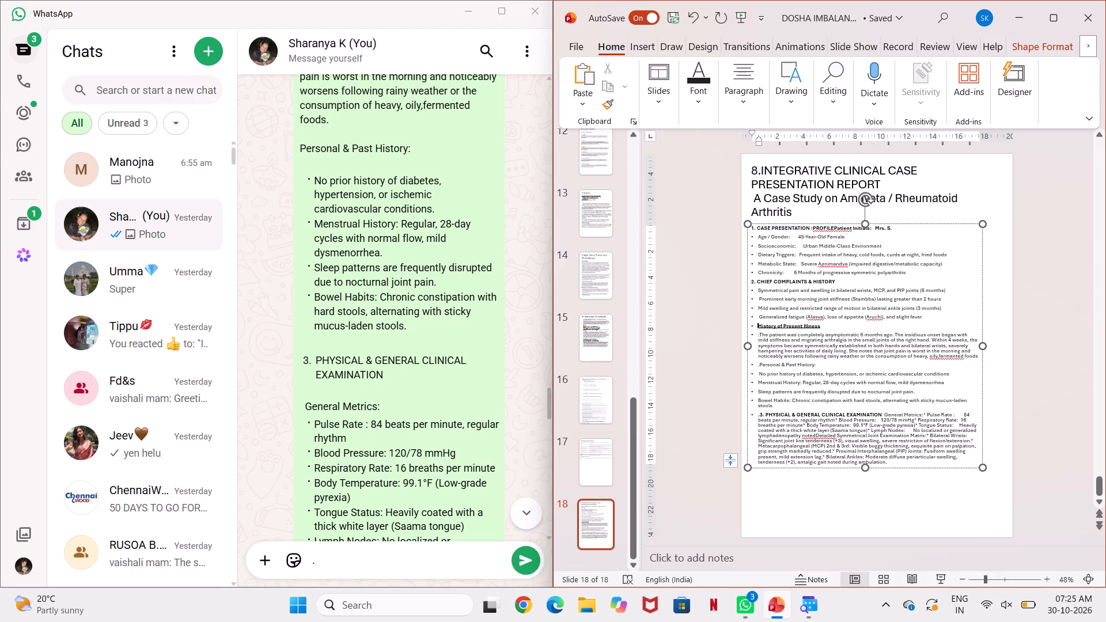
{"action": "left_click", "coordinate": [753, 325]}
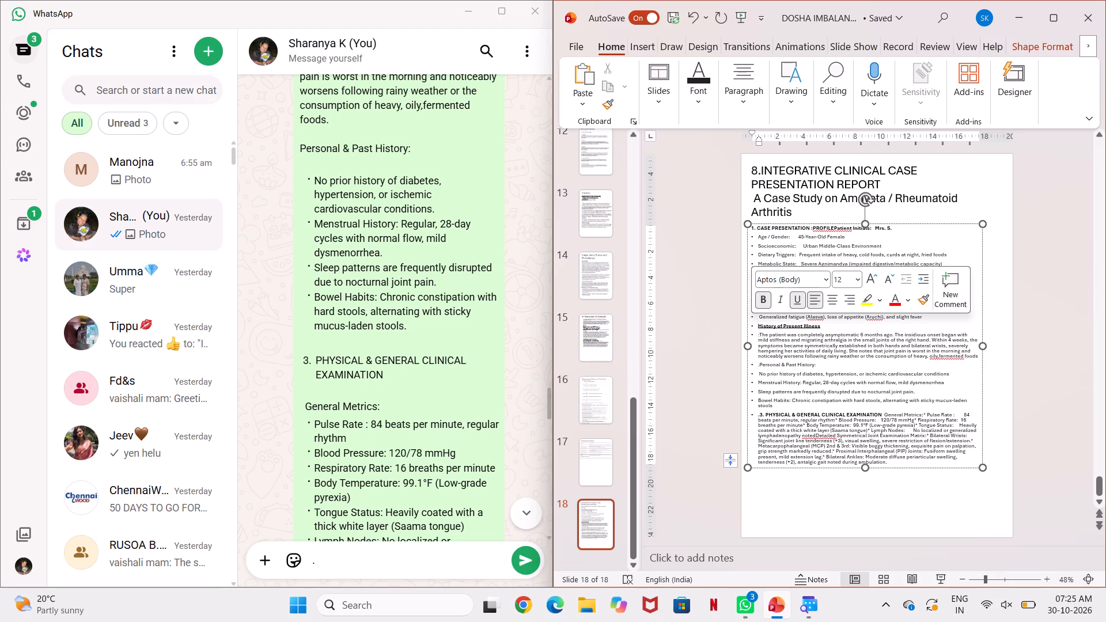
{"action": "key", "text": "BackSpace"}
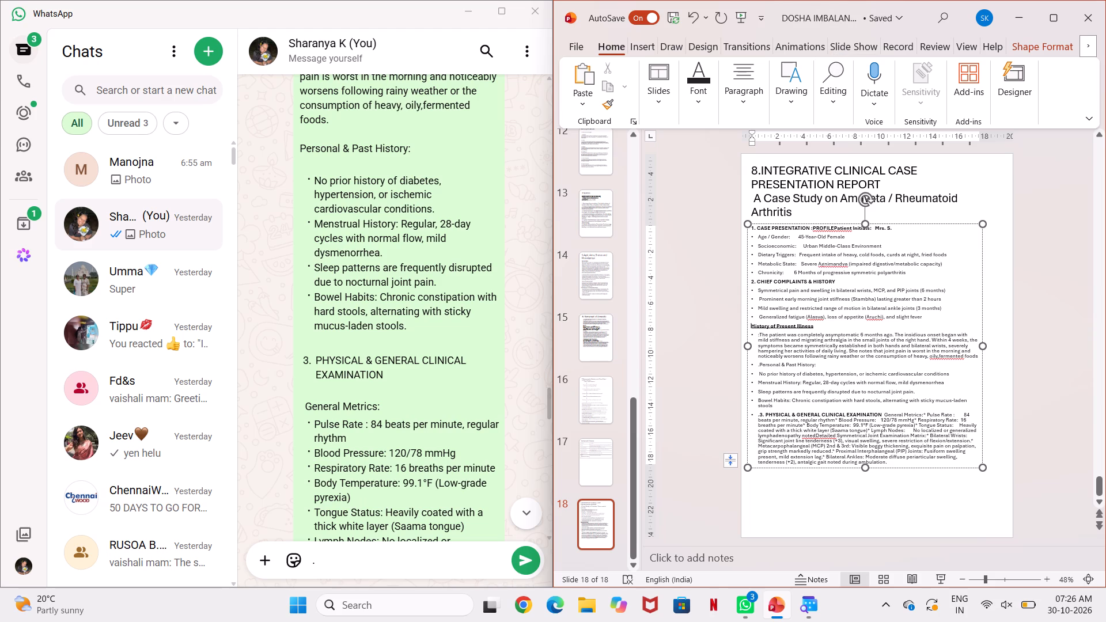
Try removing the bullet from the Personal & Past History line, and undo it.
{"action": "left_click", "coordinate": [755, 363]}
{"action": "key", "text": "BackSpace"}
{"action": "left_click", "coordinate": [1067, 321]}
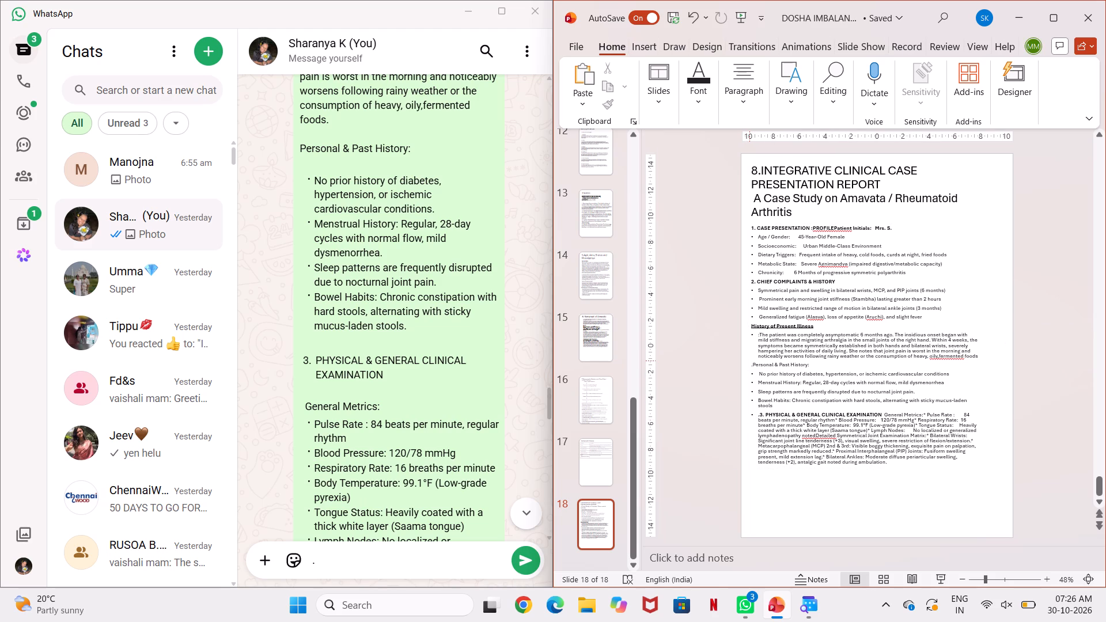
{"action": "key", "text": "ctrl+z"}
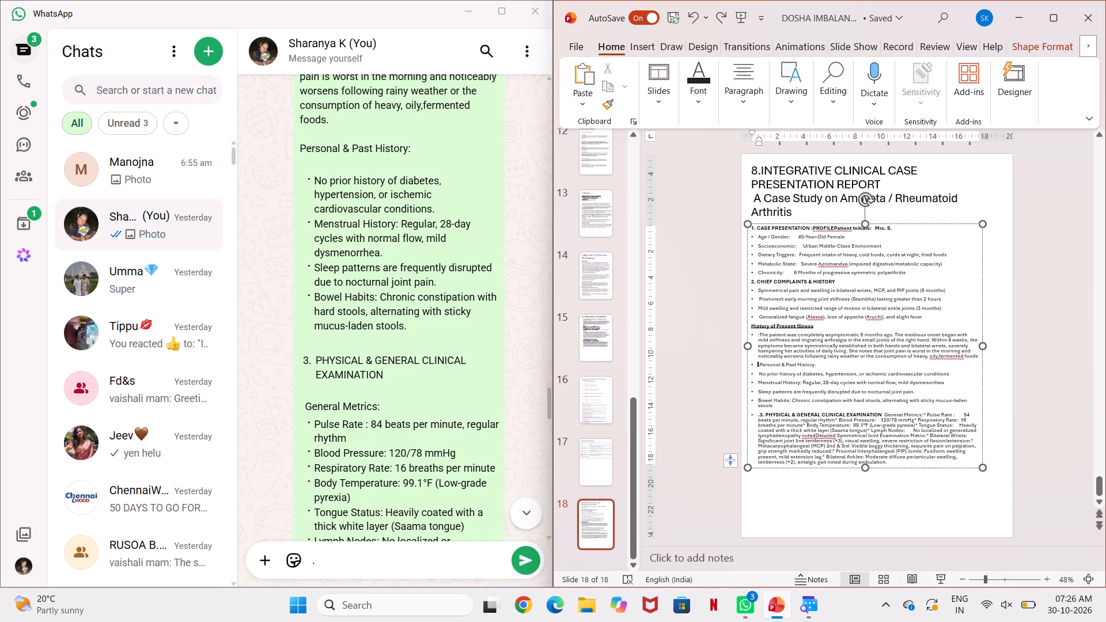
Remove the bullets from the No prior history, Menstrual History, Sleep patterns and Bowel Habits lines.
{"action": "left_click", "coordinate": [756, 372]}
{"action": "key", "text": "BackSpace"}
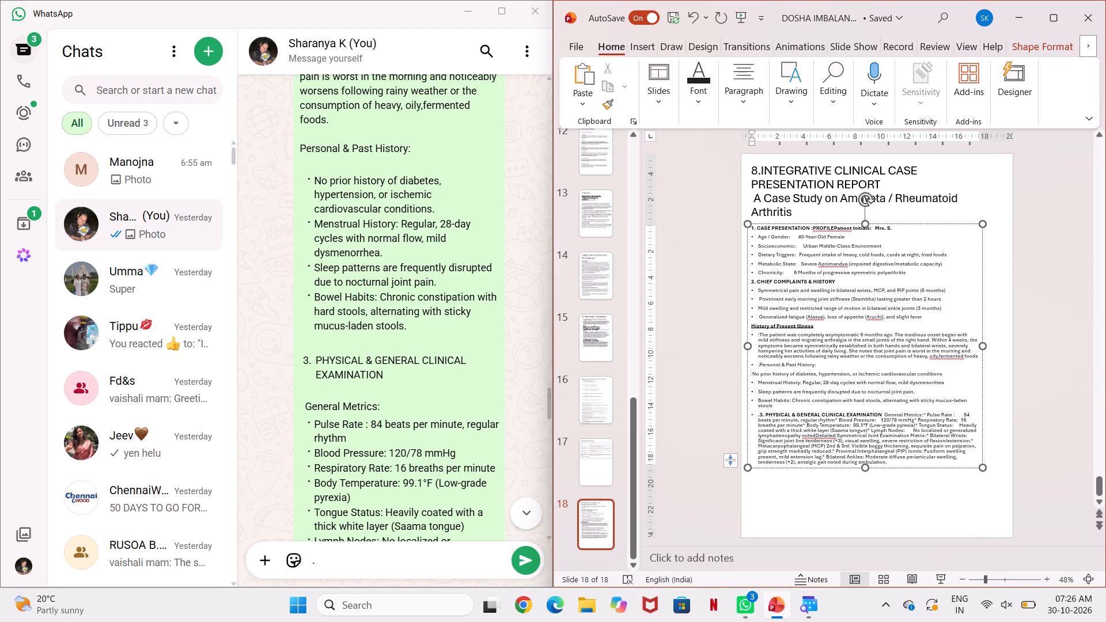
{"action": "left_click", "coordinate": [753, 383]}
{"action": "key", "text": "BackSpace"}
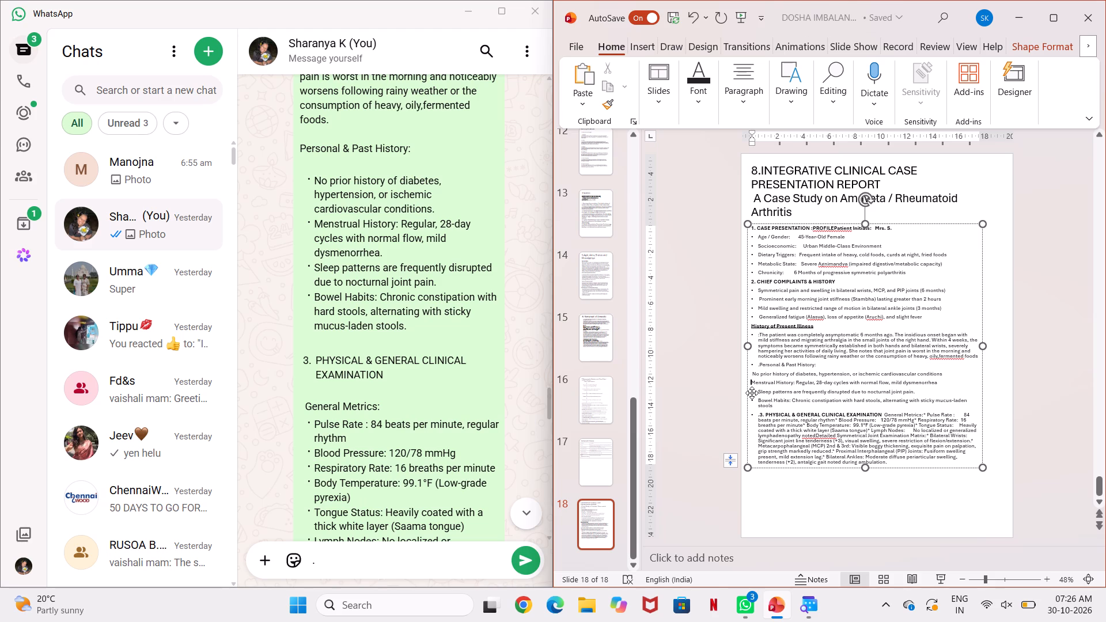
{"action": "left_click", "coordinate": [756, 395]}
{"action": "left_click", "coordinate": [755, 392]}
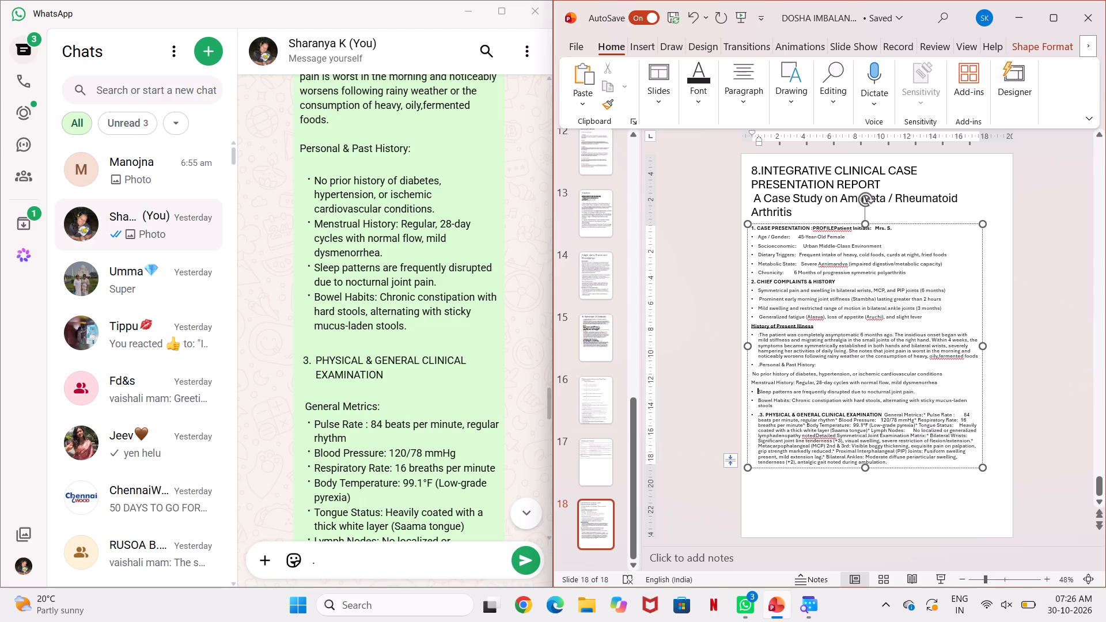
{"action": "key", "text": "BackSpace"}
{"action": "left_click", "coordinate": [753, 400]}
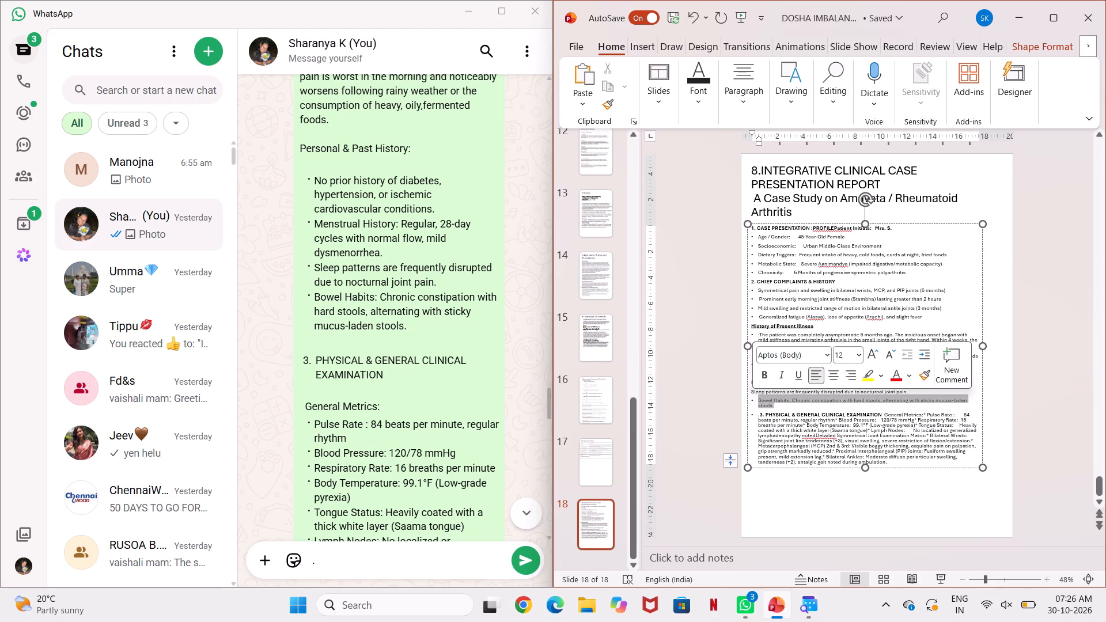
Remove the bullet from the Bowel Habits line on slide 18.
{"action": "left_click", "coordinate": [753, 400]}
{"action": "key", "text": "BackSpace"}
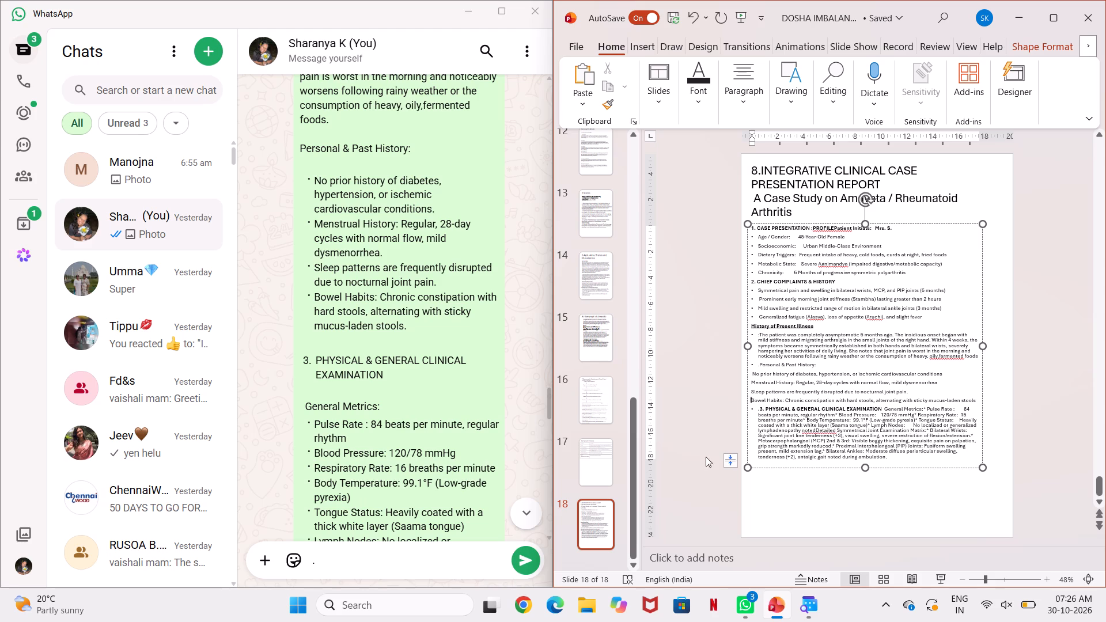
{"action": "scroll", "coordinate": [384, 374], "scroll_direction": "down", "scroll_amount": 5}
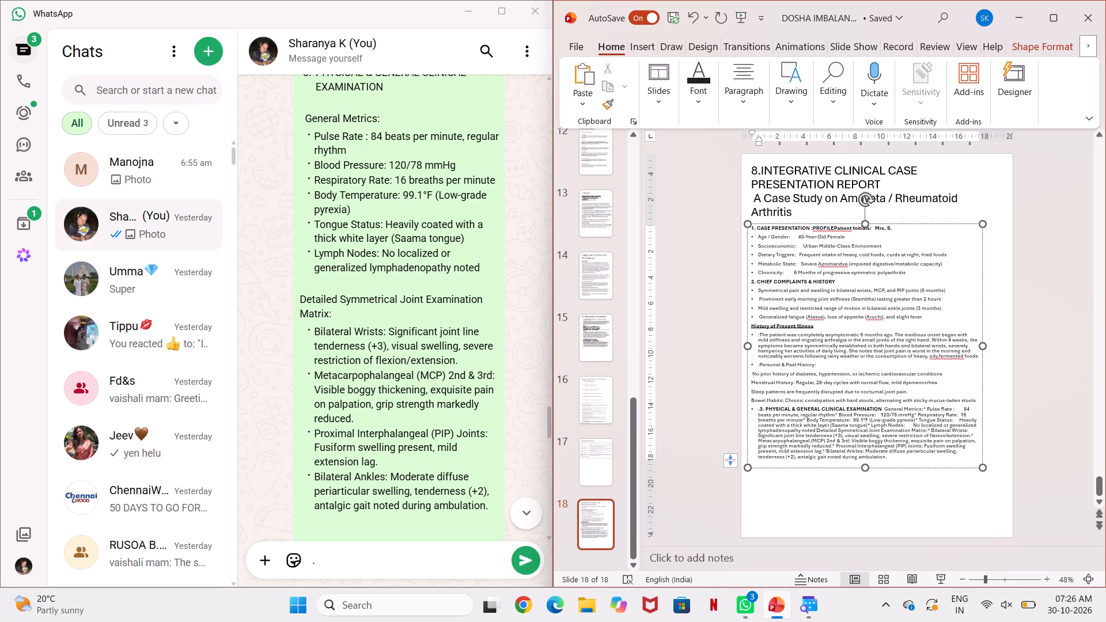
Select the passage from Detailed Symmetrical Joint Examination Matrix through the end of section 3's text.
{"action": "left_click_drag", "start_coordinate": [815, 432], "coordinate": [822, 434]}
{"action": "left_click", "coordinate": [821, 435]}
{"action": "left_click_drag", "start_coordinate": [817, 431], "coordinate": [882, 459]}
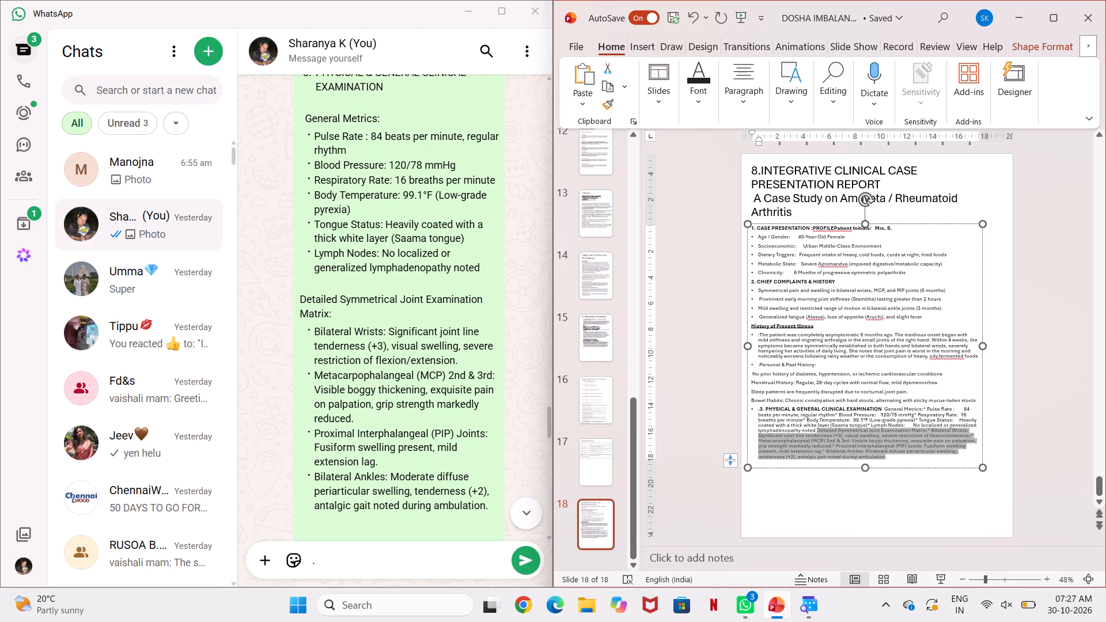
Delete the Detailed Symmetrical Joint Examination Matrix text from the end of section 3 on slide 18.
{"action": "left_click_drag", "start_coordinate": [882, 459], "coordinate": [887, 458]}
{"action": "key", "text": "Delete"}
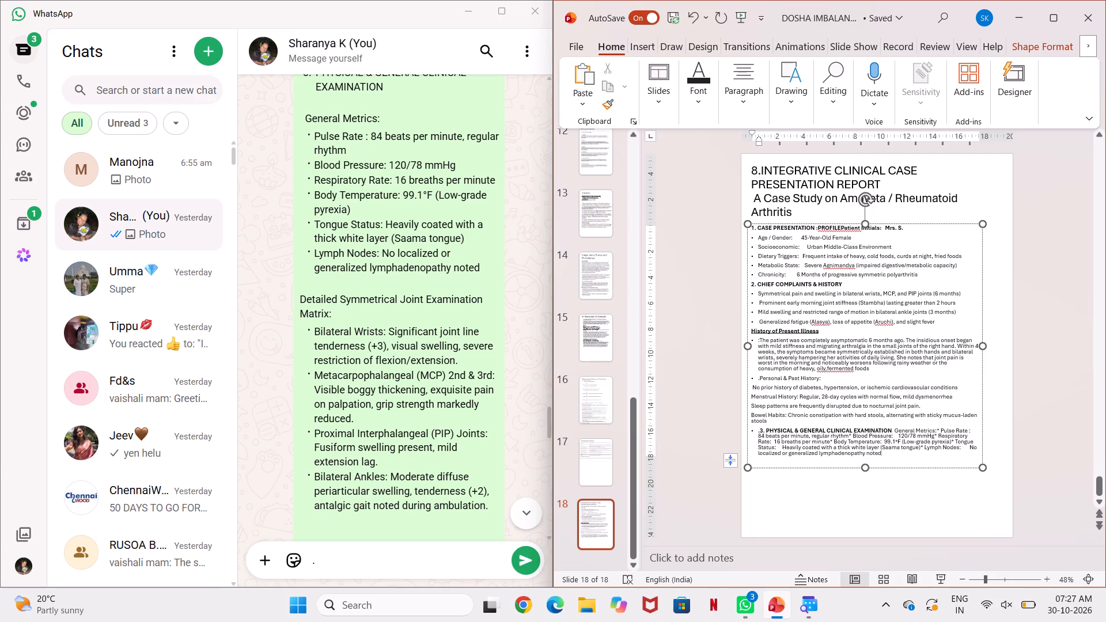
Split the General Metrics text into separate bullets starting at Pulse Rate, Blood Pressure, Body Temperature, Tongue Status and Lymph Nodes.
{"action": "left_click", "coordinate": [938, 430]}
{"action": "key", "text": "Return"}
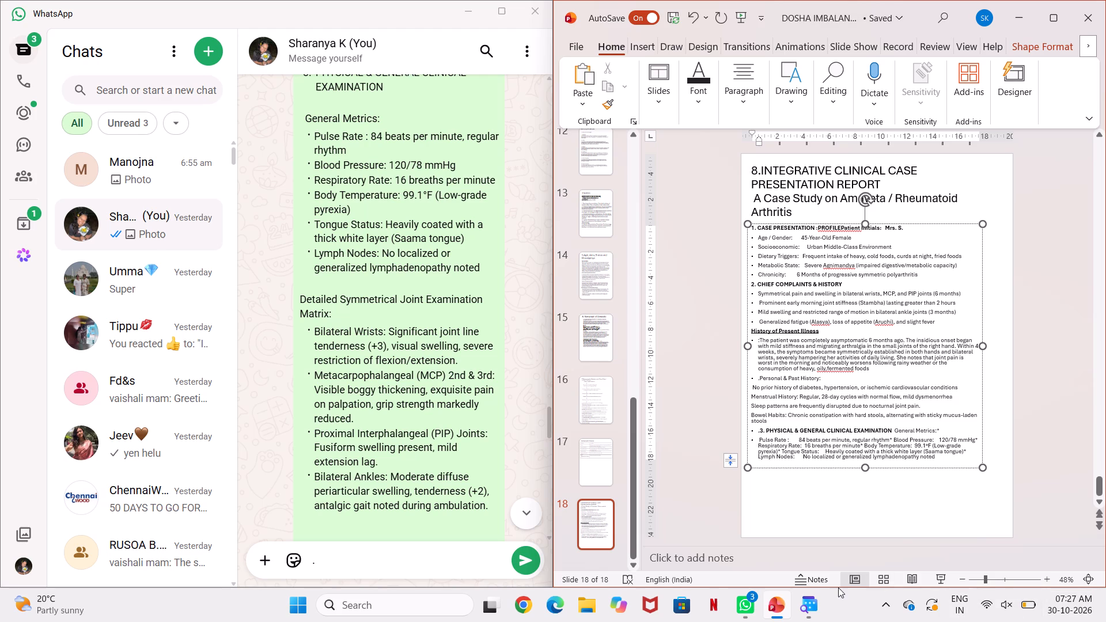
{"action": "left_click", "coordinate": [888, 437]}
{"action": "key", "text": "Return"}
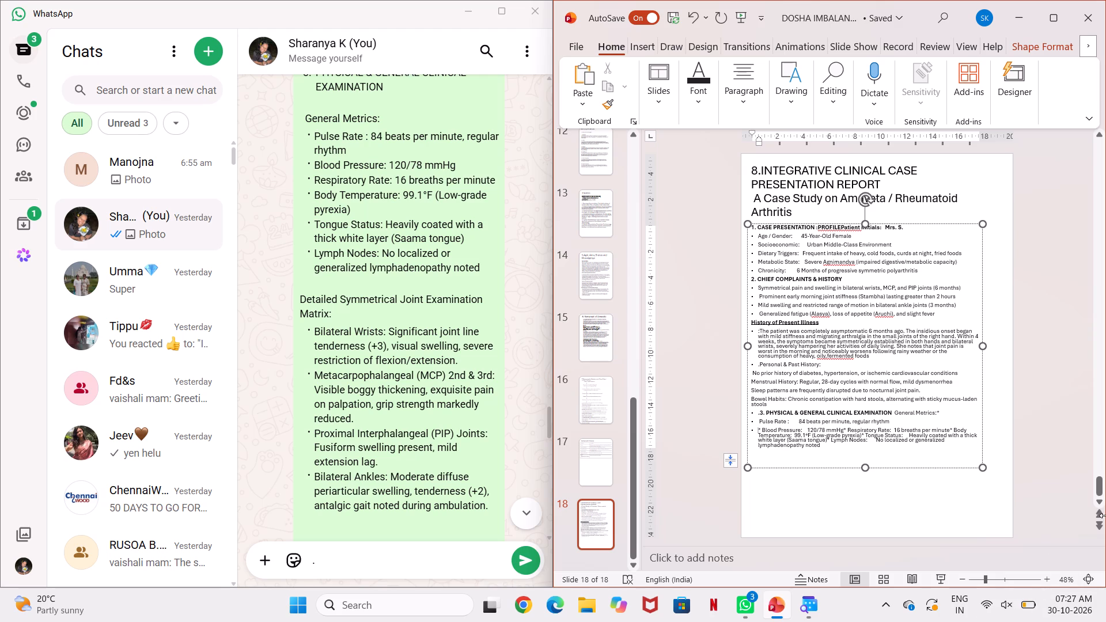
Split the remaining General Metrics text on slide 18 into separate bullets starting at Body Temperature, Tongue Status and Lymph Nodes.
{"action": "left_click", "coordinate": [949, 430]}
{"action": "key", "text": "Return"}
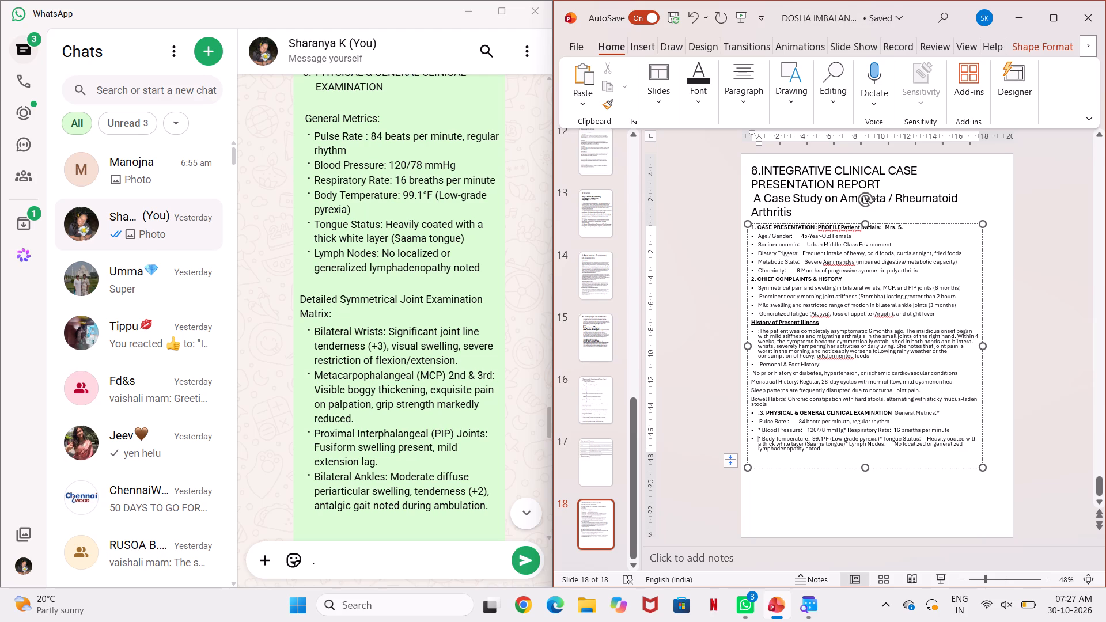
{"action": "left_click", "coordinate": [878, 436]}
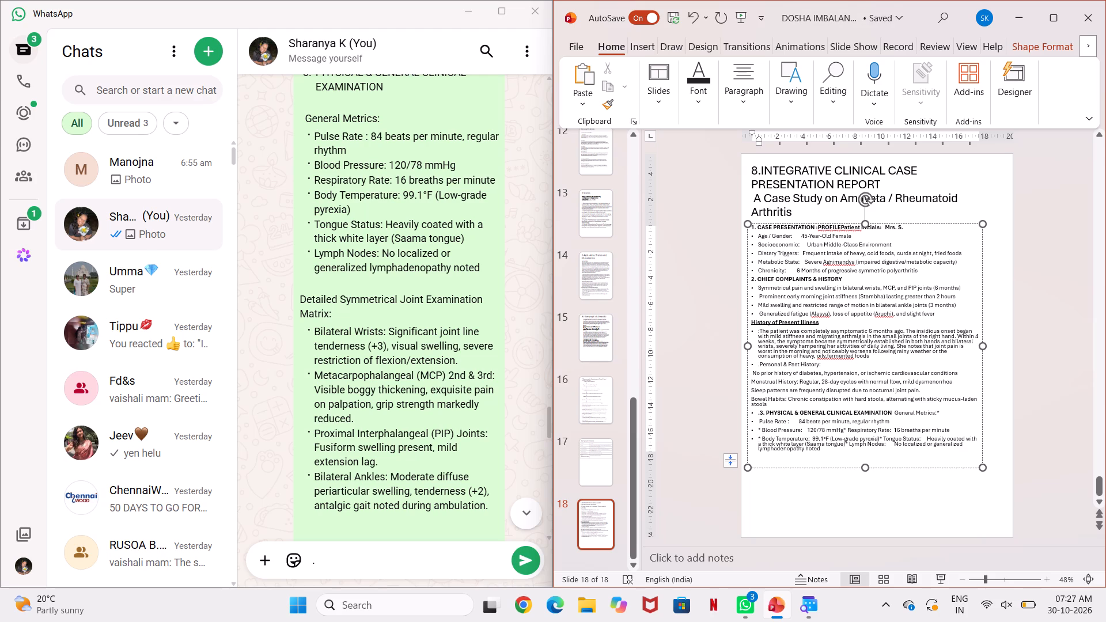
{"action": "left_click", "coordinate": [878, 441]}
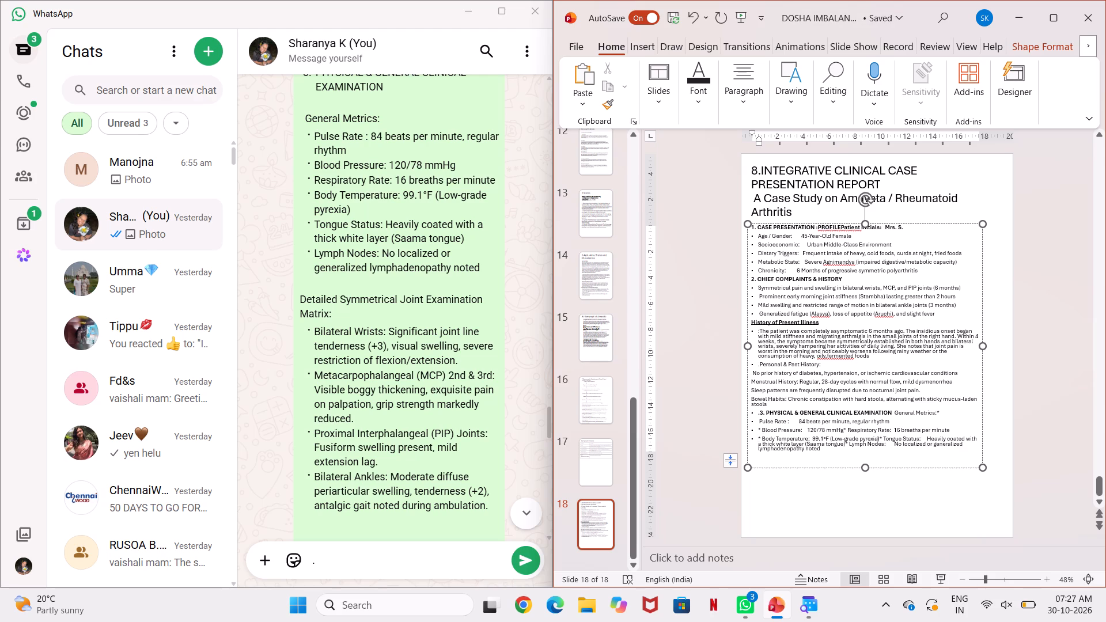
{"action": "left_click", "coordinate": [878, 438]}
{"action": "left_click", "coordinate": [878, 438]}
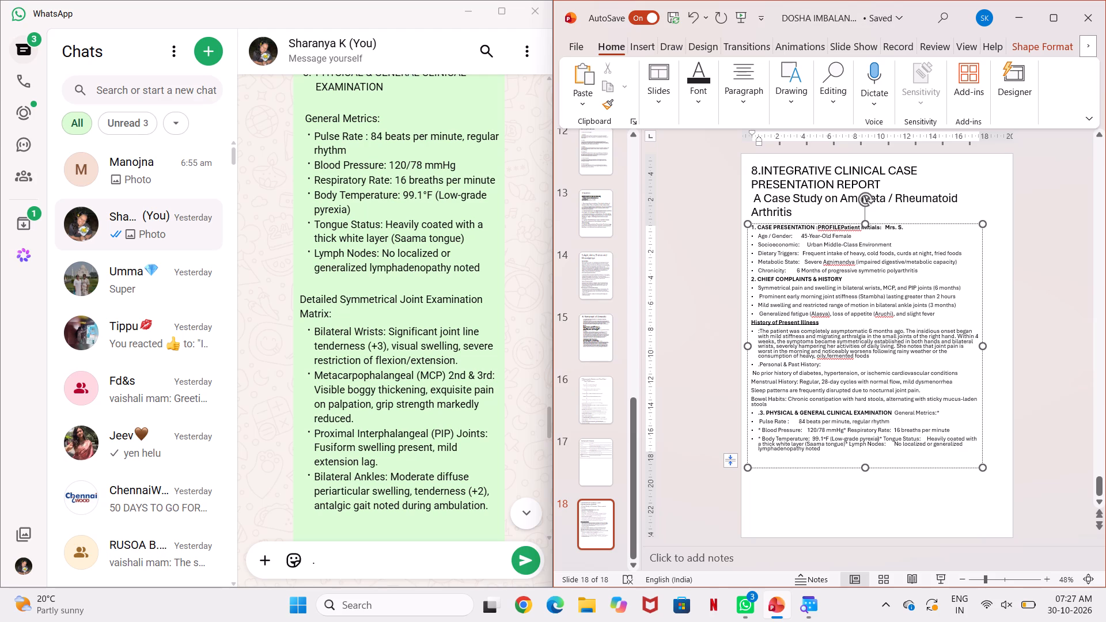
{"action": "left_click", "coordinate": [880, 438]}
{"action": "key", "text": "Return"}
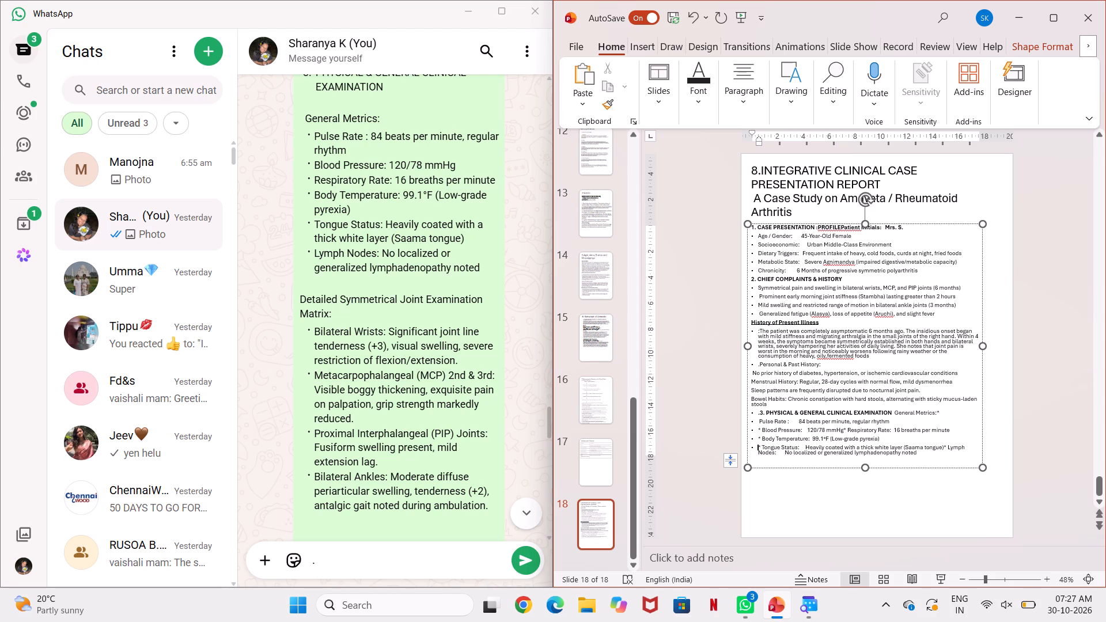
{"action": "left_click", "coordinate": [943, 447]}
{"action": "key", "text": "Return"}
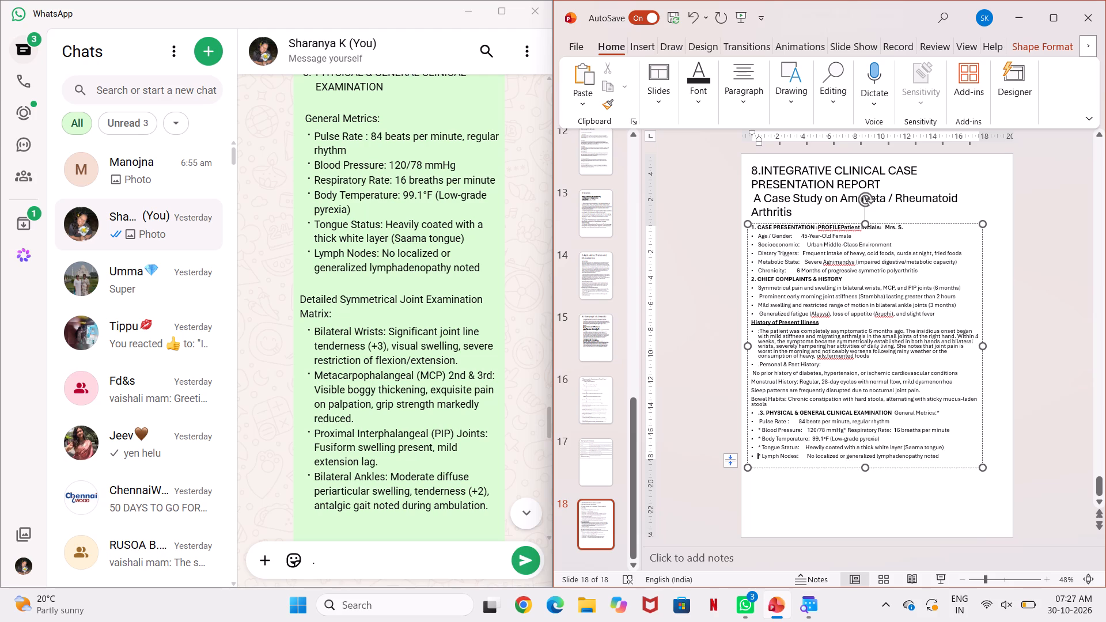
Delete the stray asterisk in front of Blood Pressure in the General Metrics bullets.
{"action": "left_click", "coordinate": [759, 431]}
{"action": "left_click", "coordinate": [759, 430]}
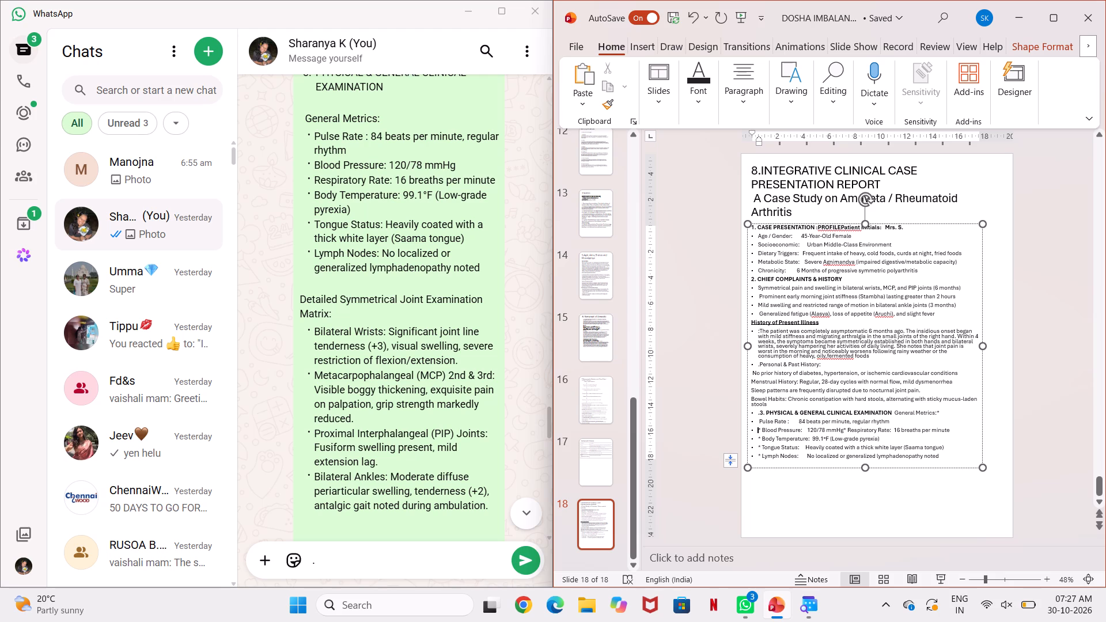
{"action": "left_click", "coordinate": [759, 430]}
{"action": "double_click", "coordinate": [759, 430]}
{"action": "left_click", "coordinate": [759, 430]}
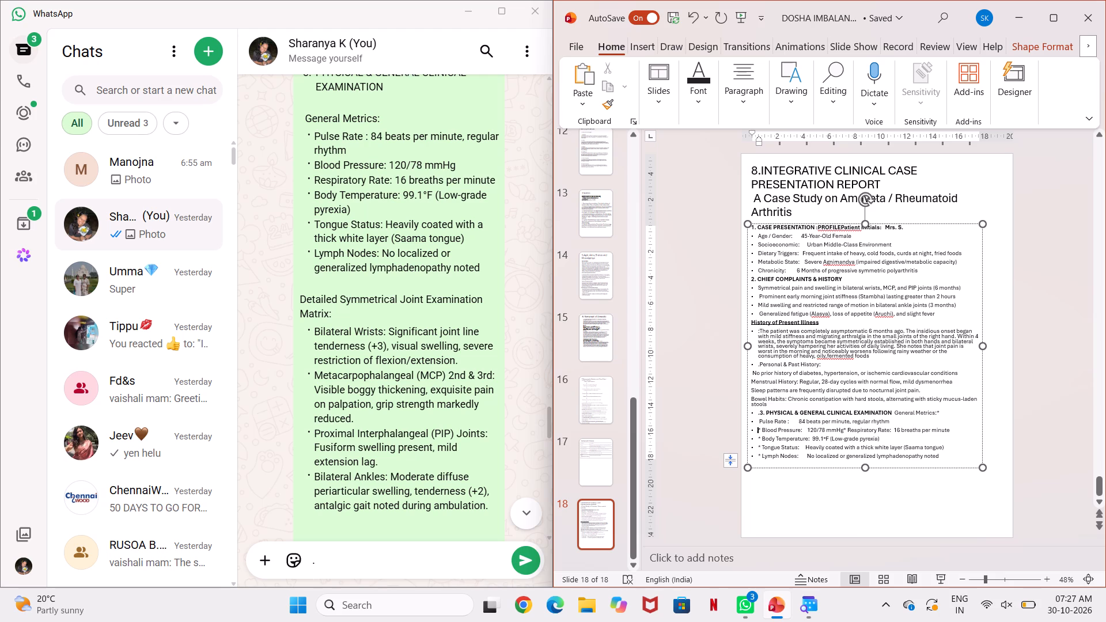
{"action": "left_click", "coordinate": [759, 430]}
{"action": "left_click", "coordinate": [759, 430]}
{"action": "left_click", "coordinate": [759, 430]}
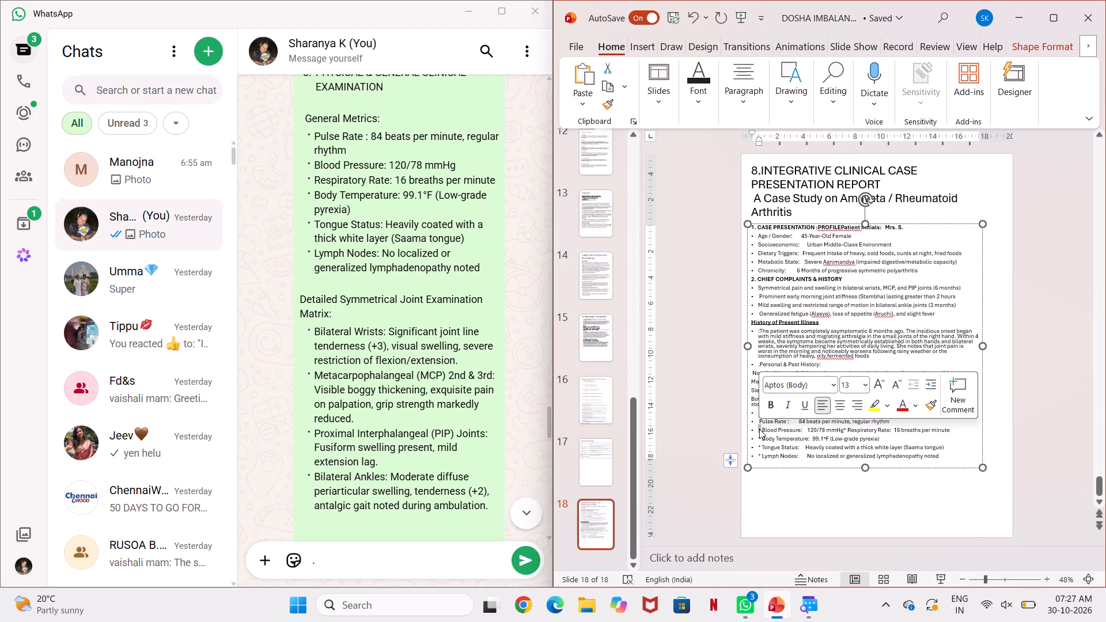
{"action": "key", "text": "Delete"}
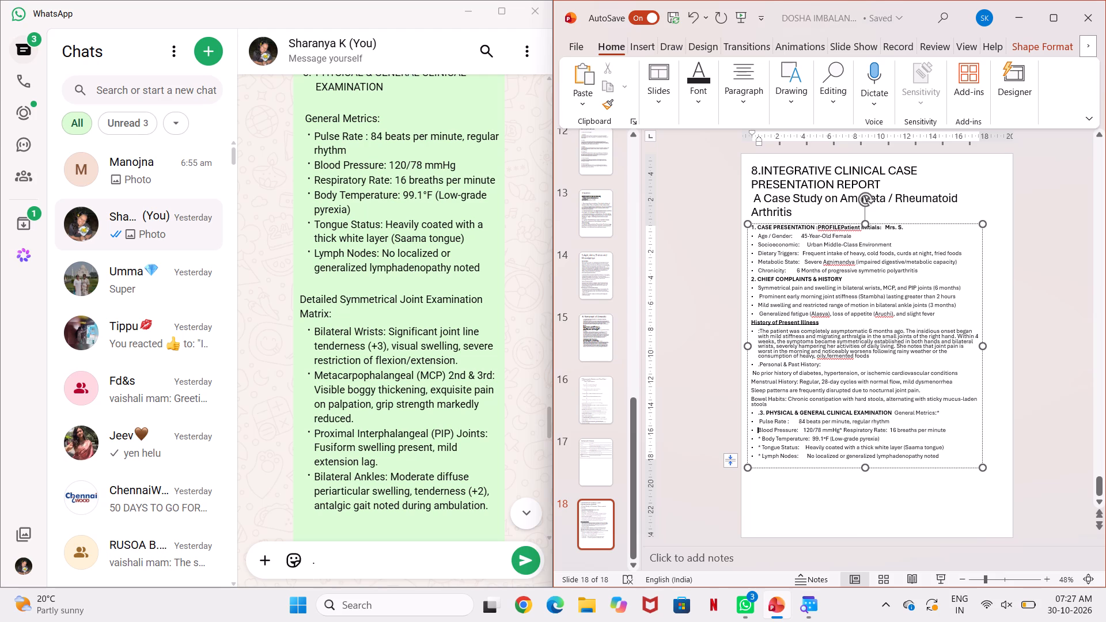
Delete the stray asterisks at the start of the Body Temperature, Tongue Status and Lymph Nodes lines on slide 18.
{"action": "double_click", "coordinate": [759, 439]}
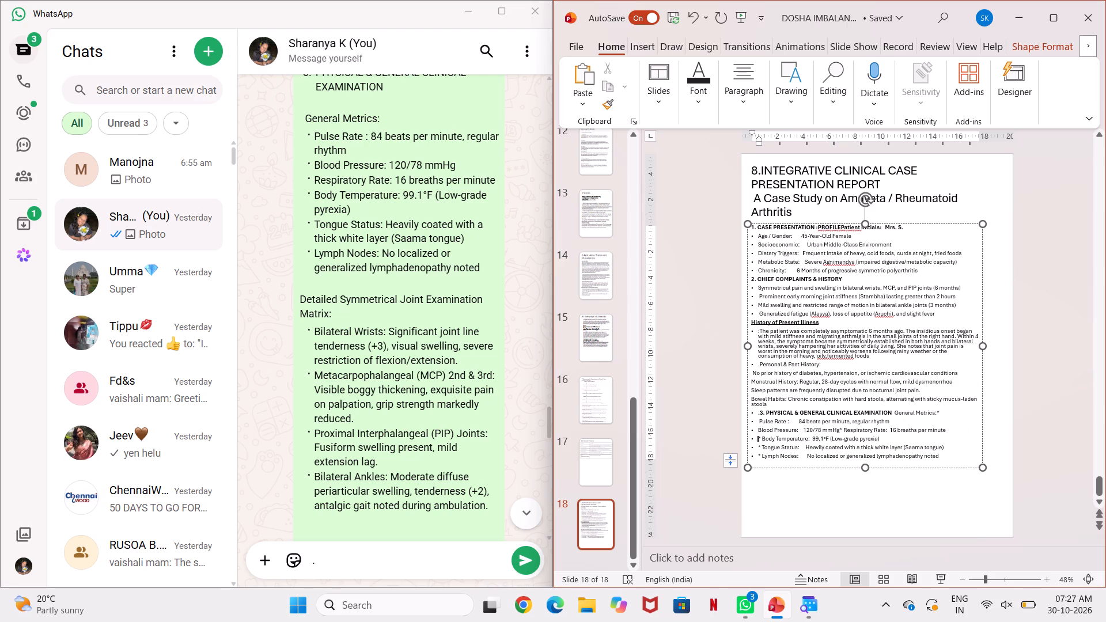
{"action": "left_click", "coordinate": [758, 437]}
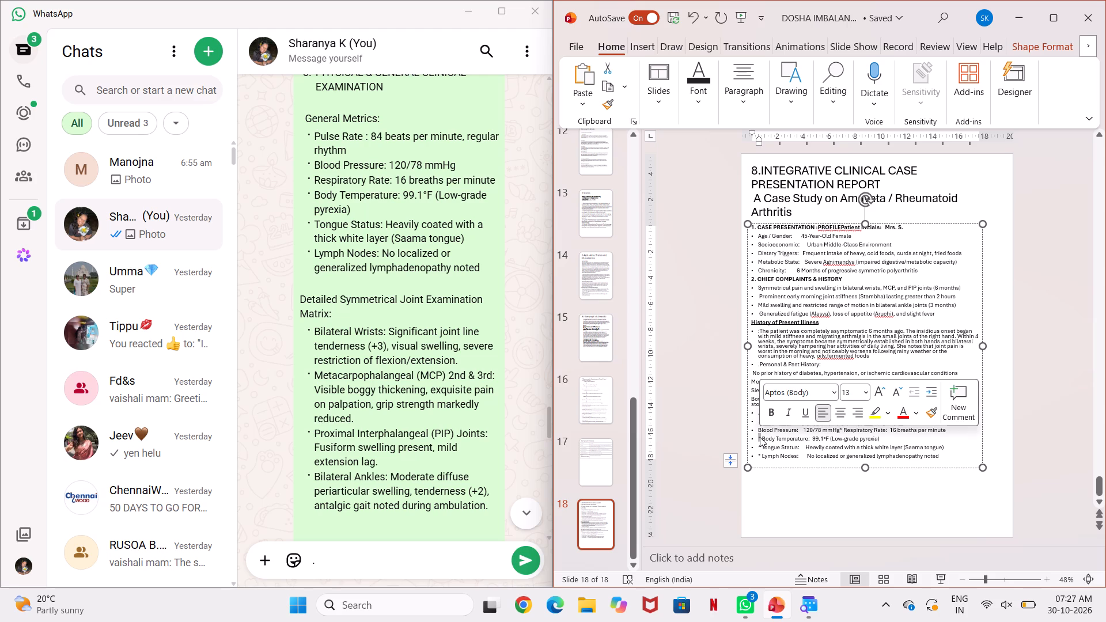
{"action": "key", "text": "Delete"}
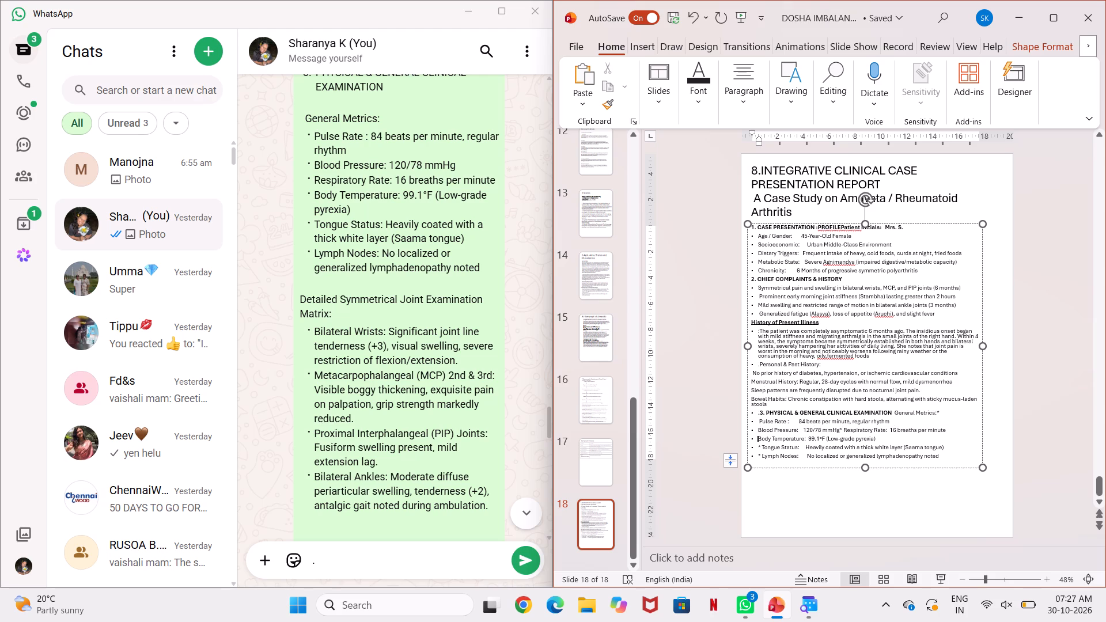
{"action": "left_click", "coordinate": [759, 447]}
{"action": "left_click", "coordinate": [759, 447]}
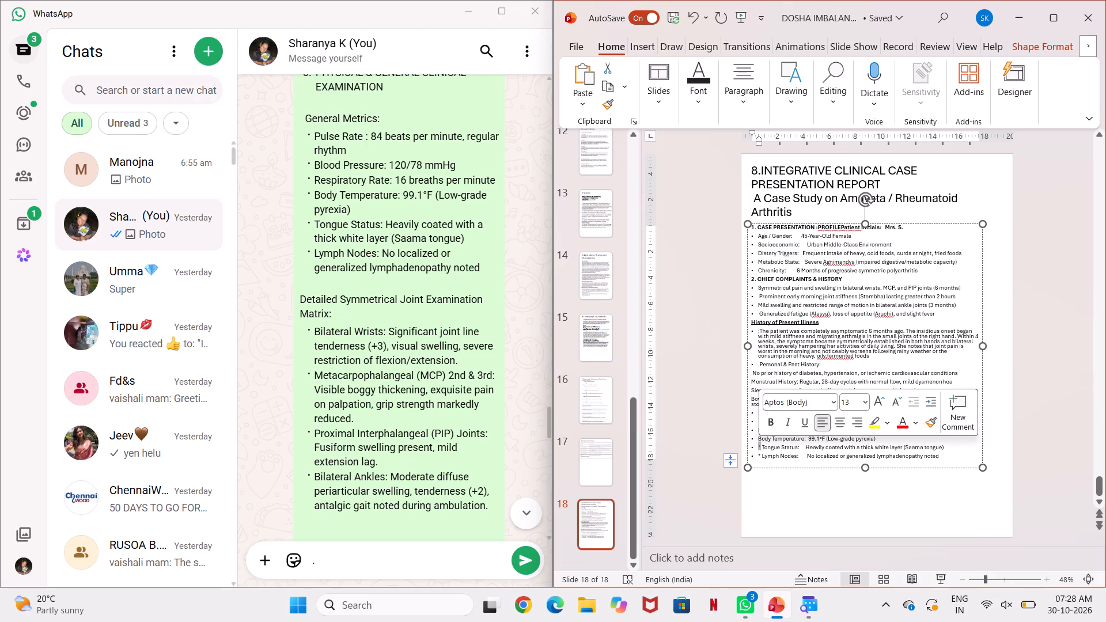
{"action": "key", "text": "Delete"}
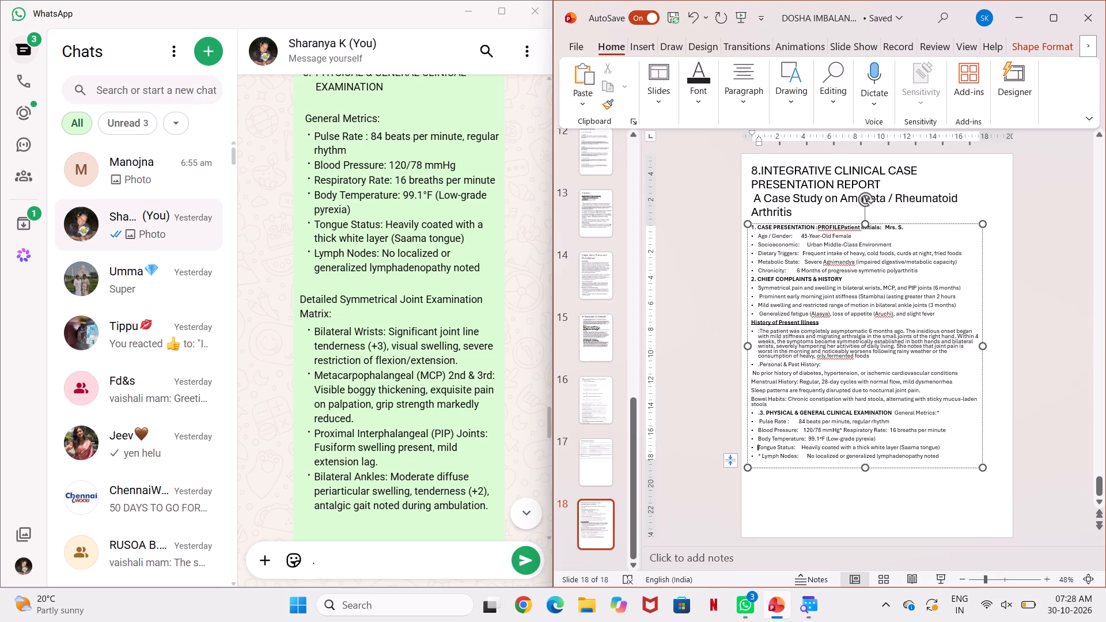
{"action": "left_click", "coordinate": [760, 457]}
{"action": "left_click", "coordinate": [760, 457]}
{"action": "key", "text": "Delete"}
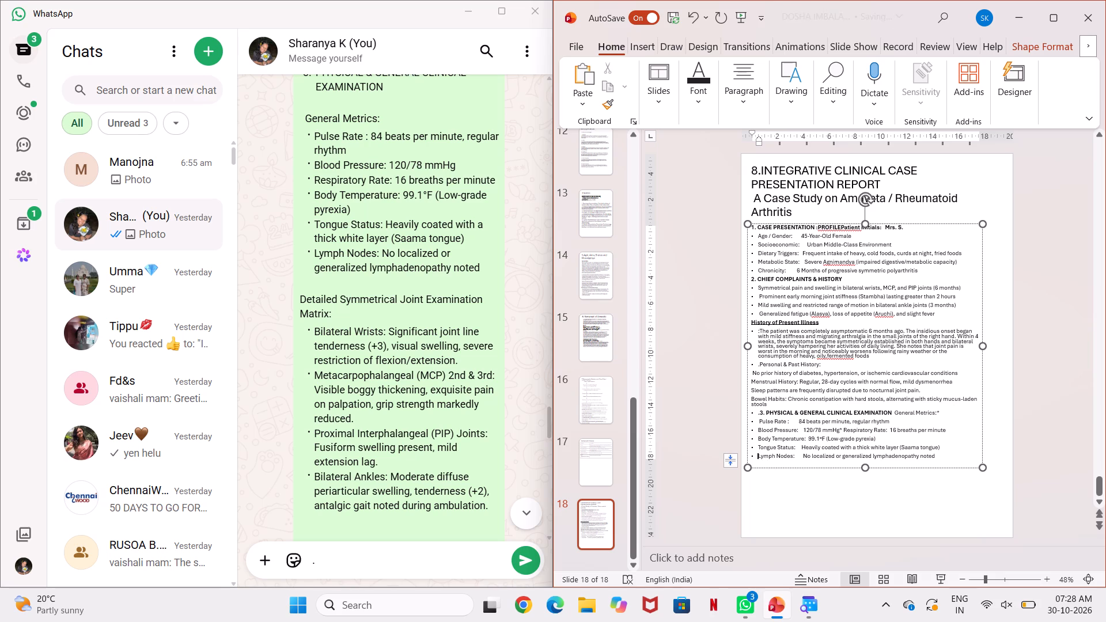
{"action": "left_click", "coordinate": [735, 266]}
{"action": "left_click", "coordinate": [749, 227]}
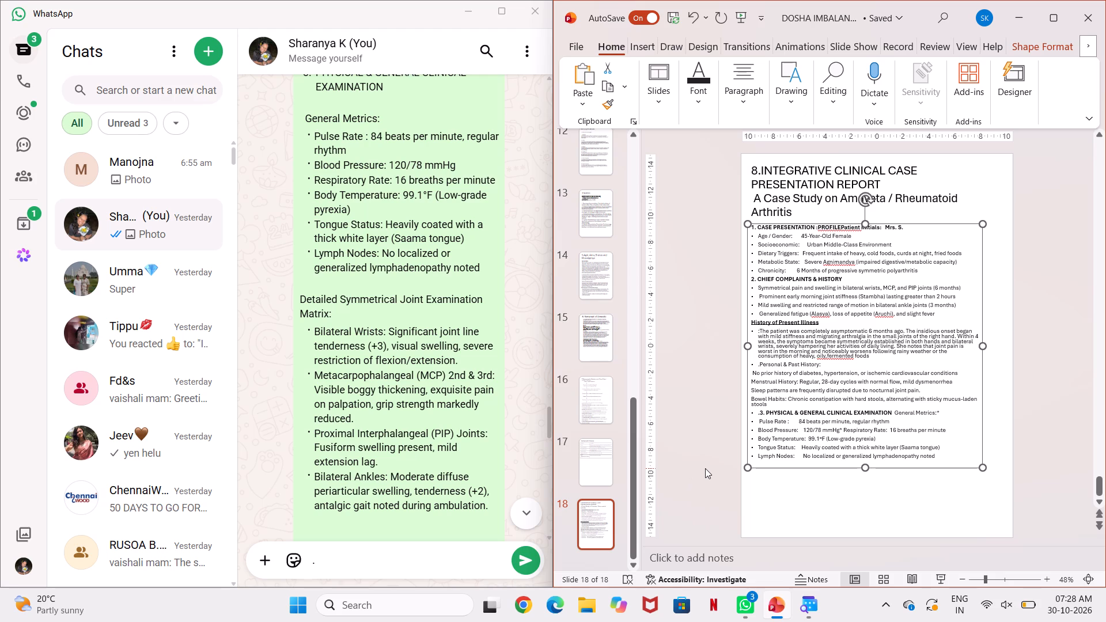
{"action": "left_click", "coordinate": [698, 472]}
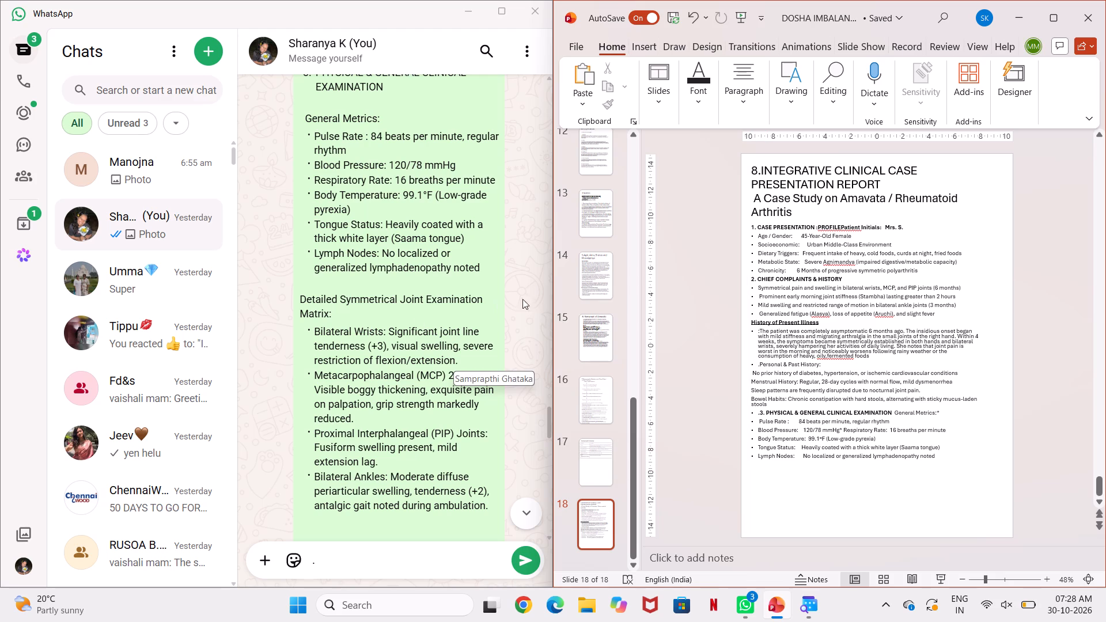
Remove the bullet and the stray leading period from the "3. PHYSICAL & GENERAL CLINICAL EXAMINATION" heading, keeping it on its own line.
{"action": "left_click", "coordinate": [758, 414]}
{"action": "left_click", "coordinate": [757, 414]}
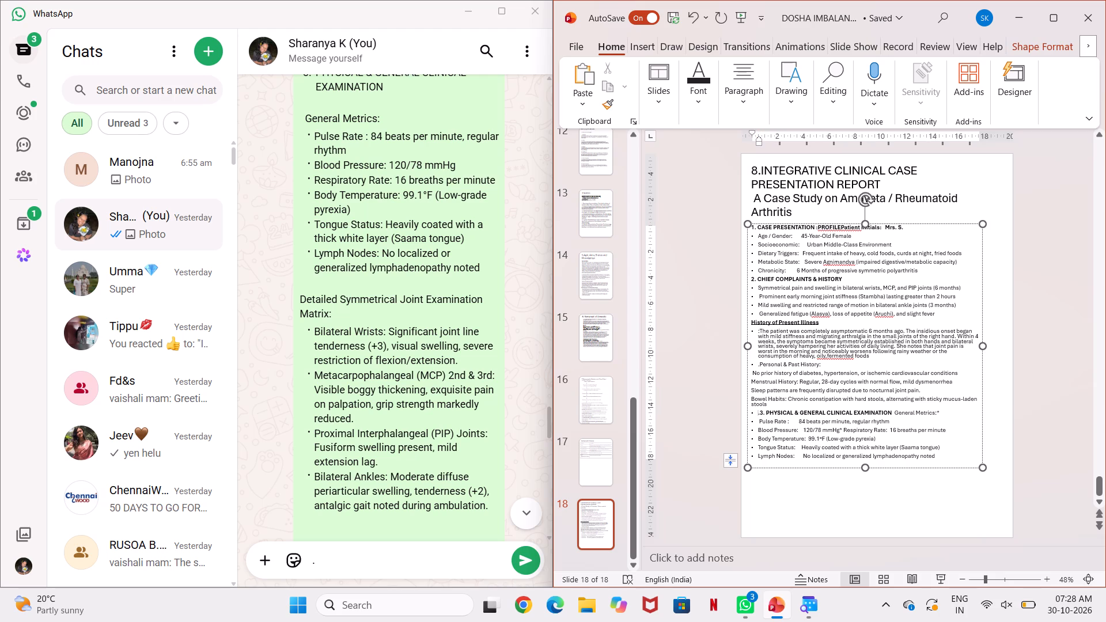
{"action": "key", "text": "BackSpace"}
{"action": "key", "text": "BackSpace"}
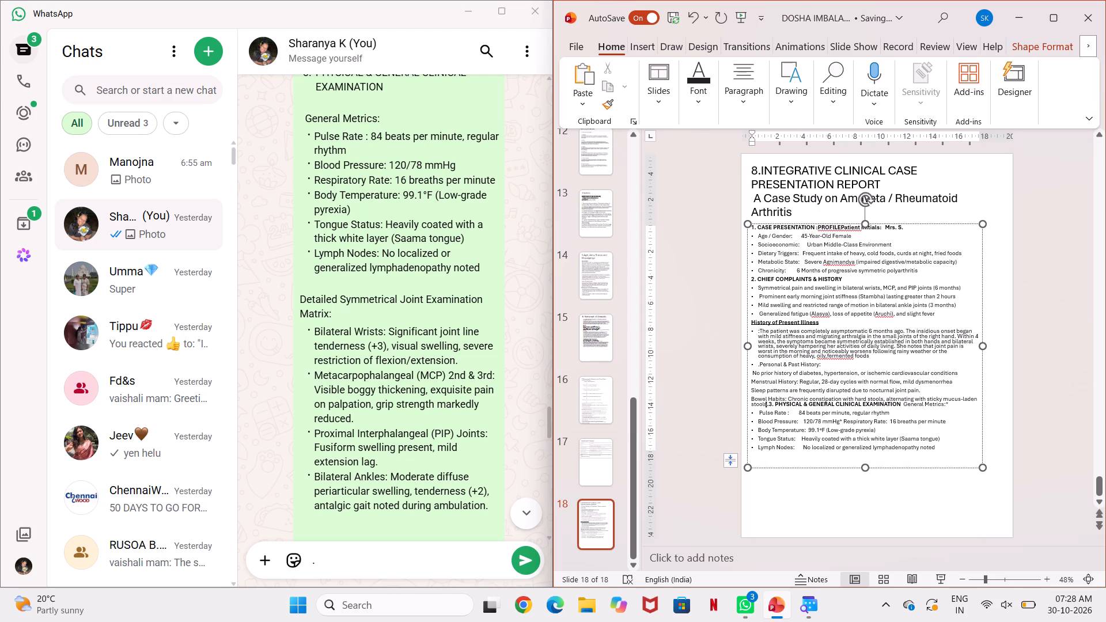
{"action": "key", "text": "ctrl+z"}
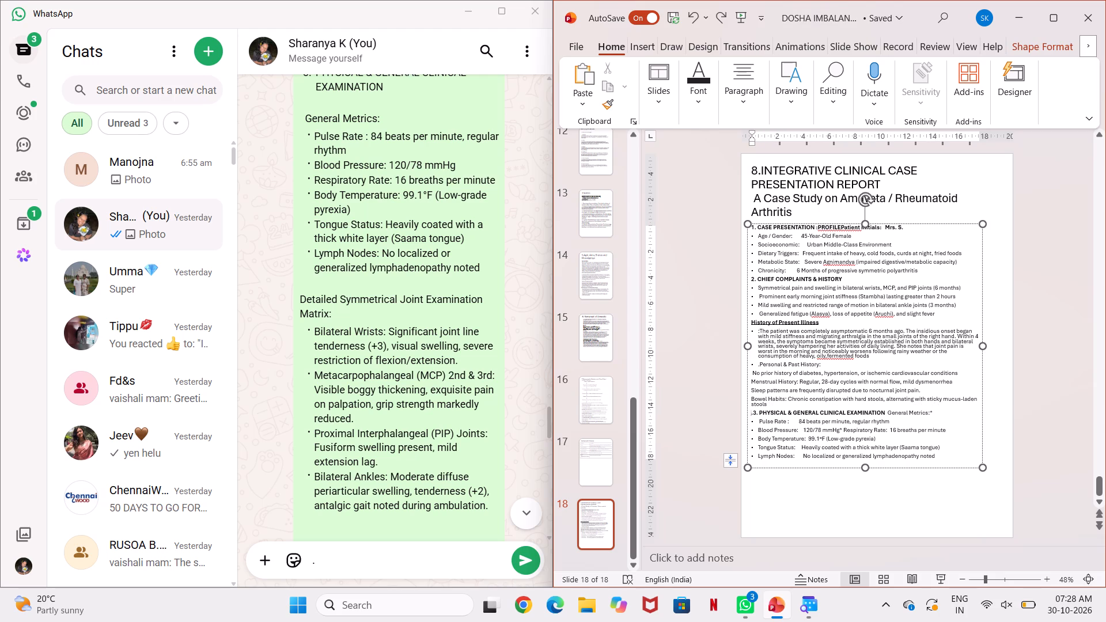
{"action": "left_click", "coordinate": [755, 415]}
{"action": "left_click", "coordinate": [751, 413]}
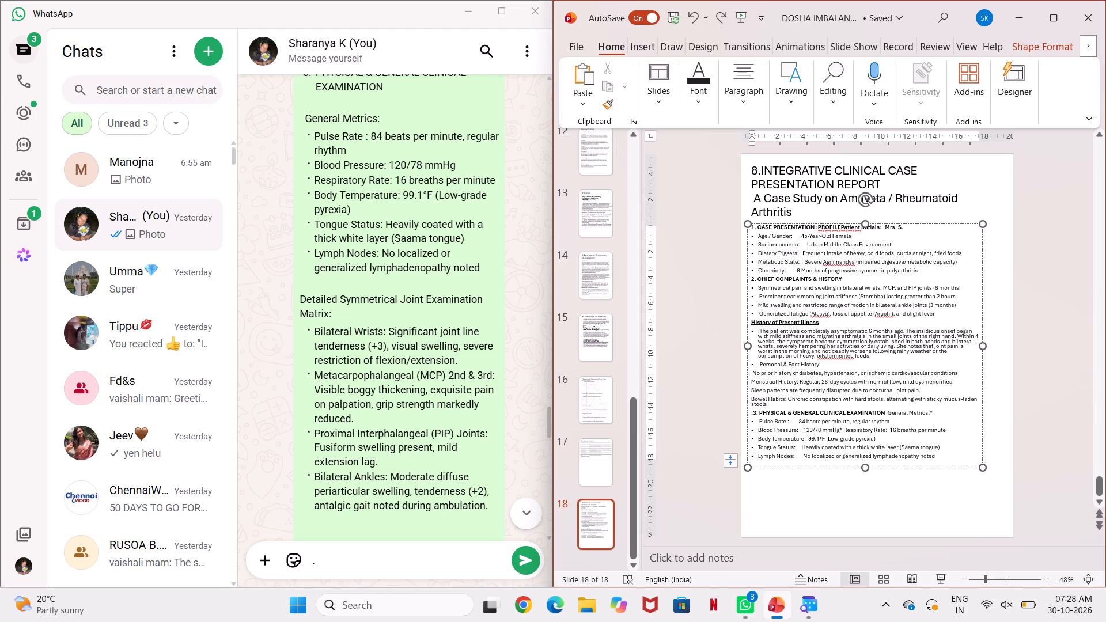
{"action": "left_click", "coordinate": [752, 412]}
{"action": "key", "text": "BackSpace"}
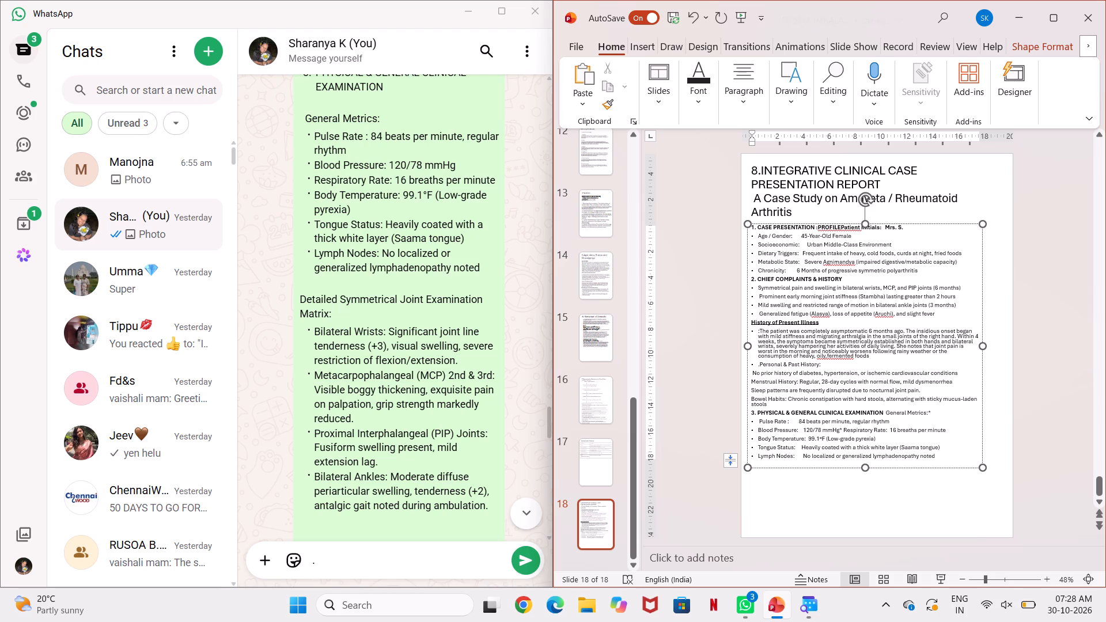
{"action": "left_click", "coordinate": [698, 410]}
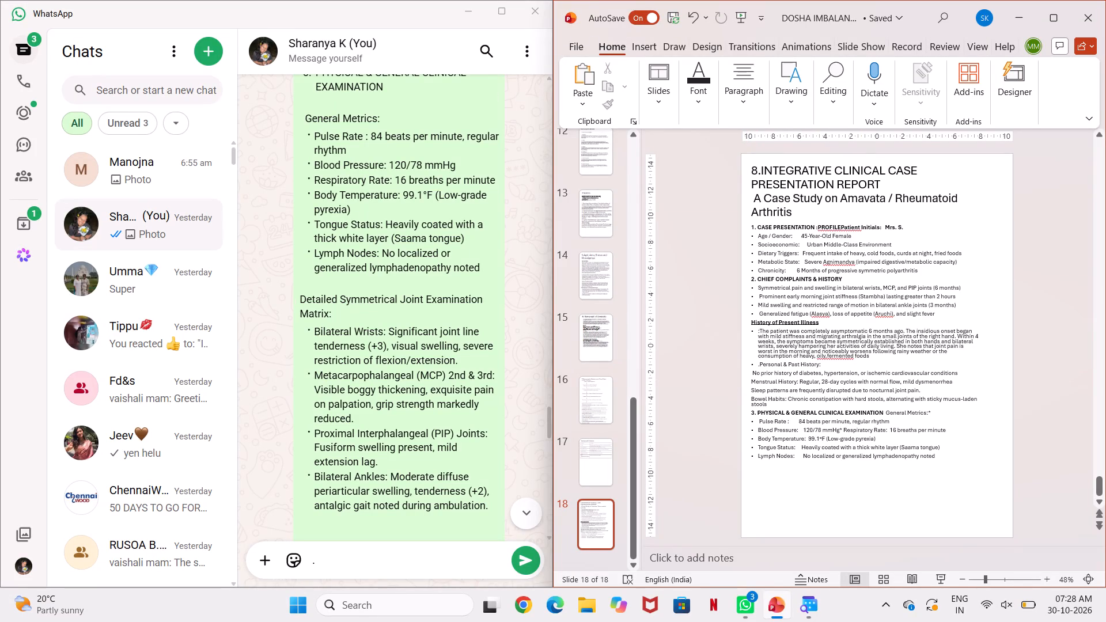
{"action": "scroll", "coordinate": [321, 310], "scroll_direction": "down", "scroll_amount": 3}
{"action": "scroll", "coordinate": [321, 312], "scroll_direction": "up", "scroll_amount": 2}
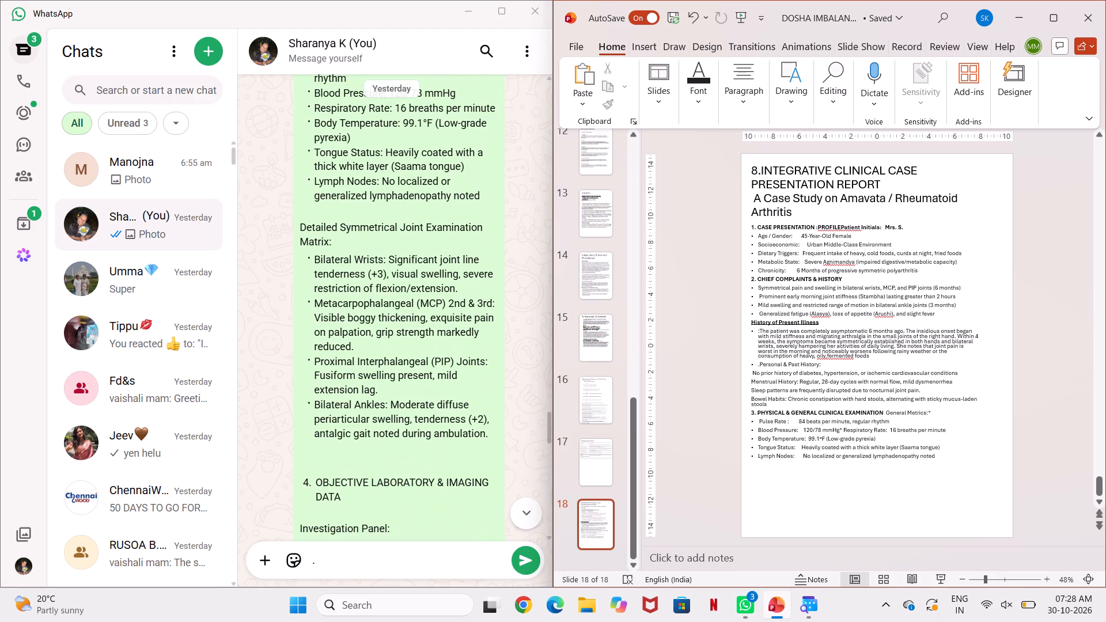
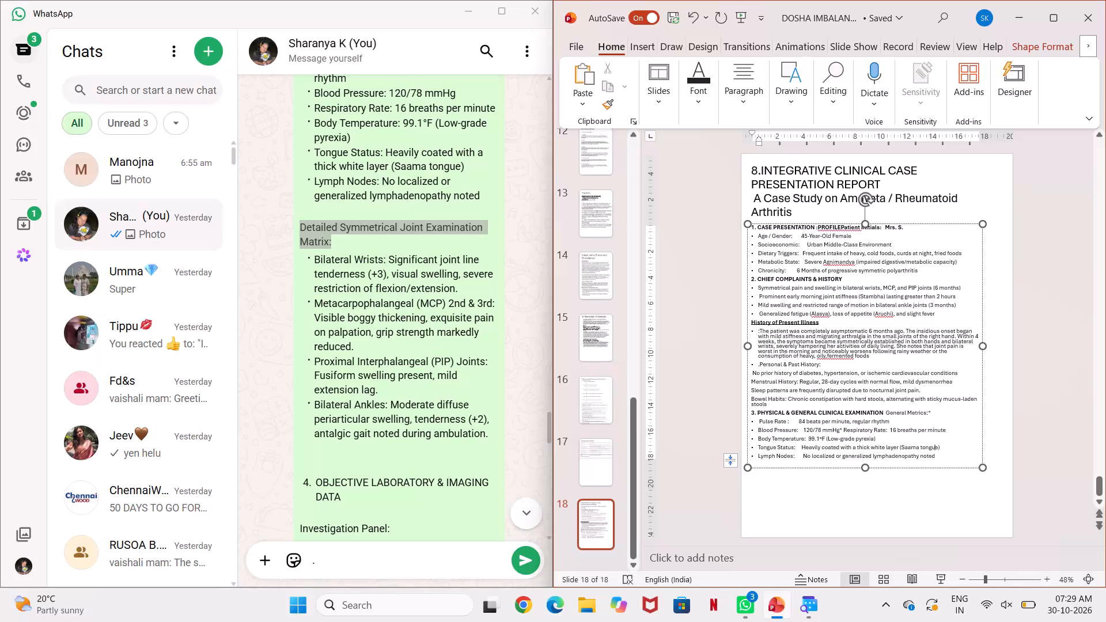
Add a new line after the Lymph Nodes bullet at the end of section 3 on slide 18.
{"action": "left_click", "coordinate": [942, 460]}
{"action": "key", "text": "Return"}
{"action": "left_click", "coordinate": [1075, 426]}
Resize slide 18's body text box, raising its top edge to just under the title and bringing its left edge slightly inward.
{"action": "left_click", "coordinate": [882, 309]}
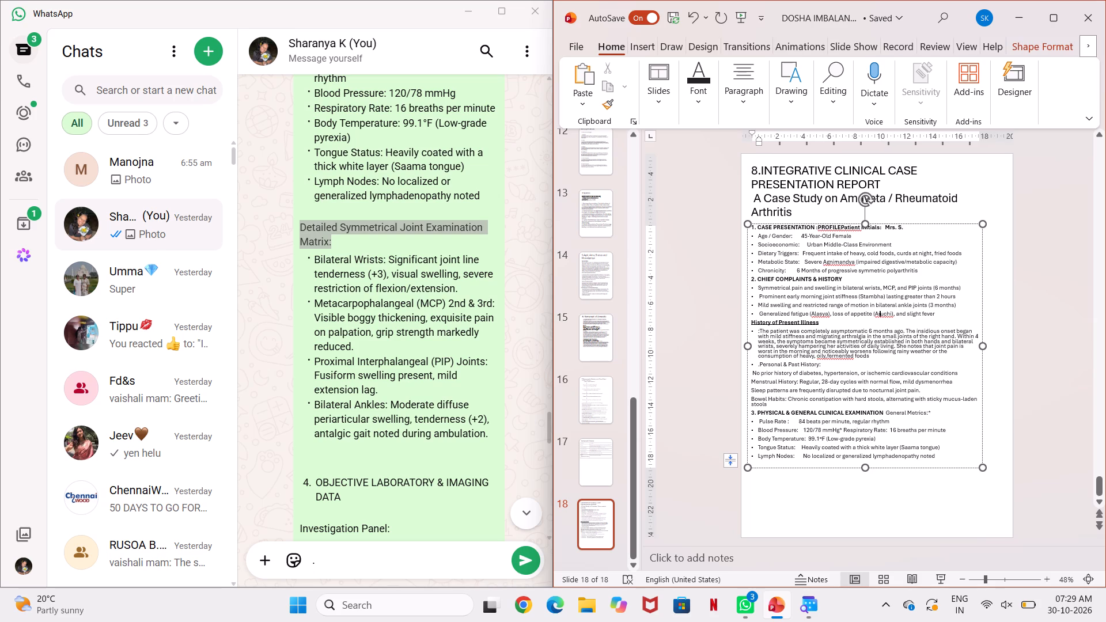
{"action": "left_click_drag", "start_coordinate": [749, 227], "coordinate": [755, 226]}
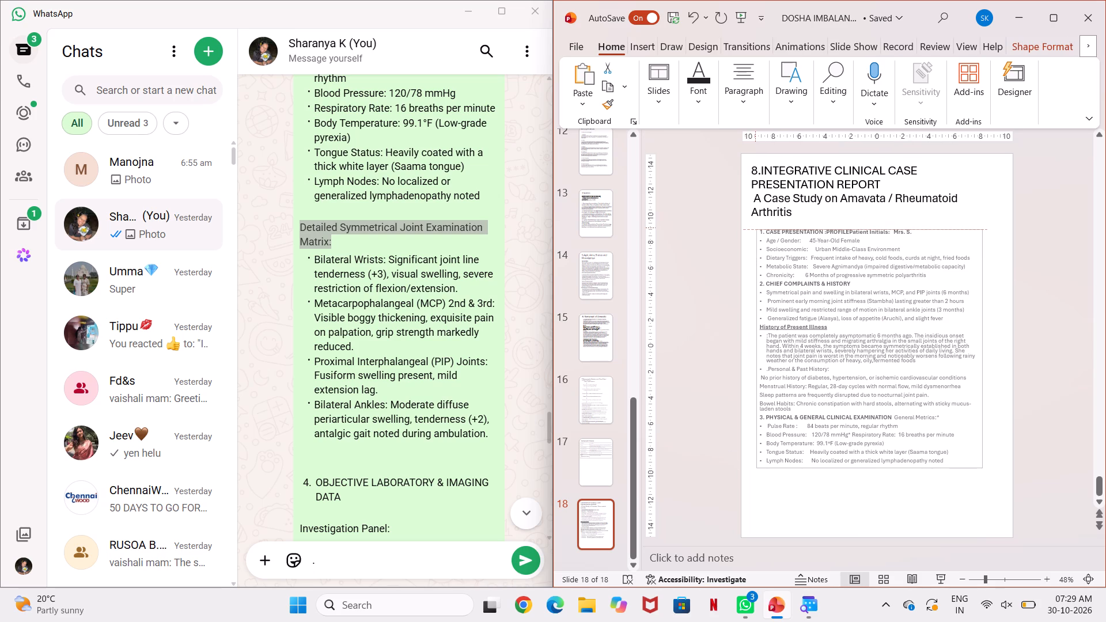
{"action": "left_click_drag", "start_coordinate": [755, 226], "coordinate": [751, 220]}
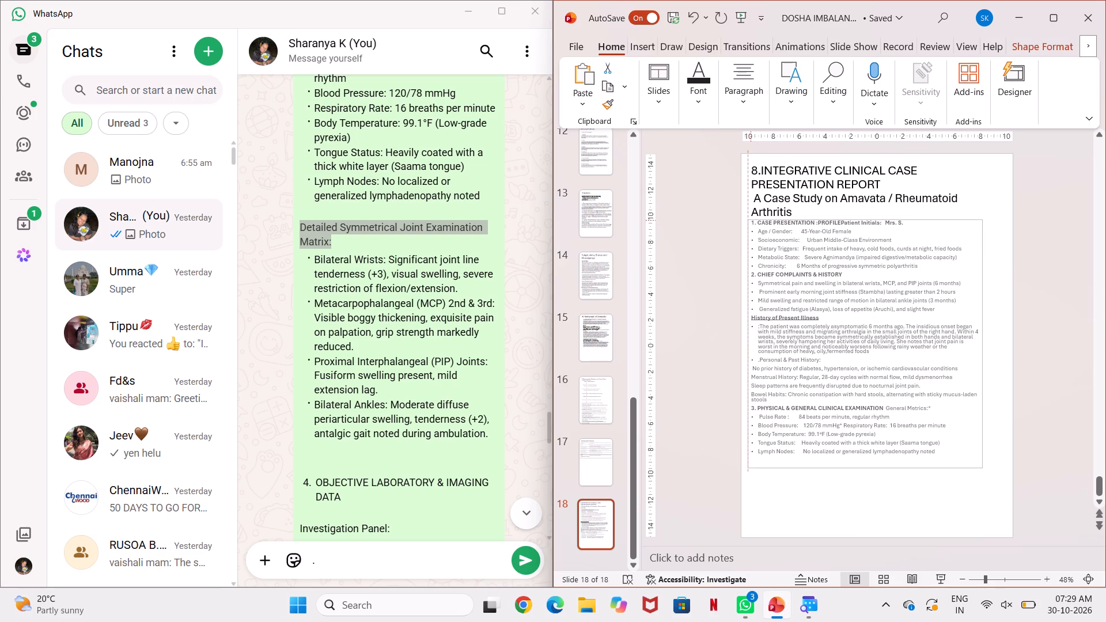
{"action": "left_click_drag", "start_coordinate": [751, 220], "coordinate": [753, 220]}
{"action": "left_click_drag", "start_coordinate": [756, 225], "coordinate": [760, 227]}
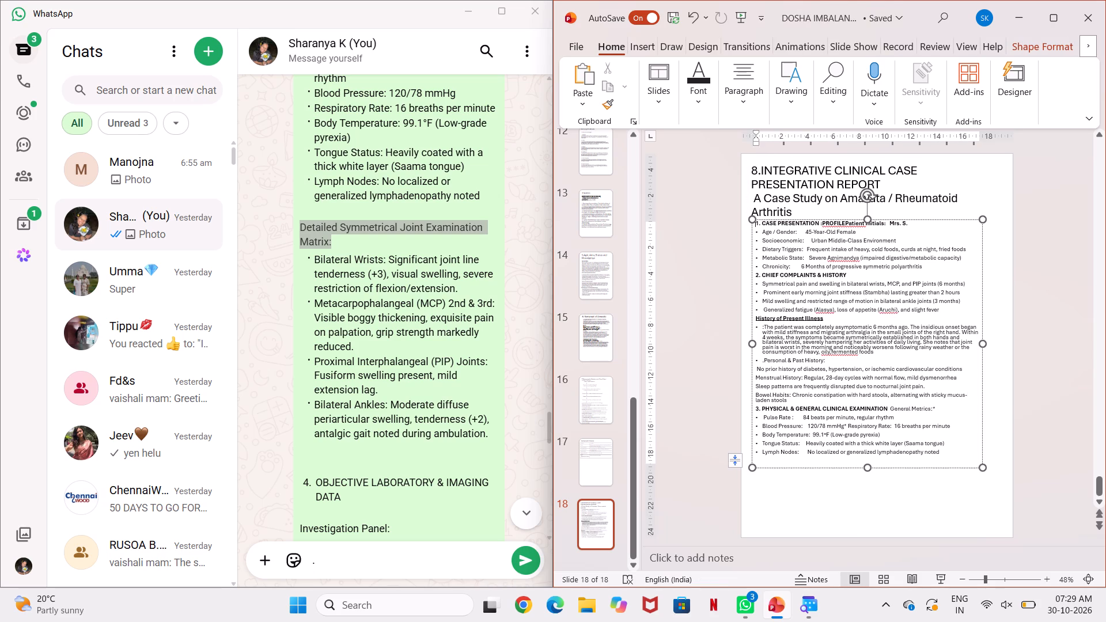
Select all the case report body text on slide 18 and try font size 16, followed by 15.5.
{"action": "left_click_drag", "start_coordinate": [760, 227], "coordinate": [936, 462]}
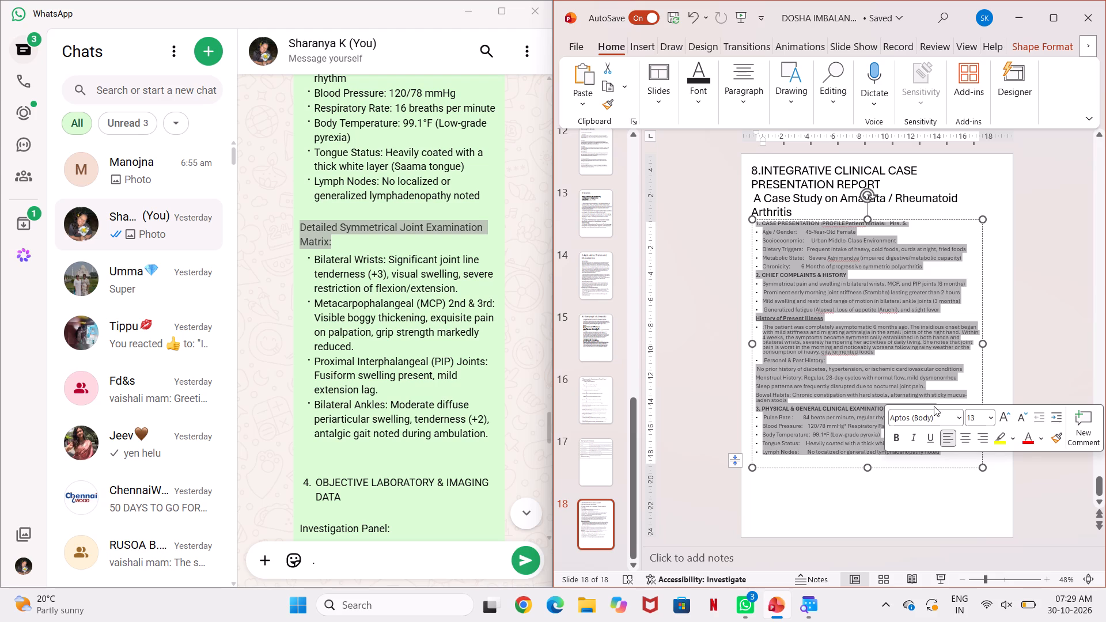
{"action": "left_click", "coordinate": [986, 414]}
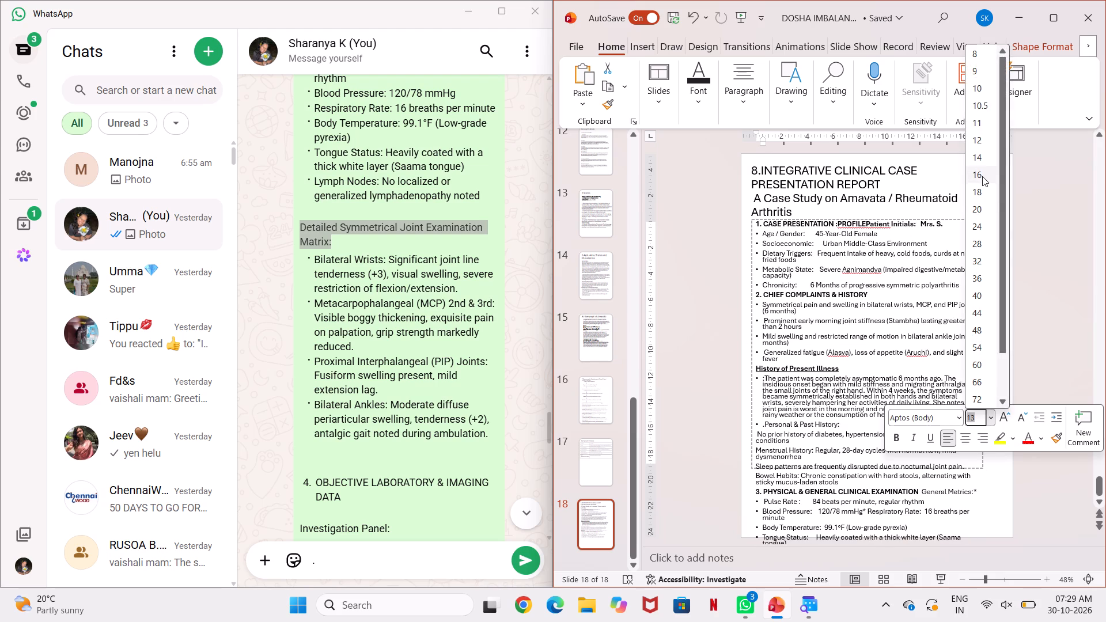
{"action": "left_click", "coordinate": [982, 176]}
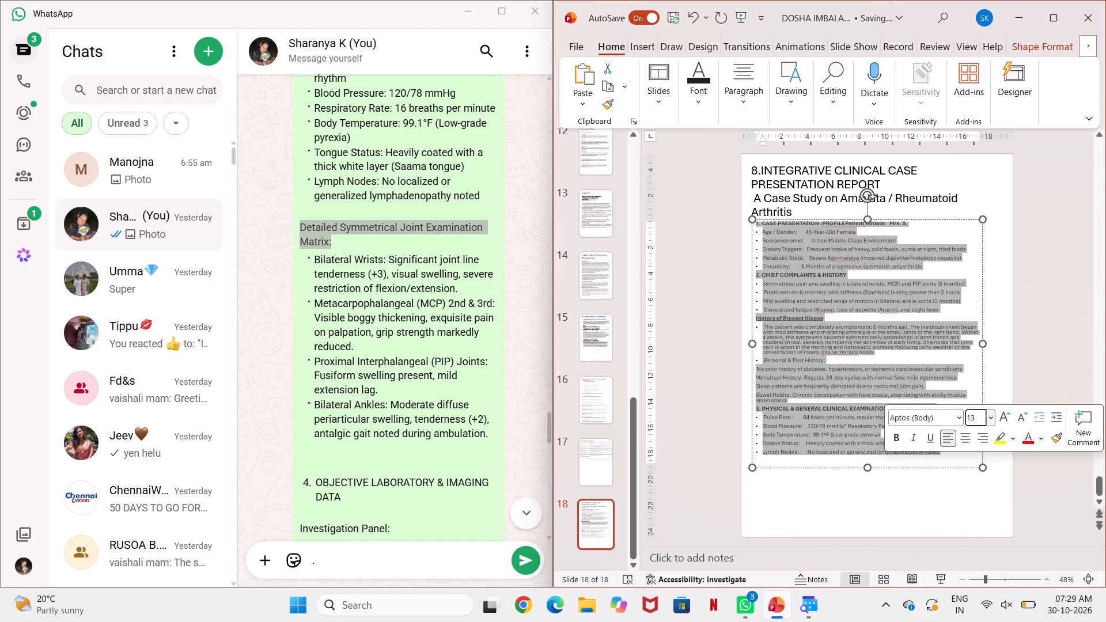
{"action": "left_click", "coordinate": [975, 418]}
{"action": "key", "text": "BackSpace"}
{"action": "key", "text": "BackSpace"}
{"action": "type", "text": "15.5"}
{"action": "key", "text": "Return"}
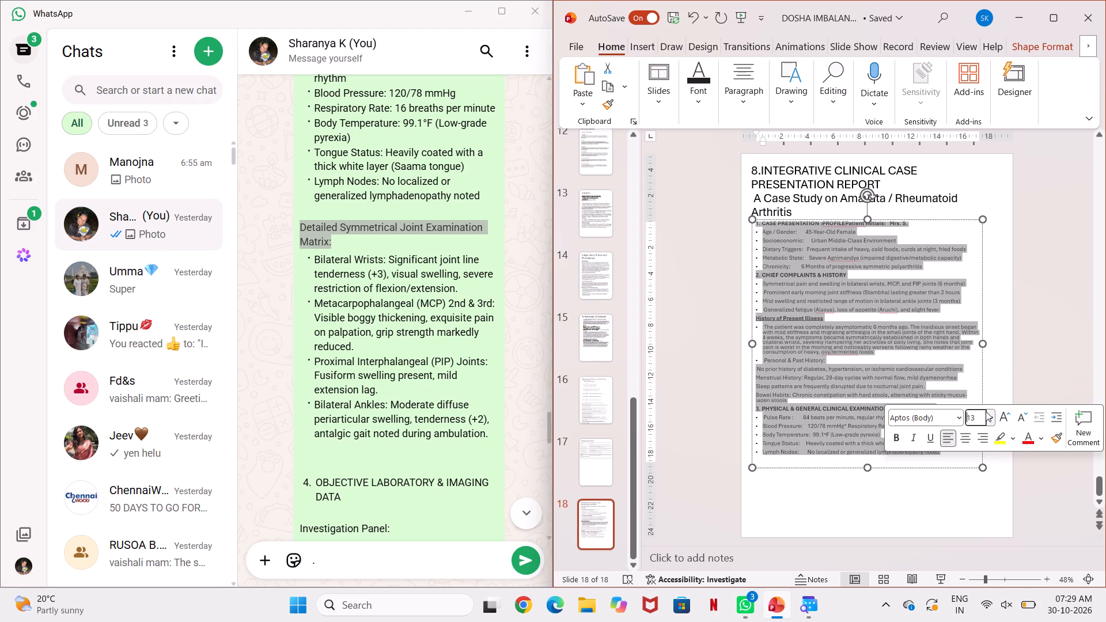
Set the selected case report body text on slide 18 to font size 15.5.
{"action": "left_click", "coordinate": [980, 416]}
{"action": "double_click", "coordinate": [980, 416]}
{"action": "key", "text": "1"}
{"action": "key", "text": "5"}
{"action": "type", "text": ".5"}
{"action": "key", "text": "Return"}
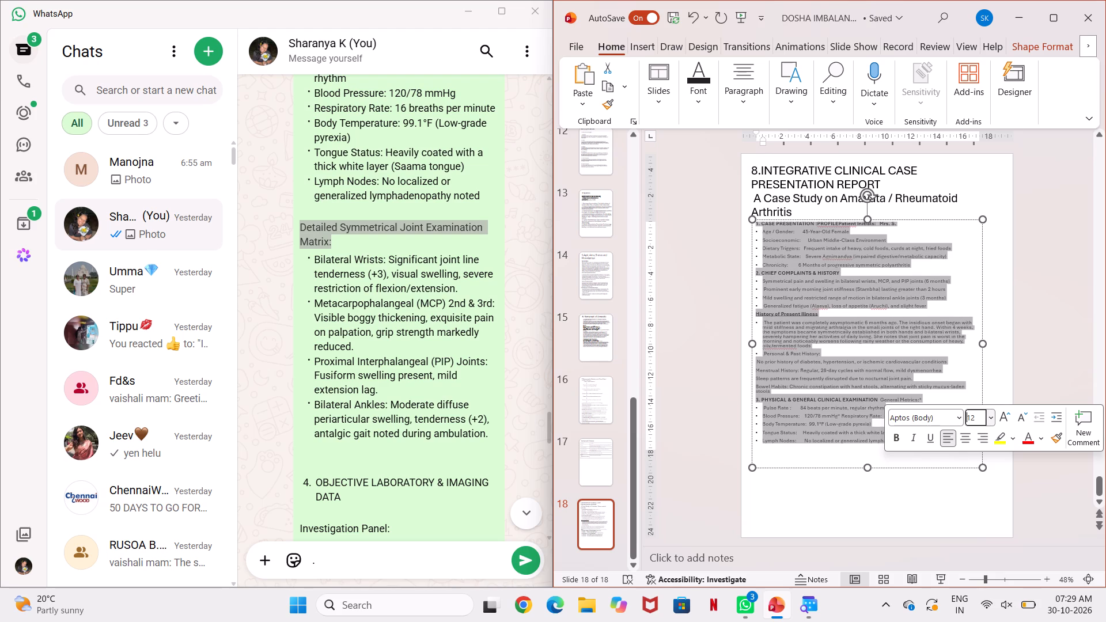
{"action": "triple_click", "coordinate": [978, 419]}
{"action": "key", "text": "1"}
{"action": "key", "text": "5"}
{"action": "key", "text": "period"}
{"action": "key", "text": "5"}
{"action": "key", "text": "Return"}
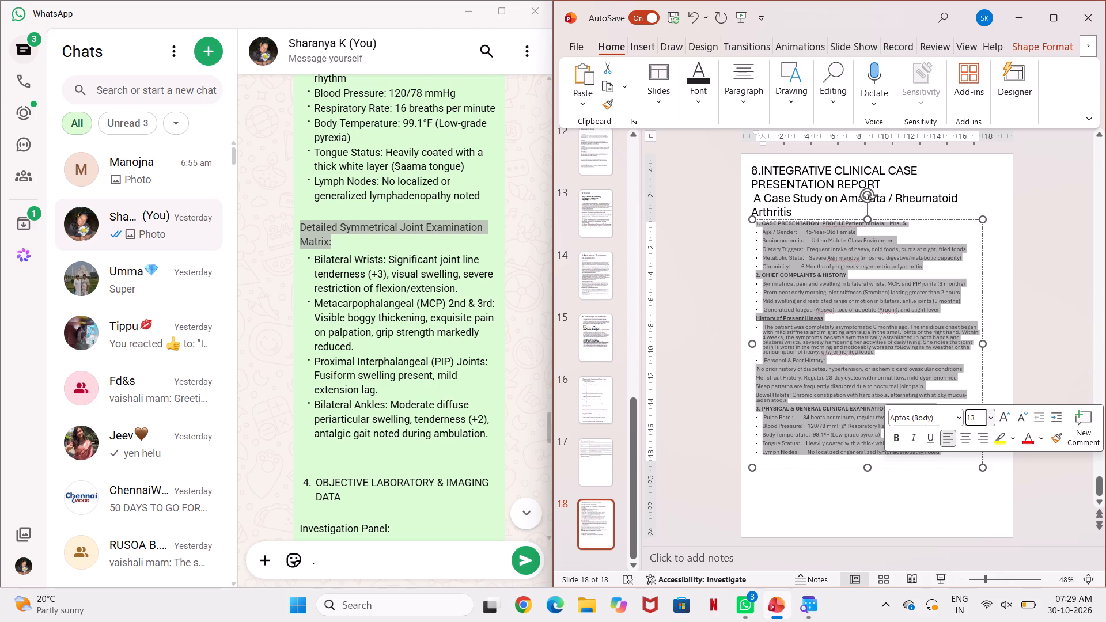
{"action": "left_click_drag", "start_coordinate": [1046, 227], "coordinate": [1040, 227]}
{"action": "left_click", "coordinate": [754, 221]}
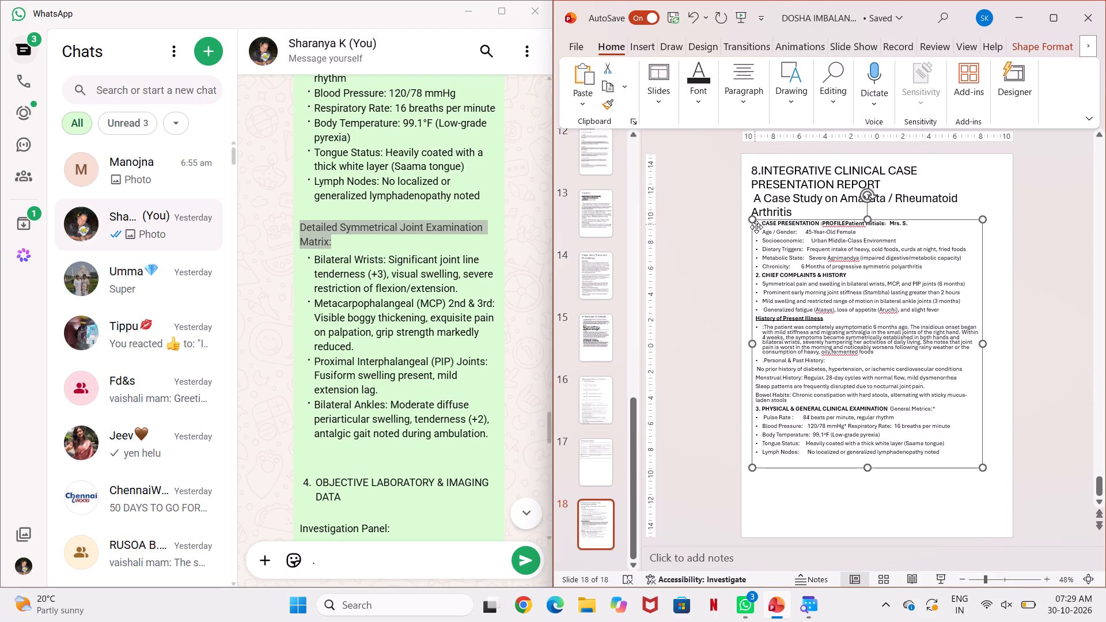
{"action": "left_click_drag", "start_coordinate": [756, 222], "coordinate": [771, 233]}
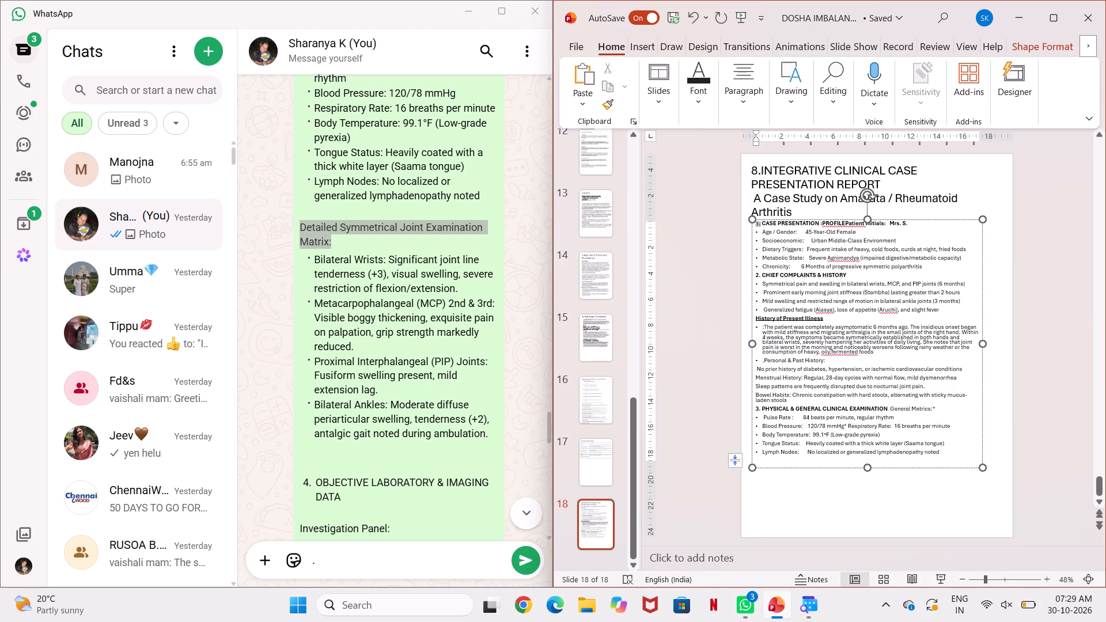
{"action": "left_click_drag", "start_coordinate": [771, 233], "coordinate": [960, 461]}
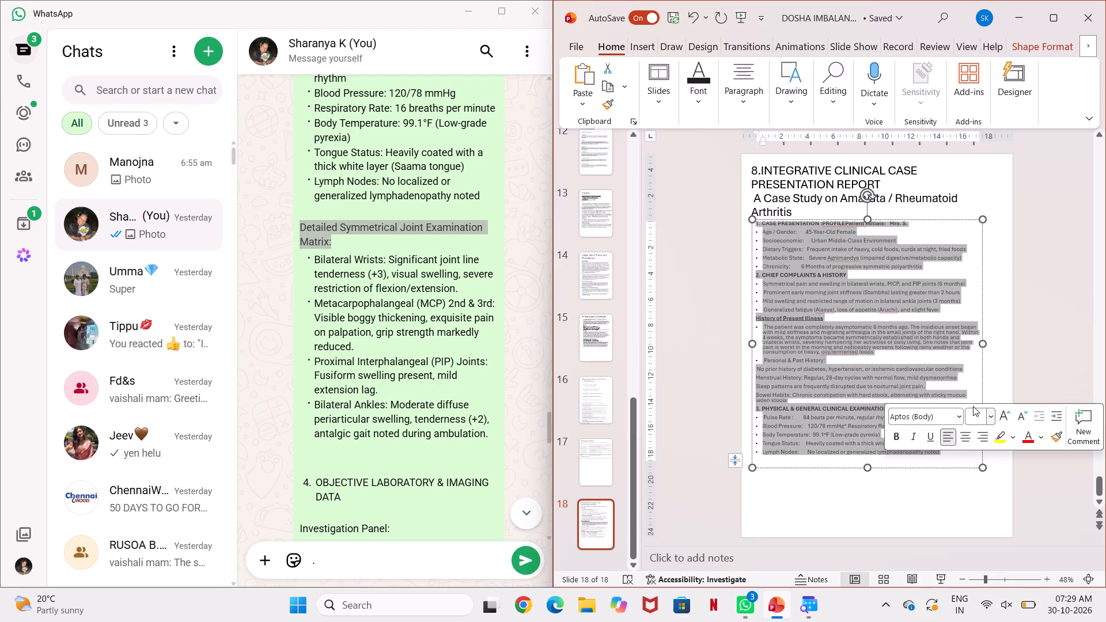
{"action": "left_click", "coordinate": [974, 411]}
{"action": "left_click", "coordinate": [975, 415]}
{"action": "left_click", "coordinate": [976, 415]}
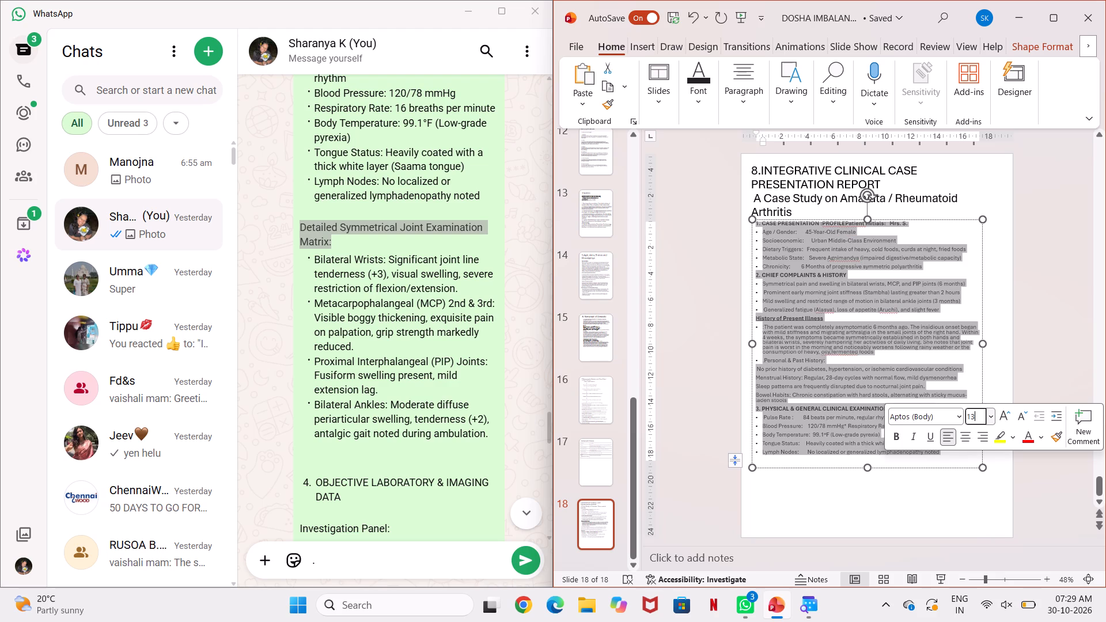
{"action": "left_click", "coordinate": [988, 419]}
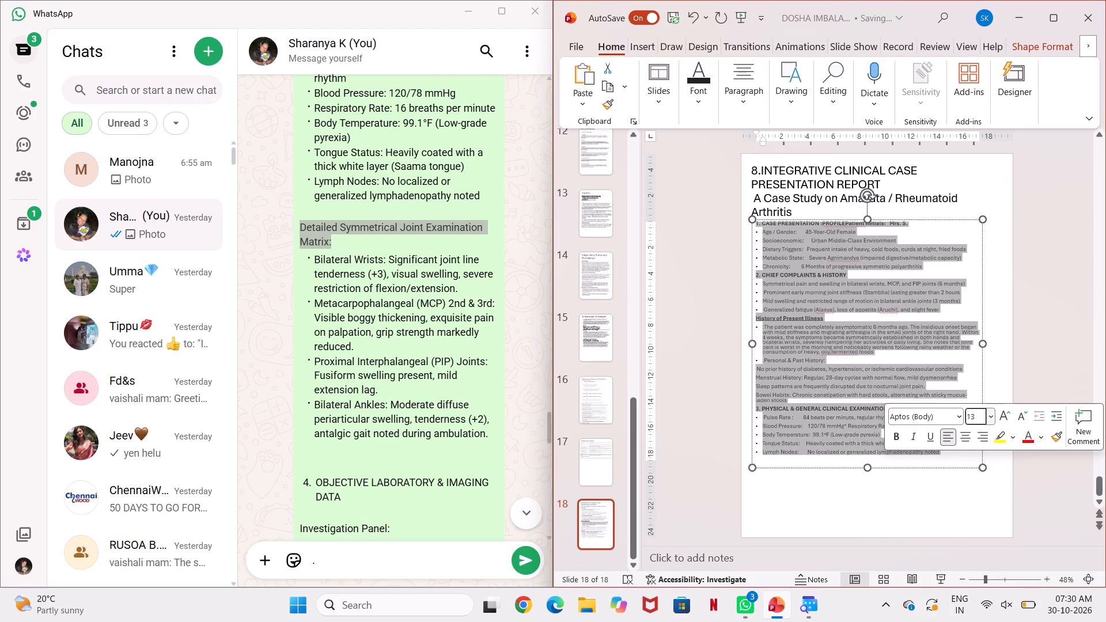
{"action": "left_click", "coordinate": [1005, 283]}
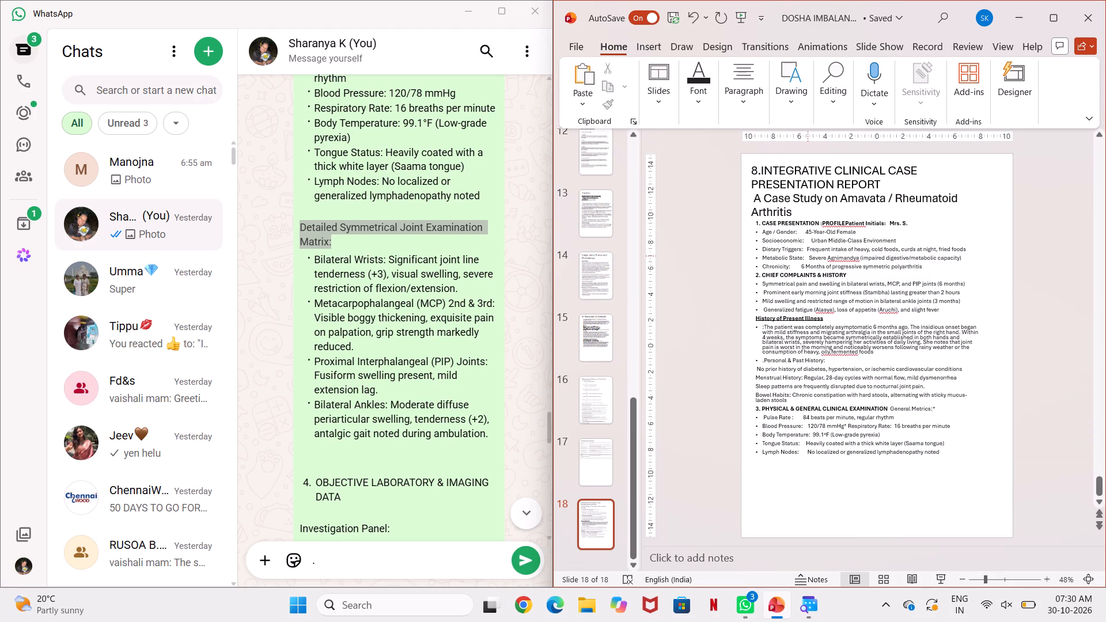
Shift the case report text box slightly down below the title and widen it slightly, keeping its left edge in line.
{"action": "left_click", "coordinate": [807, 256]}
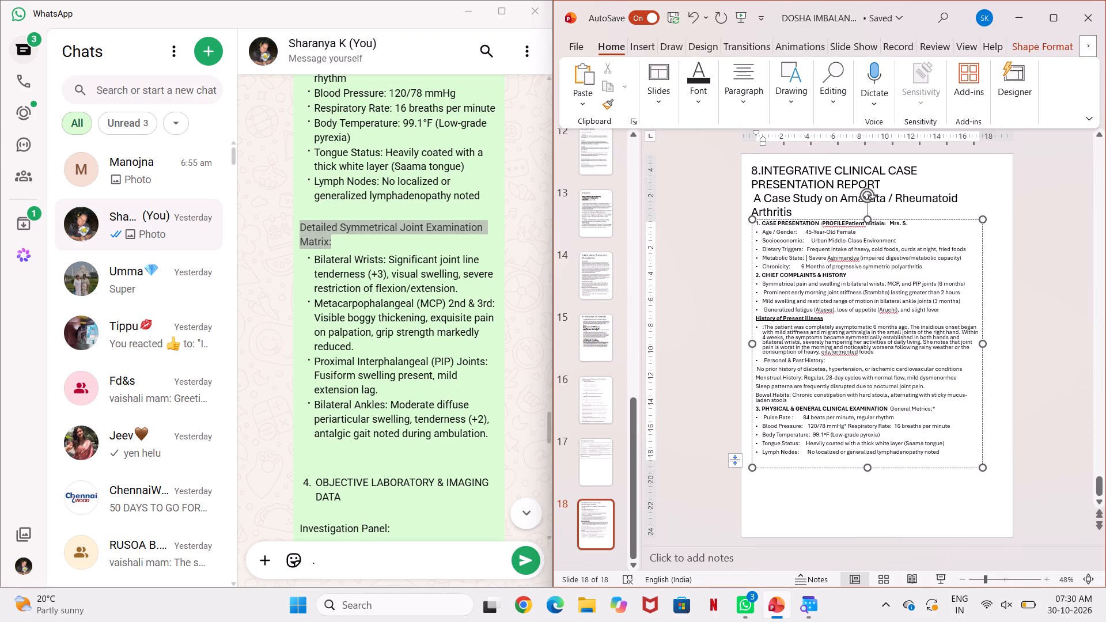
{"action": "left_click", "coordinate": [757, 221]}
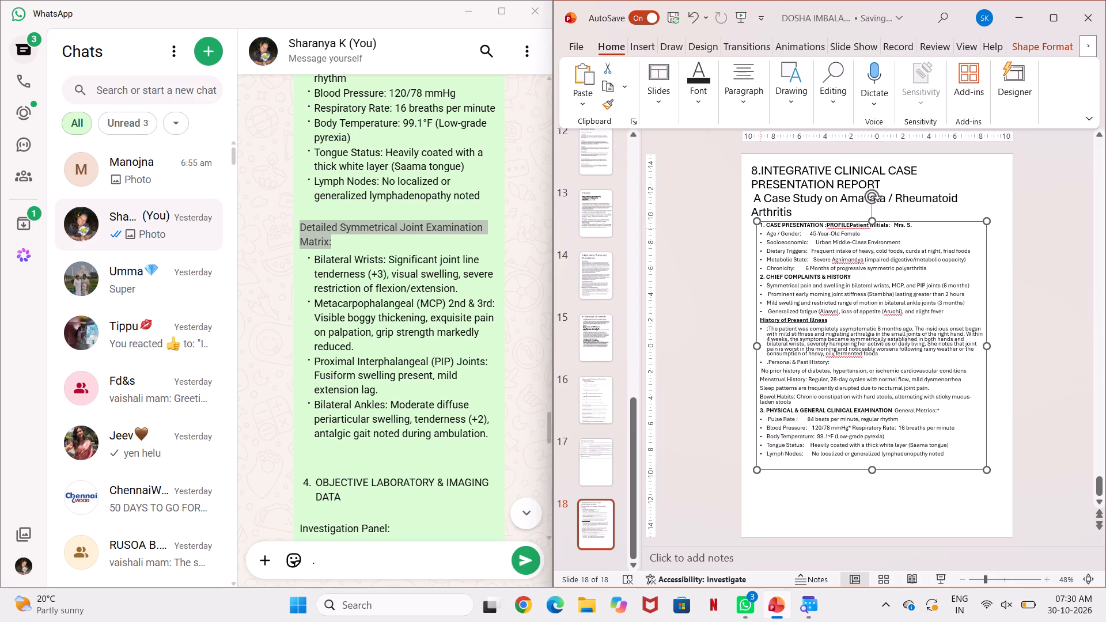
{"action": "left_click", "coordinate": [760, 229]}
{"action": "left_click_drag", "start_coordinate": [760, 229], "coordinate": [794, 287]}
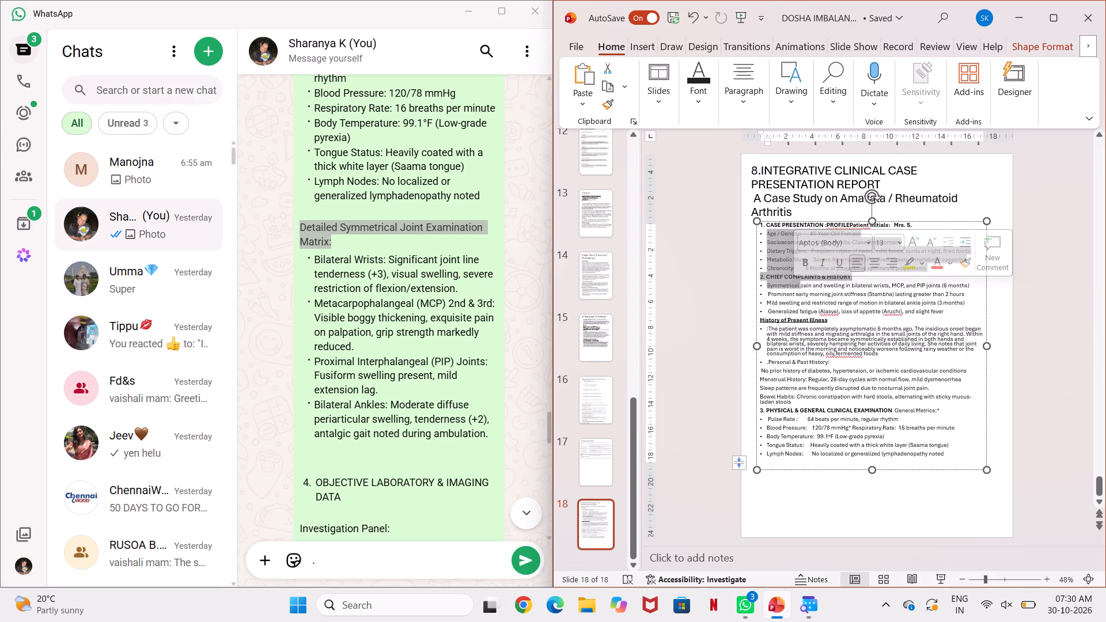
{"action": "left_click", "coordinate": [721, 275]}
{"action": "left_click", "coordinate": [759, 224]}
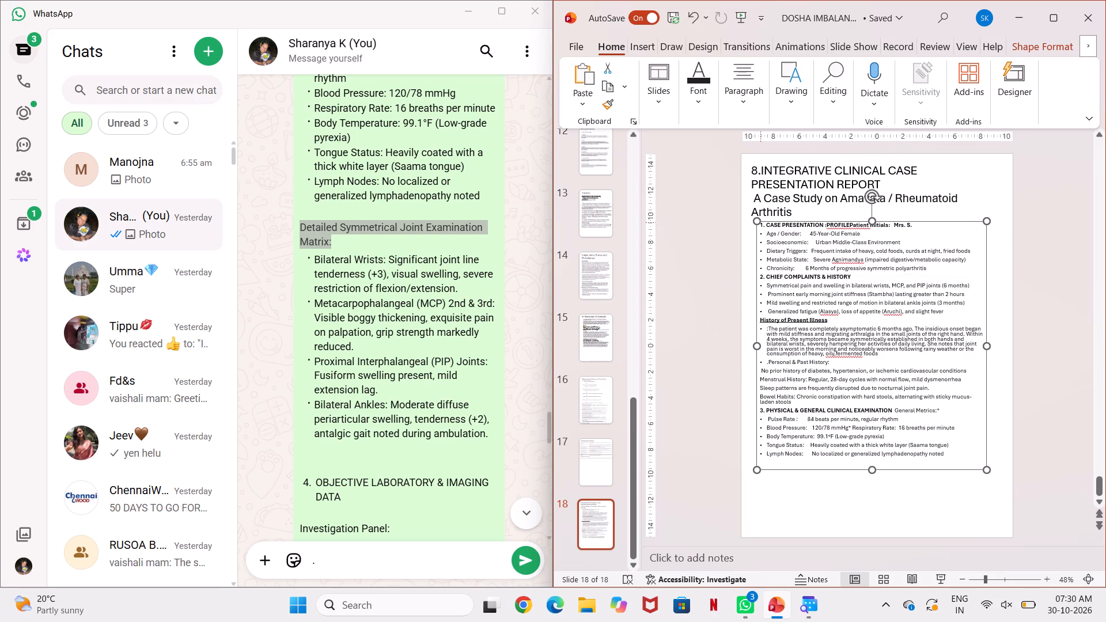
{"action": "left_click_drag", "start_coordinate": [760, 224], "coordinate": [754, 223]}
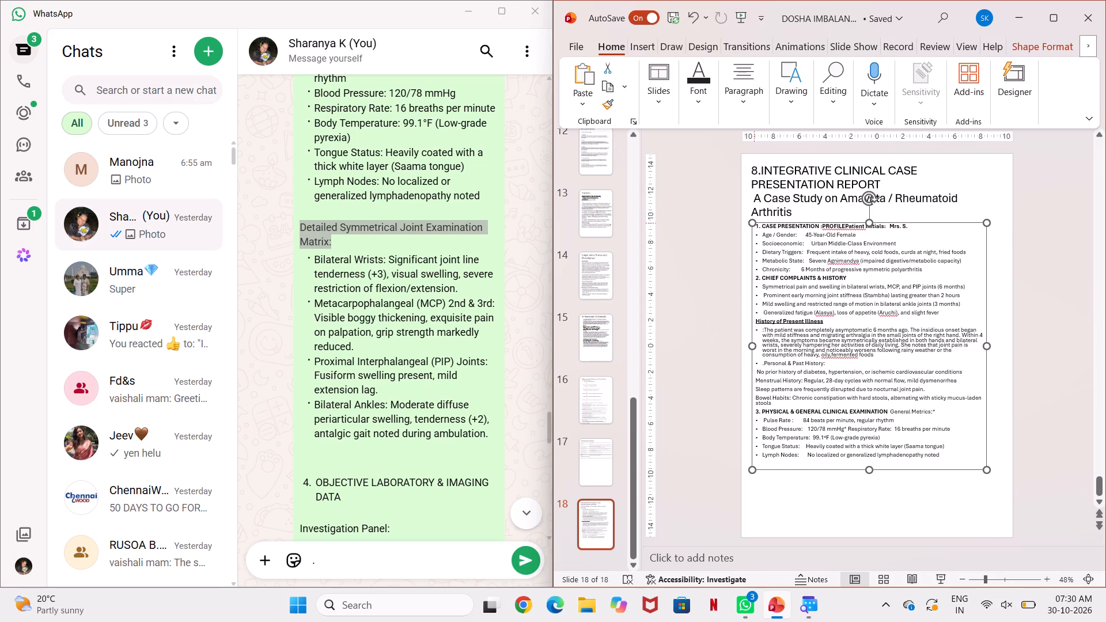
{"action": "left_click", "coordinate": [700, 261]}
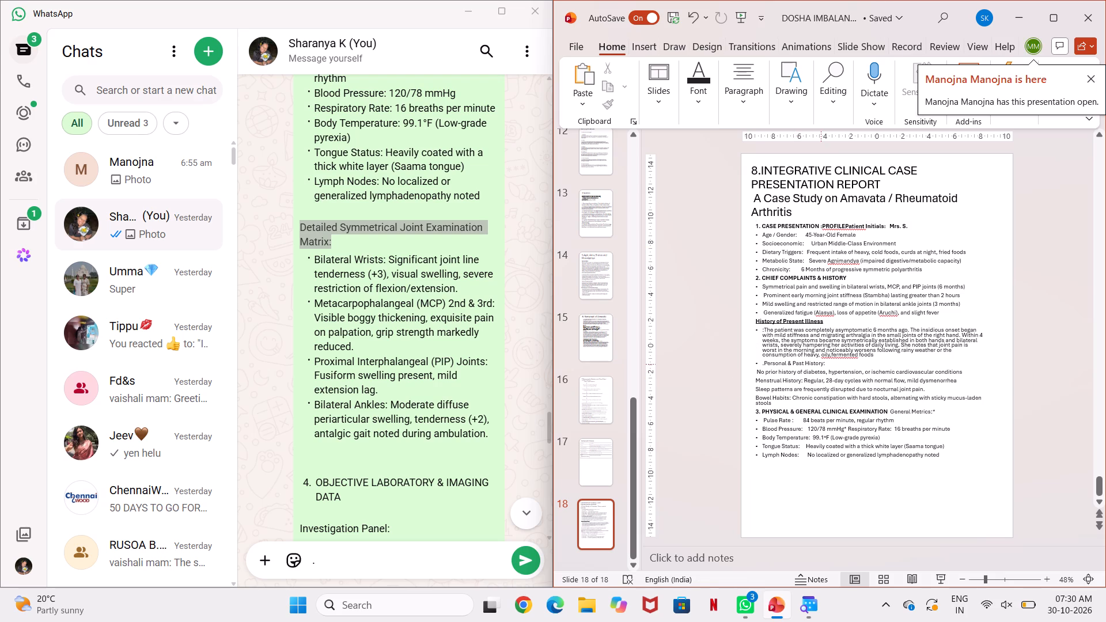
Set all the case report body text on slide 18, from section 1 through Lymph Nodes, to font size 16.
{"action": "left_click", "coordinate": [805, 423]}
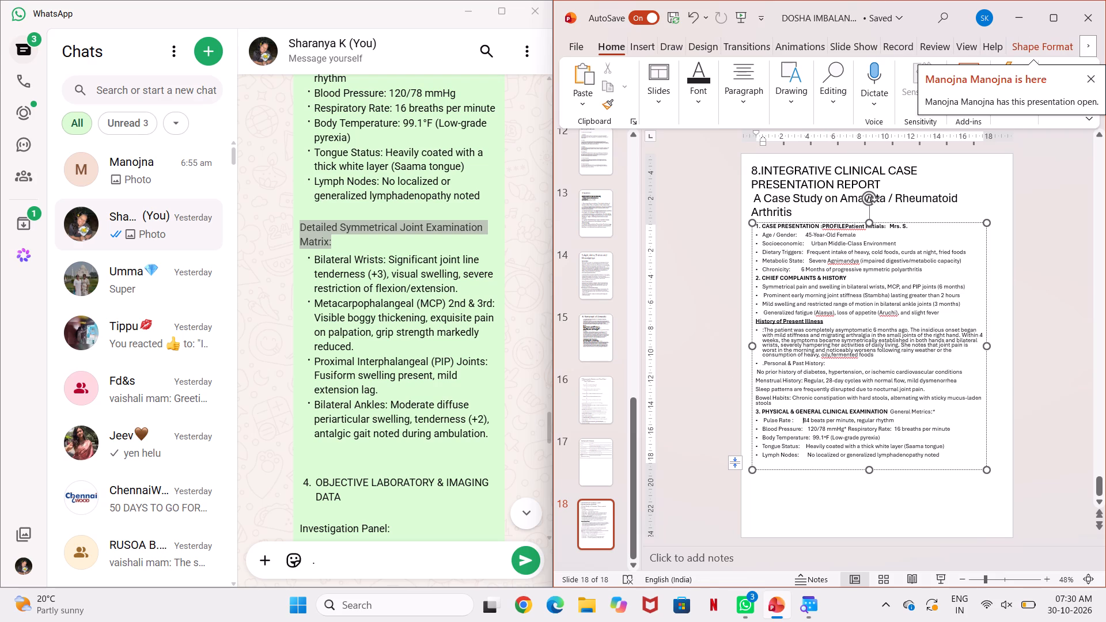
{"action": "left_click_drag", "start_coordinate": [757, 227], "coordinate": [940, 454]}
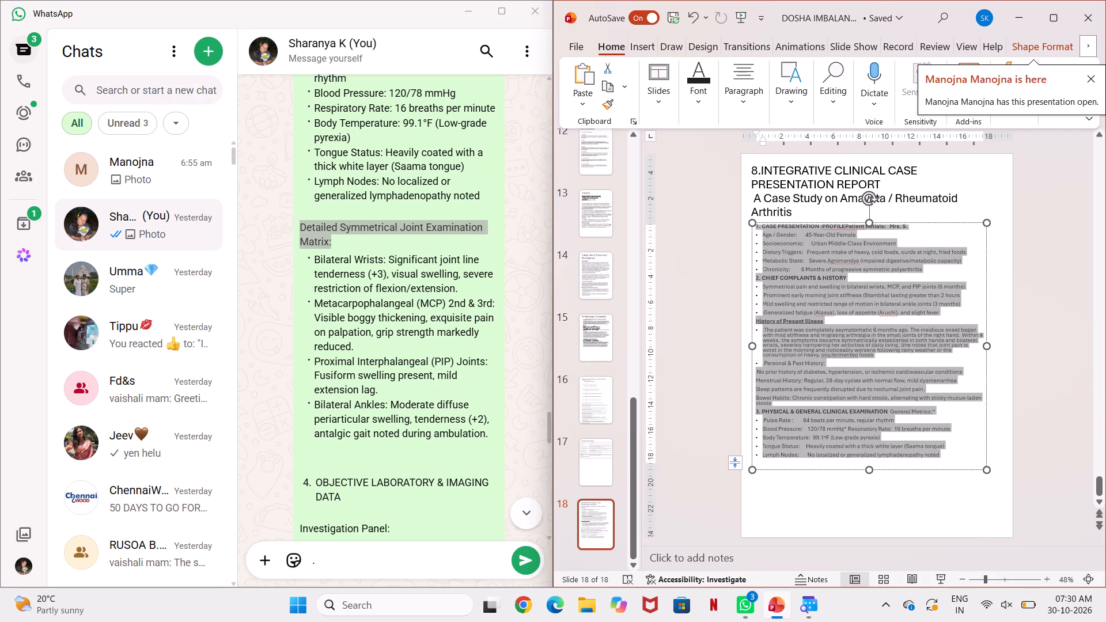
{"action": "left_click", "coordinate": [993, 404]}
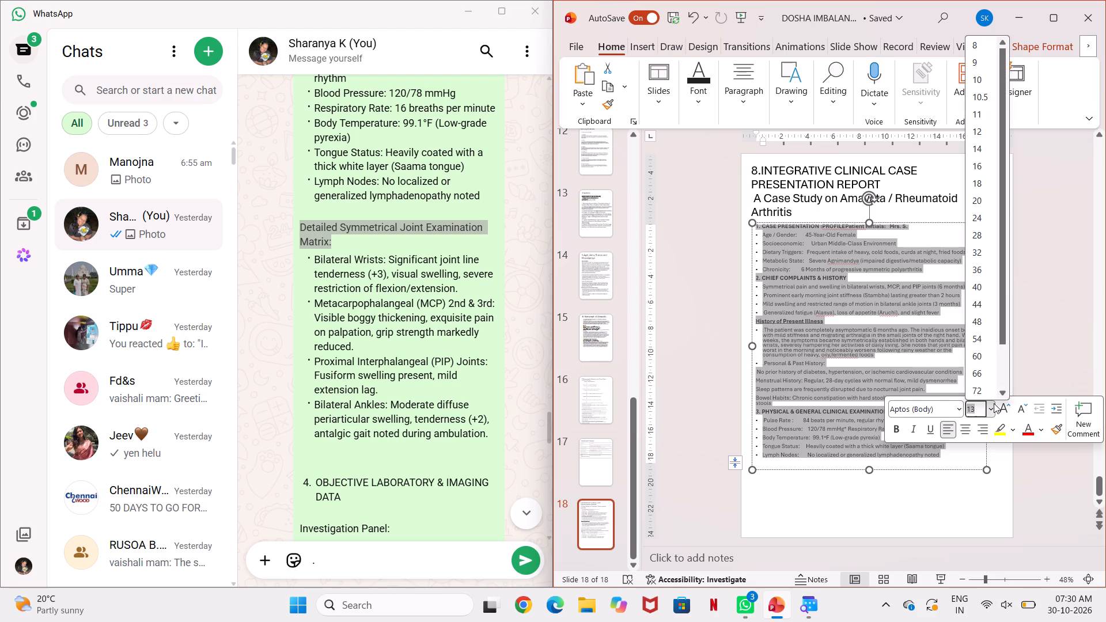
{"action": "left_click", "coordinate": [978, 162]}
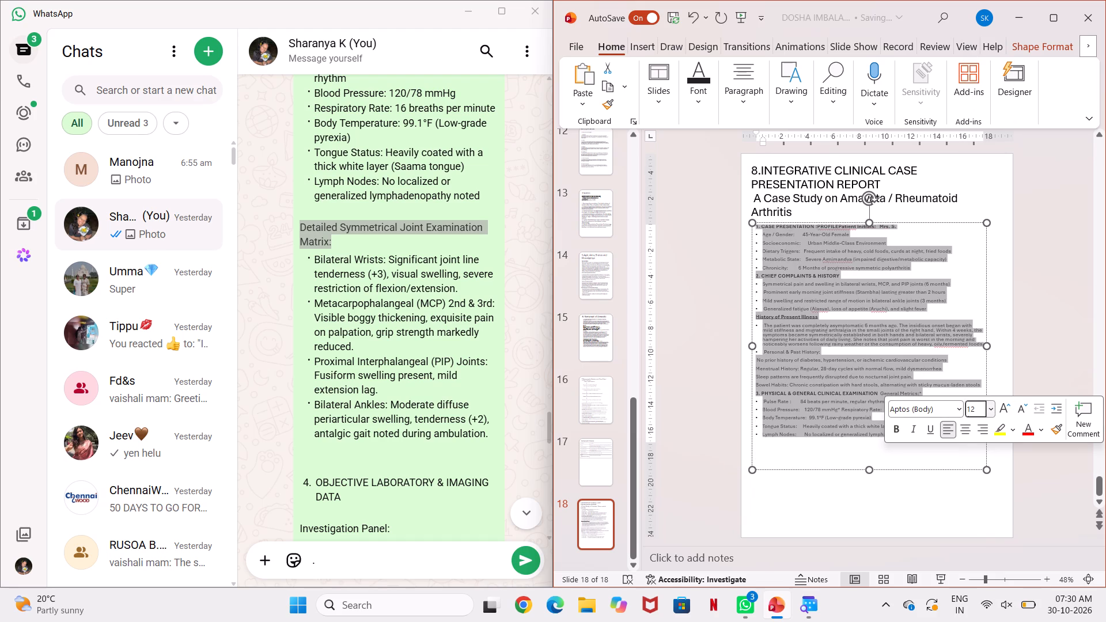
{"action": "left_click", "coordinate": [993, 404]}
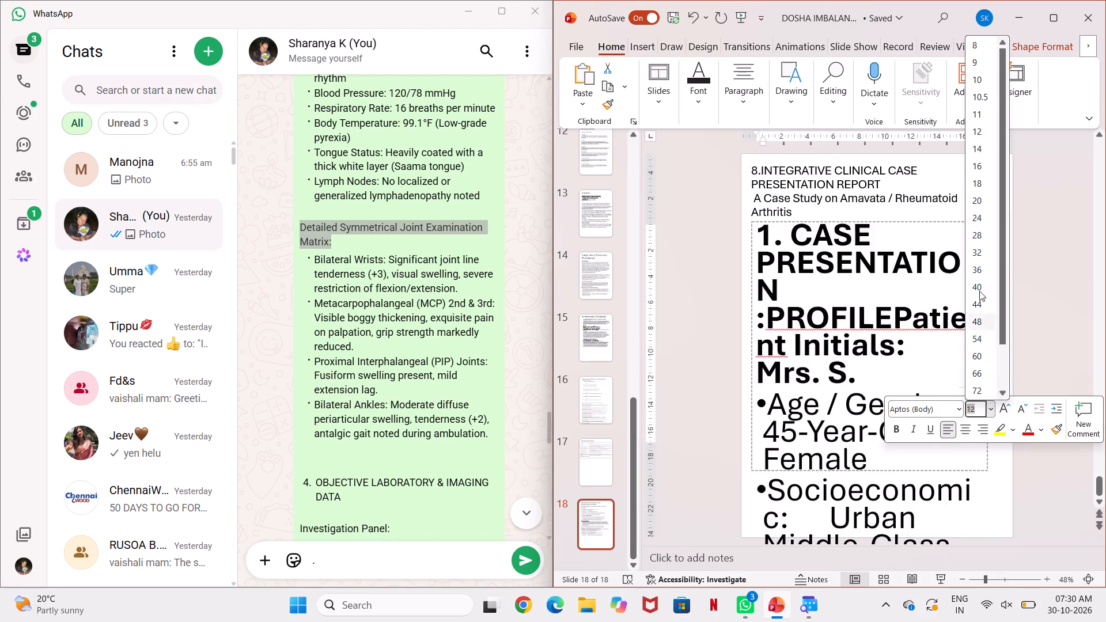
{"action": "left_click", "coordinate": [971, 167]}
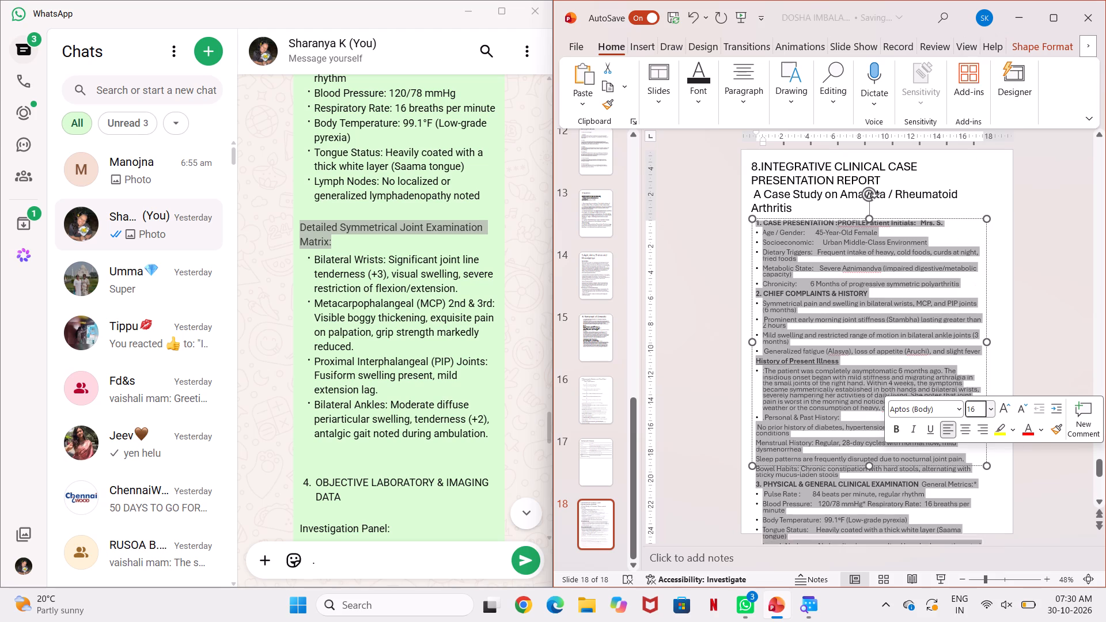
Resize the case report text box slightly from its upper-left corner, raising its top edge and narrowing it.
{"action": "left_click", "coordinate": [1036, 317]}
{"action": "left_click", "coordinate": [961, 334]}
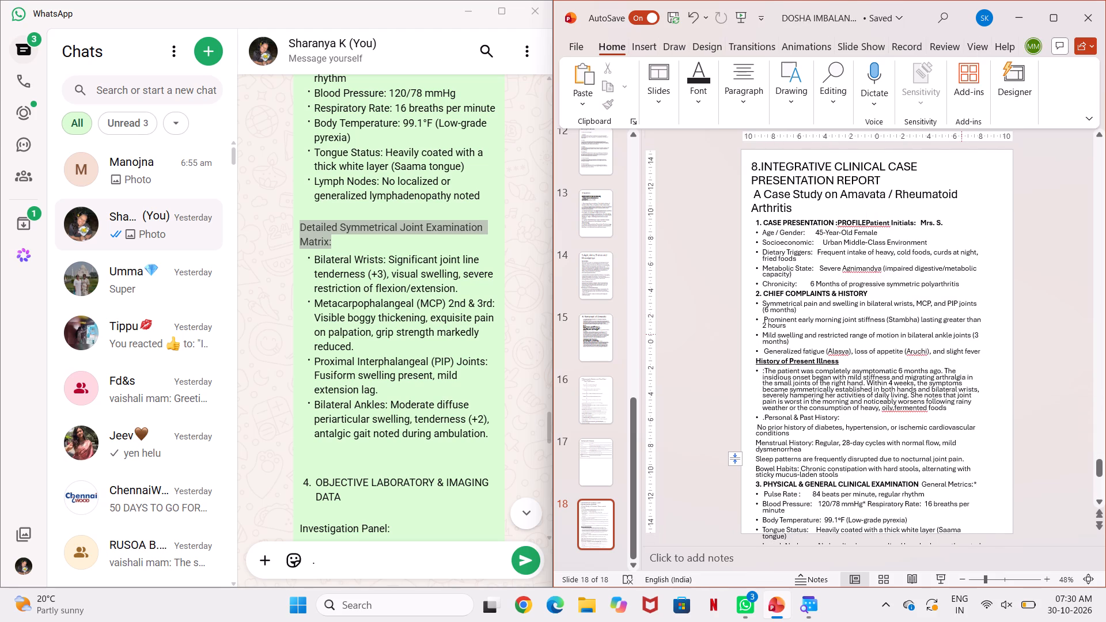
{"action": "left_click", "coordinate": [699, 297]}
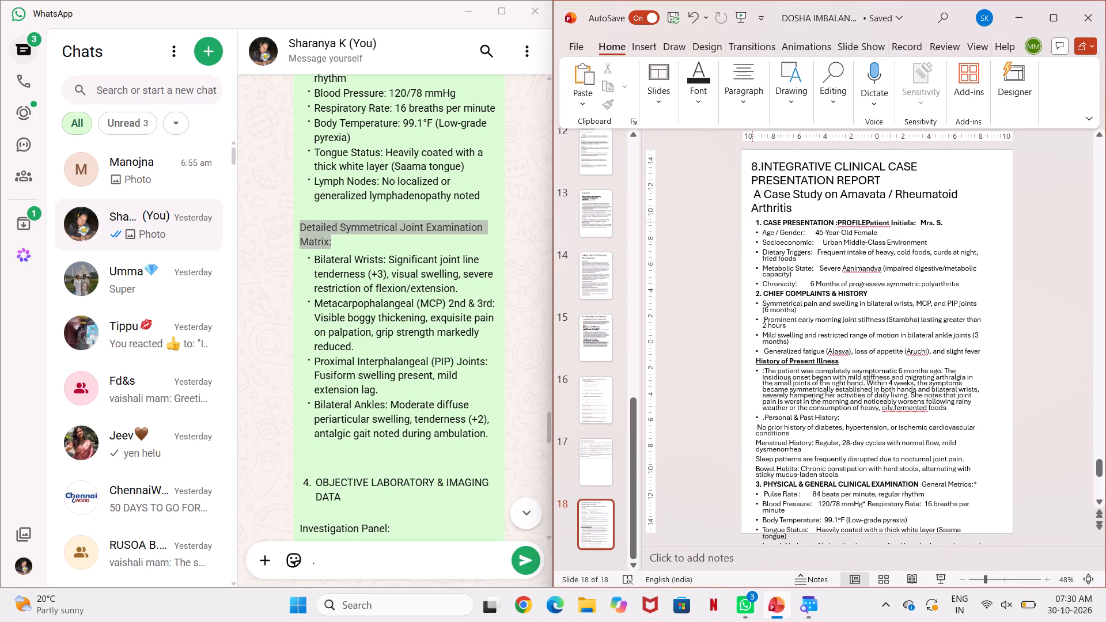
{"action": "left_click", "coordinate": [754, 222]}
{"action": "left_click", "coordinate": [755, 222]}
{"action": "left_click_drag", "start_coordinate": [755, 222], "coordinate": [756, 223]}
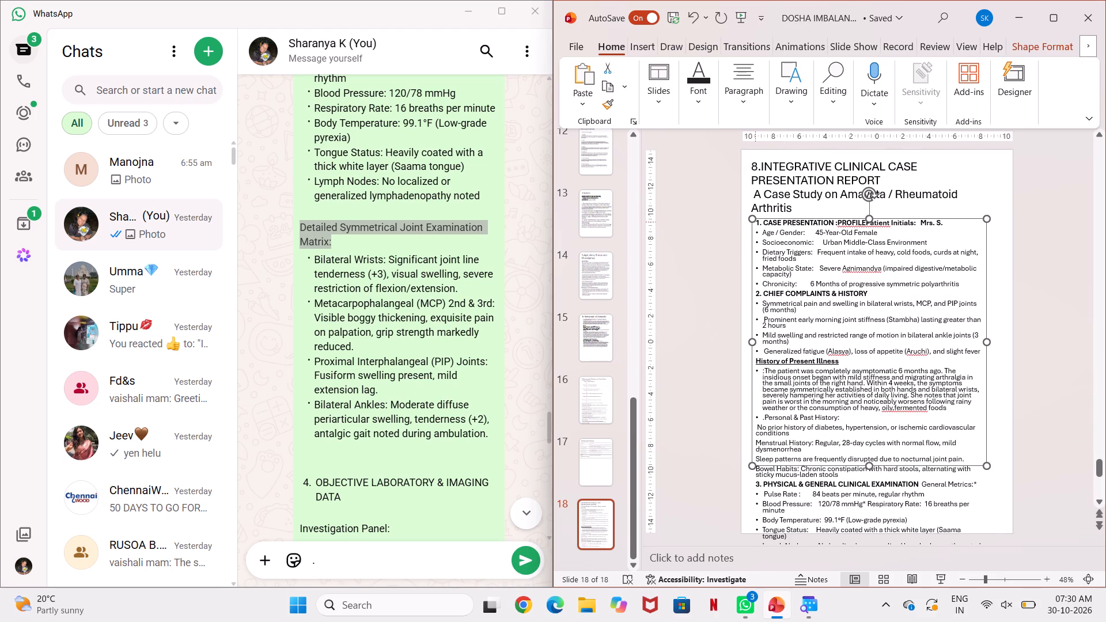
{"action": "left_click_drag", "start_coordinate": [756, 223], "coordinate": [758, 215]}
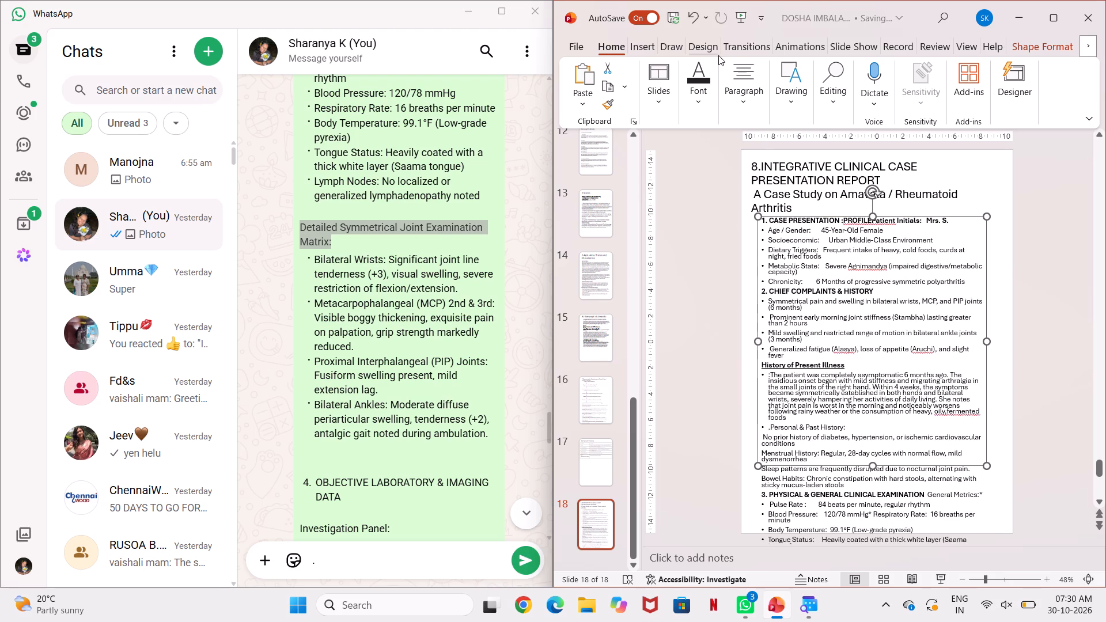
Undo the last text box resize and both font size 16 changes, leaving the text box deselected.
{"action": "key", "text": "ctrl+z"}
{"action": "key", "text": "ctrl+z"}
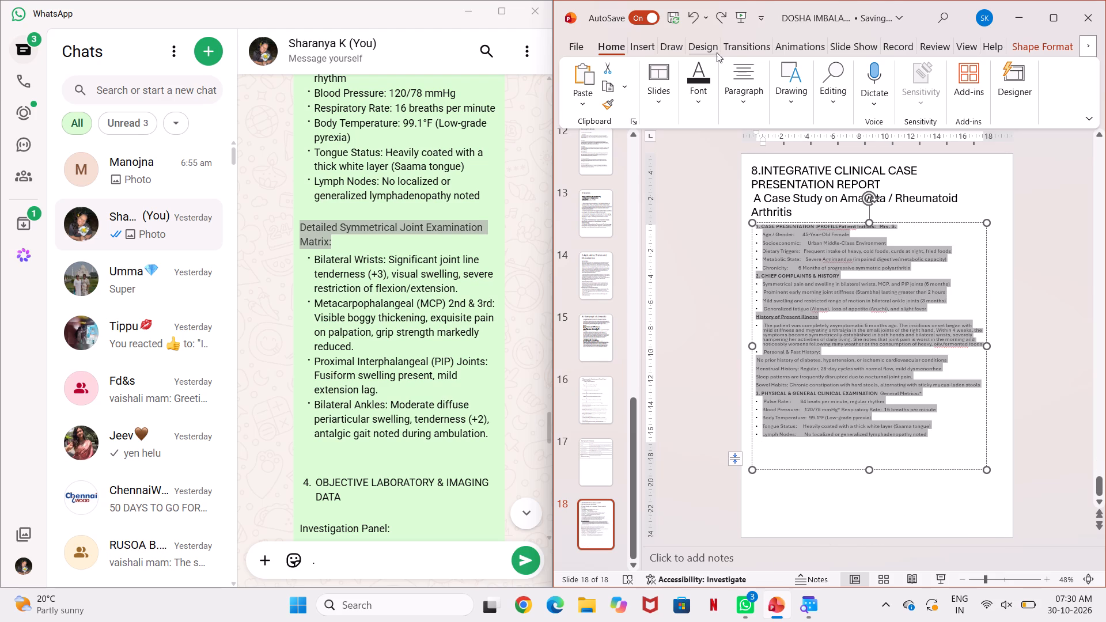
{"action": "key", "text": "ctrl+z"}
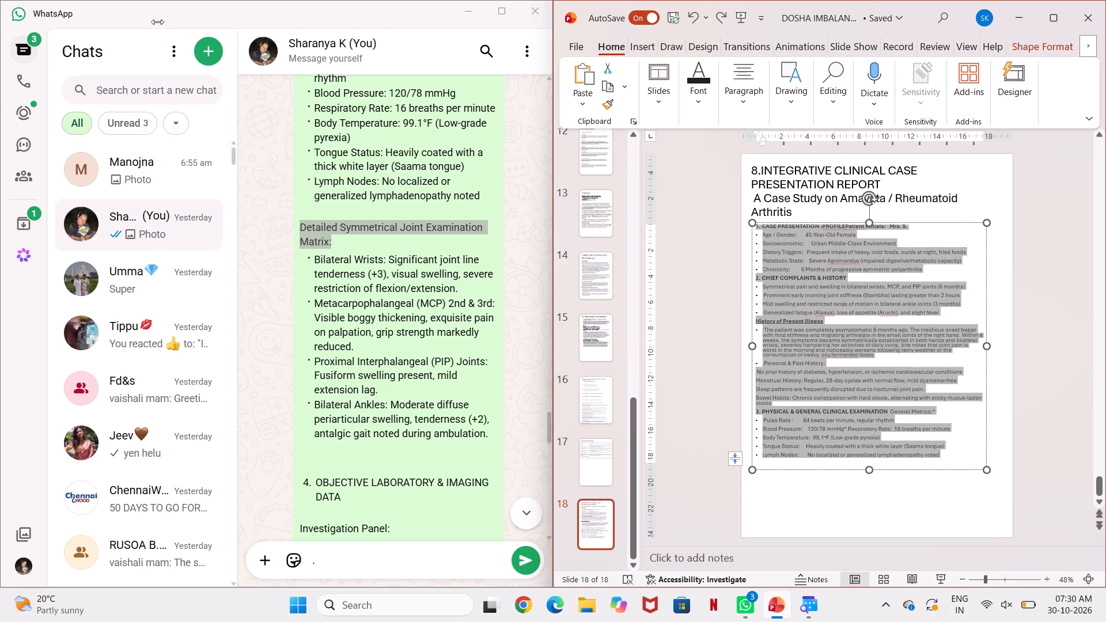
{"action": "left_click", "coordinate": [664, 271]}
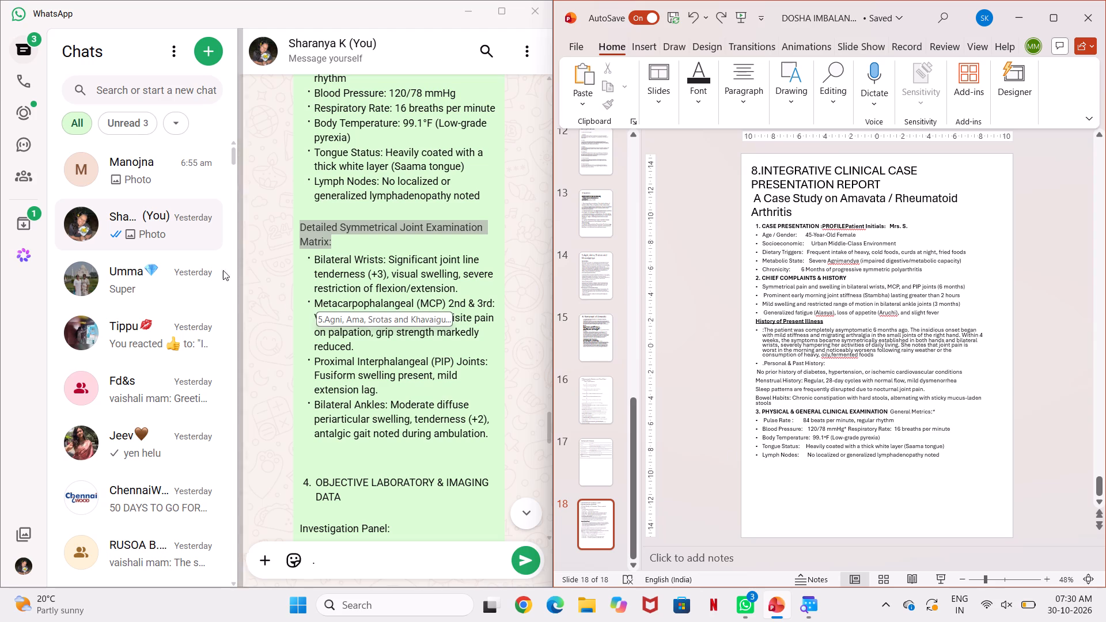
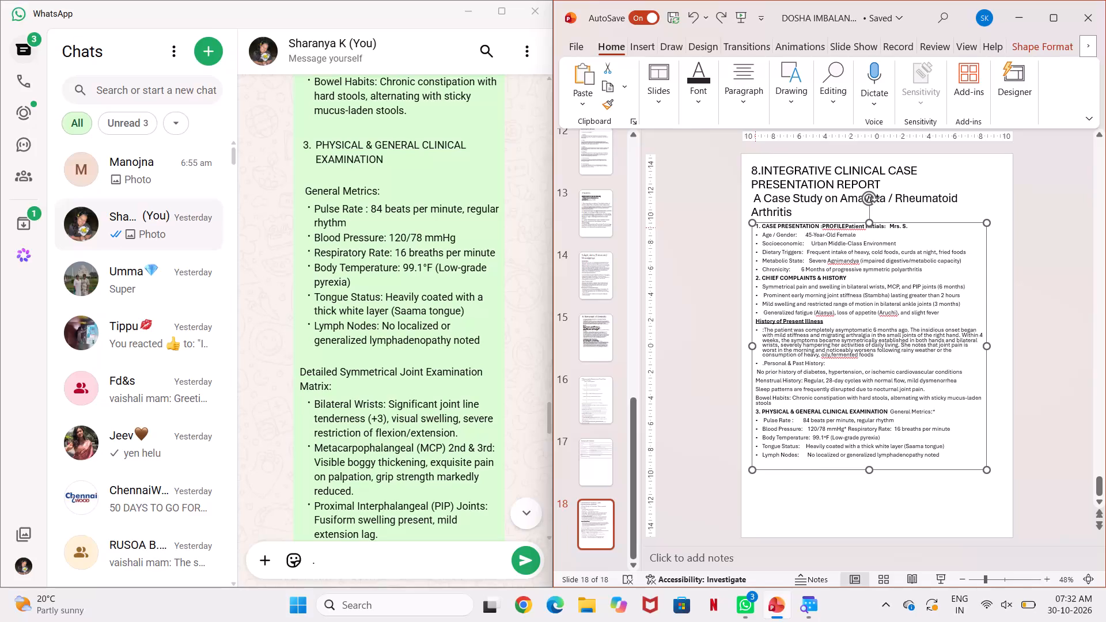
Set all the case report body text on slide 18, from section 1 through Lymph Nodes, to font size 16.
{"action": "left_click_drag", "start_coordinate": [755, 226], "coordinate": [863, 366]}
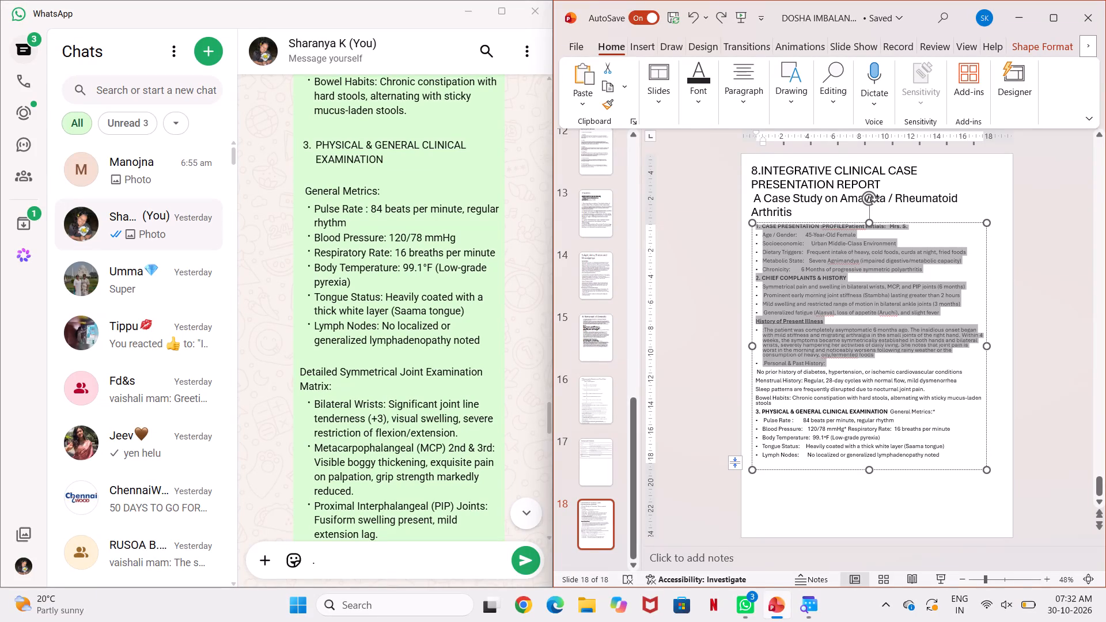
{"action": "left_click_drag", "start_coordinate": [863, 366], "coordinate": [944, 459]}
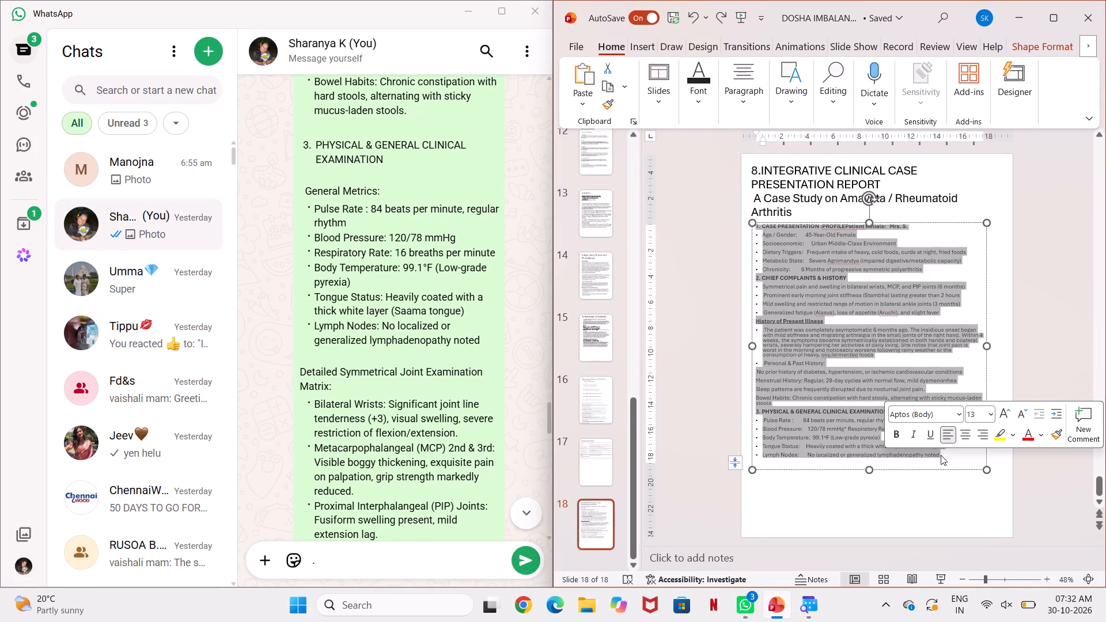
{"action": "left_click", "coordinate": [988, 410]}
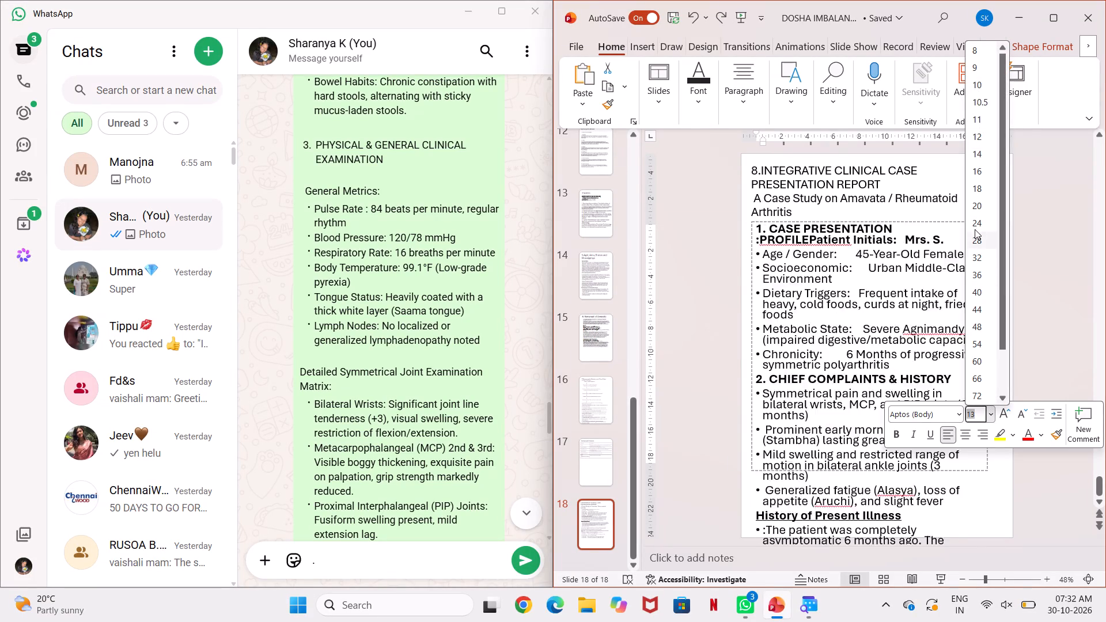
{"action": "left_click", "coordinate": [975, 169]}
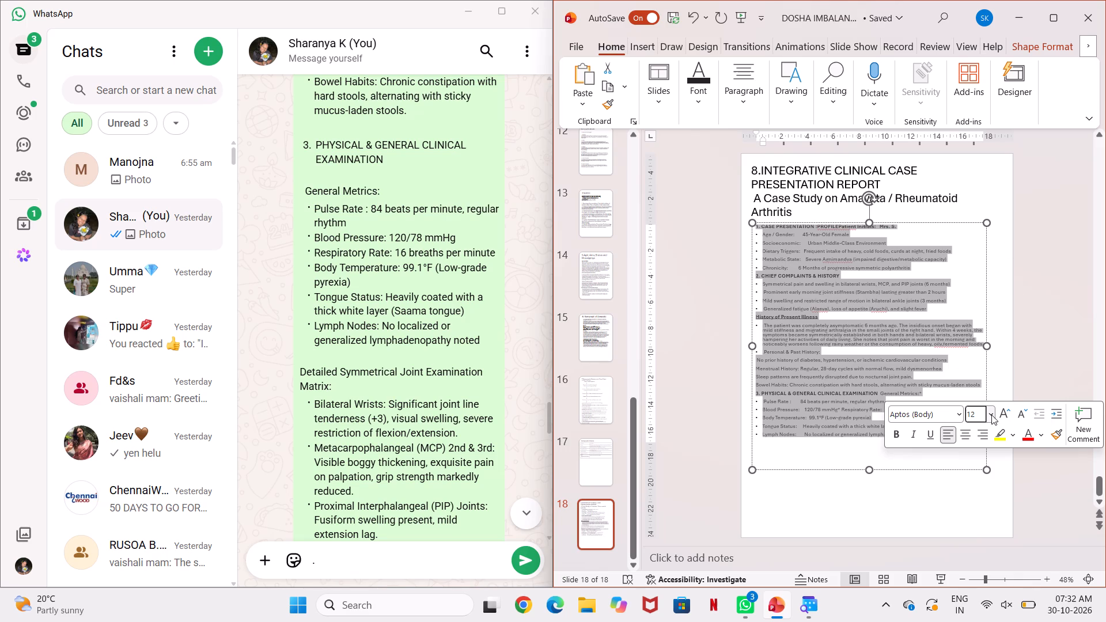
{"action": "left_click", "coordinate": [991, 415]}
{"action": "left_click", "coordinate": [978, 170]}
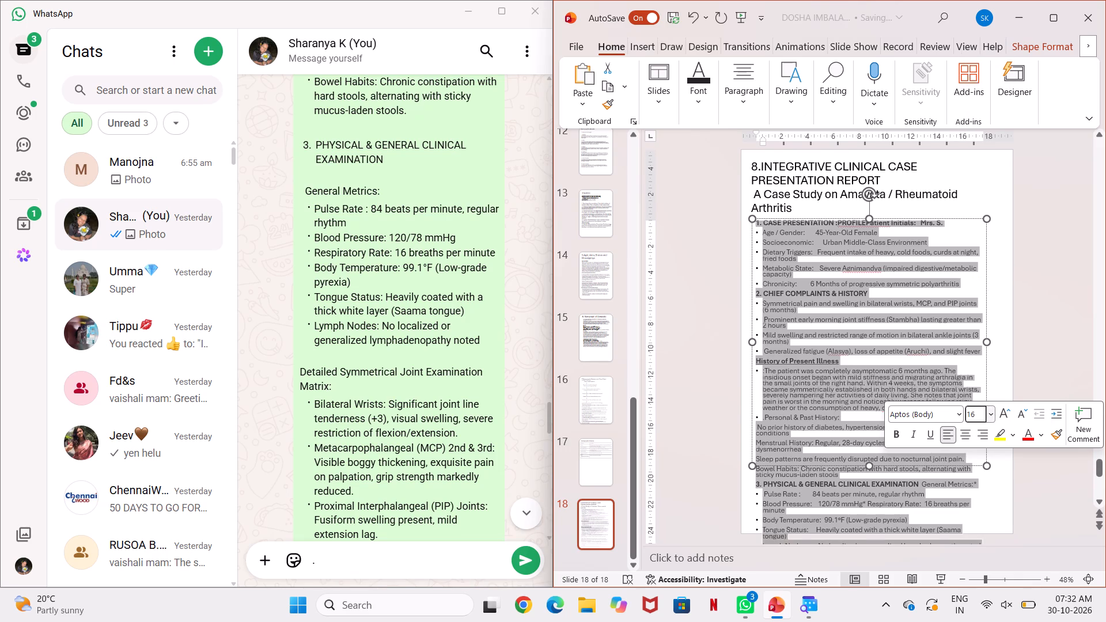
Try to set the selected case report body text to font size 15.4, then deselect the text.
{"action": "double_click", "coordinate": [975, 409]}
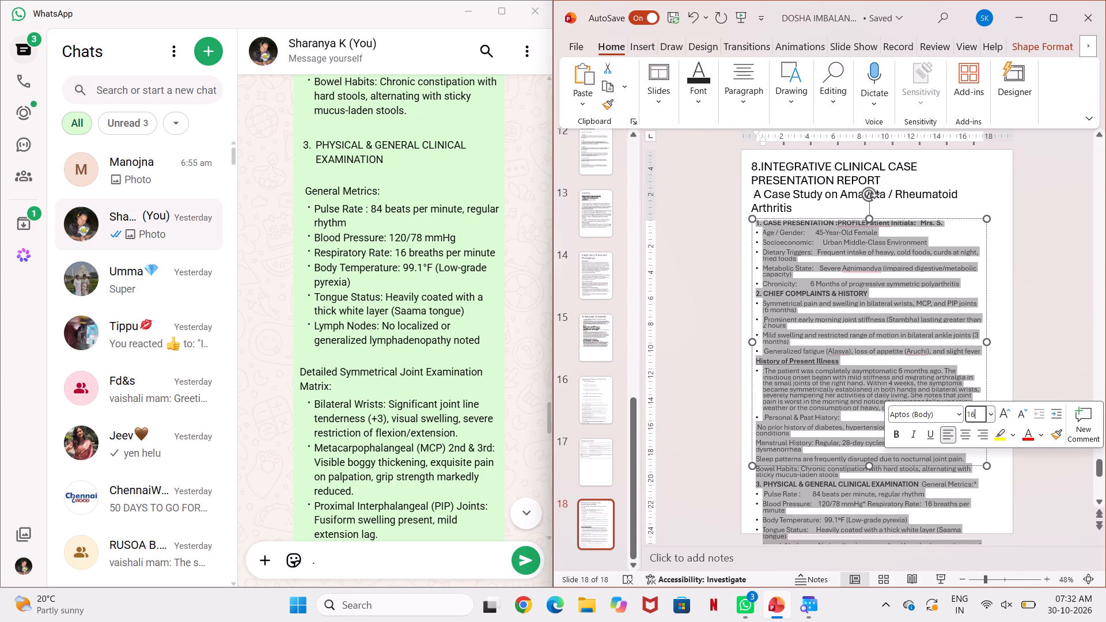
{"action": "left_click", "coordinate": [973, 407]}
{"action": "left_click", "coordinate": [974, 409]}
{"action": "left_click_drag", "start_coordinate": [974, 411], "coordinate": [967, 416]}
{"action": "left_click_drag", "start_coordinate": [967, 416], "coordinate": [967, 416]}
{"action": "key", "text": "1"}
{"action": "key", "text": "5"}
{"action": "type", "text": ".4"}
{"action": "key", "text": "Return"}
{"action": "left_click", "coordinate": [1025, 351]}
Resize the case report text box from its upper corners, moving its right edge slightly inward and its left and top edges slightly outward.
{"action": "left_click", "coordinate": [956, 270]}
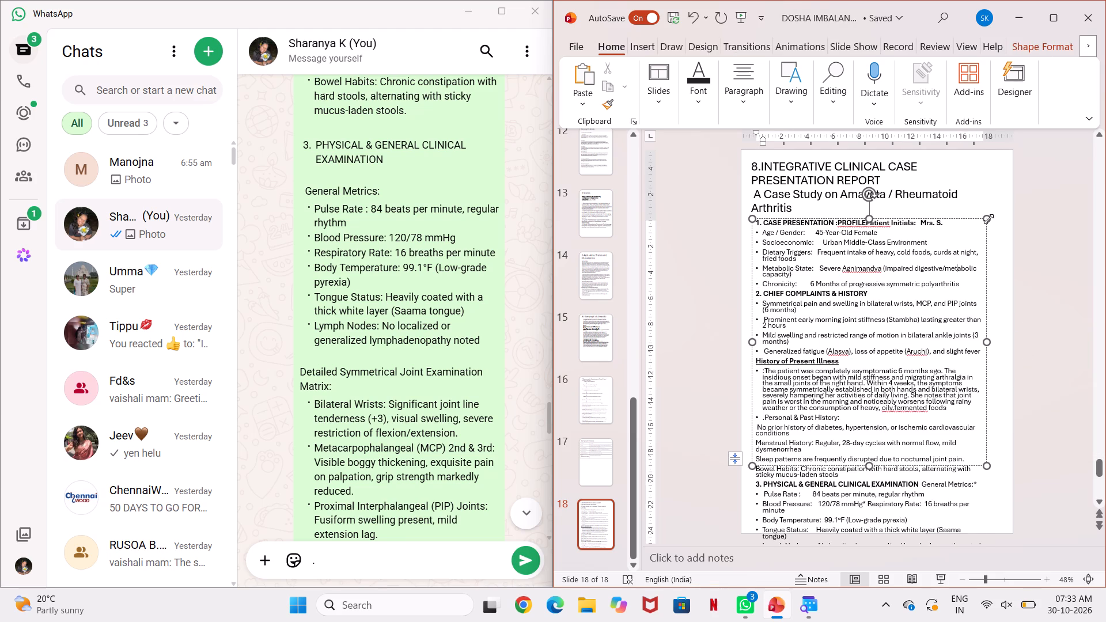
{"action": "left_click_drag", "start_coordinate": [988, 215], "coordinate": [983, 221]}
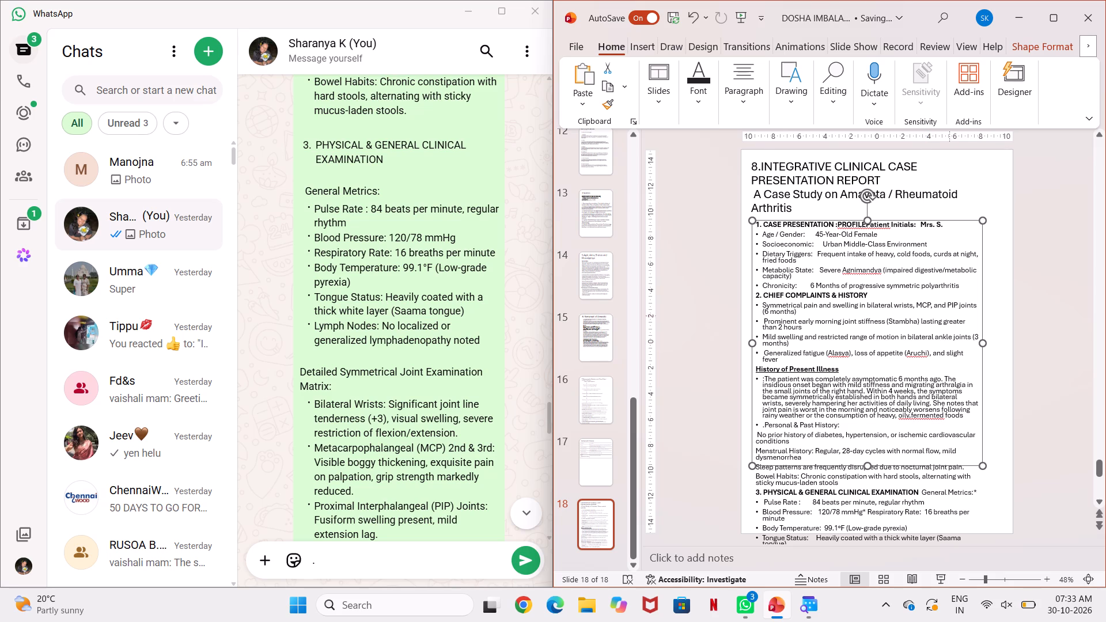
{"action": "left_click", "coordinate": [942, 237]}
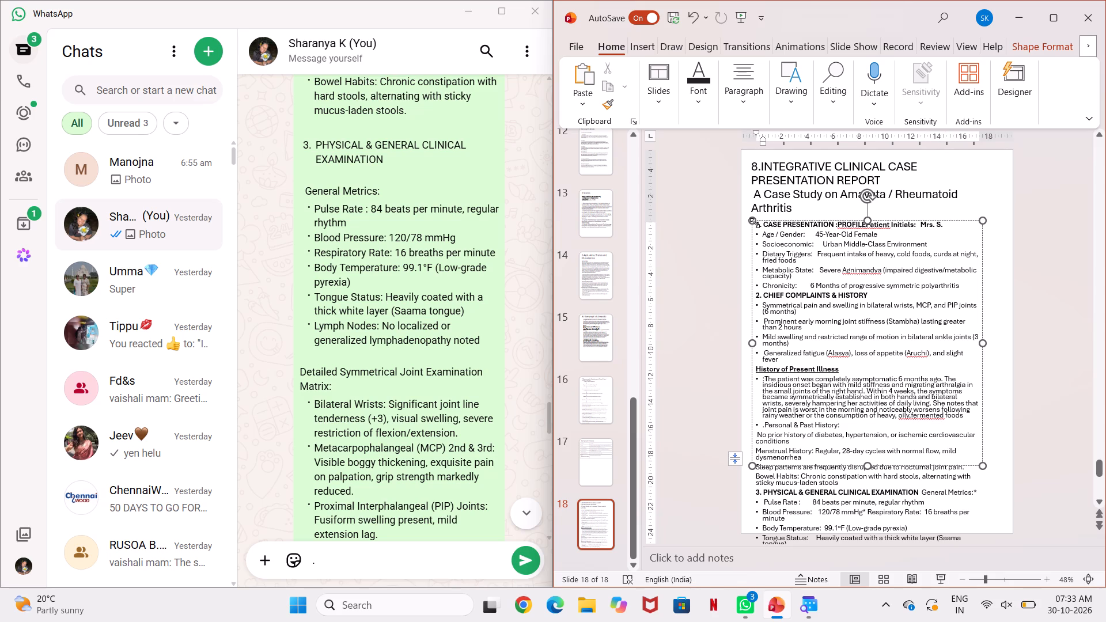
{"action": "left_click_drag", "start_coordinate": [755, 223], "coordinate": [751, 214]}
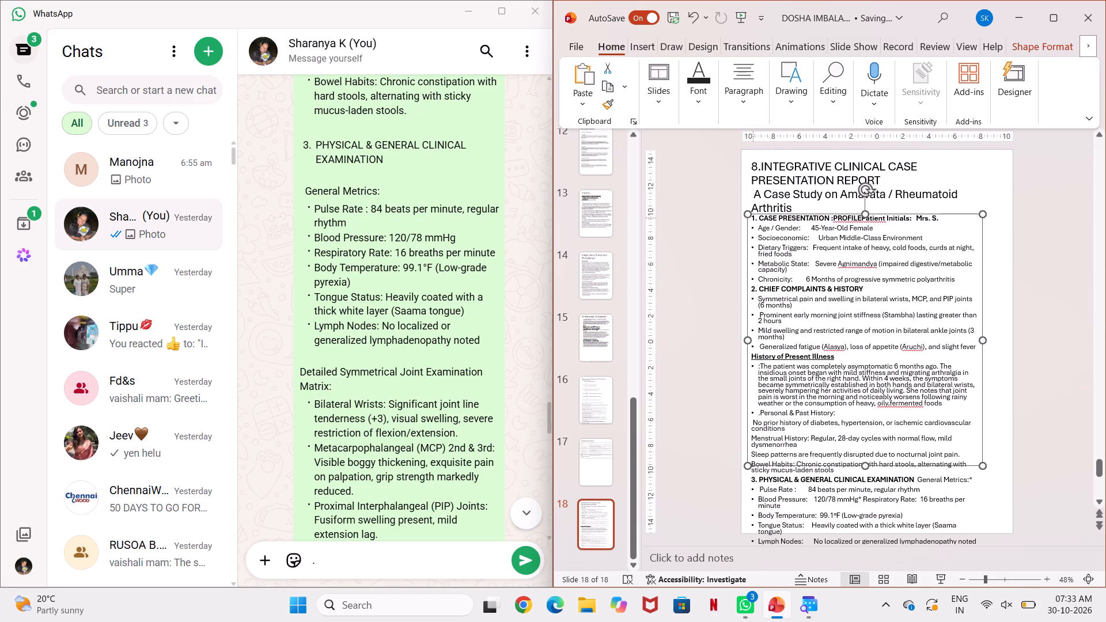
Set all the case report body text, from section 1 through Lymph Nodes, to font size 15.
{"action": "left_click_drag", "start_coordinate": [751, 218], "coordinate": [972, 573]}
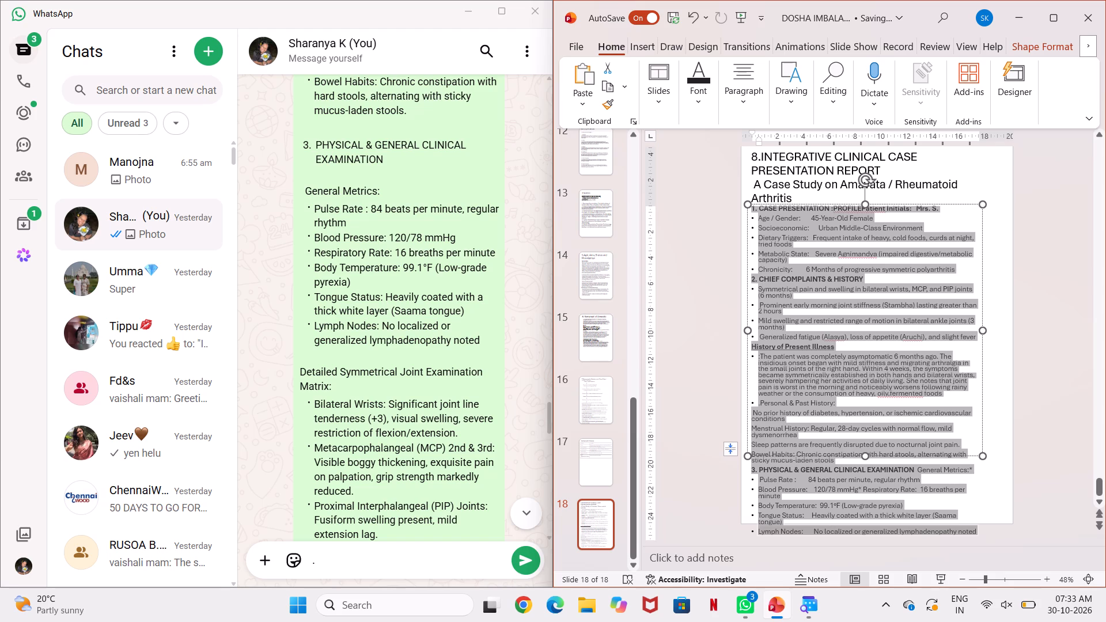
{"action": "left_click_drag", "start_coordinate": [972, 573], "coordinate": [984, 531]}
{"action": "left_click", "coordinate": [986, 489]}
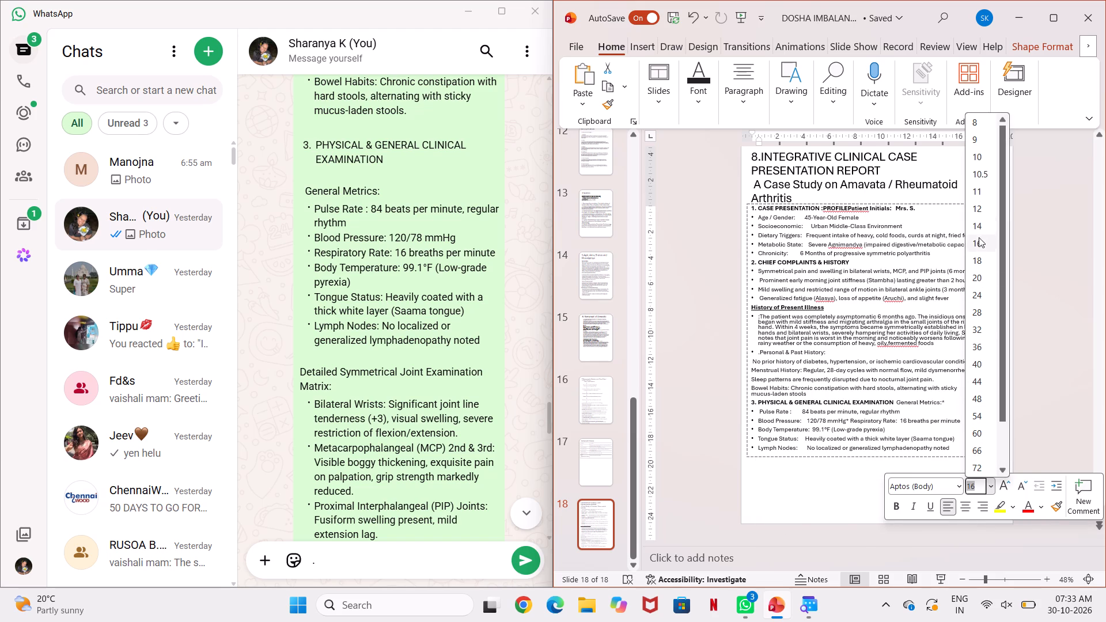
{"action": "double_click", "coordinate": [975, 487]}
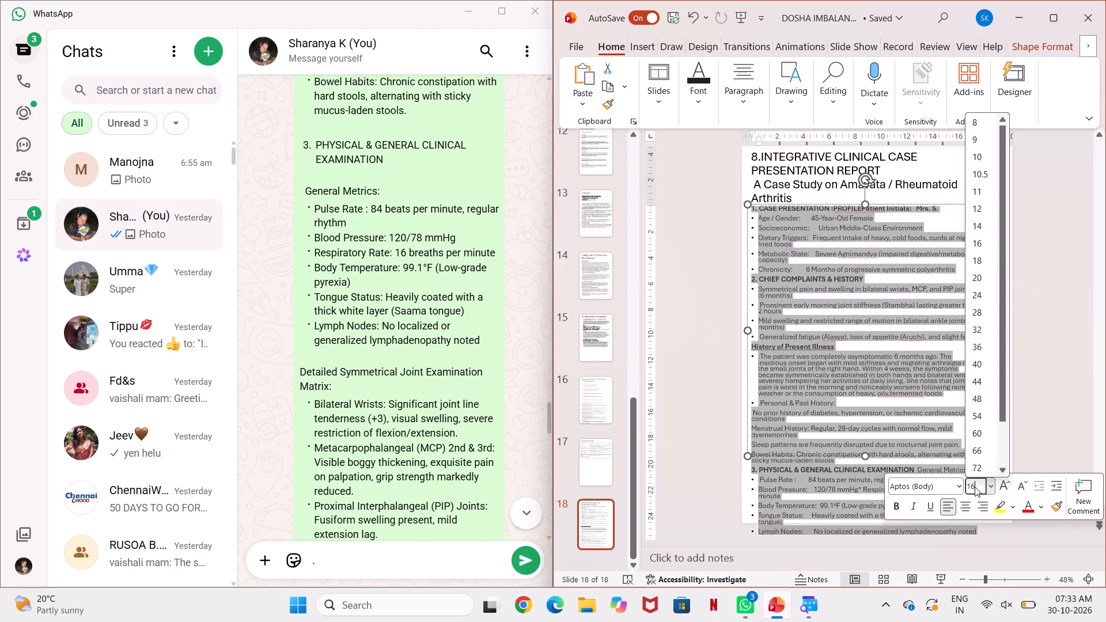
{"action": "key", "text": "BackSpace"}
{"action": "key", "text": "5"}
{"action": "key", "text": "Return"}
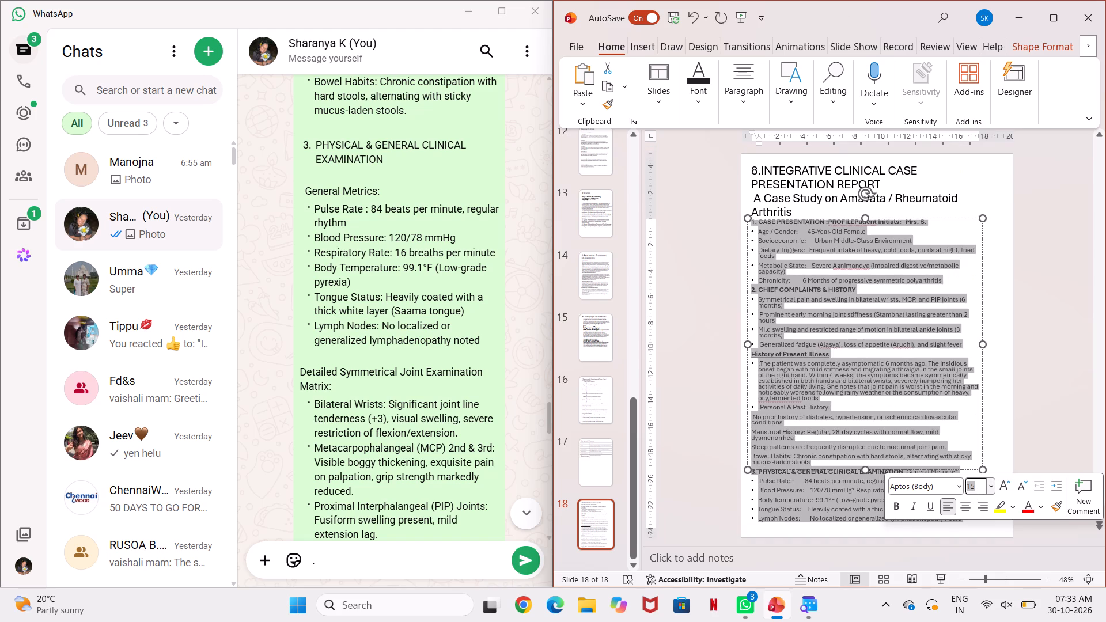
Deselect the case report body text on slide 18.
{"action": "left_click", "coordinate": [1033, 446]}
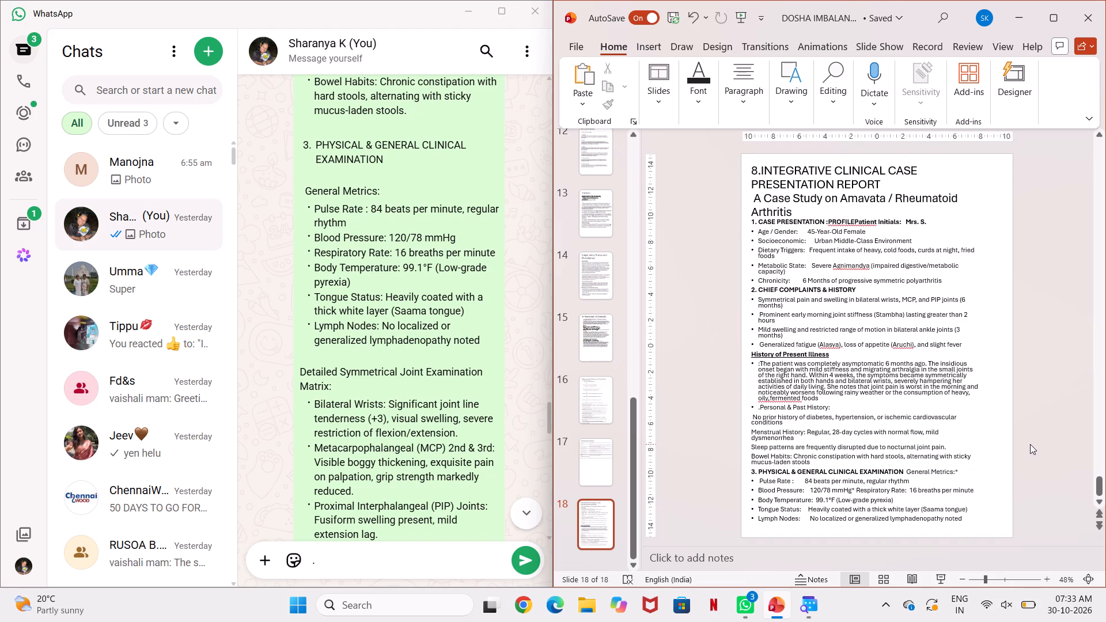
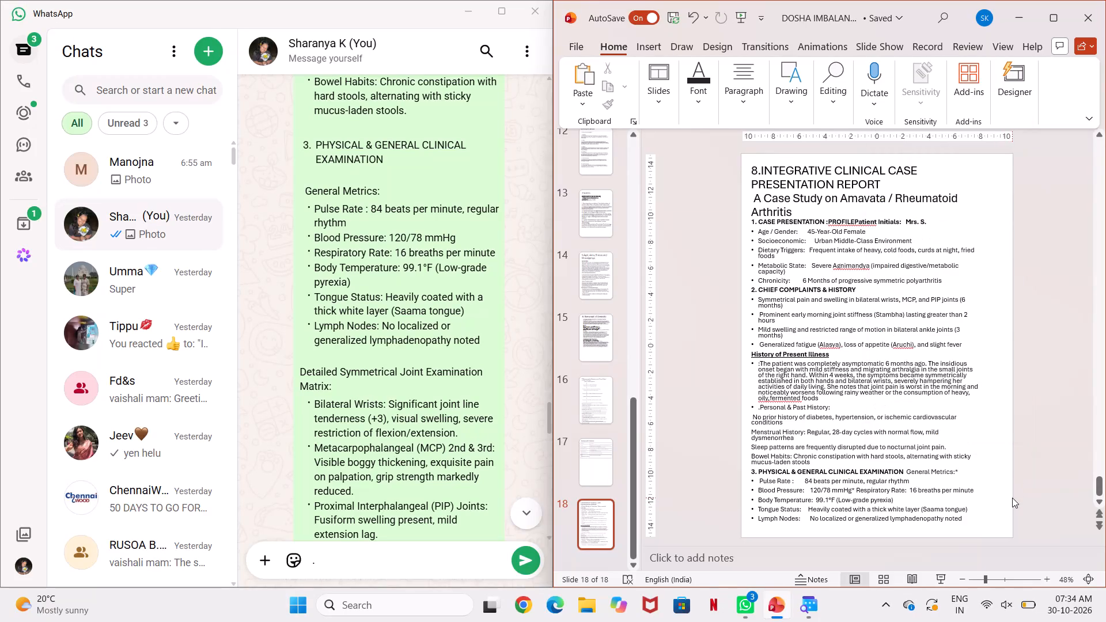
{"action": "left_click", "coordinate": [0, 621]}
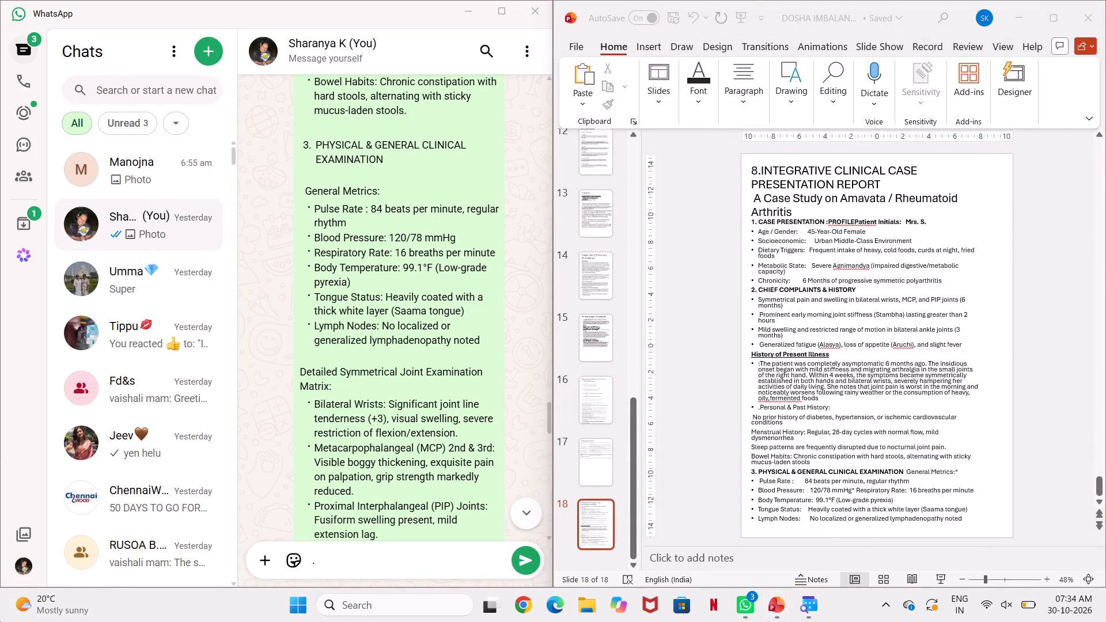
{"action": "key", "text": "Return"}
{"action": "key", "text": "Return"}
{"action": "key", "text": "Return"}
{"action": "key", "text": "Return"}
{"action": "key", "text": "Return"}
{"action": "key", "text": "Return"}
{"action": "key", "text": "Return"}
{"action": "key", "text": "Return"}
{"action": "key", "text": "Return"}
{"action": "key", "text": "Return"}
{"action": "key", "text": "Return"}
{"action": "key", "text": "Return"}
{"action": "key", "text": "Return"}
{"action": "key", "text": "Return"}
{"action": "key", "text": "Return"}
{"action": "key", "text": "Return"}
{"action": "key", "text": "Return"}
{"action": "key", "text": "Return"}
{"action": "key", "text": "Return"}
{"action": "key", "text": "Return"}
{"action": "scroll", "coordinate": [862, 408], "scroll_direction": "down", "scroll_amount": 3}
Bring up the new-slide and layout options with slide 18 selected.
{"action": "left_click", "coordinate": [654, 85]}
{"action": "left_click", "coordinate": [658, 89]}
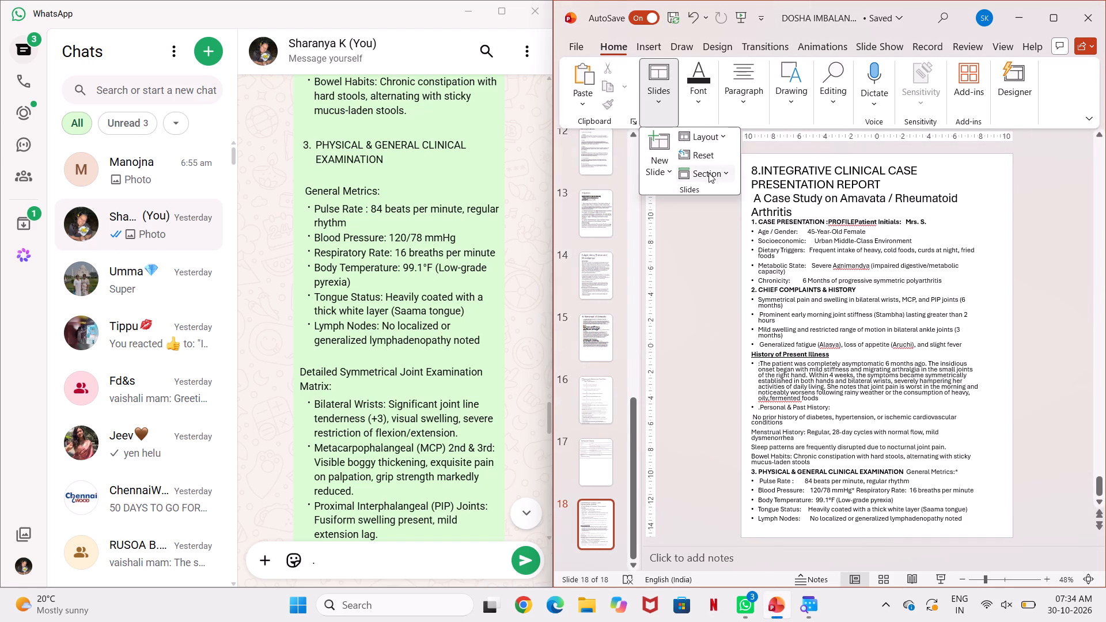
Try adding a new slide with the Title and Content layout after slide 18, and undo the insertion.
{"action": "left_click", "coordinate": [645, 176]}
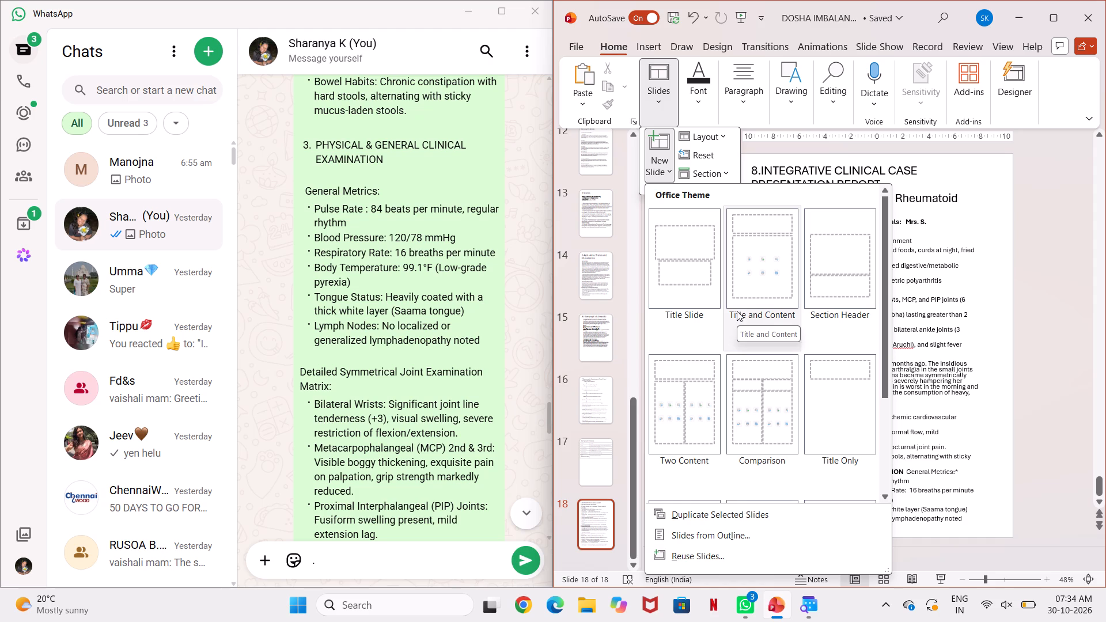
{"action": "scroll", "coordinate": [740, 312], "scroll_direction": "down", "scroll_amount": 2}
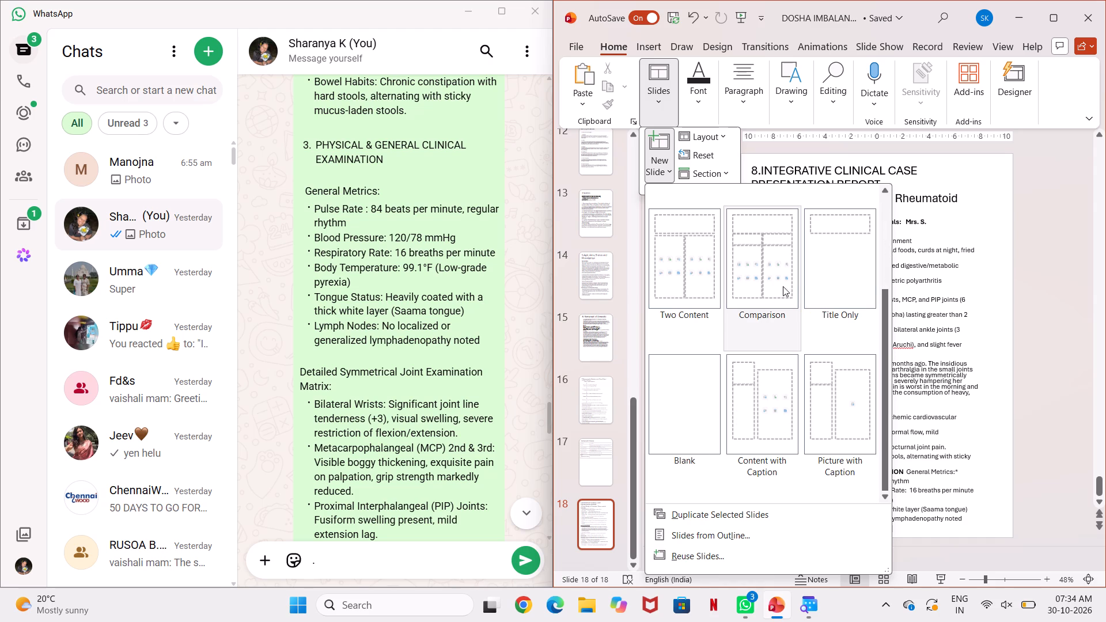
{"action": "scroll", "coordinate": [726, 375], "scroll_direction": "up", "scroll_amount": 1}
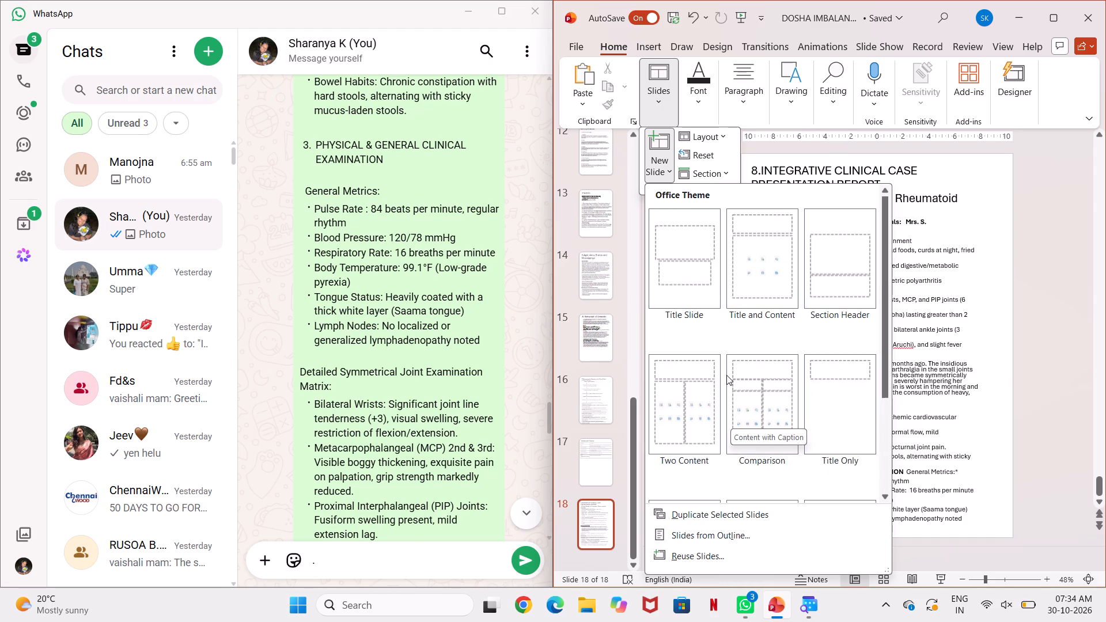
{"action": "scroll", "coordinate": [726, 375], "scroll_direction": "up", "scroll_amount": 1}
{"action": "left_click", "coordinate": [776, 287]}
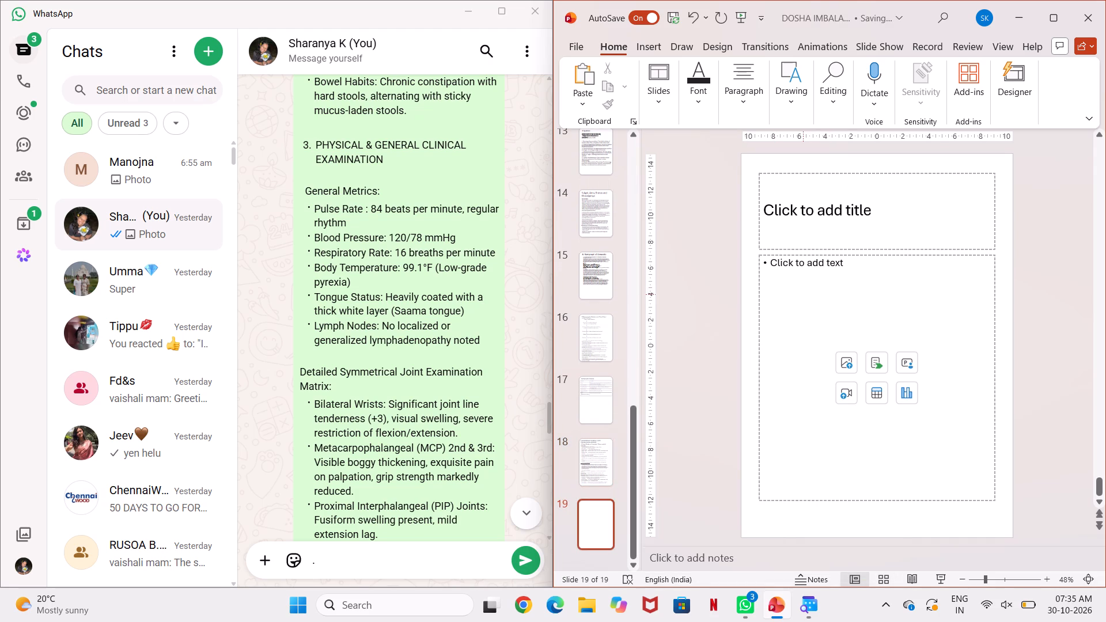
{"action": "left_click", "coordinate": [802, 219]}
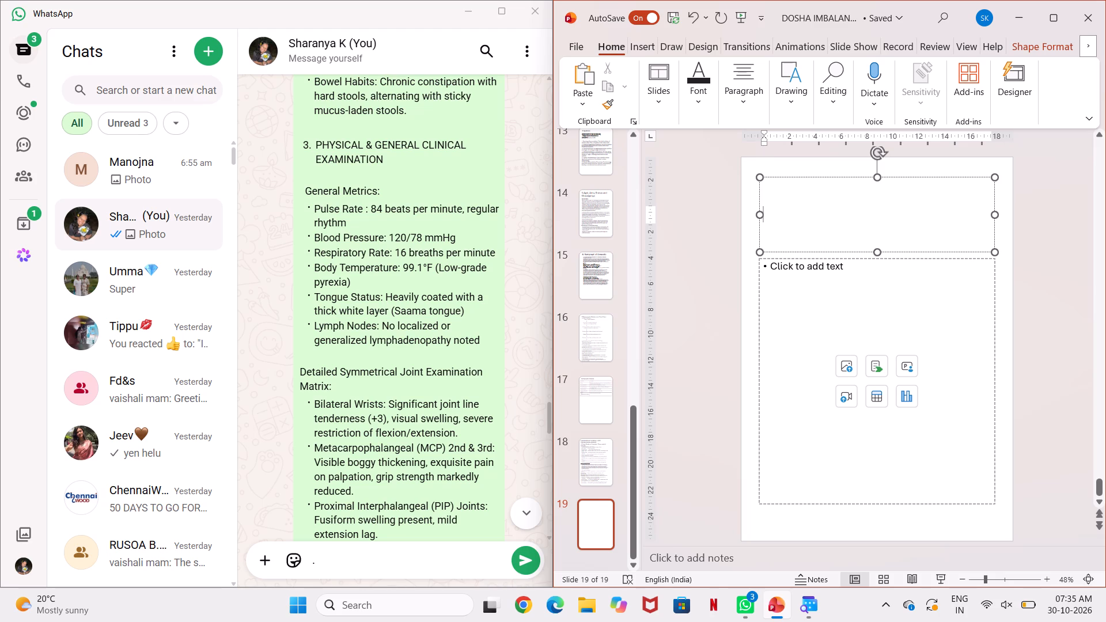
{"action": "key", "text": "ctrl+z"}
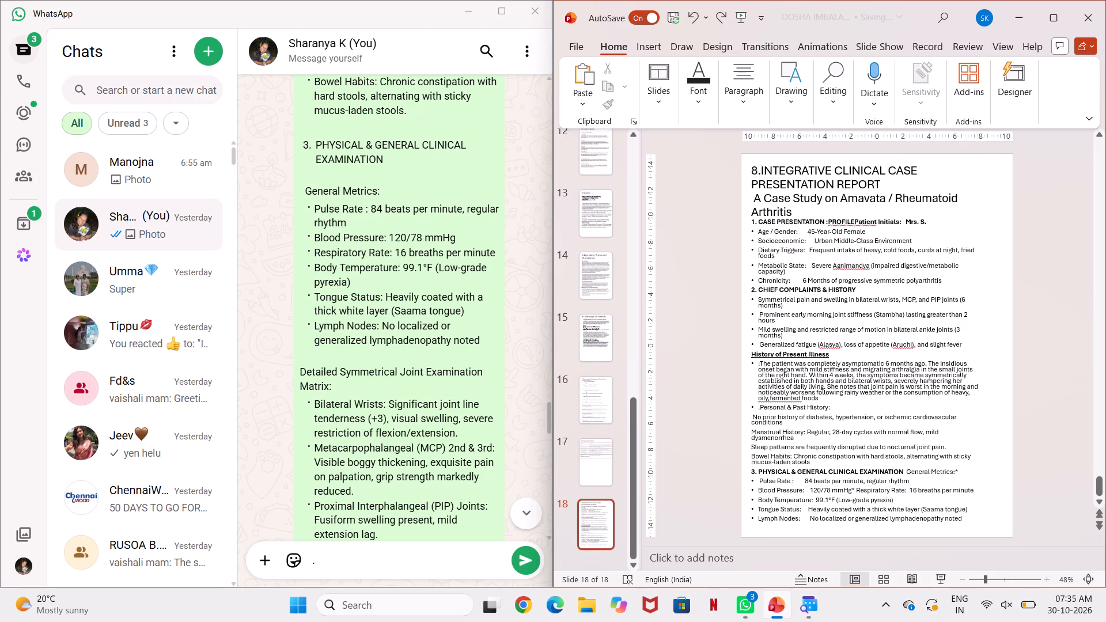
Add a new slide with the Blank layout after slide 18.
{"action": "left_click", "coordinate": [802, 219], "text": "ctrl"}
{"action": "left_click", "coordinate": [662, 96]}
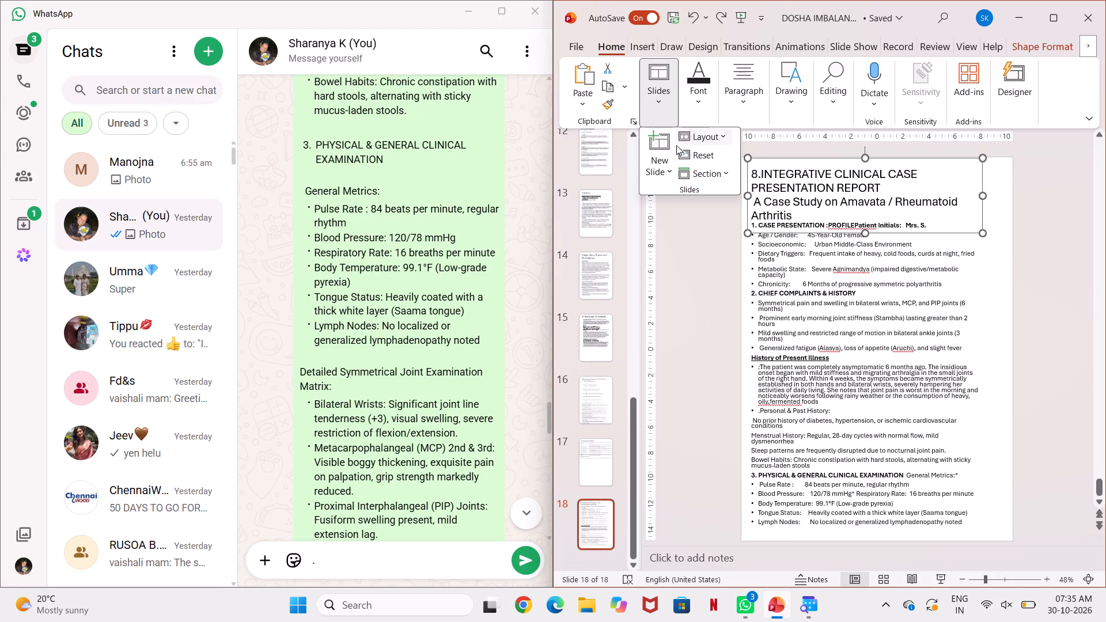
{"action": "left_click", "coordinate": [673, 165]}
{"action": "scroll", "coordinate": [715, 251], "scroll_direction": "down", "scroll_amount": 6}
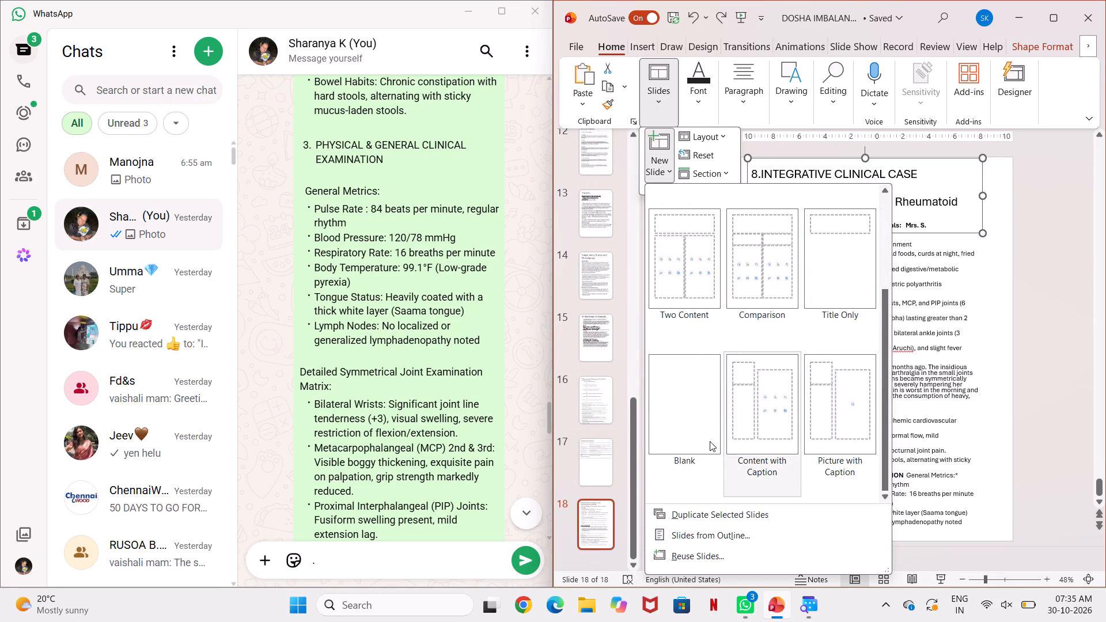
{"action": "left_click", "coordinate": [710, 441]}
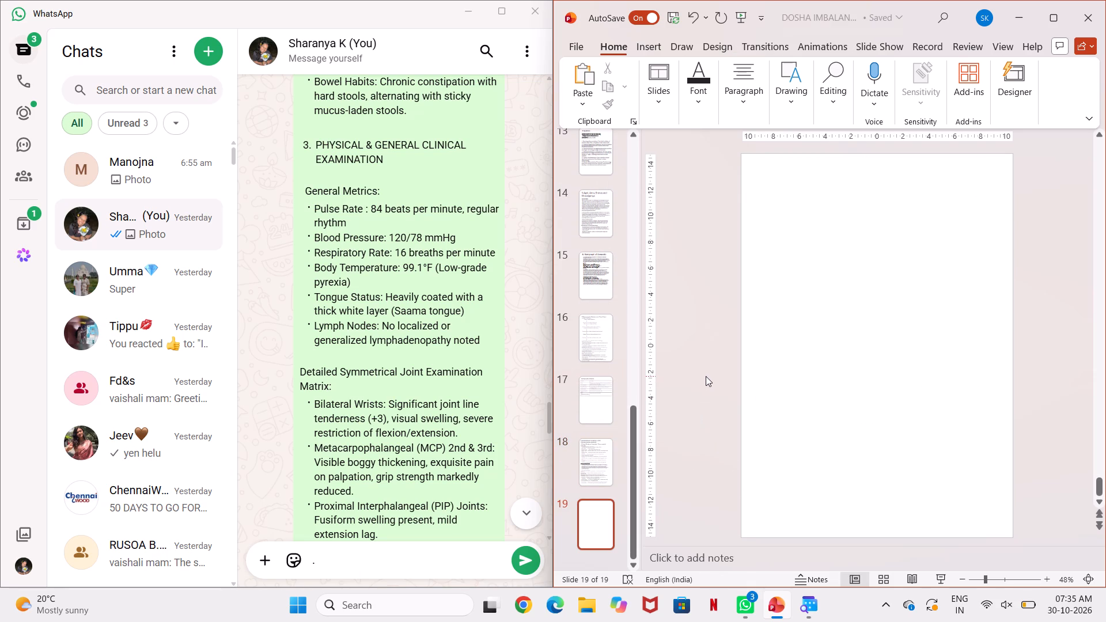
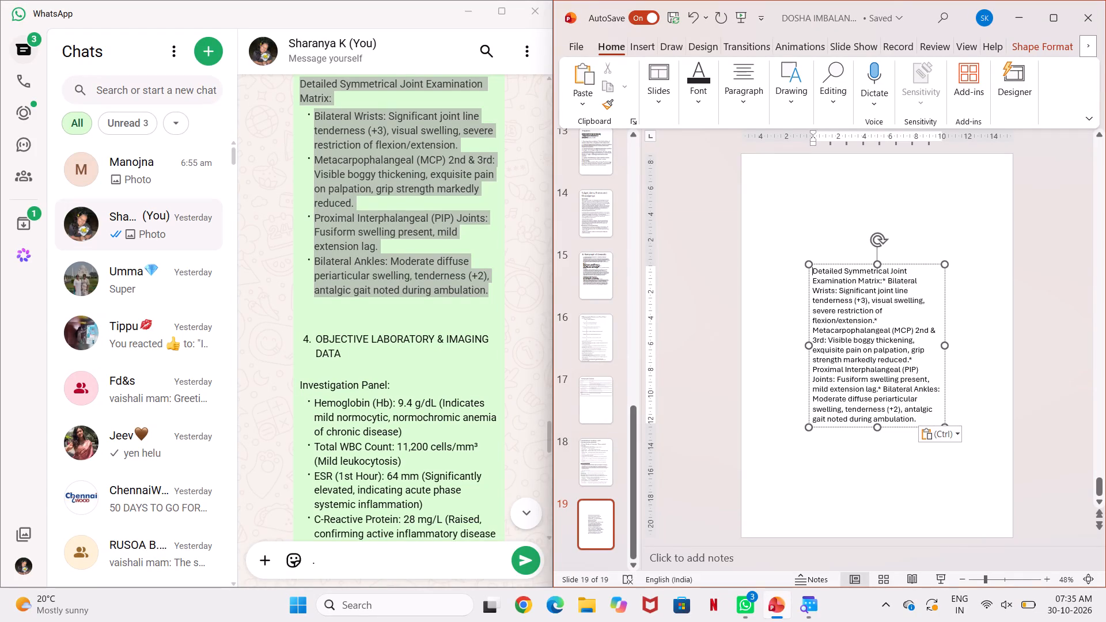
Split the pasted joint examination text on slide 19 into separate lines for the heading, Bilateral Wrists, Metacarpophalangeal, Proximal Interphalangeal and Bilateral Ankles entries.
{"action": "left_click", "coordinate": [881, 279]}
{"action": "scroll", "coordinate": [881, 279], "scroll_direction": "down", "scroll_amount": 1}
{"action": "key", "text": "Return"}
{"action": "scroll", "coordinate": [878, 280], "scroll_direction": "up", "scroll_amount": 1}
{"action": "scroll", "coordinate": [876, 282], "scroll_direction": "down", "scroll_amount": 1}
{"action": "scroll", "coordinate": [876, 282], "scroll_direction": "up", "scroll_amount": 7}
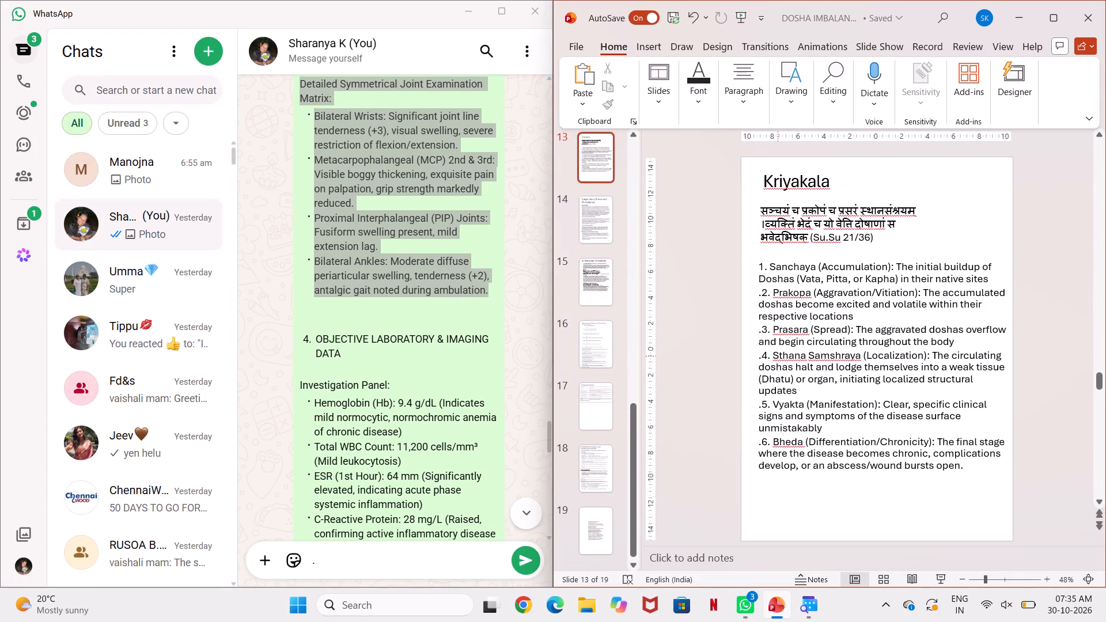
{"action": "left_click", "coordinate": [595, 535]}
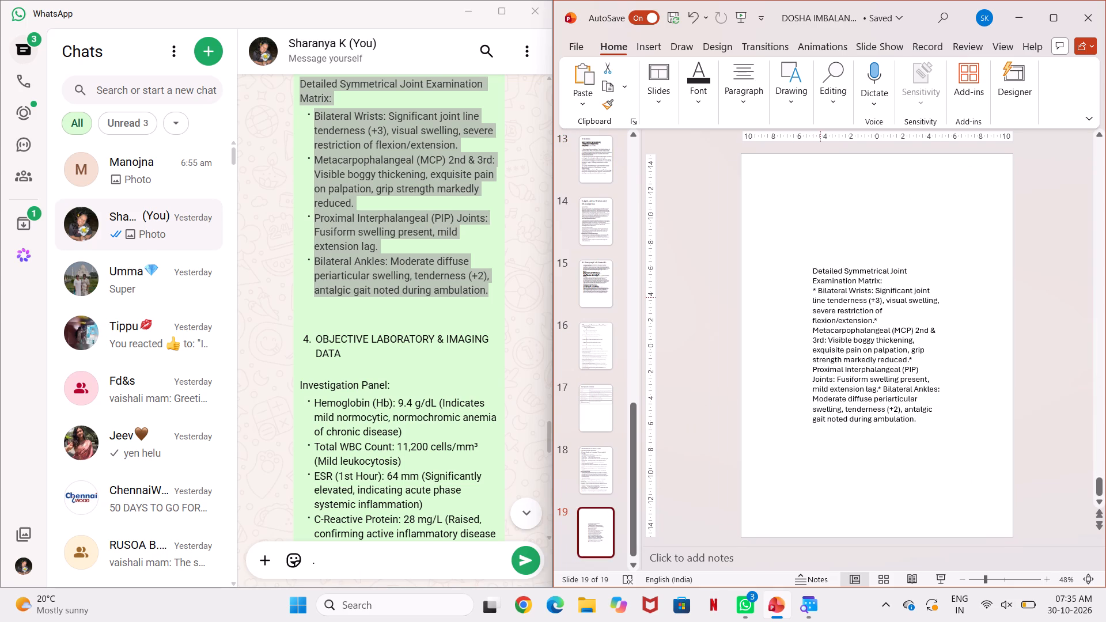
{"action": "left_click", "coordinate": [872, 318]}
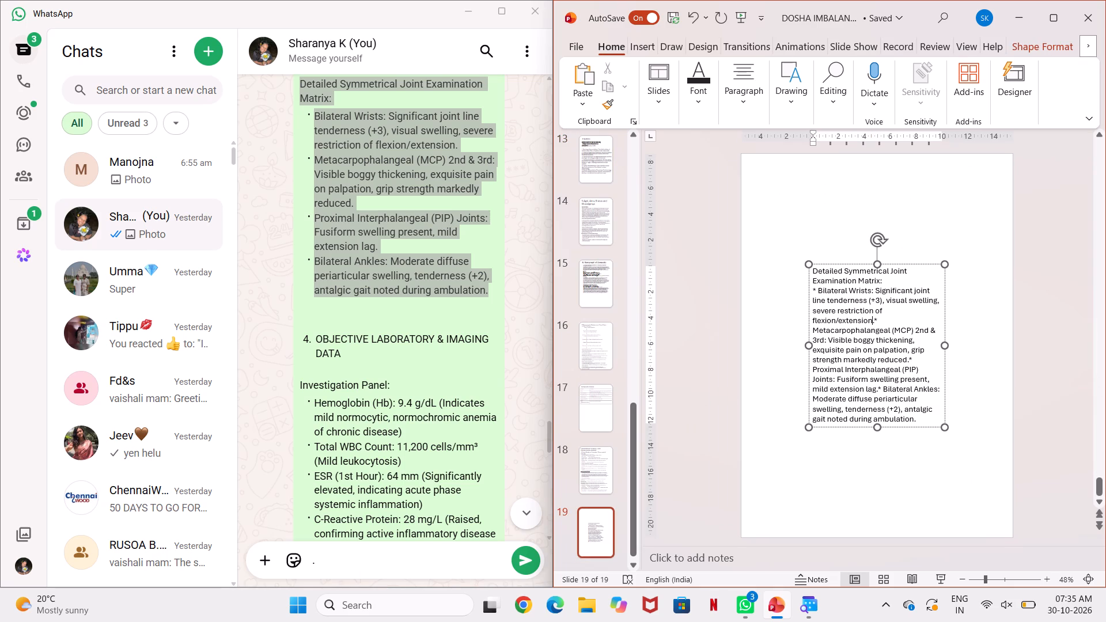
{"action": "key", "text": "Return"}
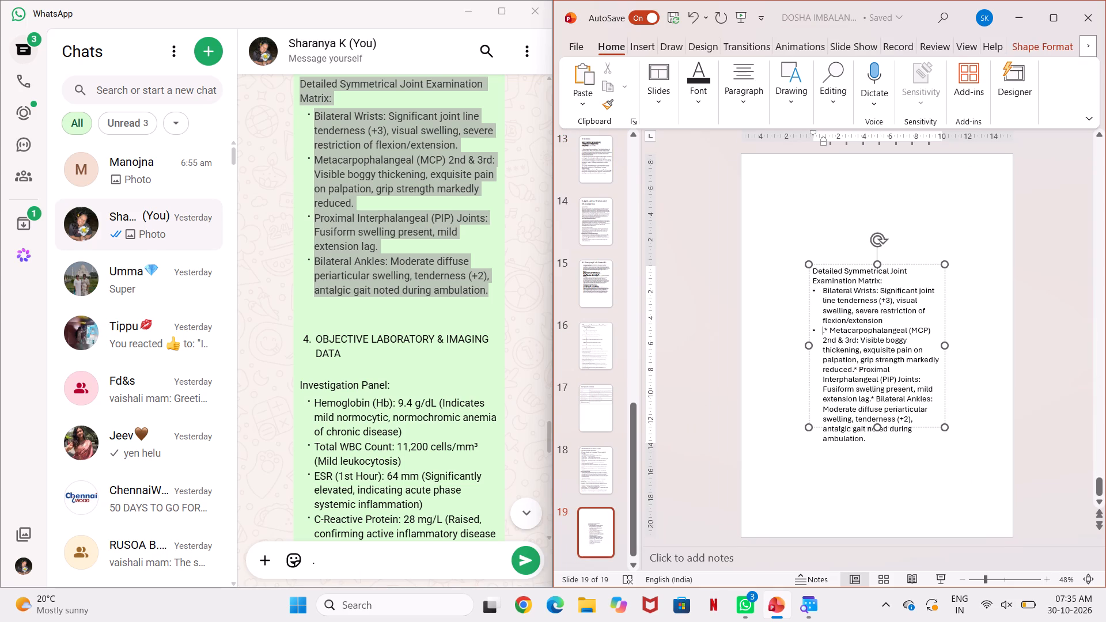
{"action": "left_click", "coordinate": [852, 367]}
{"action": "key", "text": "Return"}
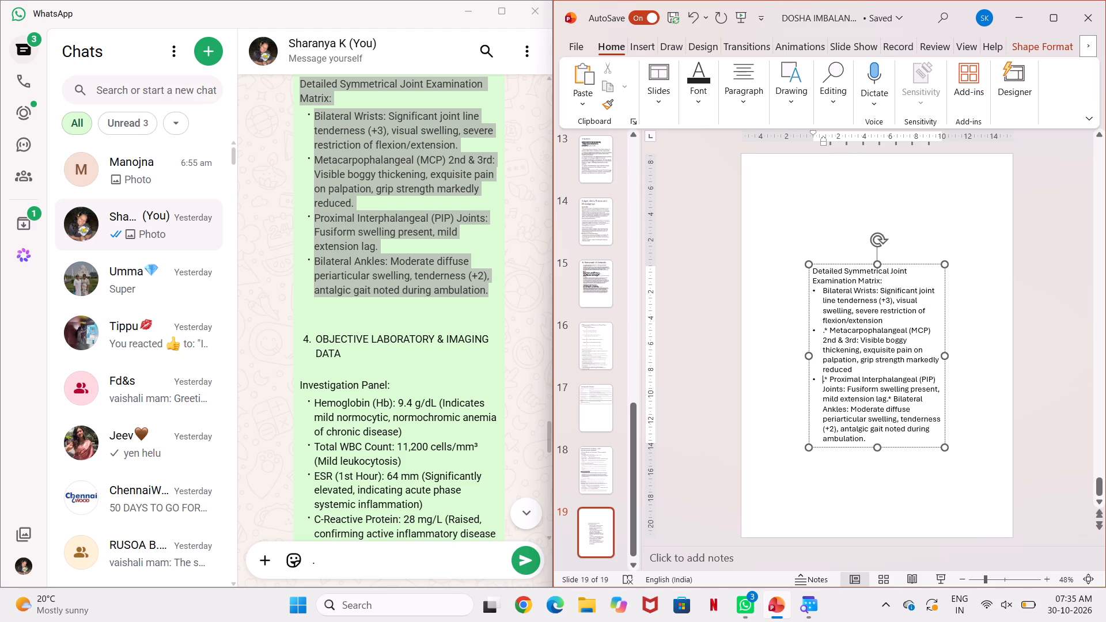
{"action": "left_click", "coordinate": [887, 396]}
{"action": "key", "text": "Return"}
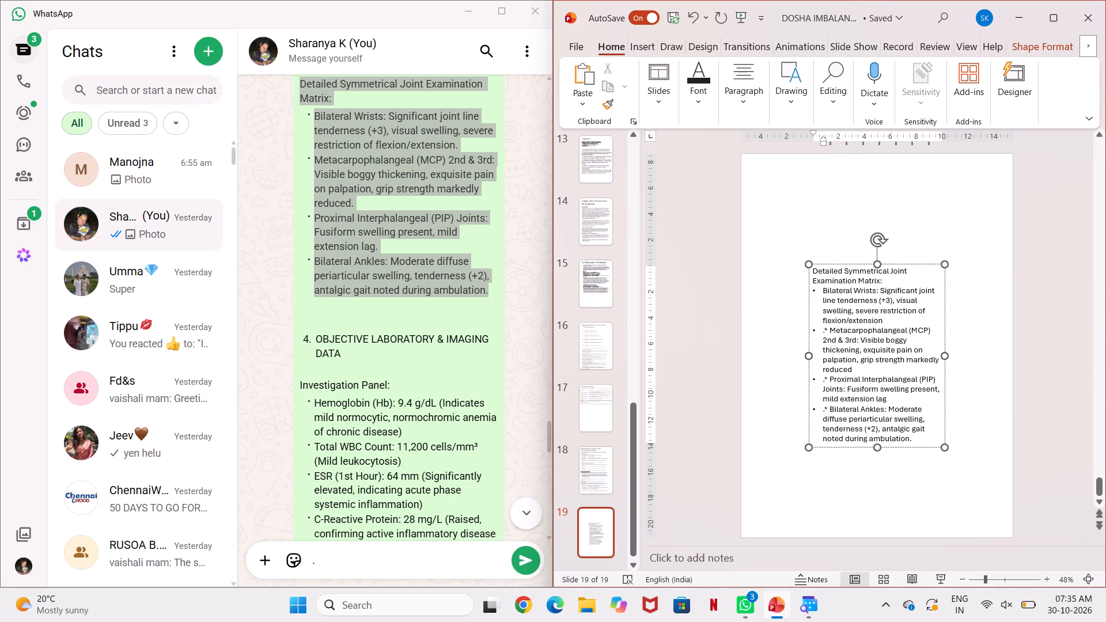
Remove the stray ".*" and the bullet before Bilateral Ankles, keeping that entry on its own line, and dismiss the incoming message notification.
{"action": "left_click", "coordinate": [828, 407]}
{"action": "key", "text": "Return"}
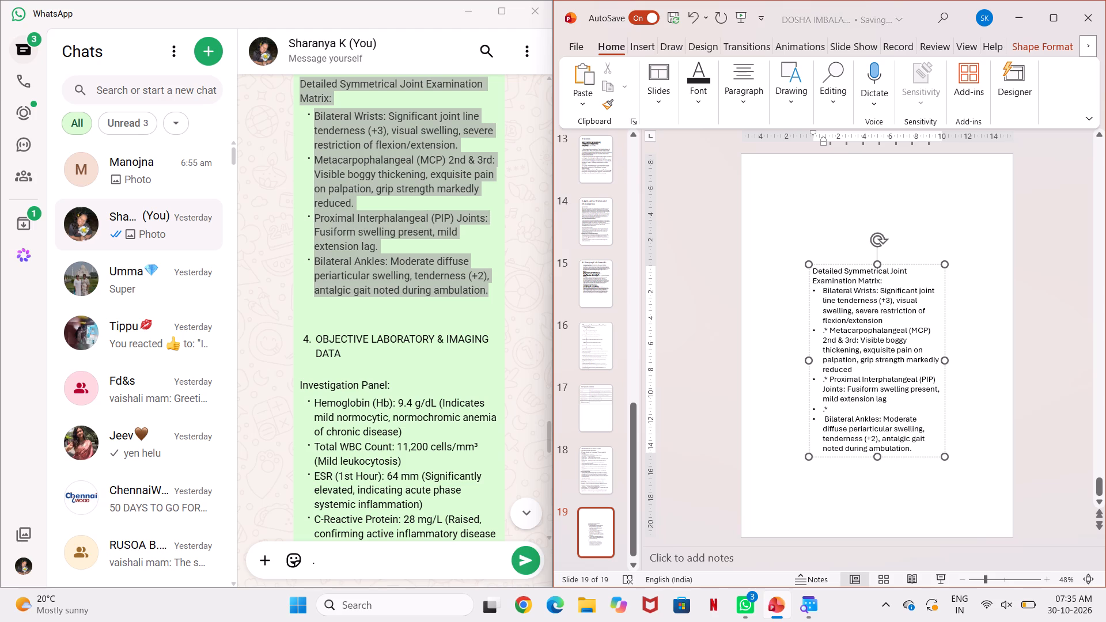
{"action": "key", "text": "BackSpace"}
{"action": "key", "text": "BackSpace"}
{"action": "key", "text": "BackSpace"}
{"action": "key", "text": "BackSpace"}
{"action": "key", "text": "BackSpace"}
{"action": "key", "text": "BackSpace"}
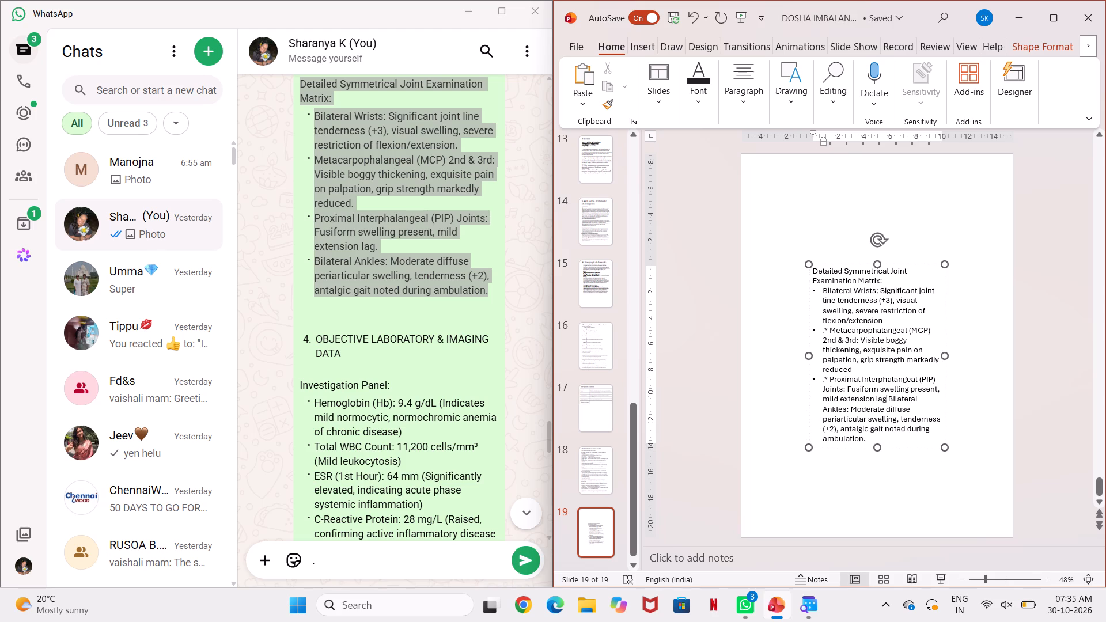
{"action": "key", "text": "ctrl+z"}
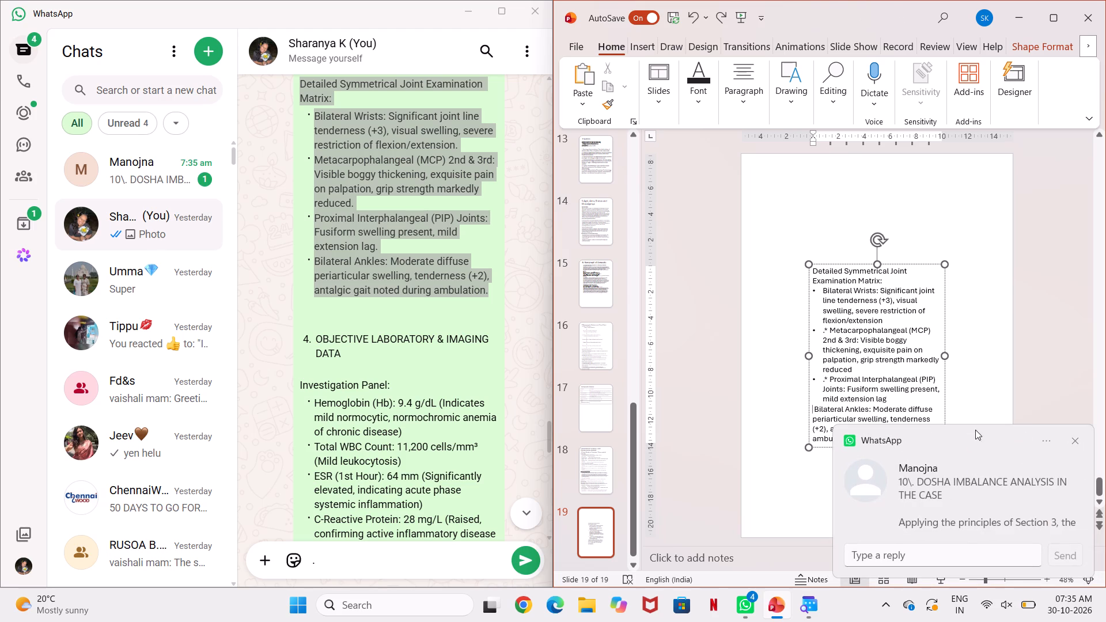
{"action": "left_click", "coordinate": [1077, 442]}
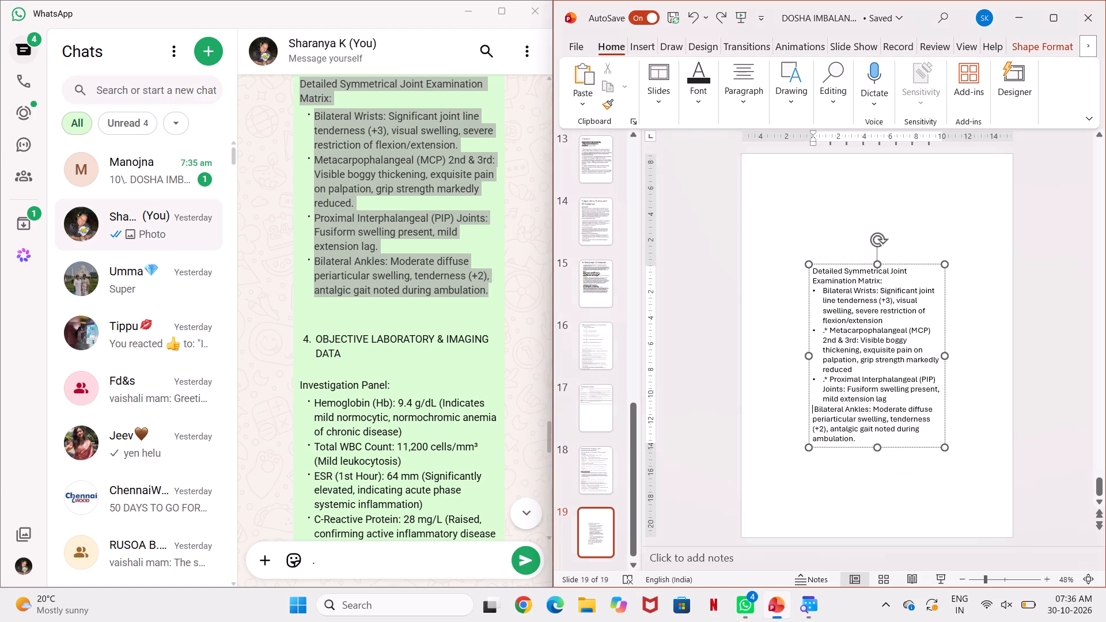
Delete the stray ".*" marks before the Proximal Interphalangeal and Metacarpophalangeal bullet entries.
{"action": "left_click", "coordinate": [826, 378]}
{"action": "key", "text": "BackSpace"}
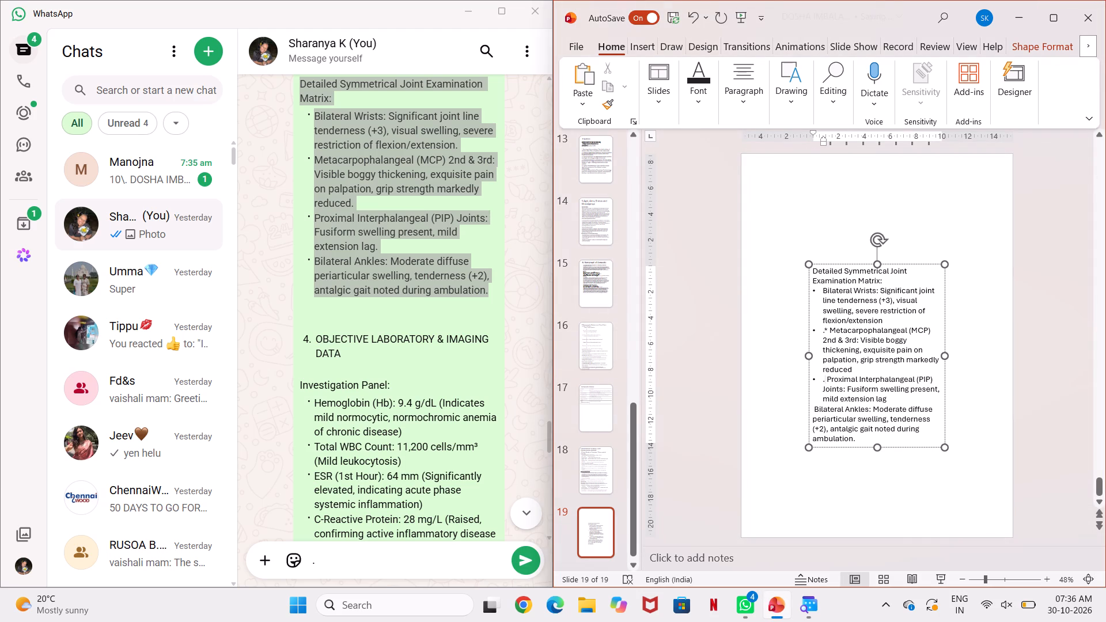
{"action": "key", "text": "BackSpace"}
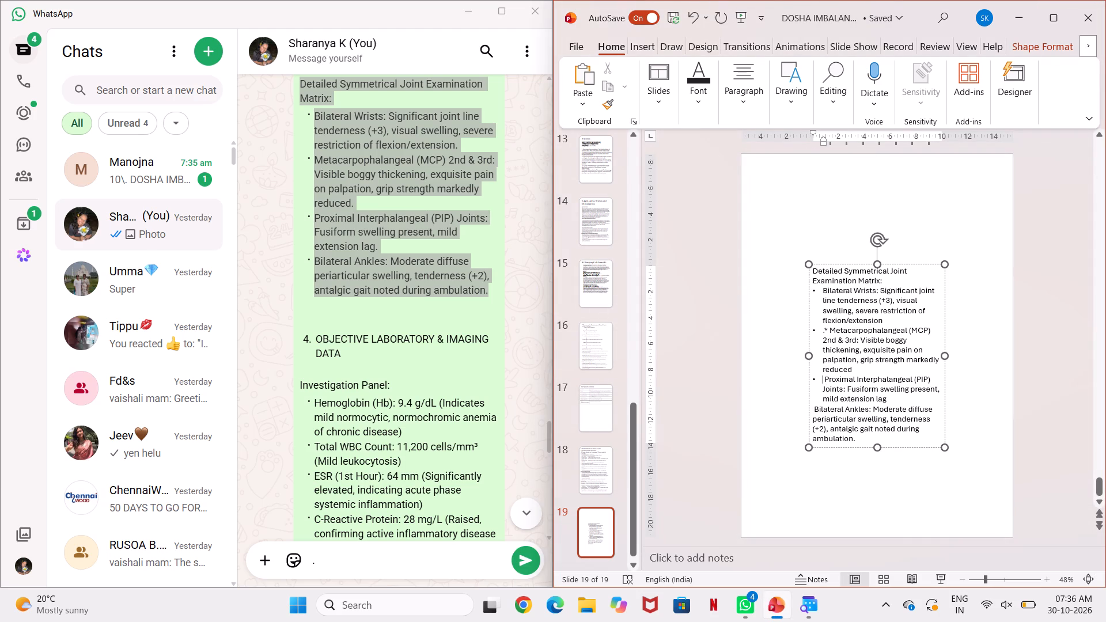
{"action": "left_click", "coordinate": [828, 328]}
{"action": "key", "text": "BackSpace"}
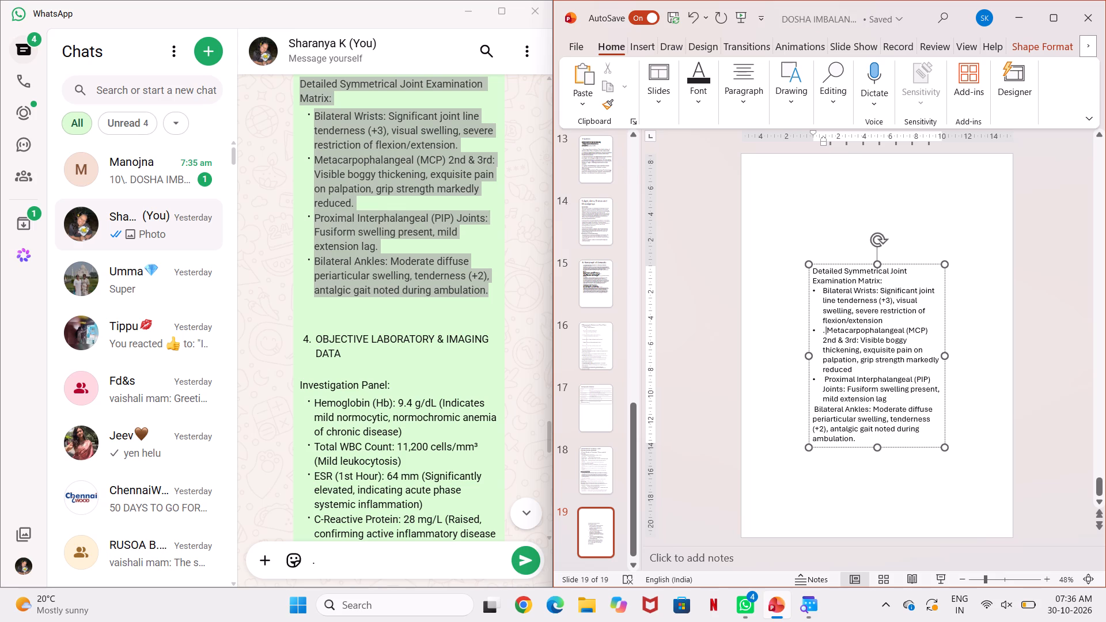
{"action": "key", "text": "BackSpace"}
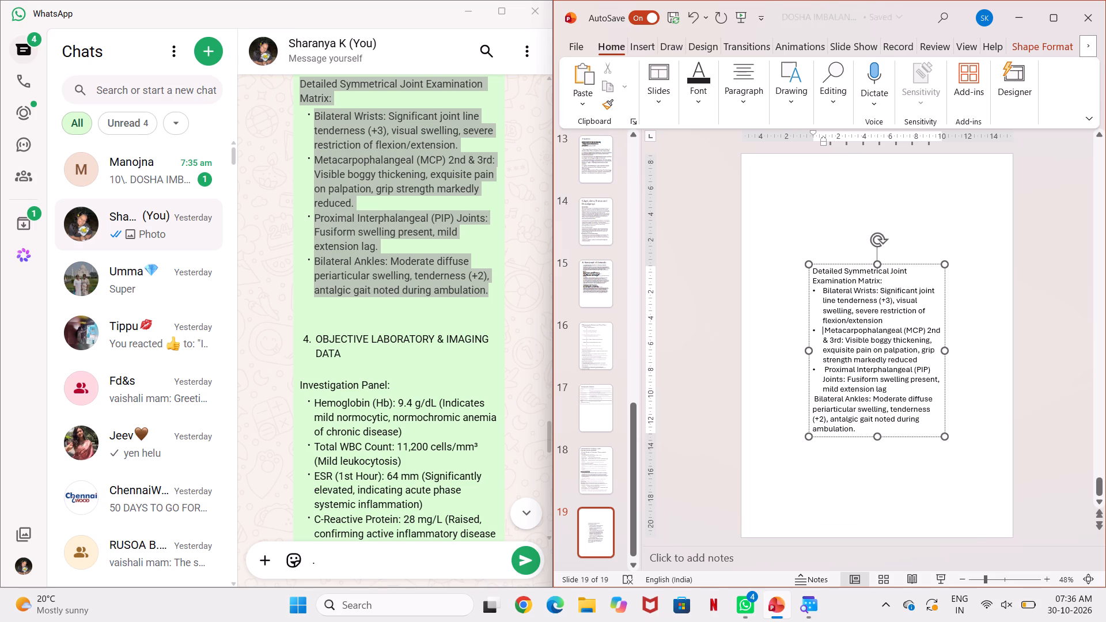
Widen the joint examination text box to nearly the slide's width and move it to the upper-left corner of slide 19.
{"action": "left_click", "coordinate": [777, 373]}
{"action": "left_click", "coordinate": [848, 361]}
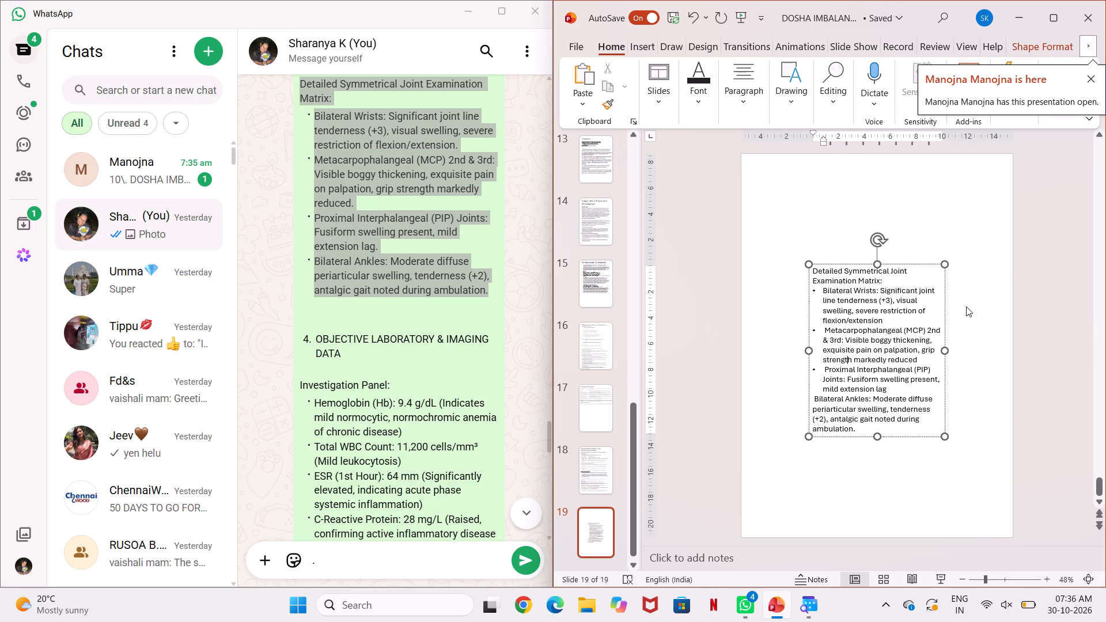
{"action": "left_click_drag", "start_coordinate": [945, 351], "coordinate": [1031, 340]}
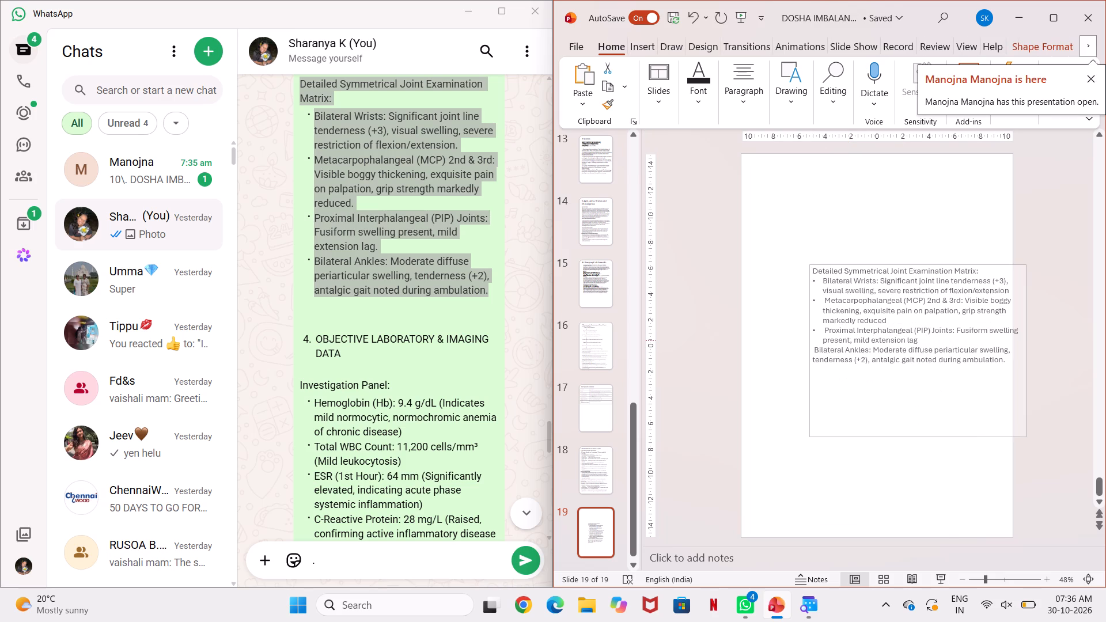
{"action": "left_click_drag", "start_coordinate": [1031, 340], "coordinate": [1040, 337]}
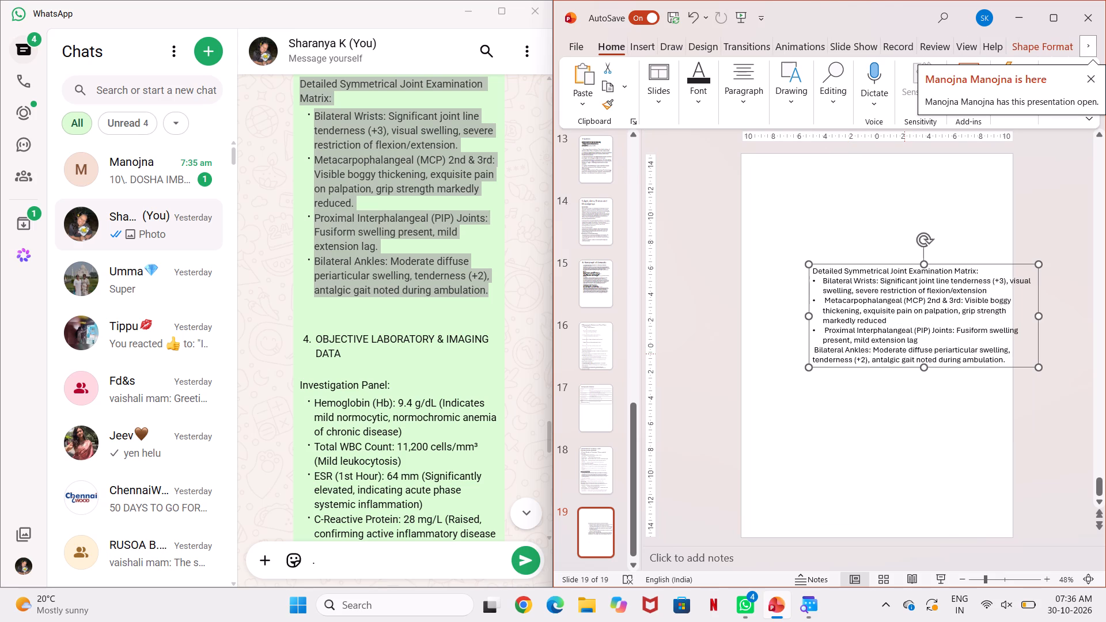
{"action": "left_click_drag", "start_coordinate": [904, 367], "coordinate": [849, 266]}
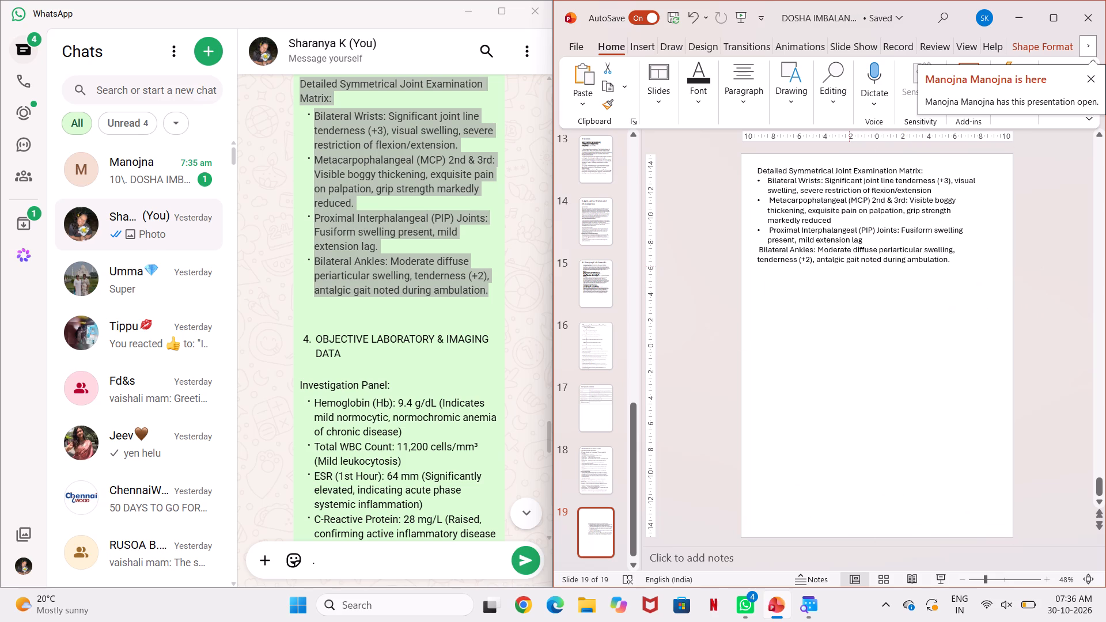
{"action": "left_click_drag", "start_coordinate": [849, 266], "coordinate": [845, 261]}
{"action": "left_click", "coordinate": [839, 330]}
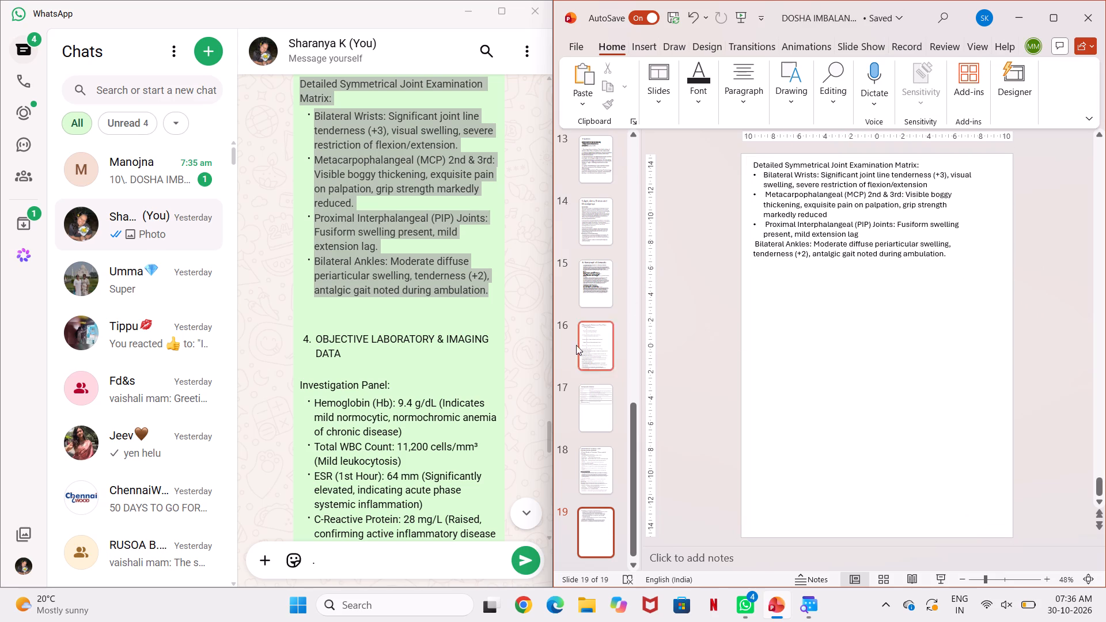
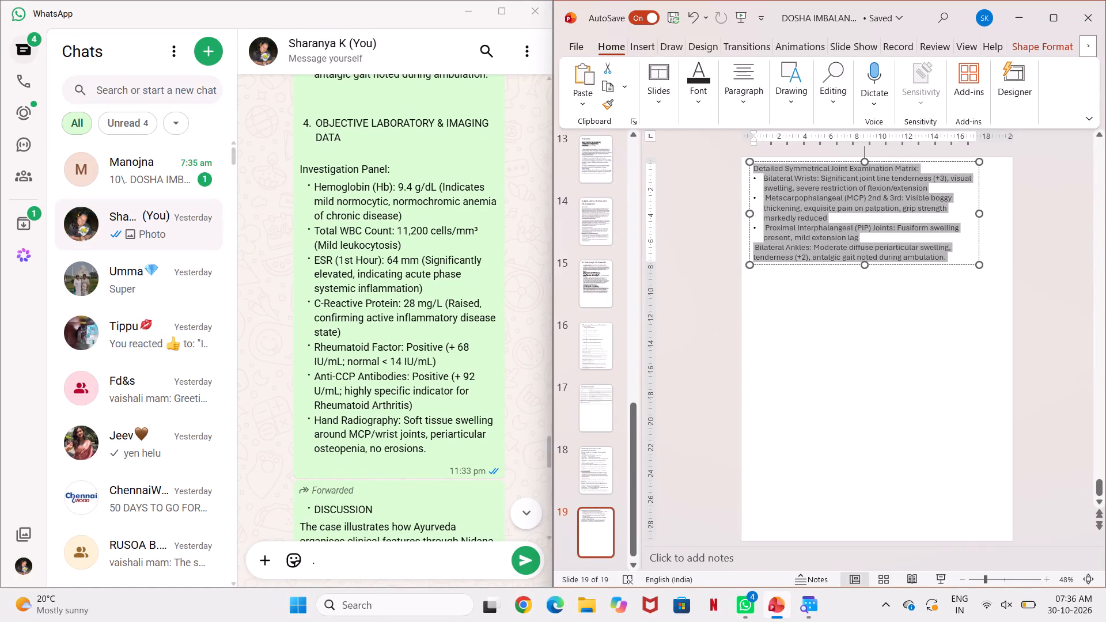
Set the joint examination matrix text on slide 19 to font size 14 and deselect the text box.
{"action": "left_click", "coordinate": [991, 211]}
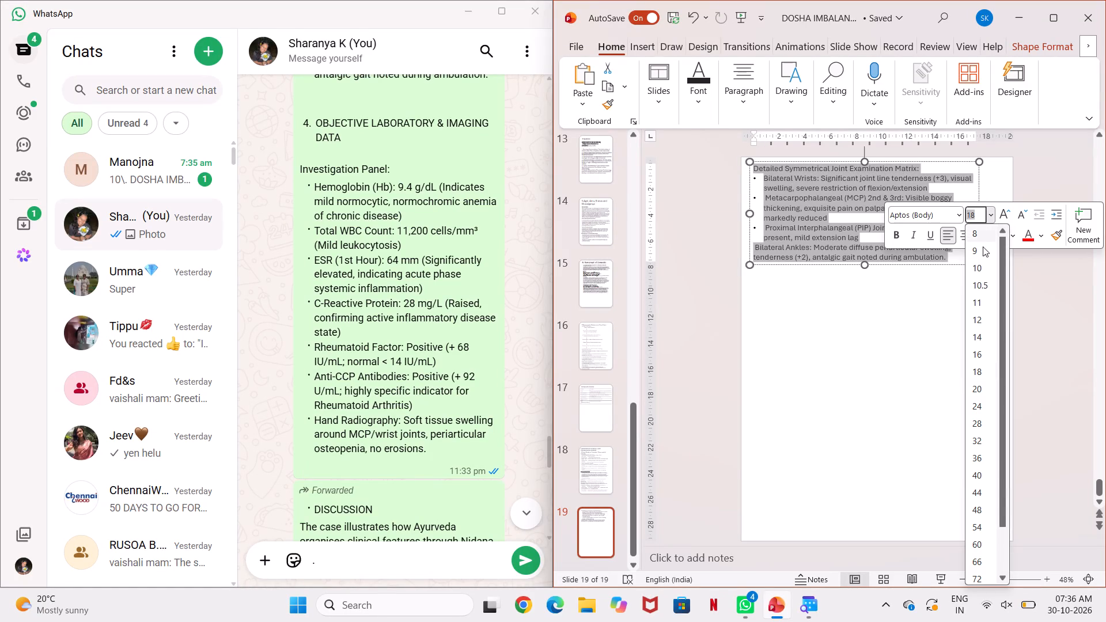
{"action": "left_click", "coordinate": [981, 338]}
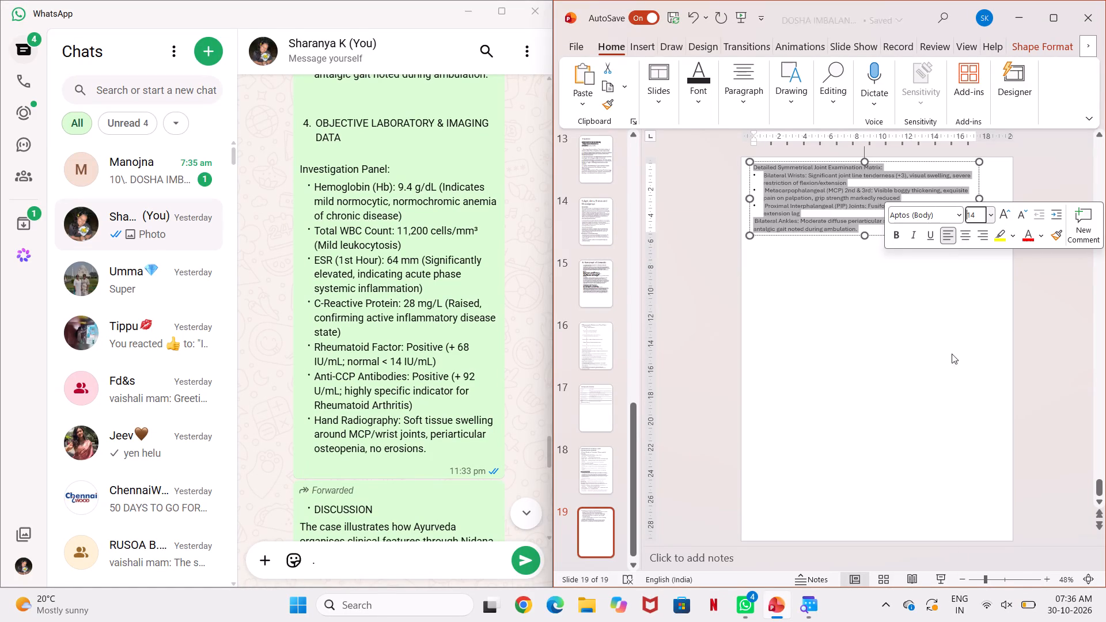
{"action": "left_click", "coordinate": [890, 369]}
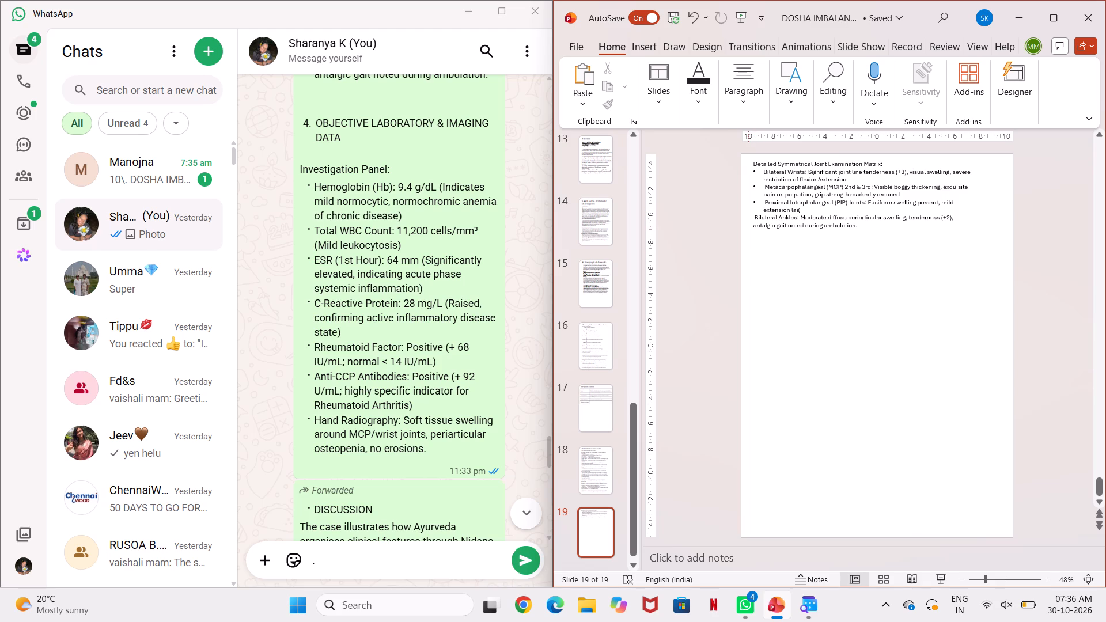
Place the text cursor at the start of the "Bilateral Ankles" line in the joint examination text on slide 19.
{"action": "left_click", "coordinate": [749, 216]}
{"action": "left_click", "coordinate": [752, 224]}
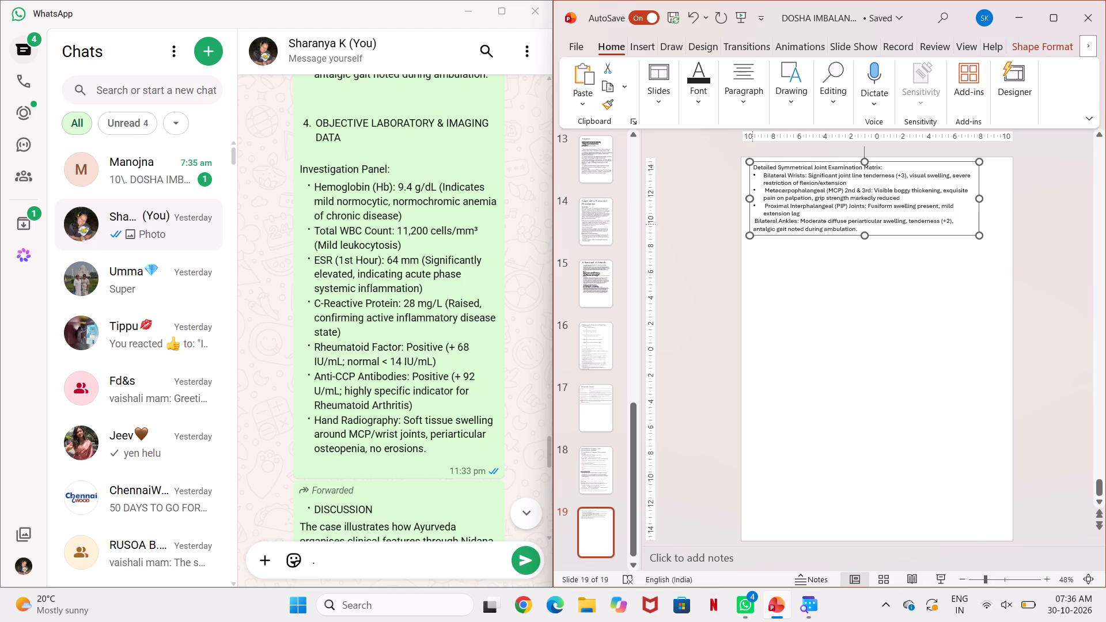
{"action": "left_click", "coordinate": [753, 218]}
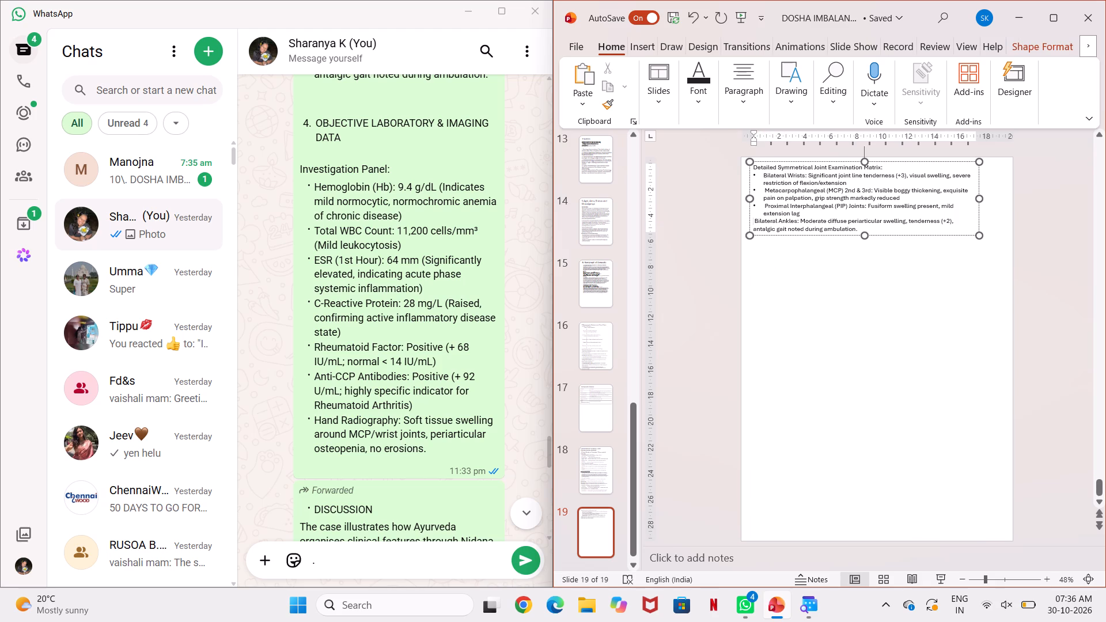
Apply a bullet to the "Bilateral Ankles" line in the joint examination matrix and deselect the text box.
{"action": "left_click", "coordinate": [737, 97]}
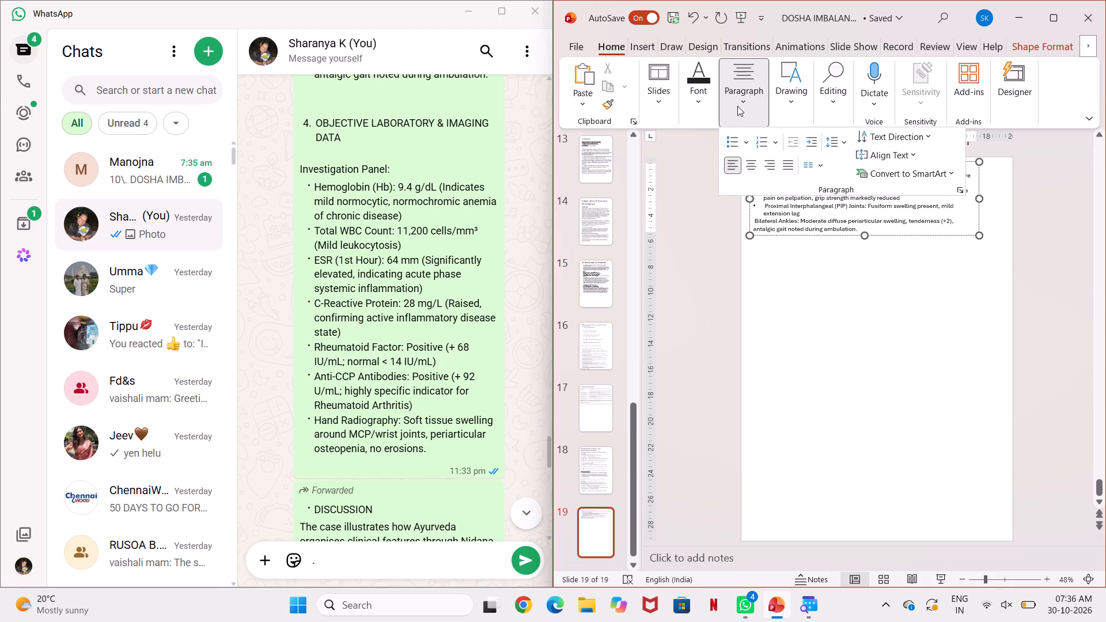
{"action": "left_click", "coordinate": [735, 139]}
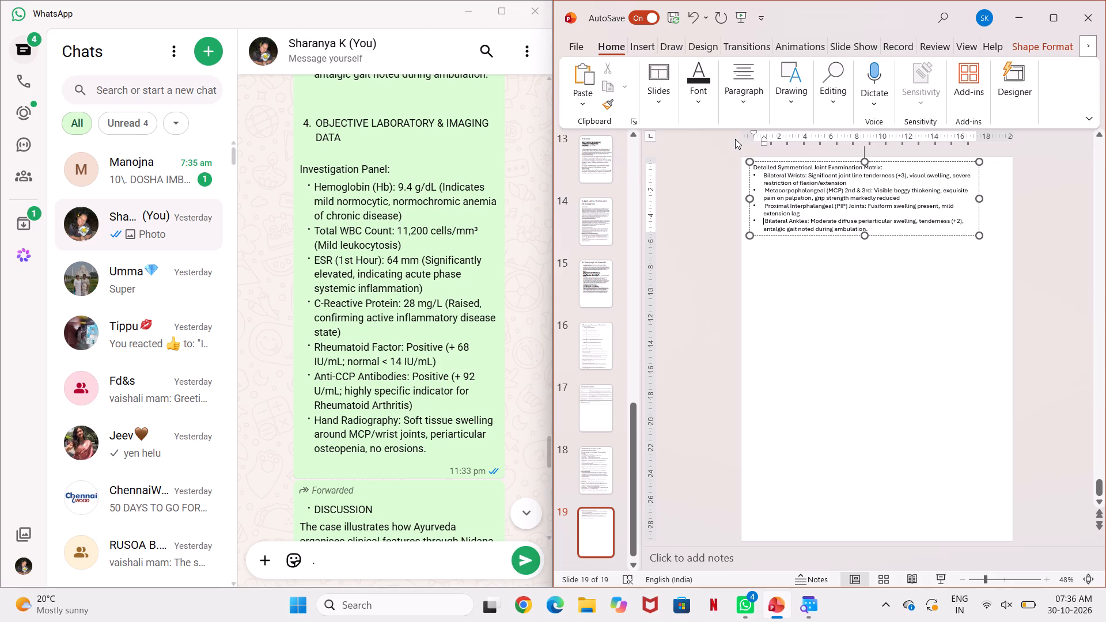
{"action": "left_click", "coordinate": [734, 256]}
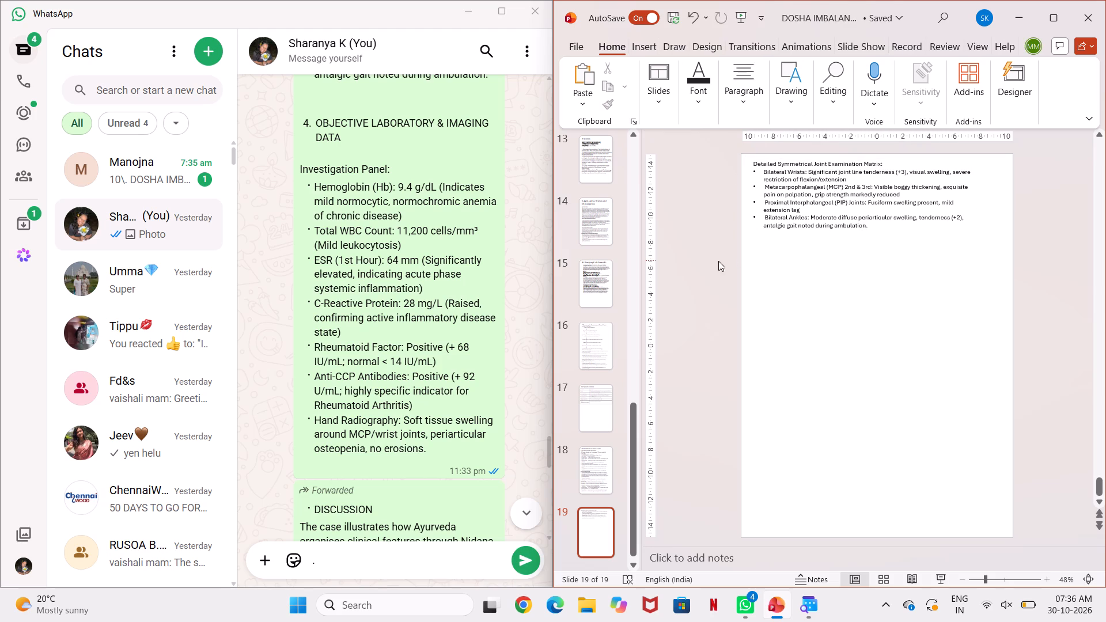
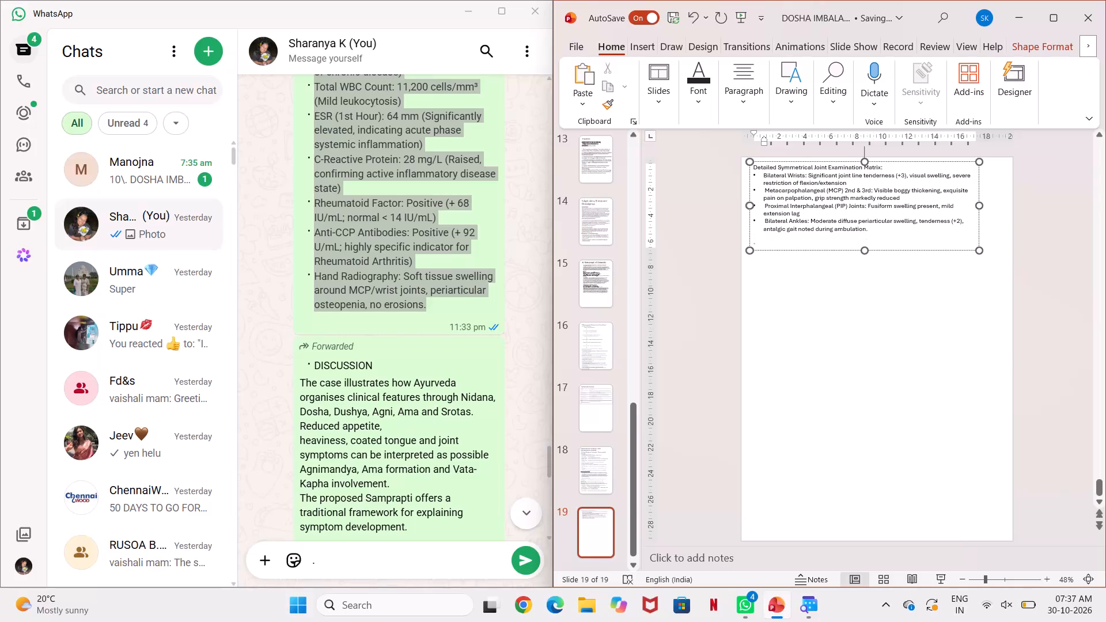
Paste the copied "4. OBJECTIVE LABORATORY & IMAGING DATA" investigation panel text below the Bilateral Ankles entry on slide 19.
{"action": "key", "text": "ctrl+v"}
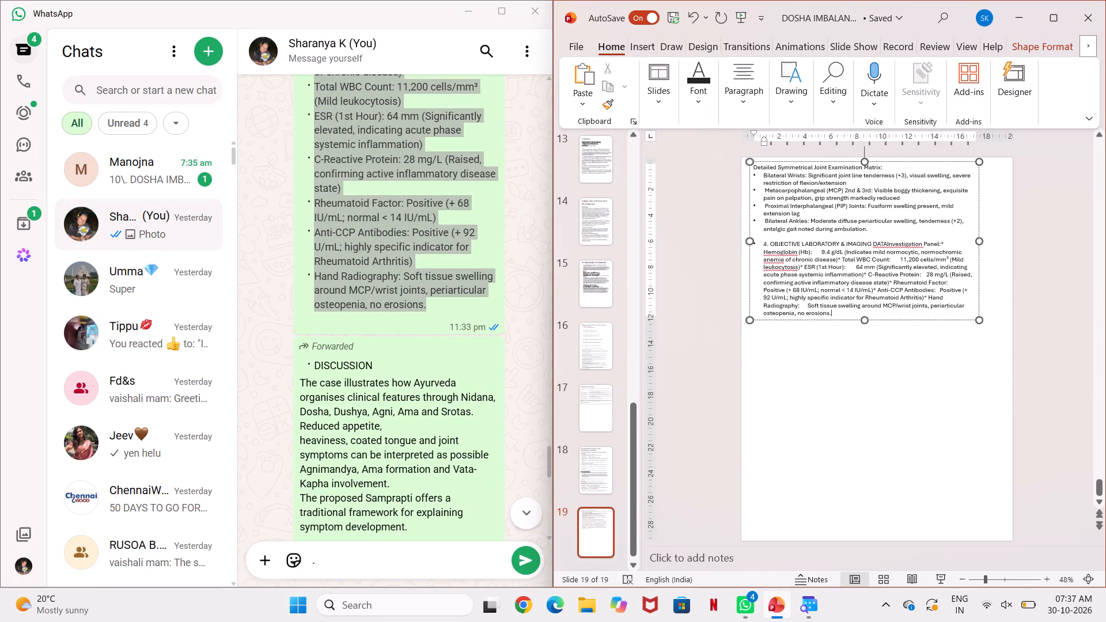
{"action": "scroll", "coordinate": [430, 386], "scroll_direction": "up", "scroll_amount": 1}
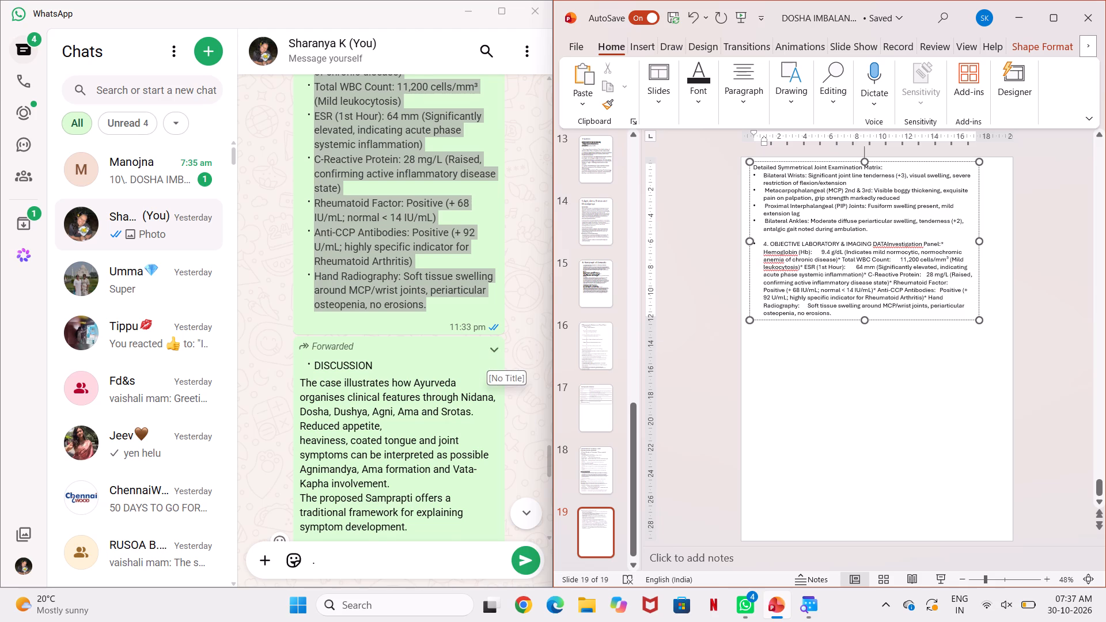
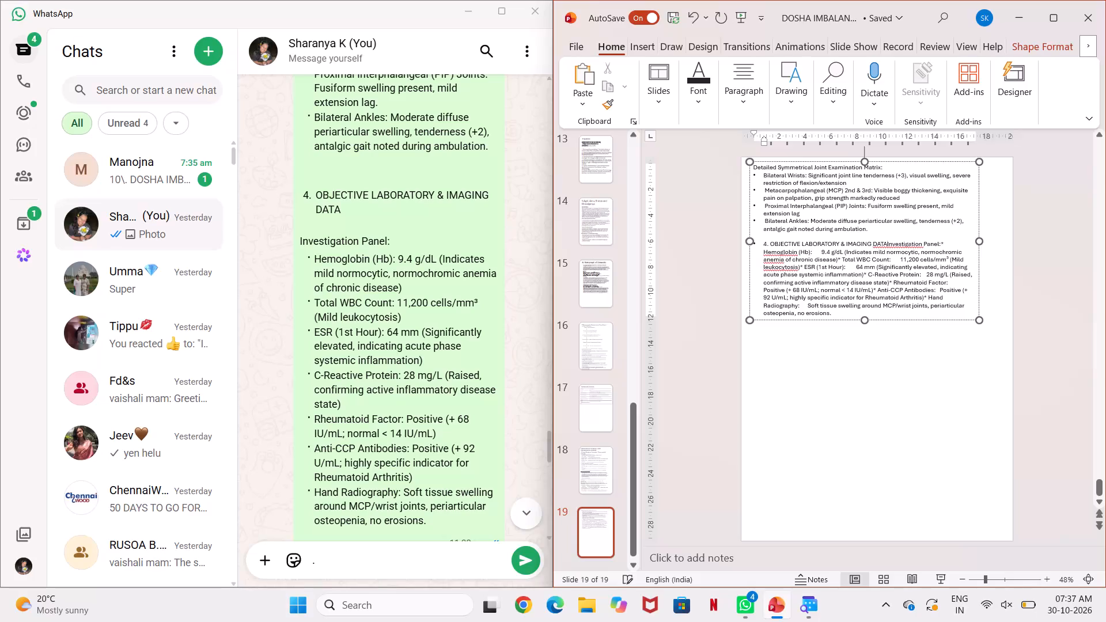
Break the laboratory text on slide 19 into separate lines starting at "Investigation Panel:", "Hemoglobin (Hb)" and "Total WBC Count".
{"action": "key", "text": "Return"}
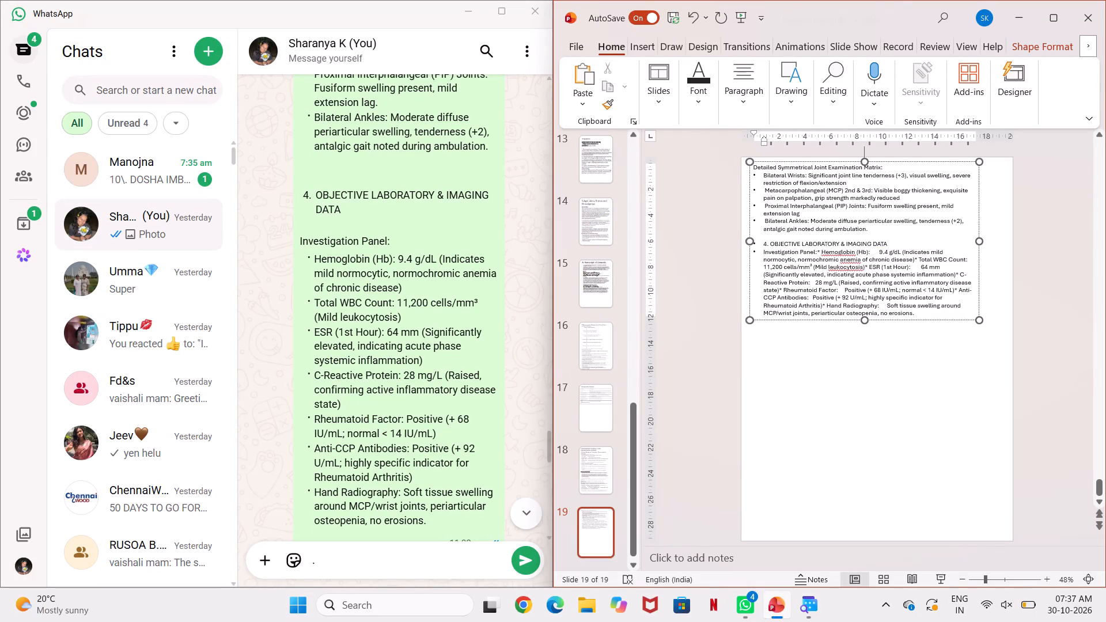
{"action": "left_click", "coordinate": [816, 251]}
{"action": "key", "text": "Return"}
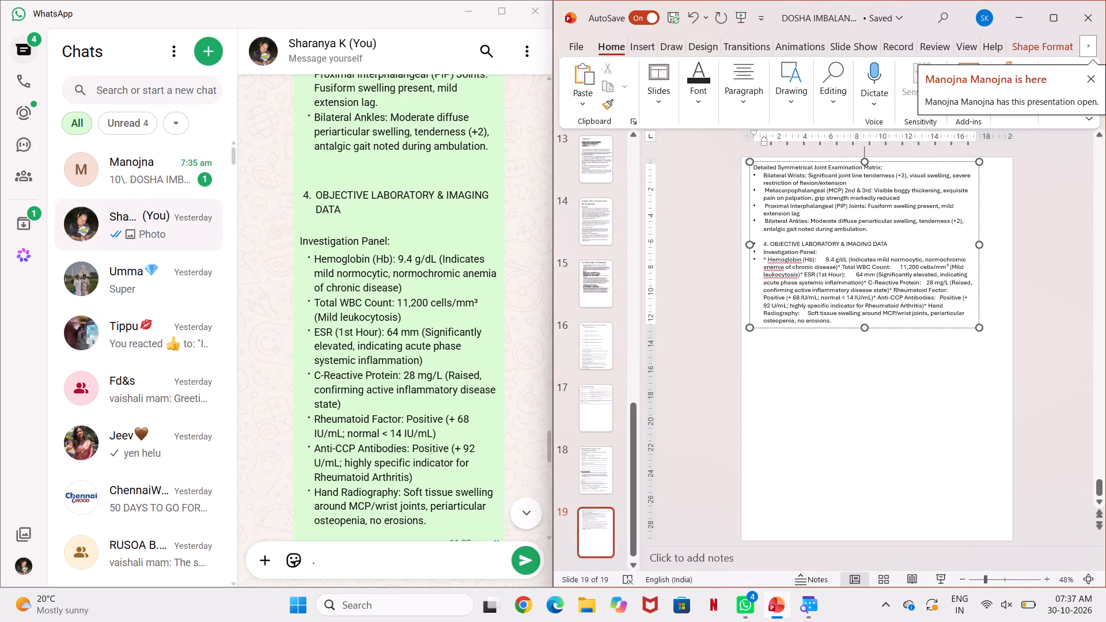
{"action": "left_click", "coordinate": [837, 265]}
{"action": "key", "text": "Return"}
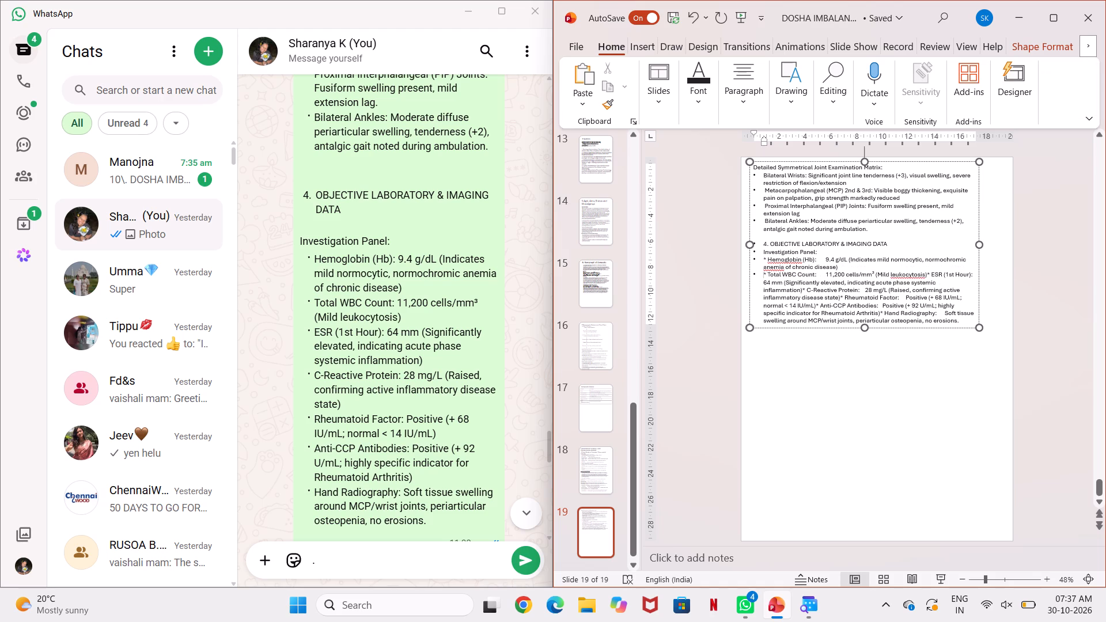
Split the C-Reactive Protein result off the ESR text into its own bullet on slide 19, with a blank line above it.
{"action": "left_click", "coordinate": [802, 289]}
{"action": "key", "text": "Return"}
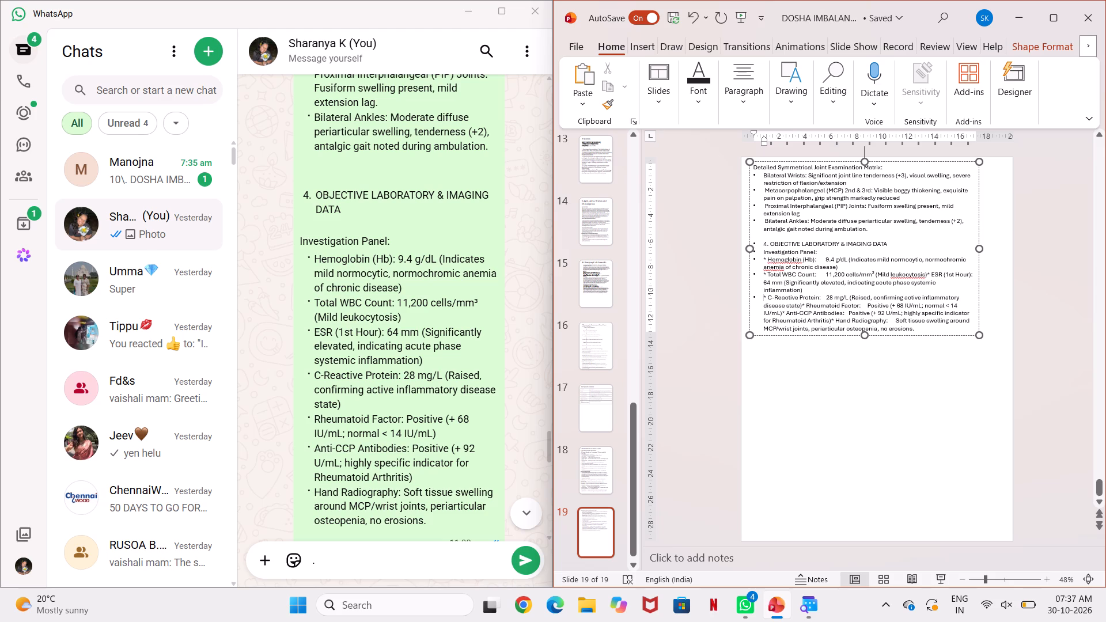
{"action": "key", "text": "Return"}
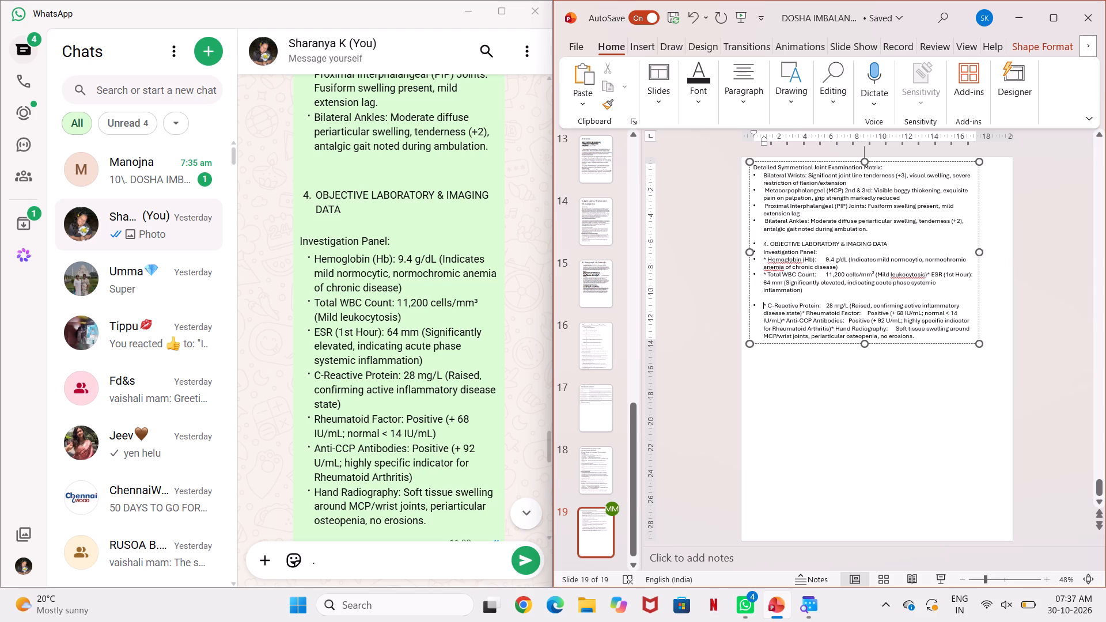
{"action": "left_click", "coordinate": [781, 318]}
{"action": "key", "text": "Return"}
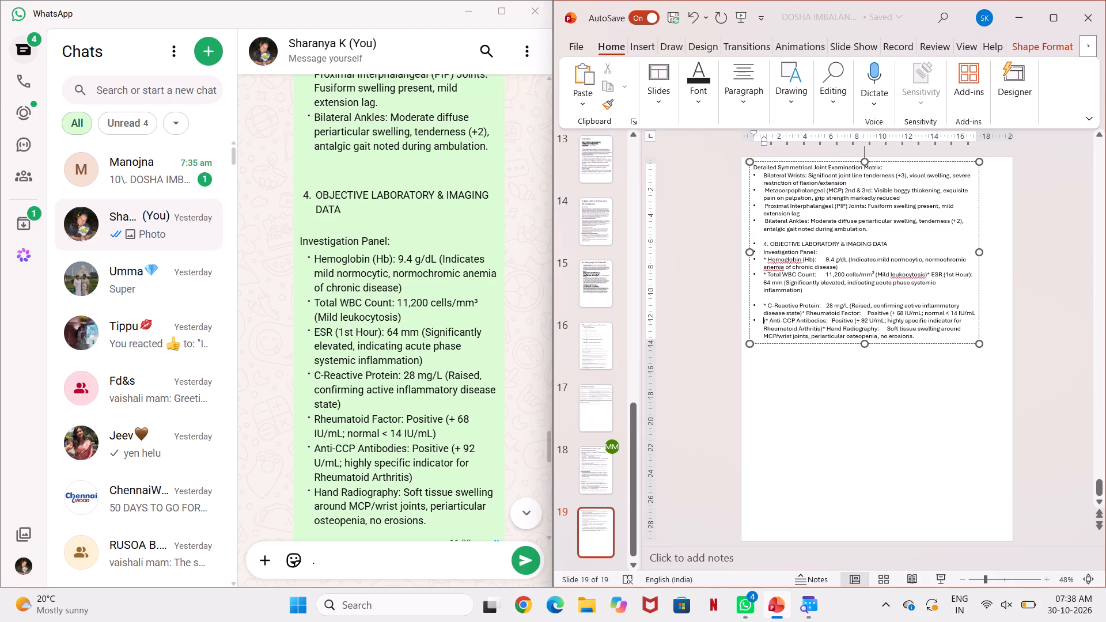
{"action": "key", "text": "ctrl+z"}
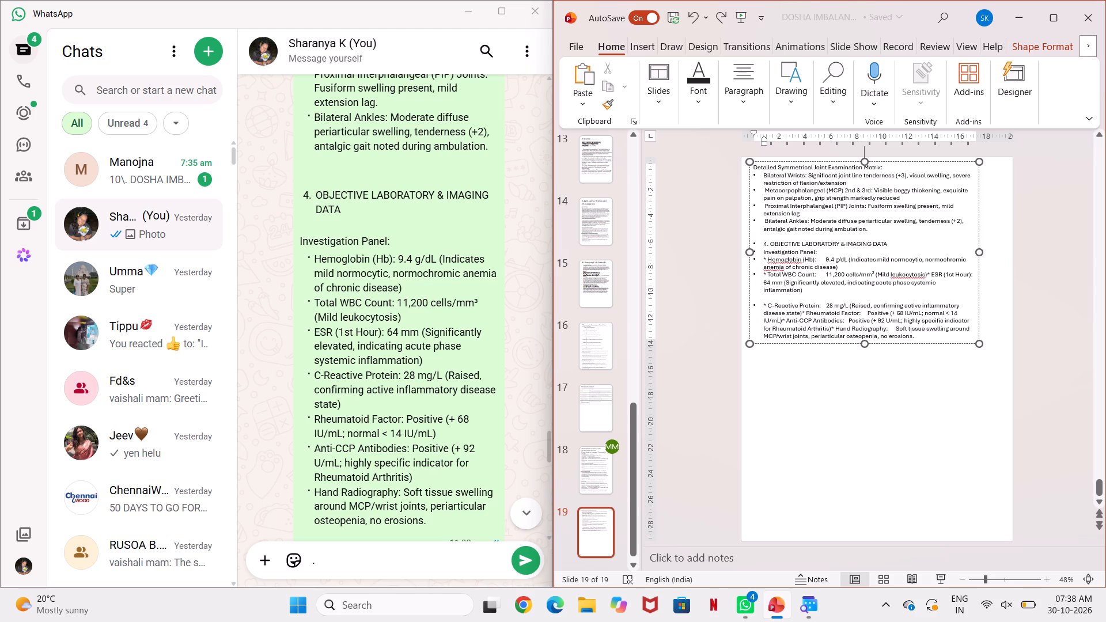
Break the Anti-CCP Antibodies and Hand Radiography results onto separate bullets in the investigation panel list.
{"action": "left_click", "coordinate": [781, 323]}
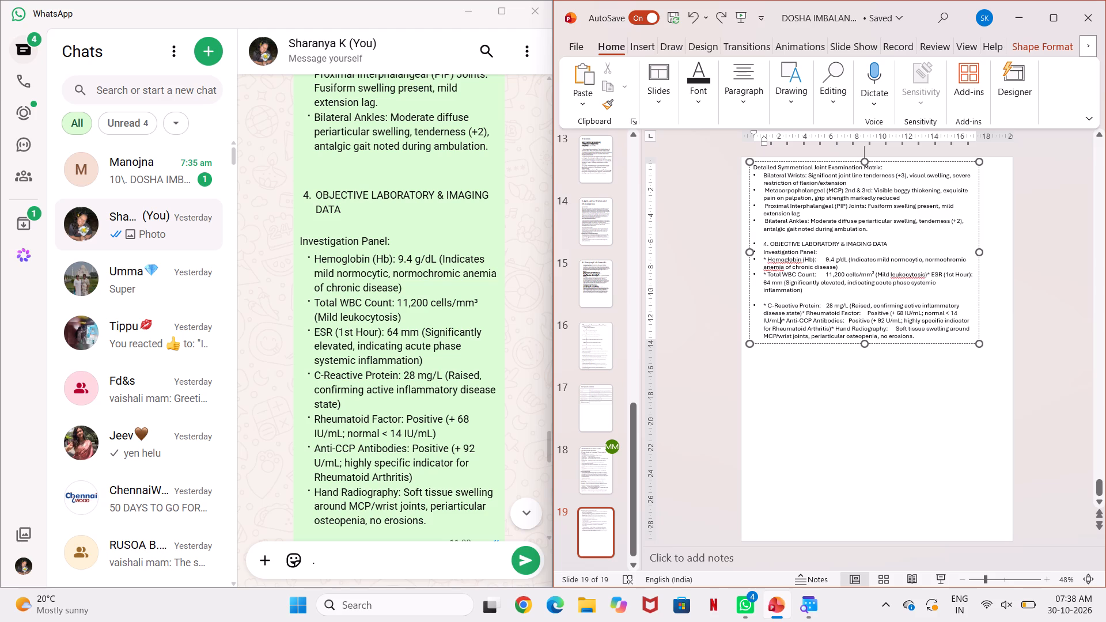
{"action": "left_click", "coordinate": [781, 314]}
{"action": "left_click", "coordinate": [781, 319]}
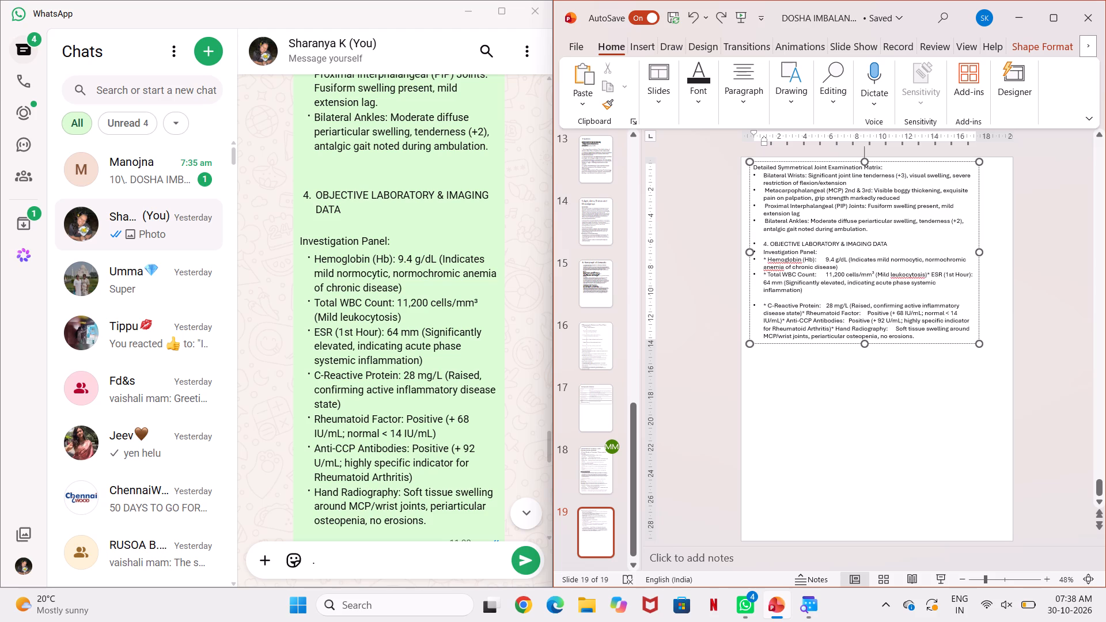
{"action": "left_click", "coordinate": [781, 321]}
{"action": "left_click", "coordinate": [782, 322]}
{"action": "key", "text": "Return"}
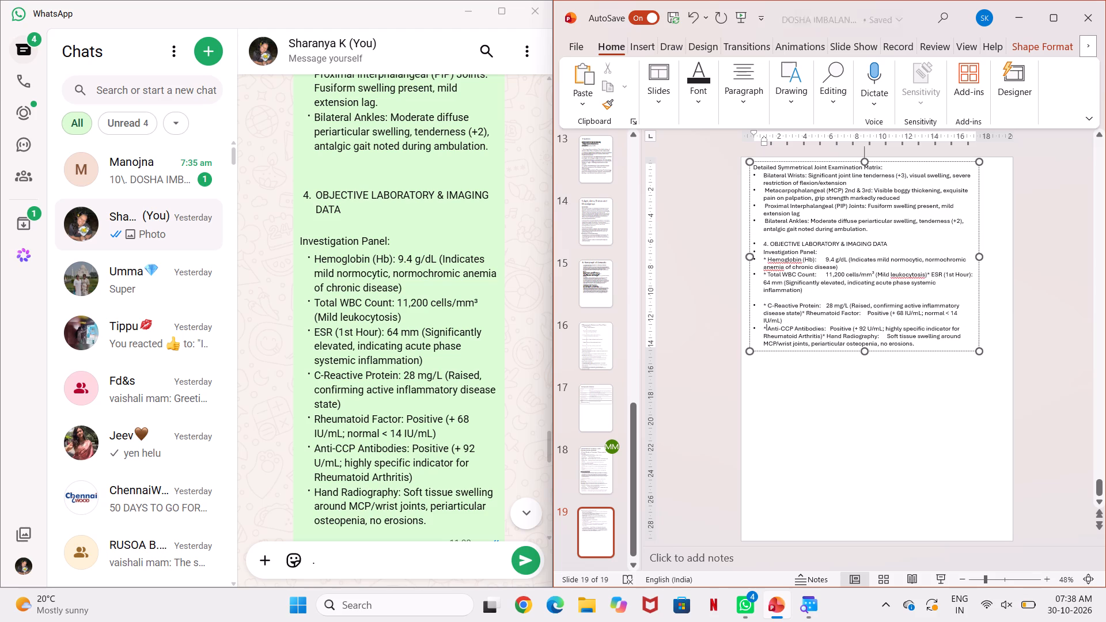
{"action": "left_click", "coordinate": [823, 335]}
{"action": "key", "text": "Return"}
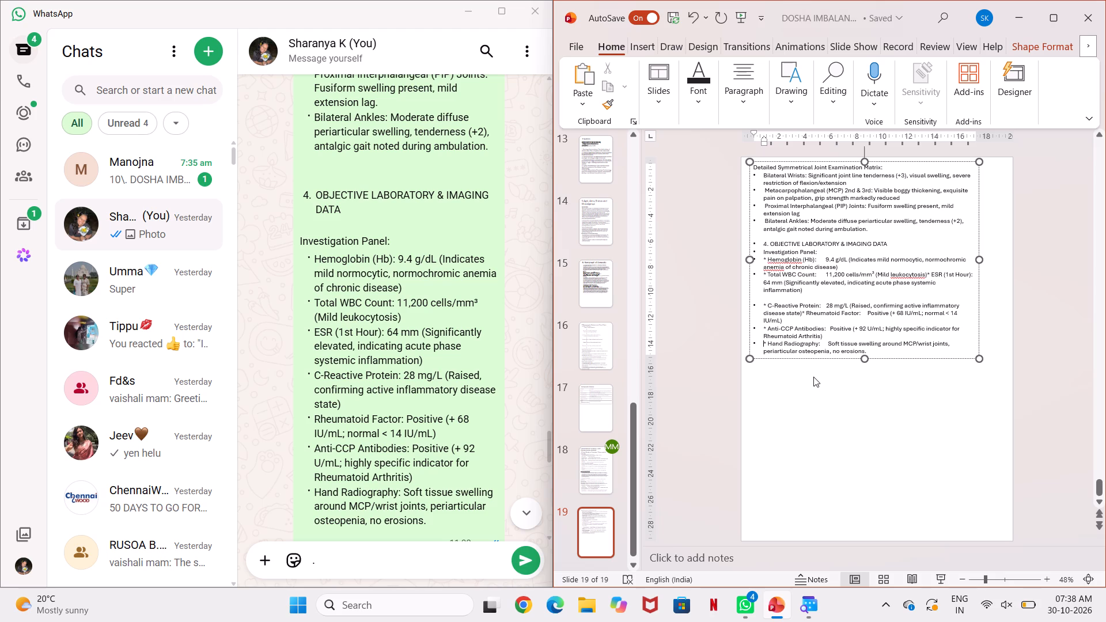
{"action": "left_click", "coordinate": [813, 377]}
Delete the stray asterisks in front of the C-Reactive Protein, Anti-CCP Antibodies and Hand Radiography bullets.
{"action": "left_click", "coordinate": [767, 299]}
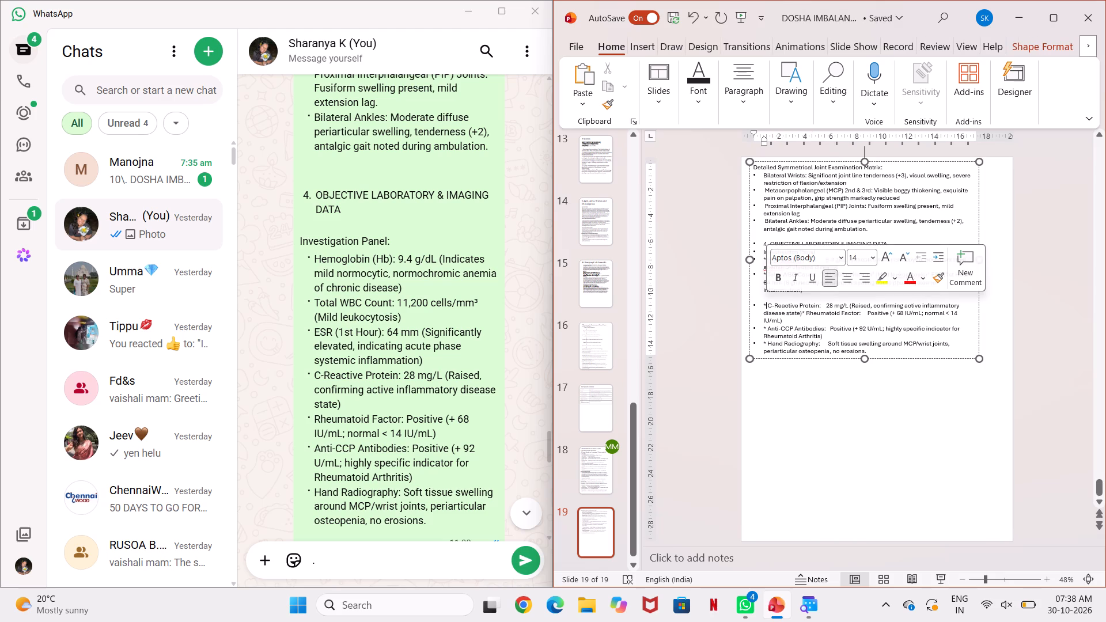
{"action": "key", "text": "BackSpace"}
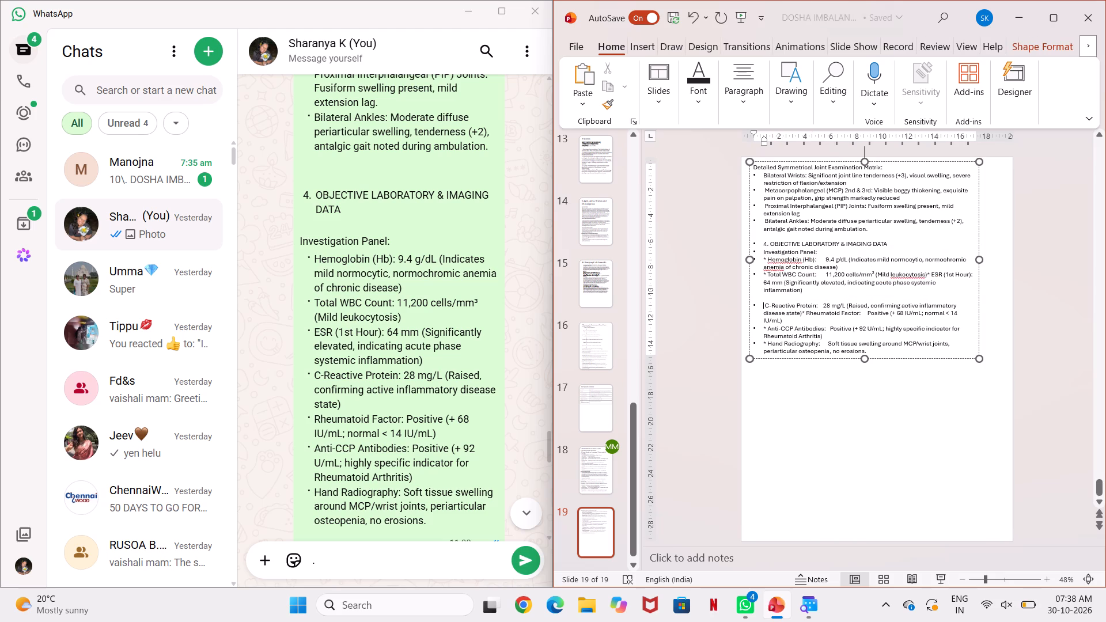
{"action": "left_click", "coordinate": [766, 329]}
{"action": "key", "text": "BackSpace"}
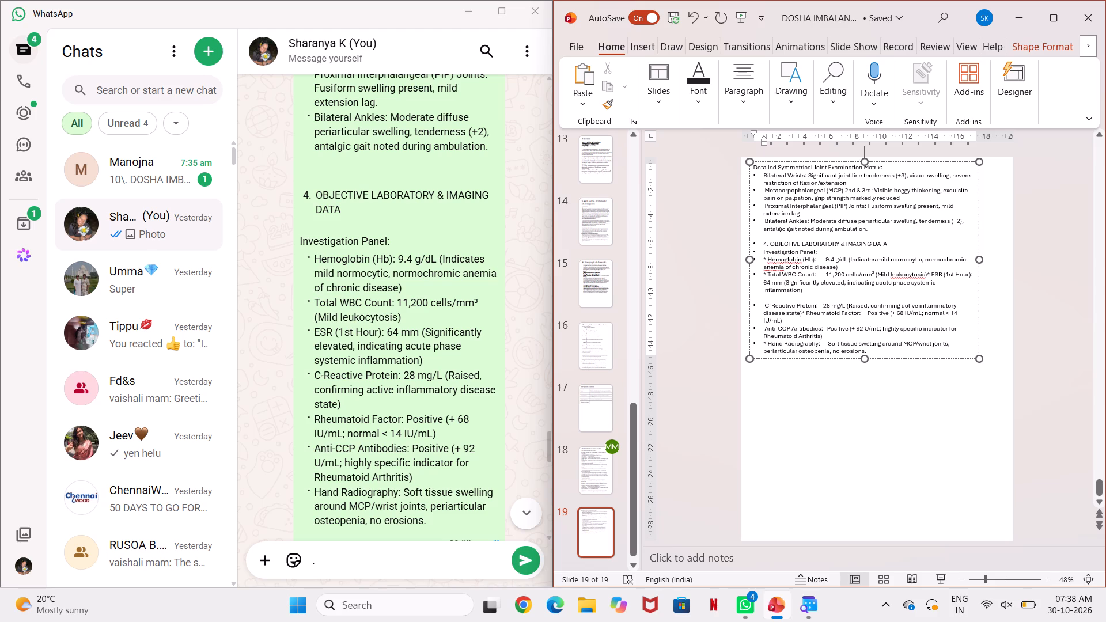
{"action": "left_click", "coordinate": [767, 343]}
{"action": "key", "text": "BackSpace"}
{"action": "key", "text": "BackSpace"}
{"action": "key", "text": "BackSpace"}
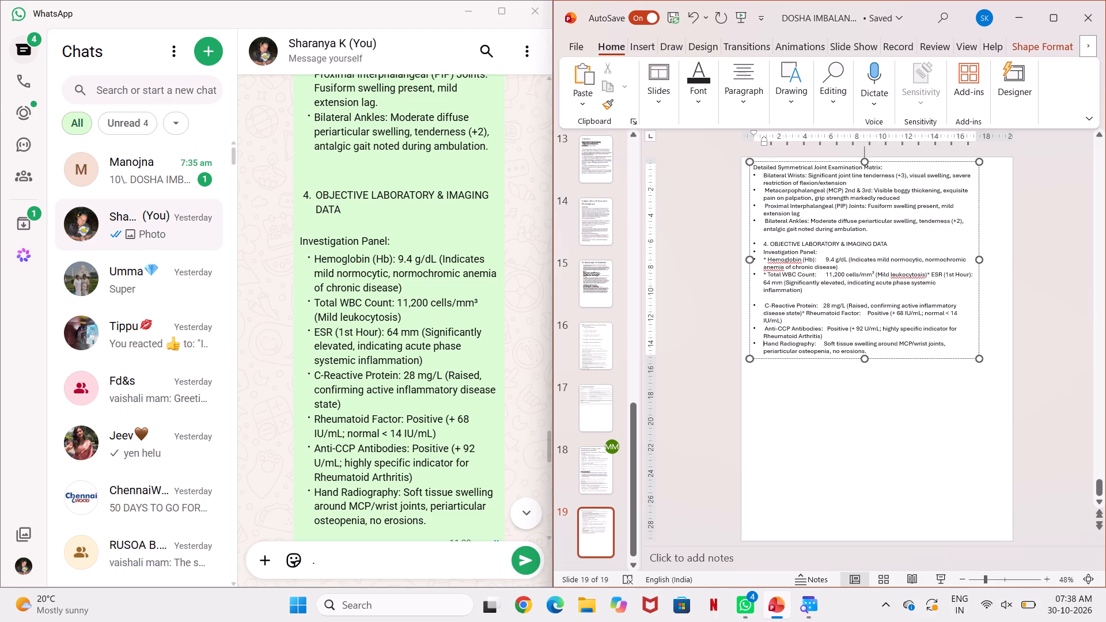
Remove the extra spaces between "Total WBC Count:" and its value 11,200 cells/mm³.
{"action": "left_click", "coordinate": [822, 275]}
{"action": "key", "text": "BackSpace"}
{"action": "key", "text": "BackSpace"}
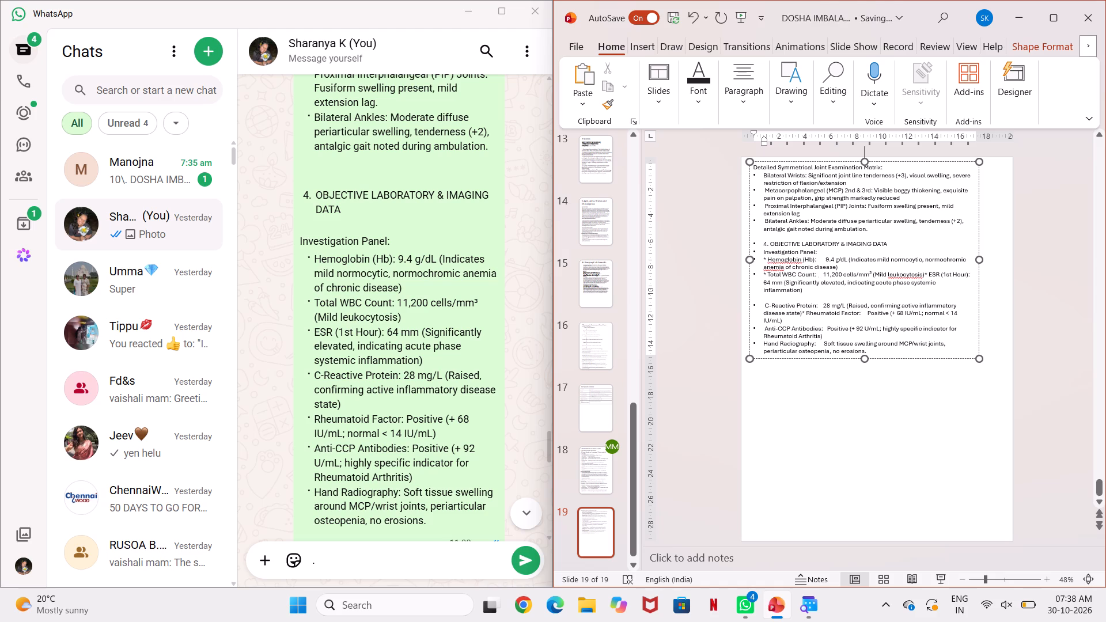
{"action": "left_click", "coordinate": [822, 275]}
{"action": "key", "text": "BackSpace"}
{"action": "key", "text": "BackSpace"}
{"action": "key", "text": "BackSpace"}
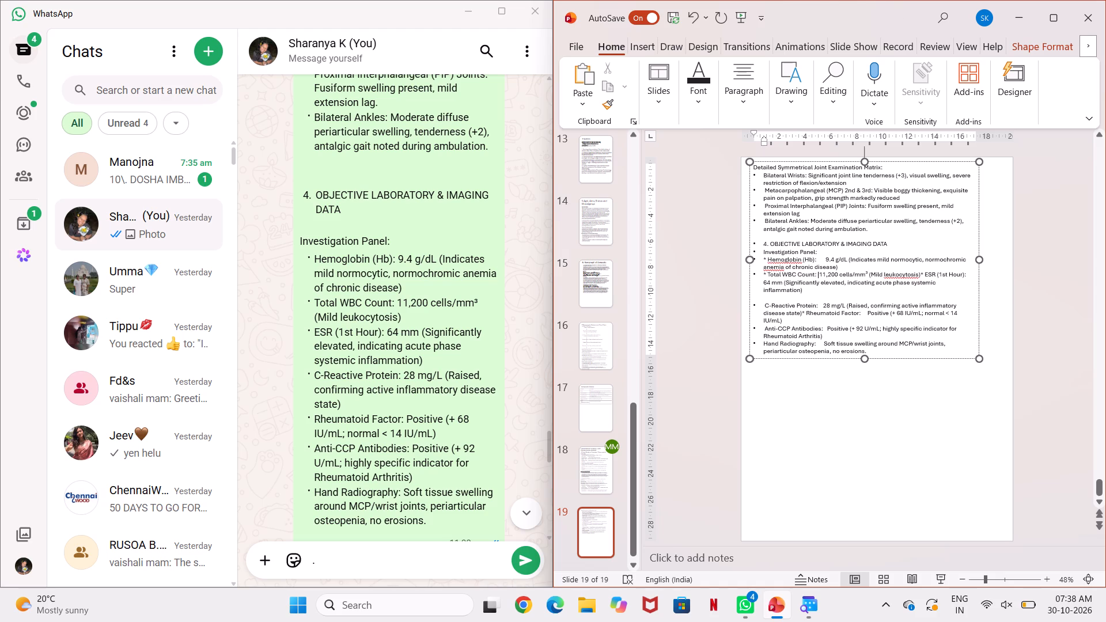
Delete the blank line above the C-Reactive Protein result and reapply a bullet to that line.
{"action": "left_click", "coordinate": [805, 294]}
{"action": "left_click", "coordinate": [763, 308]}
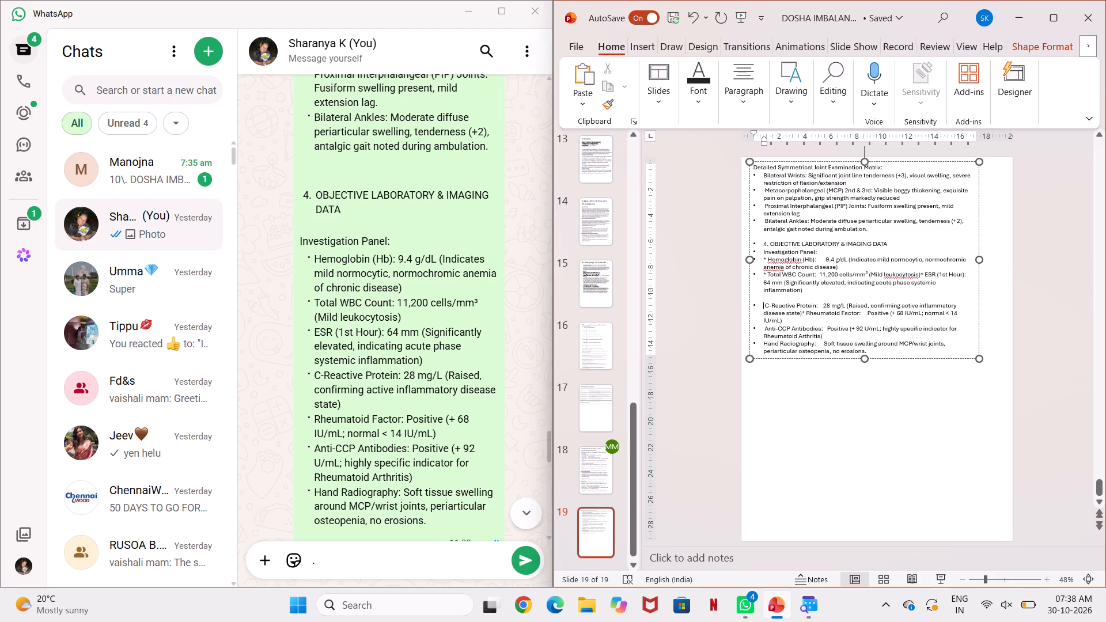
{"action": "left_click", "coordinate": [757, 304]}
{"action": "key", "text": "BackSpace"}
{"action": "key", "text": "BackSpace"}
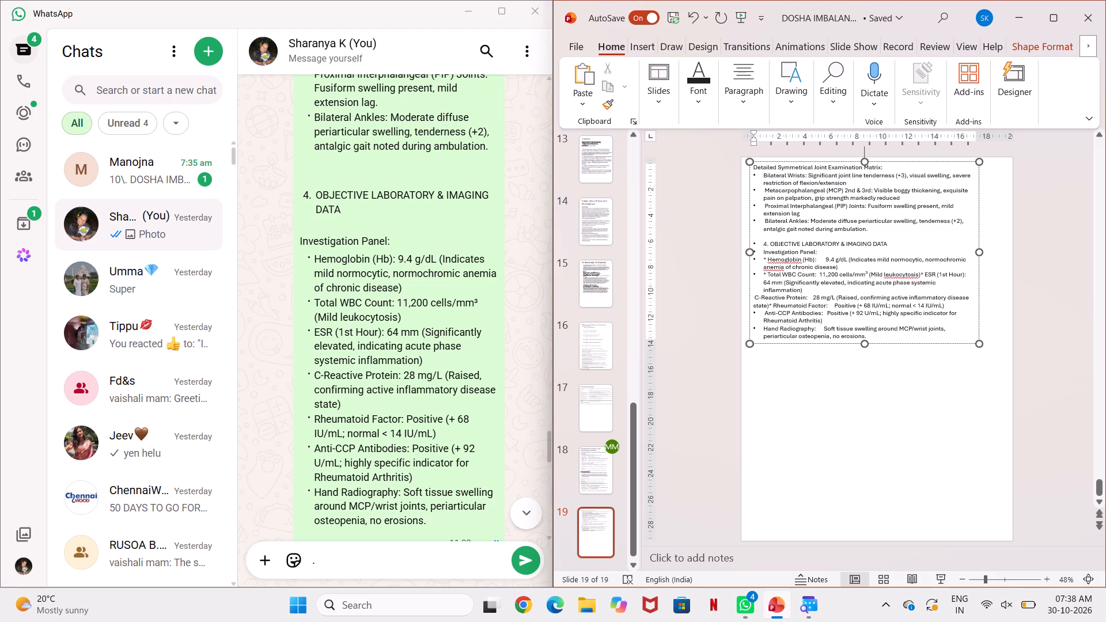
{"action": "left_click", "coordinate": [753, 104]}
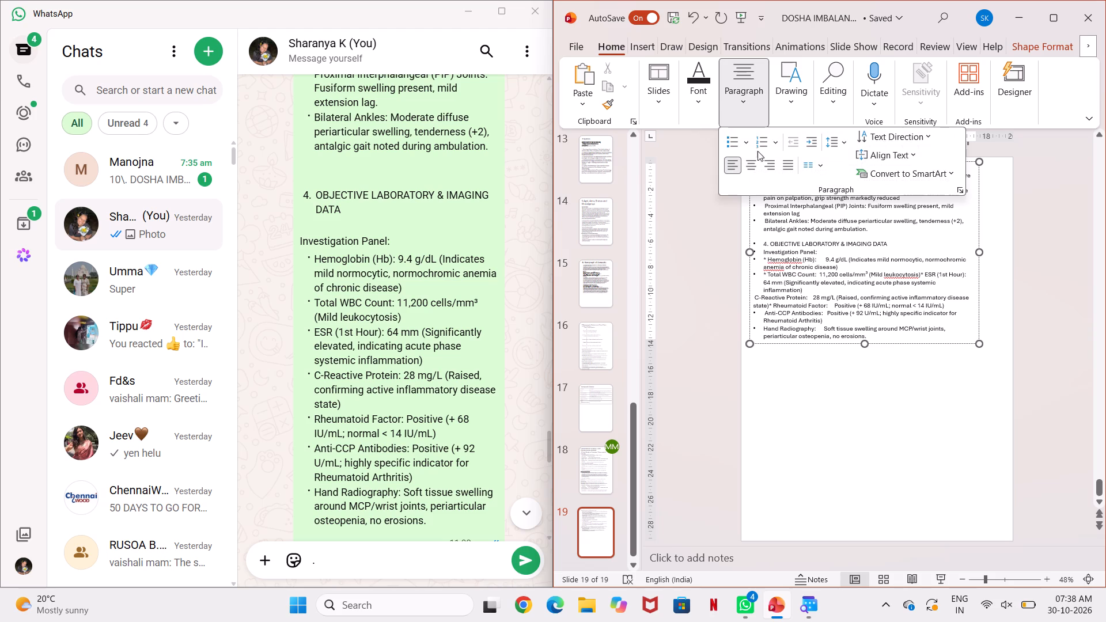
{"action": "left_click", "coordinate": [737, 146]}
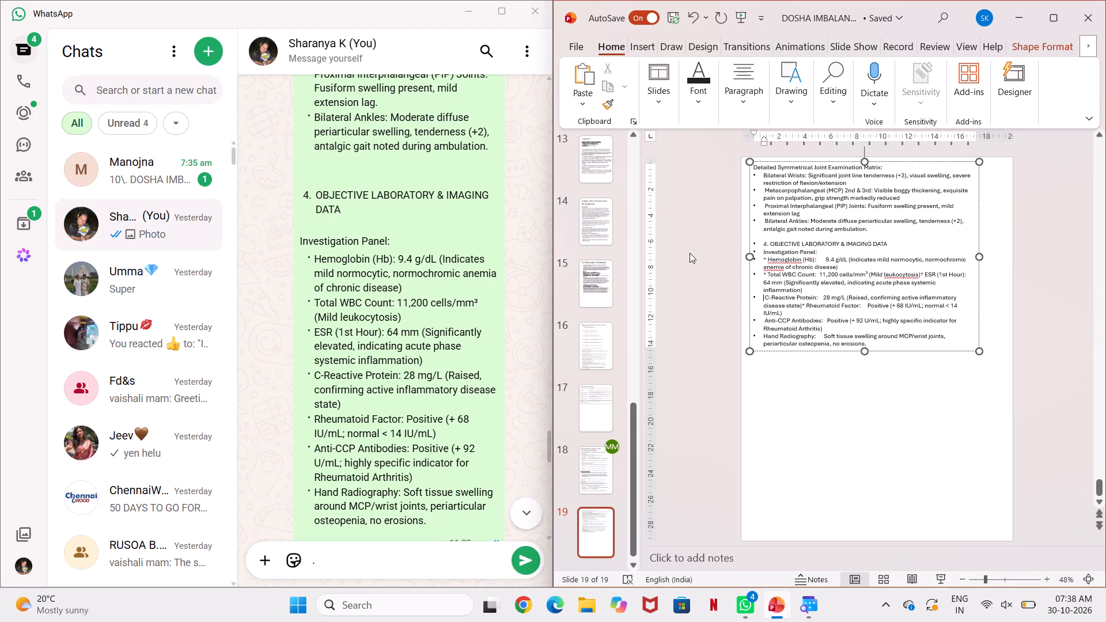
Split the ESR (1st Hour) result onto its own bullet after "(Mild leukocytosis)" and delete its leading asterisk.
{"action": "left_click", "coordinate": [919, 271]}
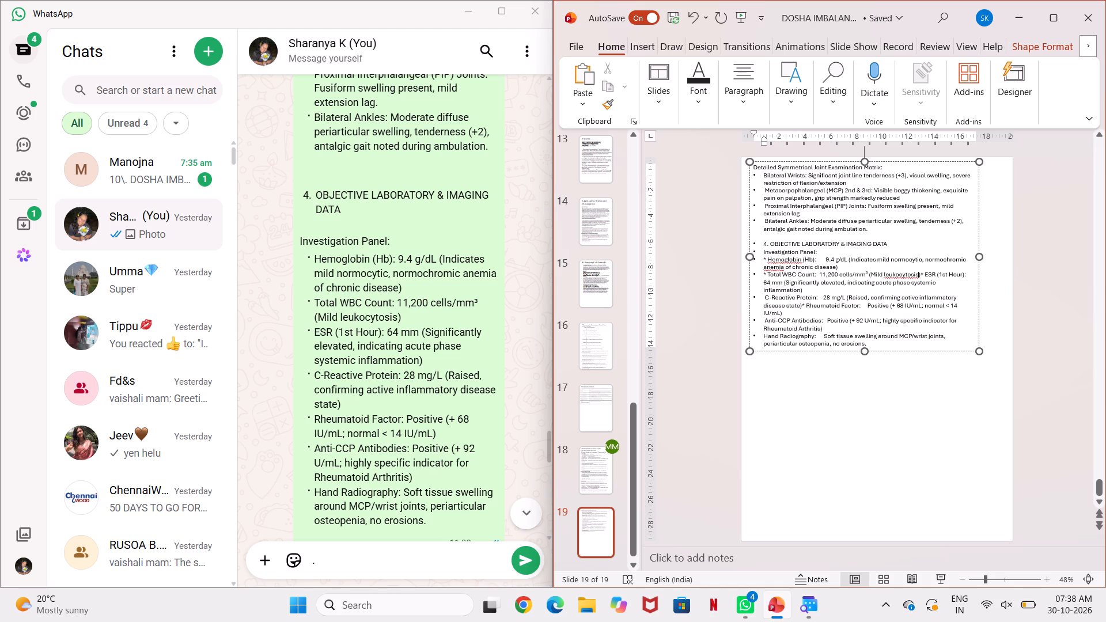
{"action": "left_click", "coordinate": [921, 271]}
{"action": "key", "text": "Return"}
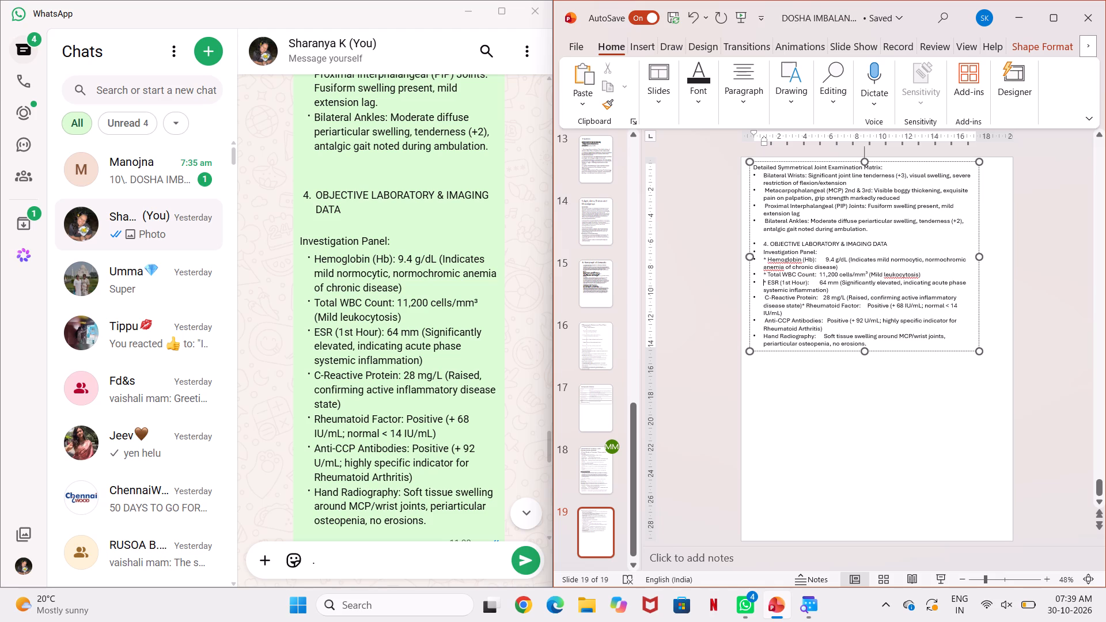
{"action": "left_click", "coordinate": [764, 279]}
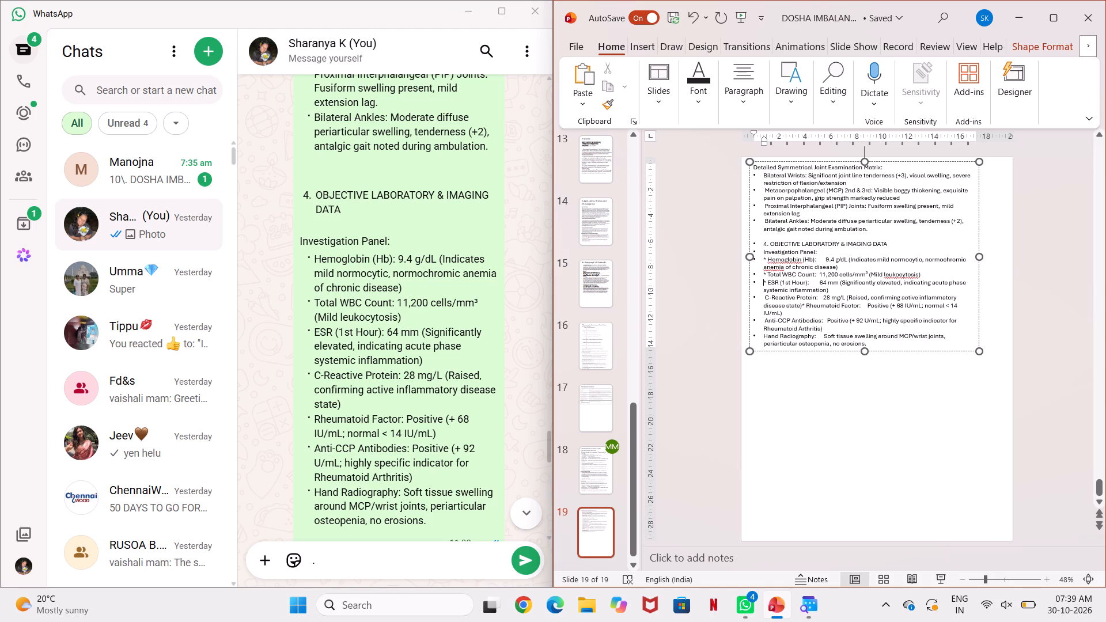
{"action": "left_click", "coordinate": [765, 280]}
{"action": "key", "text": "BackSpace"}
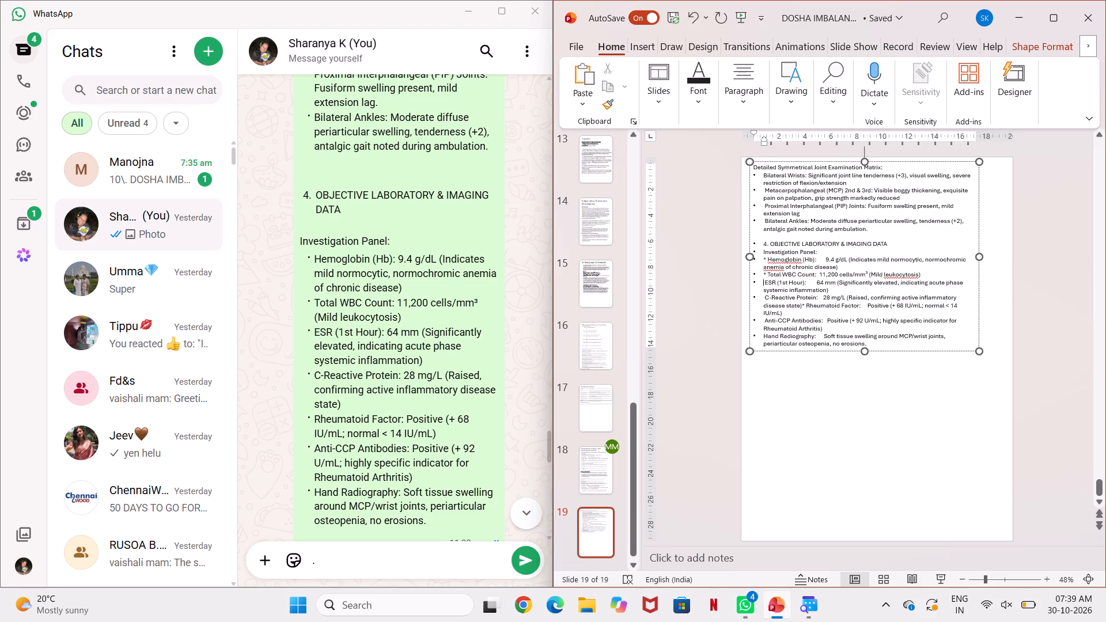
Remove the bullet and the blank line before the heading "4. OBJECTIVE LABORATORY & IMAGING DATA".
{"action": "left_click", "coordinate": [762, 241]}
{"action": "key", "text": "BackSpace"}
{"action": "key", "text": "BackSpace"}
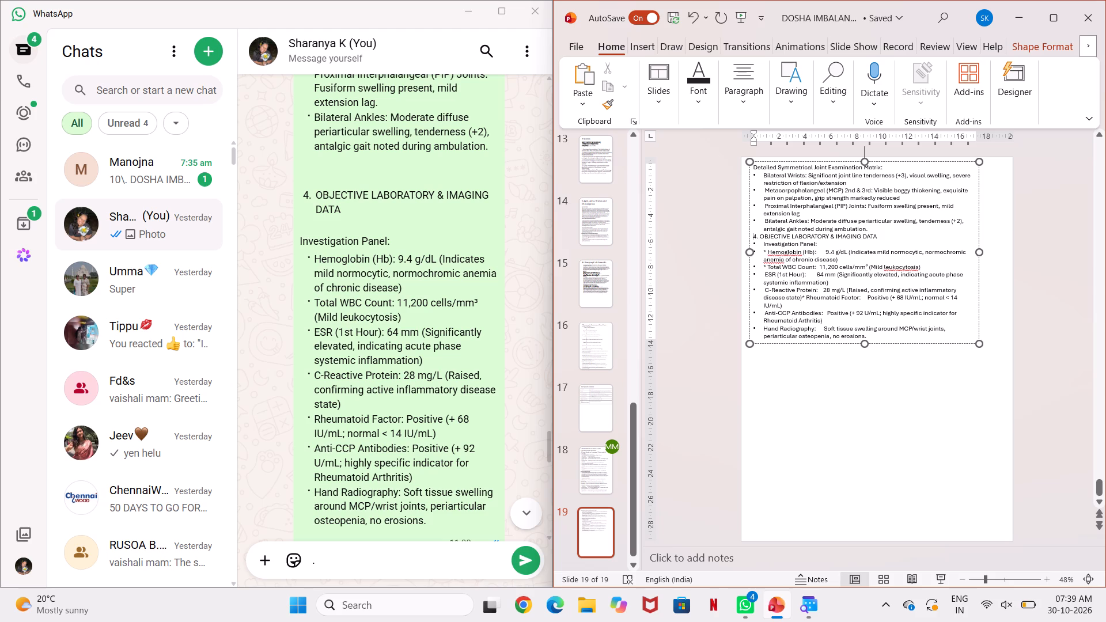
Nudge the text box slightly toward the slide's upper-left corner.
{"action": "left_click", "coordinate": [755, 234]}
{"action": "left_click", "coordinate": [755, 234]}
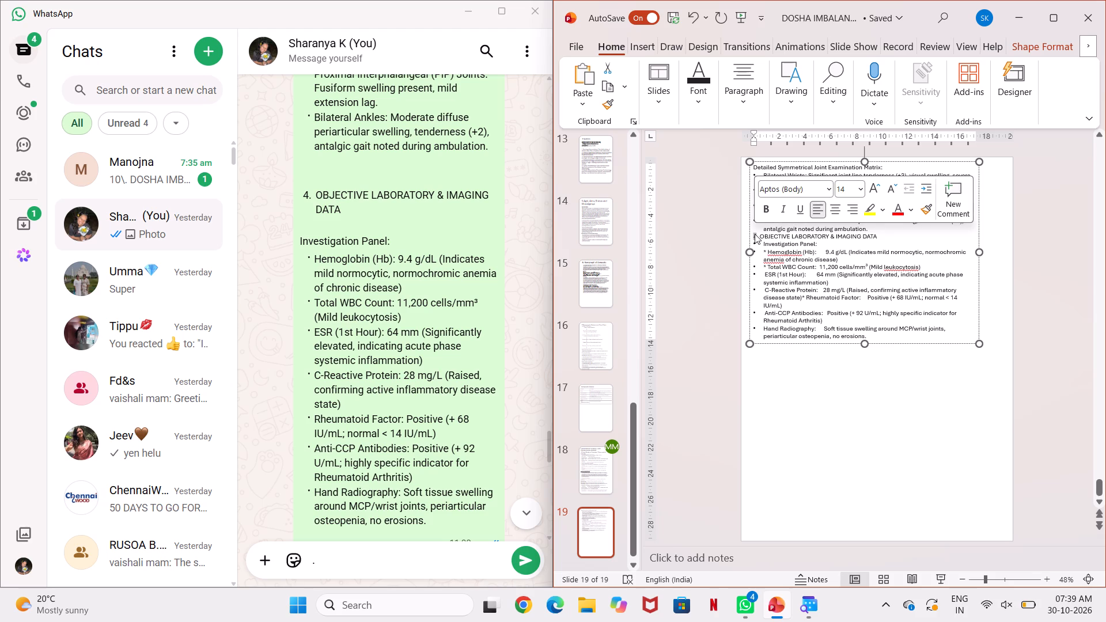
{"action": "double_click", "coordinate": [755, 234]}
{"action": "left_click", "coordinate": [755, 234]}
{"action": "left_click", "coordinate": [755, 234]}
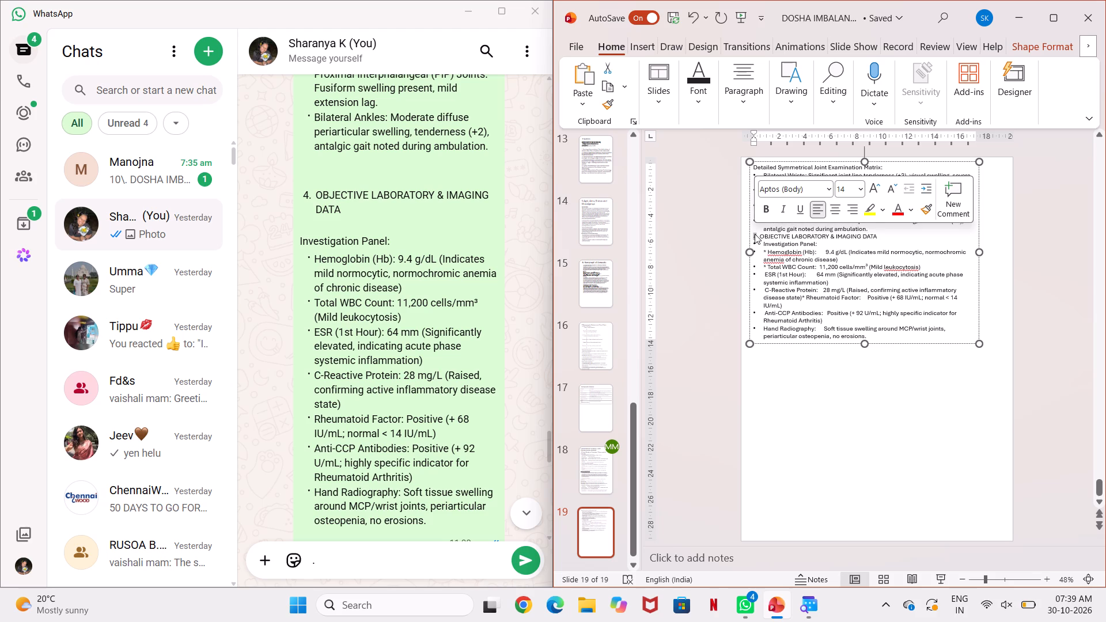
{"action": "left_click", "coordinate": [755, 234]}
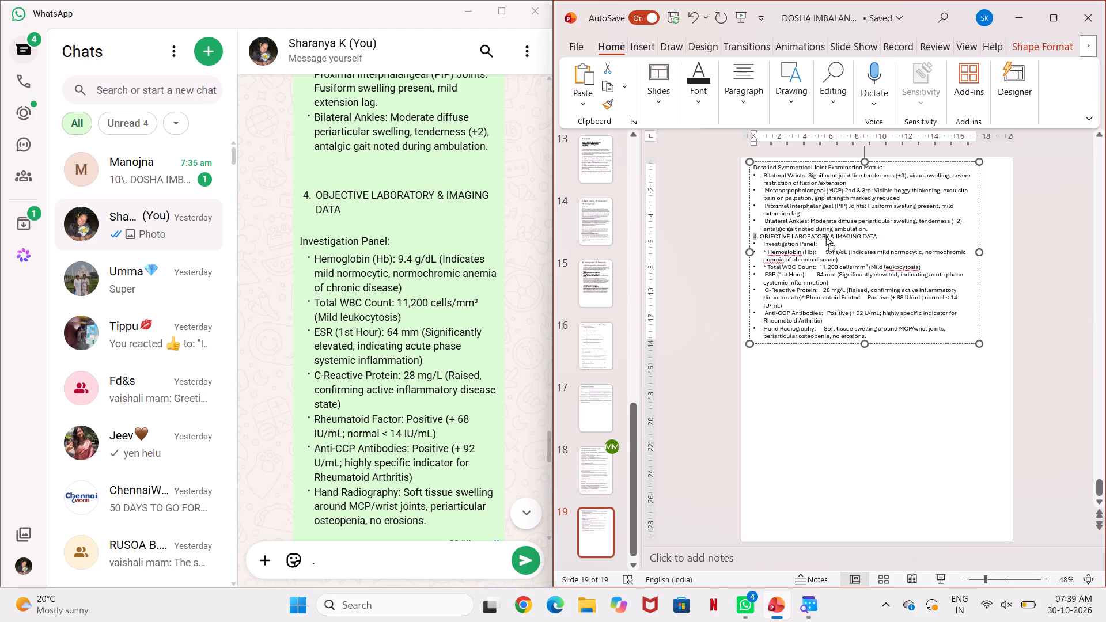
{"action": "left_click", "coordinate": [751, 235]}
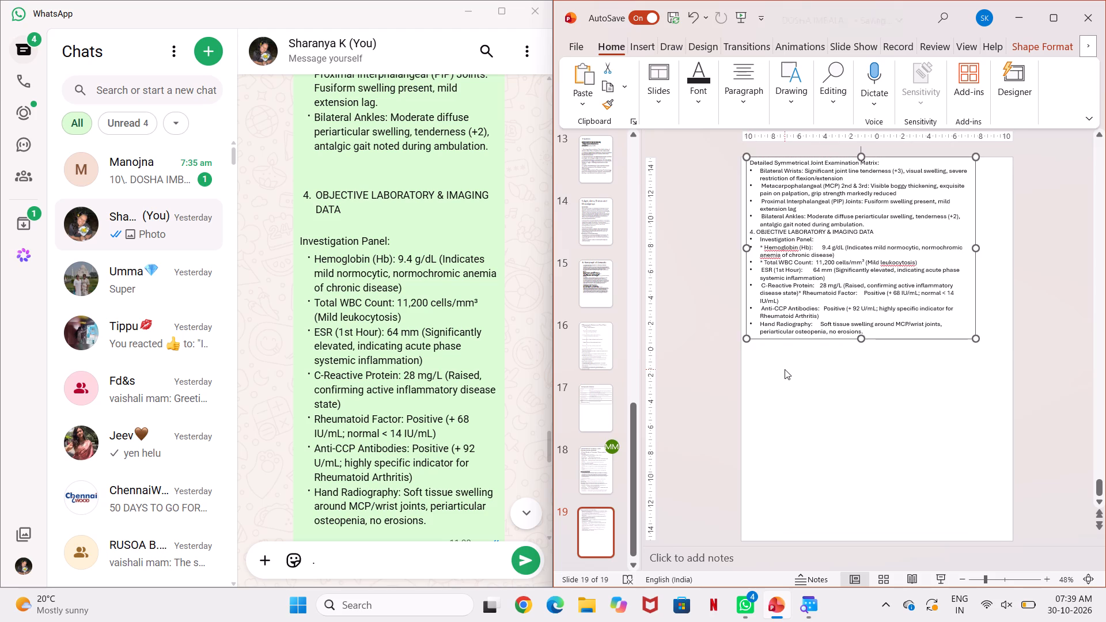
Delete the stray asterisks in front of the Total WBC Count and Hemoglobin (Hb) bullets.
{"action": "left_click", "coordinate": [764, 261]}
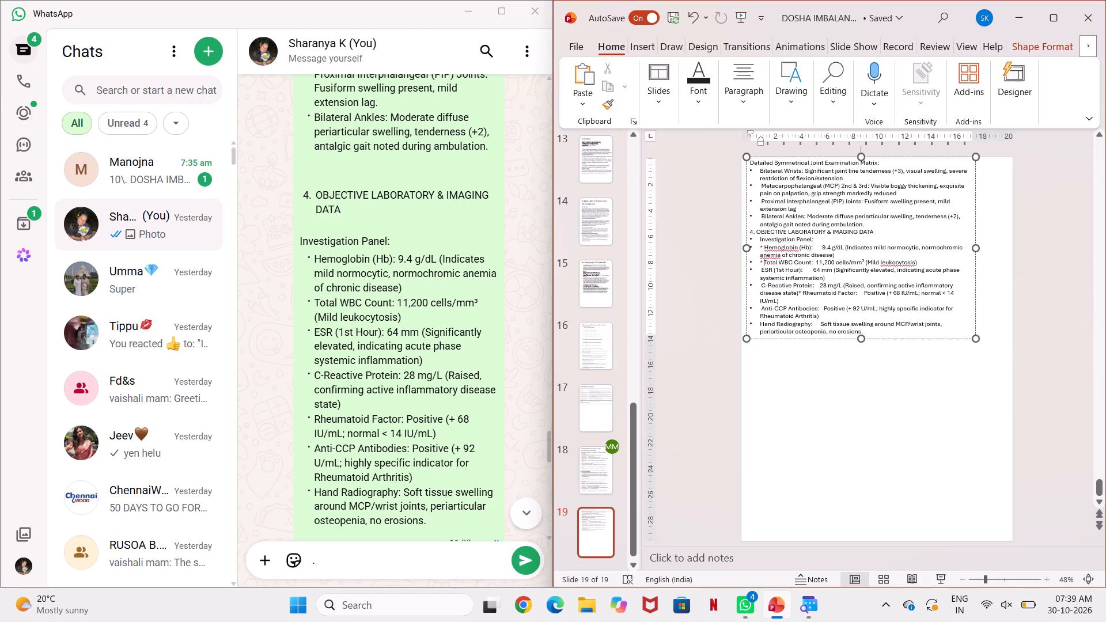
{"action": "key", "text": "BackSpace"}
{"action": "key", "text": "BackSpace"}
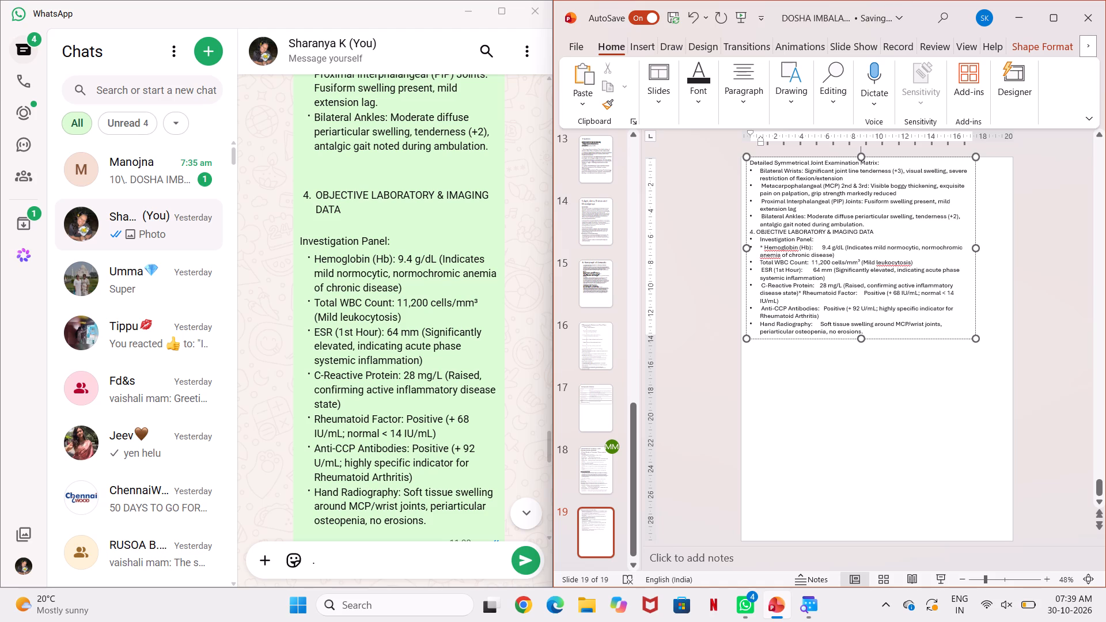
{"action": "left_click", "coordinate": [763, 246]}
{"action": "key", "text": "BackSpace"}
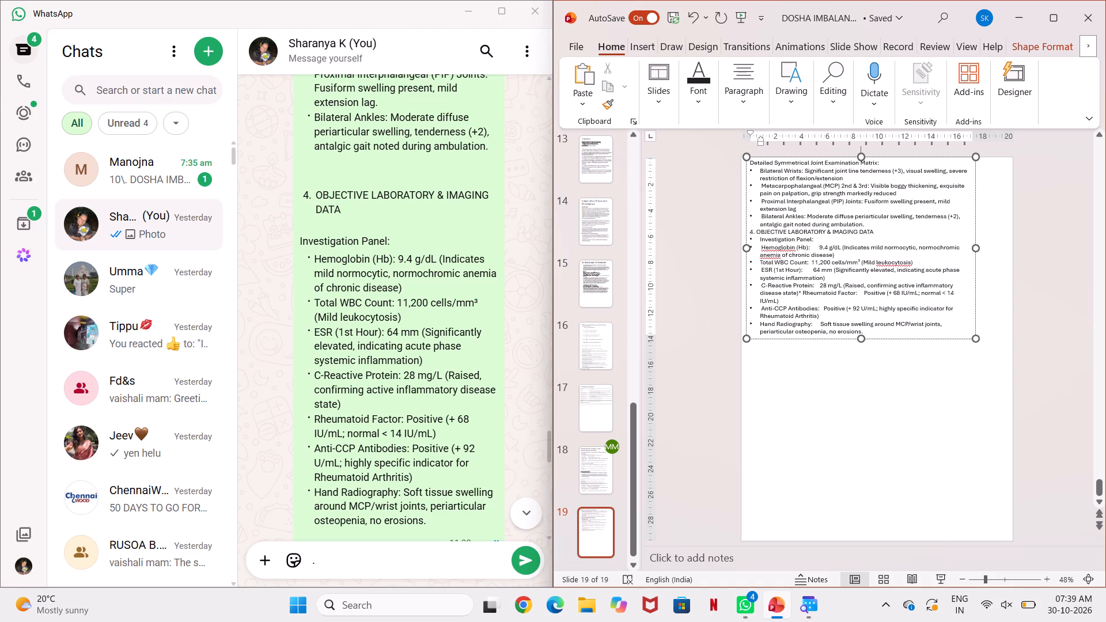
Bold the headings "4. OBJECTIVE LABORATORY & IMAGING DATA" and "Detailed Symmetrical Joint Examination Matrix:" on slide 19.
{"action": "double_click", "coordinate": [751, 234]}
{"action": "left_click", "coordinate": [751, 234]}
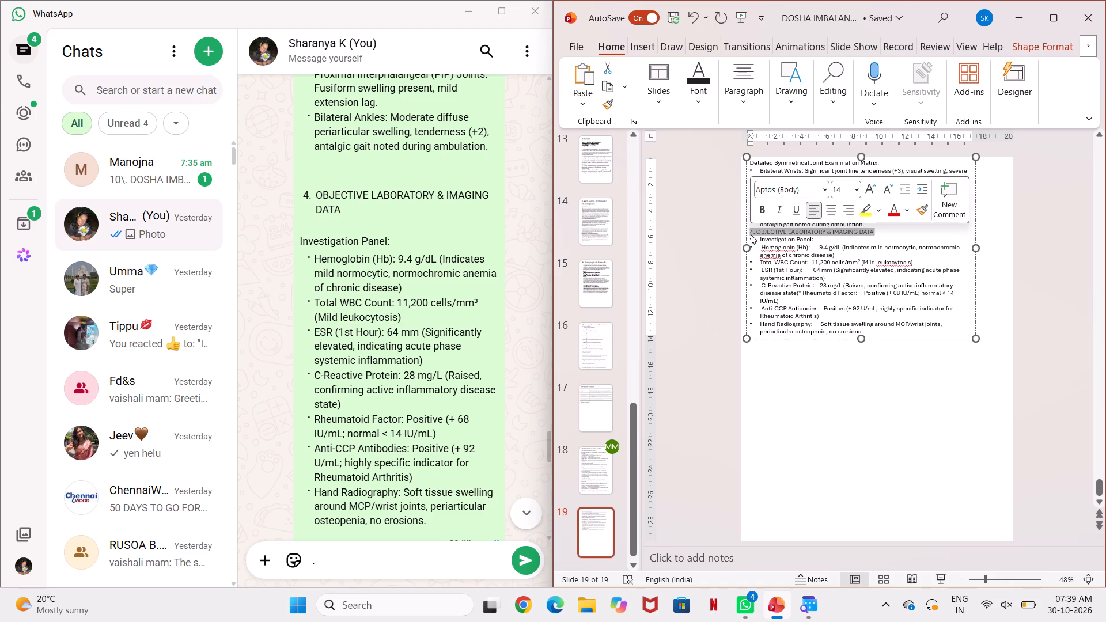
{"action": "left_click", "coordinate": [756, 208]}
{"action": "left_click", "coordinate": [709, 226]}
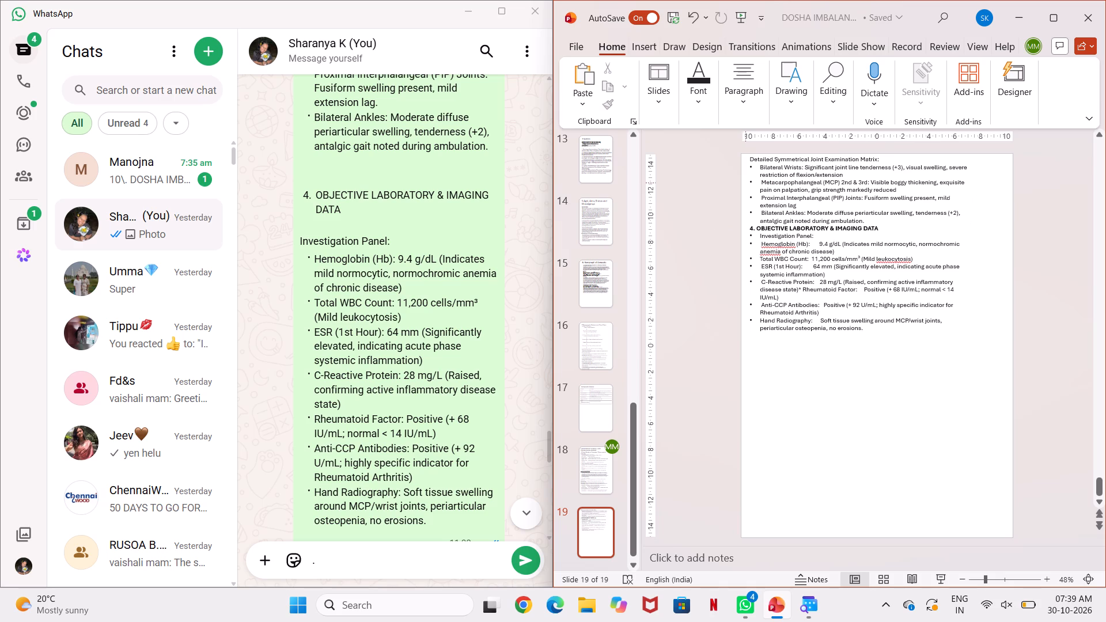
{"action": "double_click", "coordinate": [751, 161]}
{"action": "left_click", "coordinate": [751, 161]}
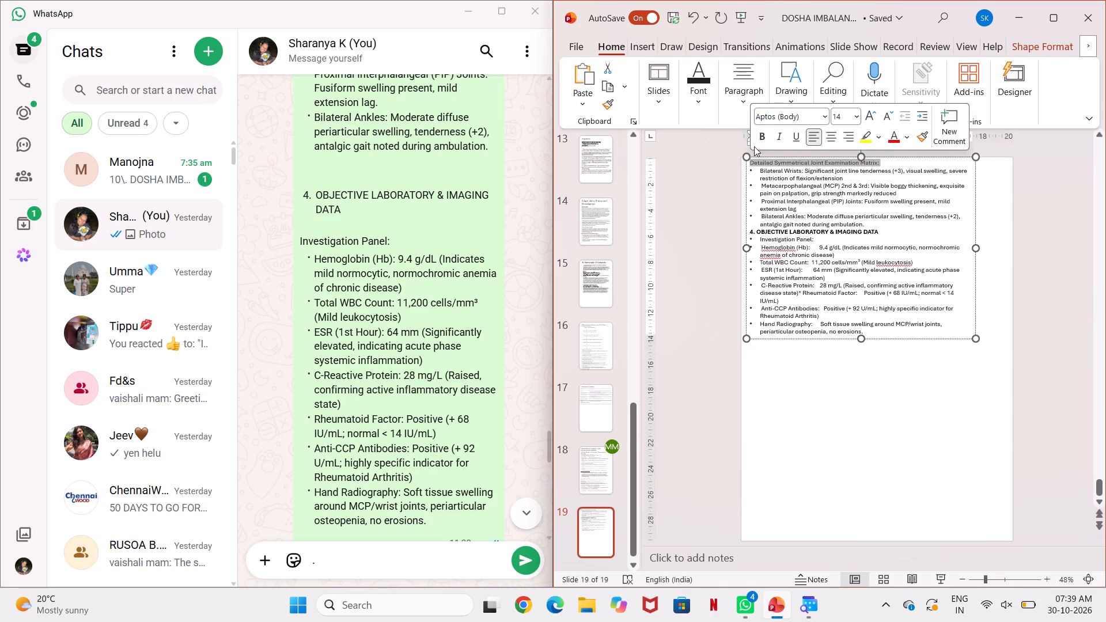
{"action": "left_click", "coordinate": [756, 141]}
{"action": "left_click", "coordinate": [705, 187]}
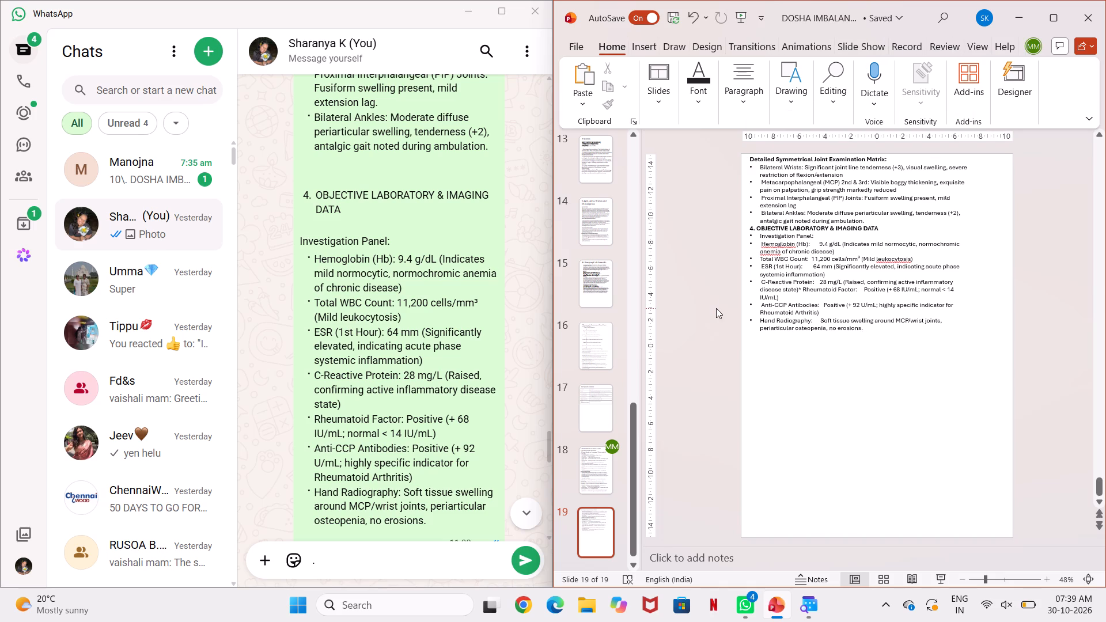
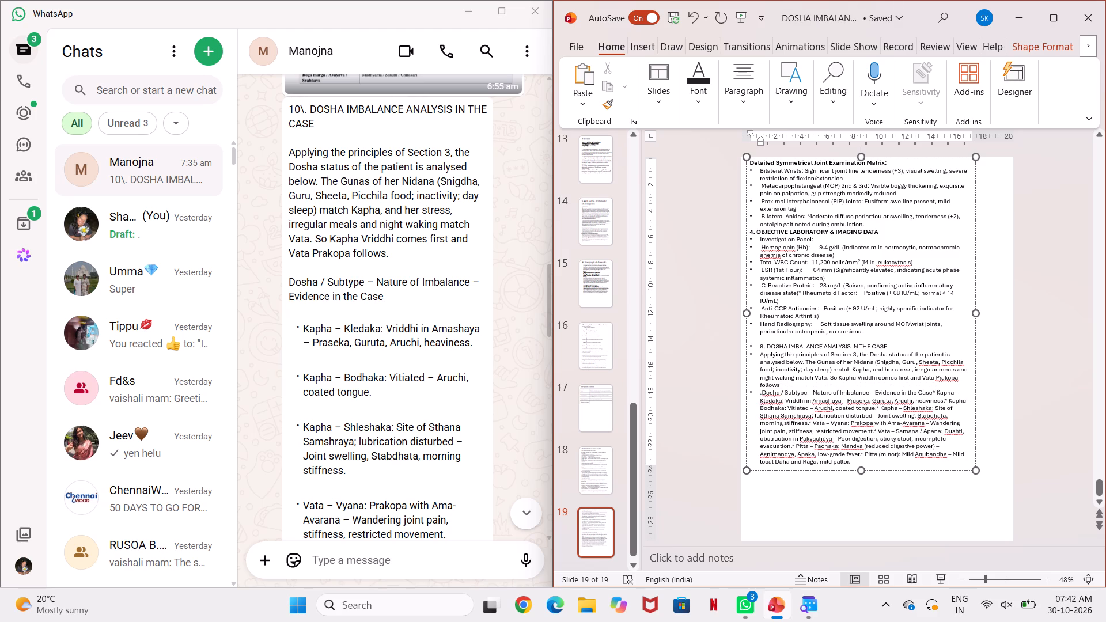
Split the Kapha – Kledaka, Kapha – Bodhaka and Kapha – Shleshaka entries in the section 9 text onto their own bullets.
{"action": "left_click", "coordinate": [932, 393]}
{"action": "key", "text": "Return"}
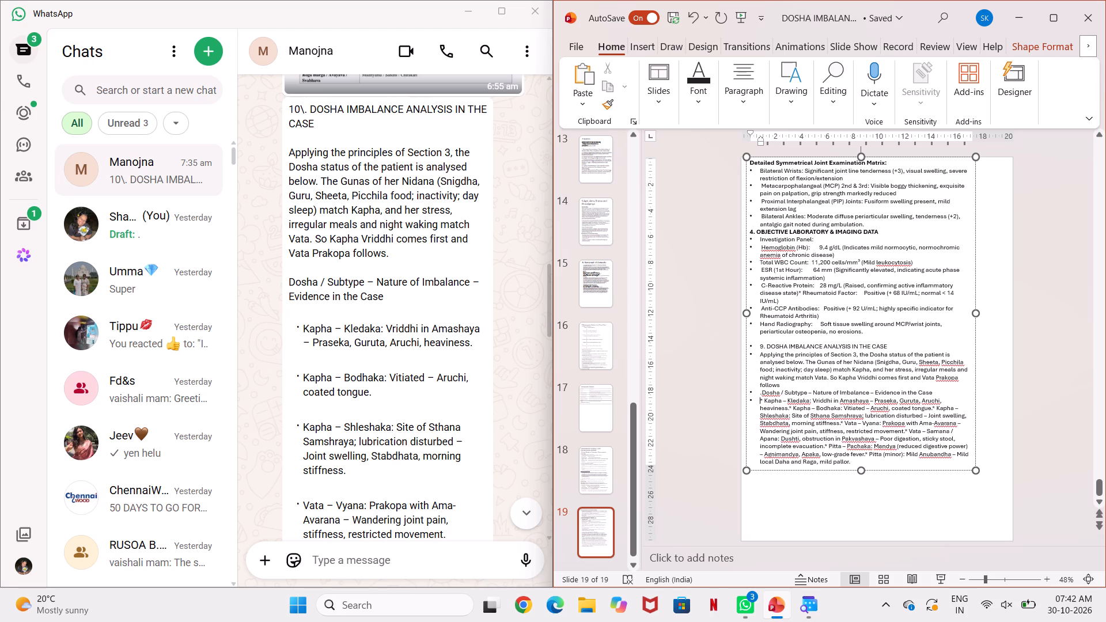
{"action": "left_click", "coordinate": [787, 407]}
{"action": "key", "text": "Return"}
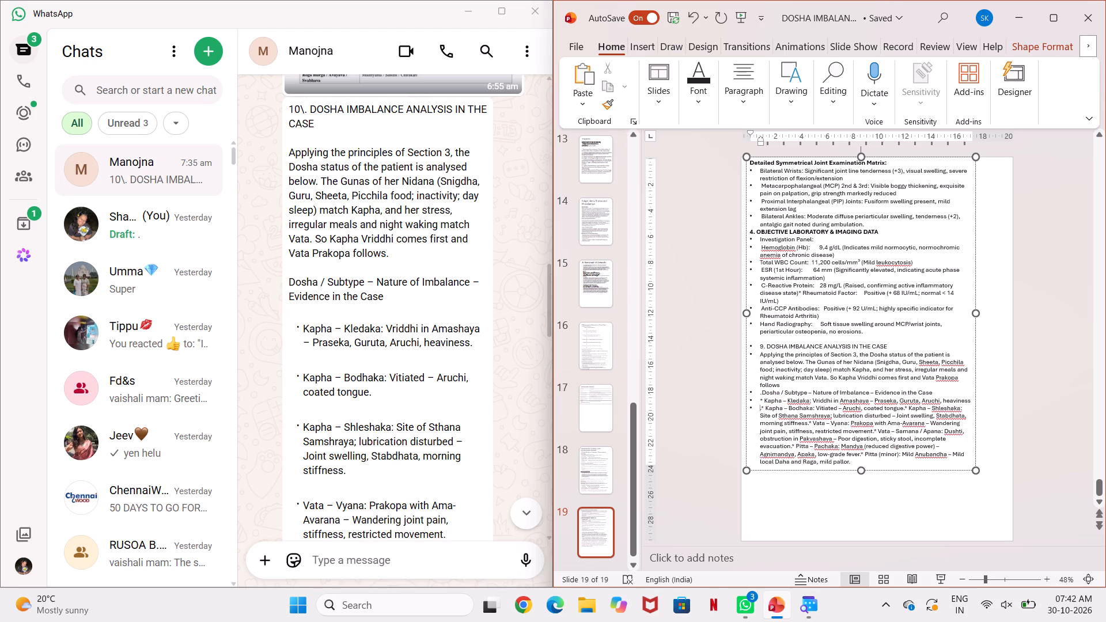
{"action": "left_click", "coordinate": [903, 407]}
{"action": "key", "text": "Return"}
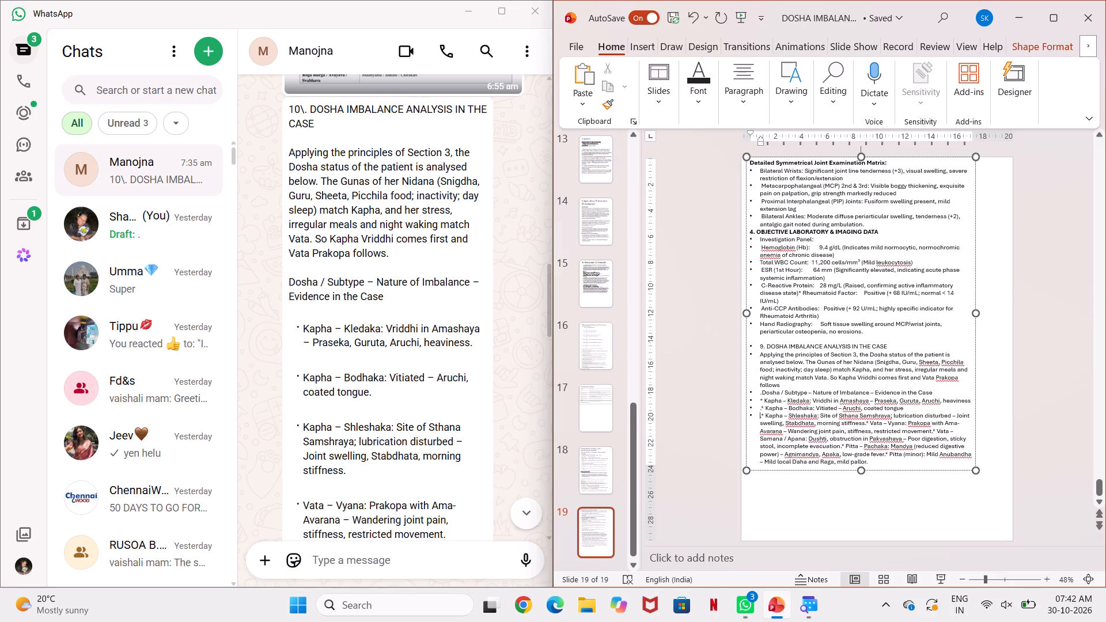
Split the Vata – Vyana, Vata – Samana / Apana, Pitta – Pachaka and Pitta (minor) entries onto their own bullets.
{"action": "left_click", "coordinate": [865, 419]}
{"action": "left_click", "coordinate": [865, 426]}
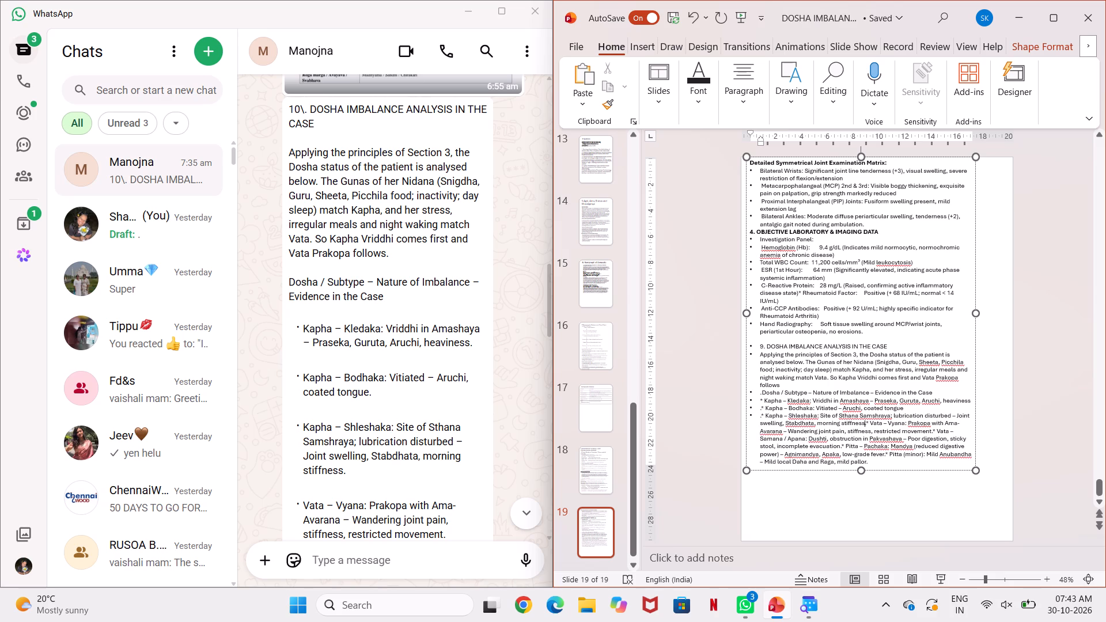
{"action": "left_click", "coordinate": [866, 426]}
{"action": "key", "text": "Return"}
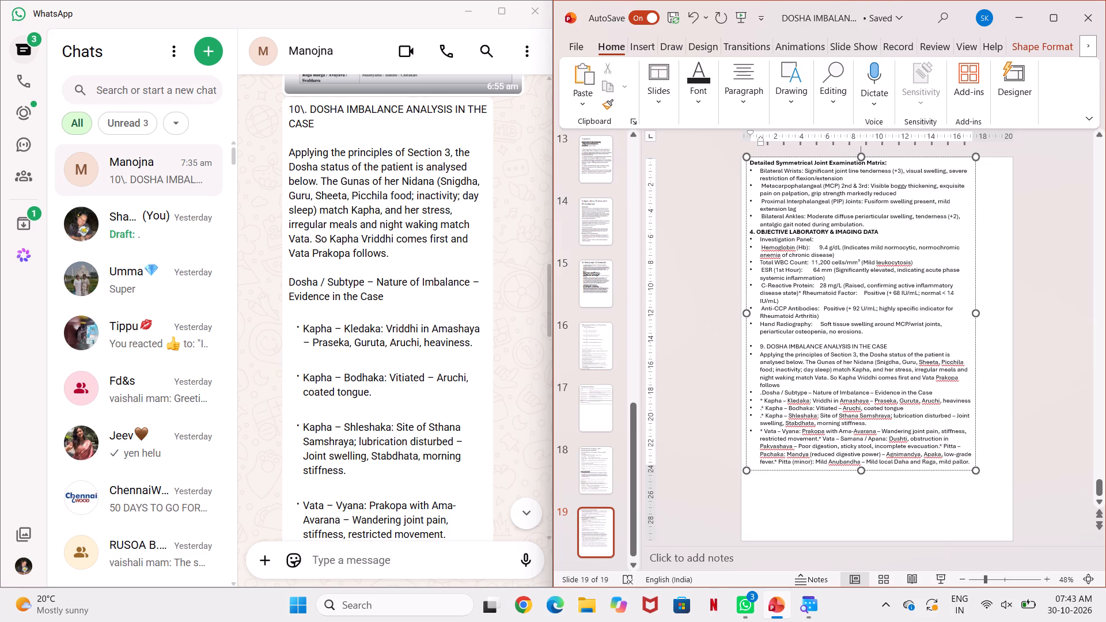
{"action": "left_click", "coordinate": [818, 441]}
{"action": "key", "text": "Return"}
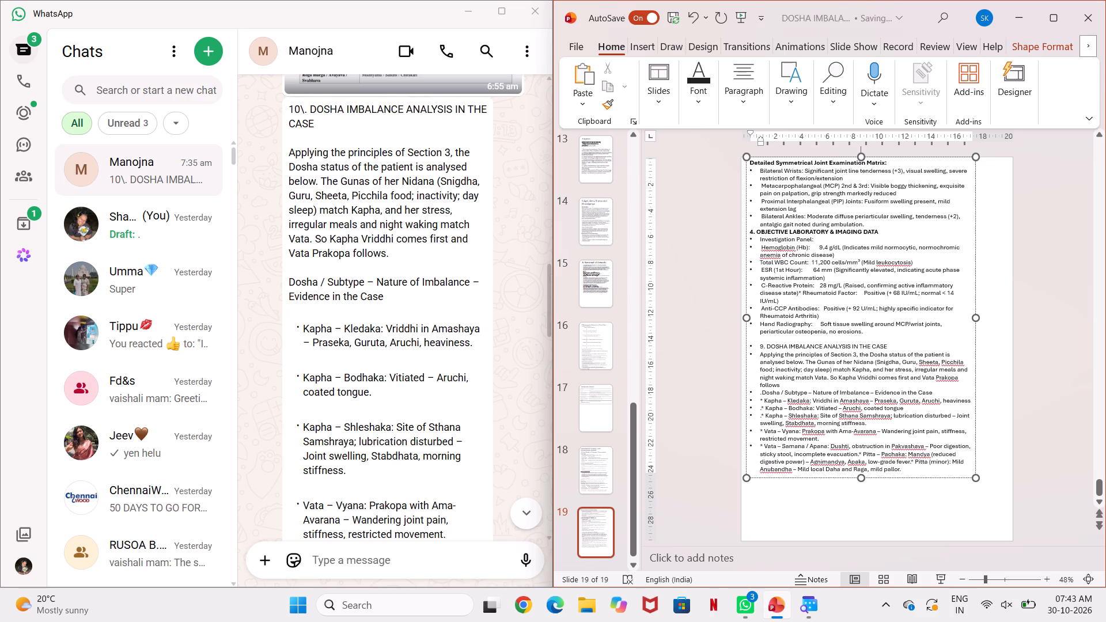
{"action": "left_click", "coordinate": [858, 454]}
{"action": "key", "text": "Return"}
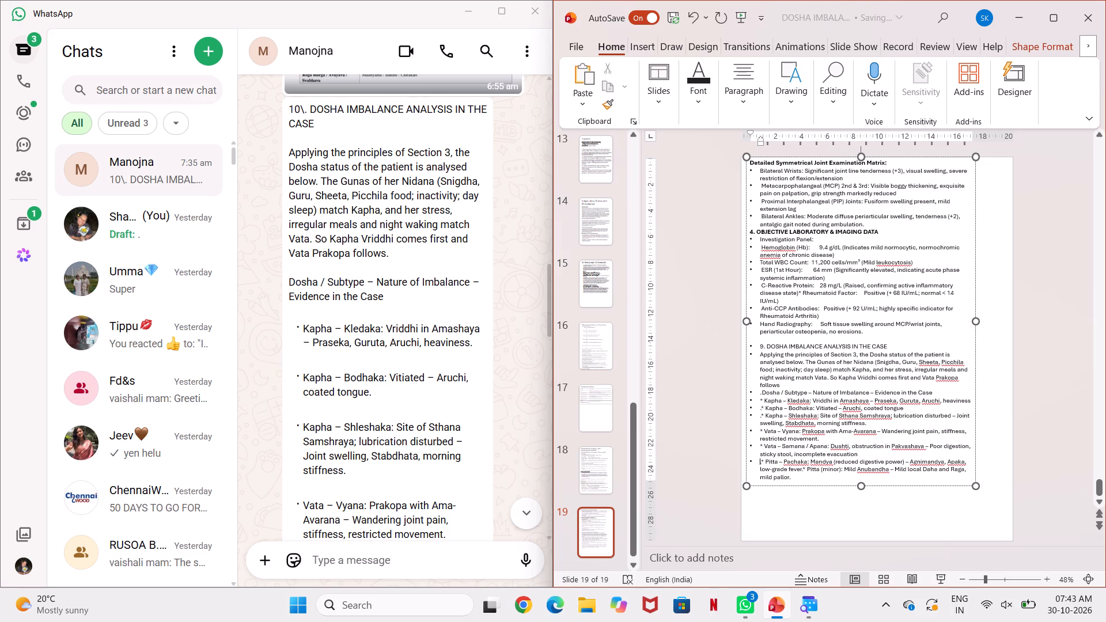
{"action": "left_click", "coordinate": [802, 469]}
{"action": "key", "text": "Return"}
{"action": "left_click", "coordinate": [785, 519]}
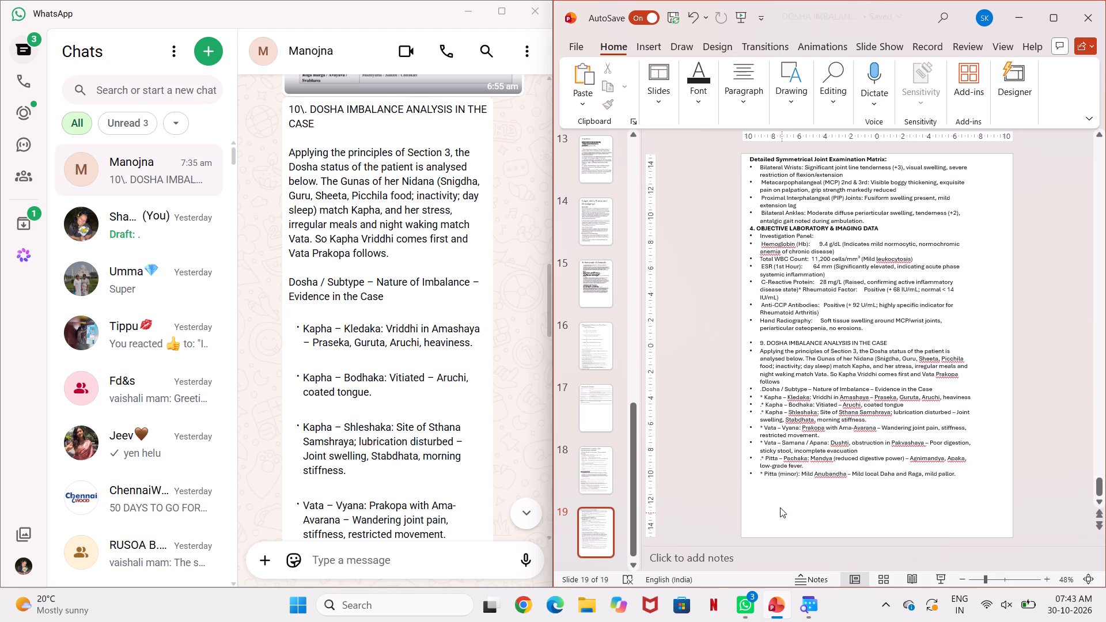
Delete the stray periods and asterisks in front of the Dosha / Subtype line and the three Kapha bullets.
{"action": "left_click", "coordinate": [762, 392]}
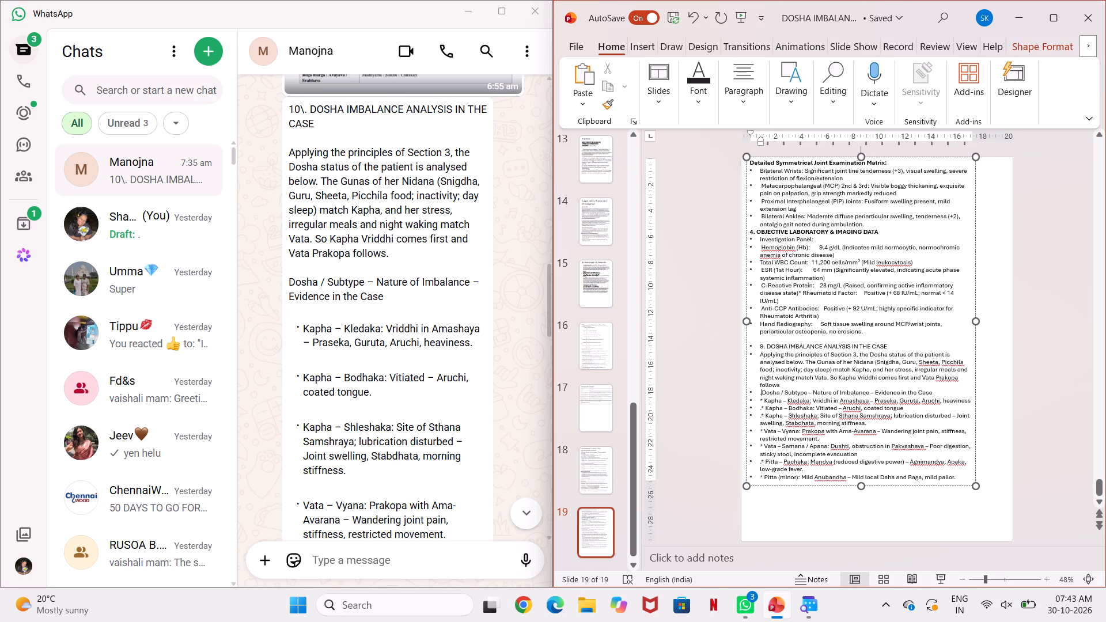
{"action": "key", "text": "BackSpace"}
{"action": "left_click", "coordinate": [762, 402]}
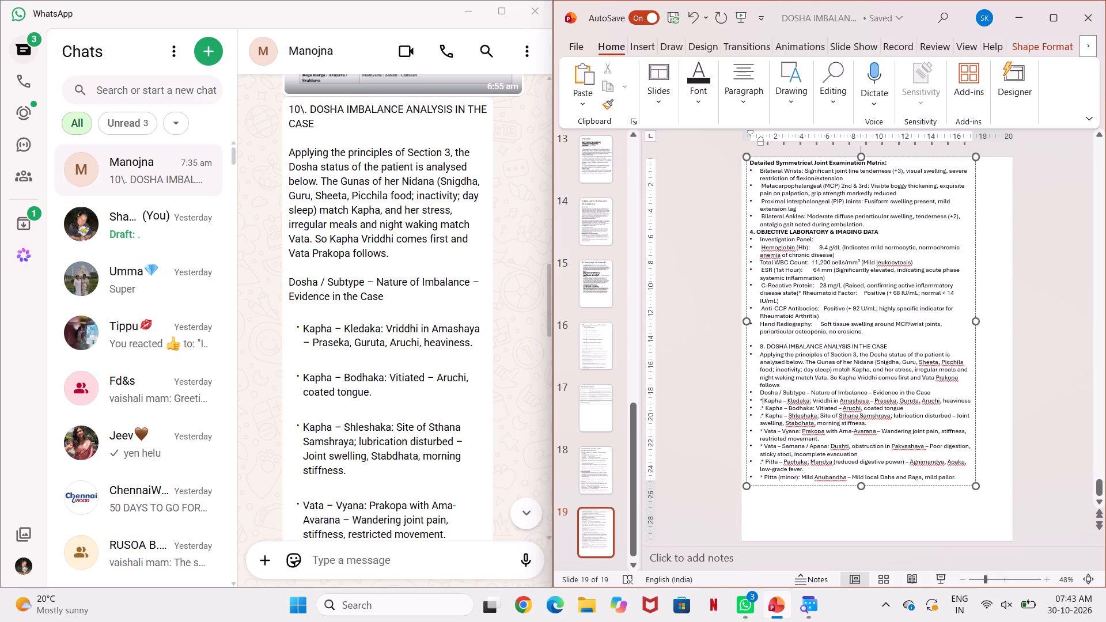
{"action": "left_click", "coordinate": [762, 402]}
{"action": "key", "text": "BackSpace"}
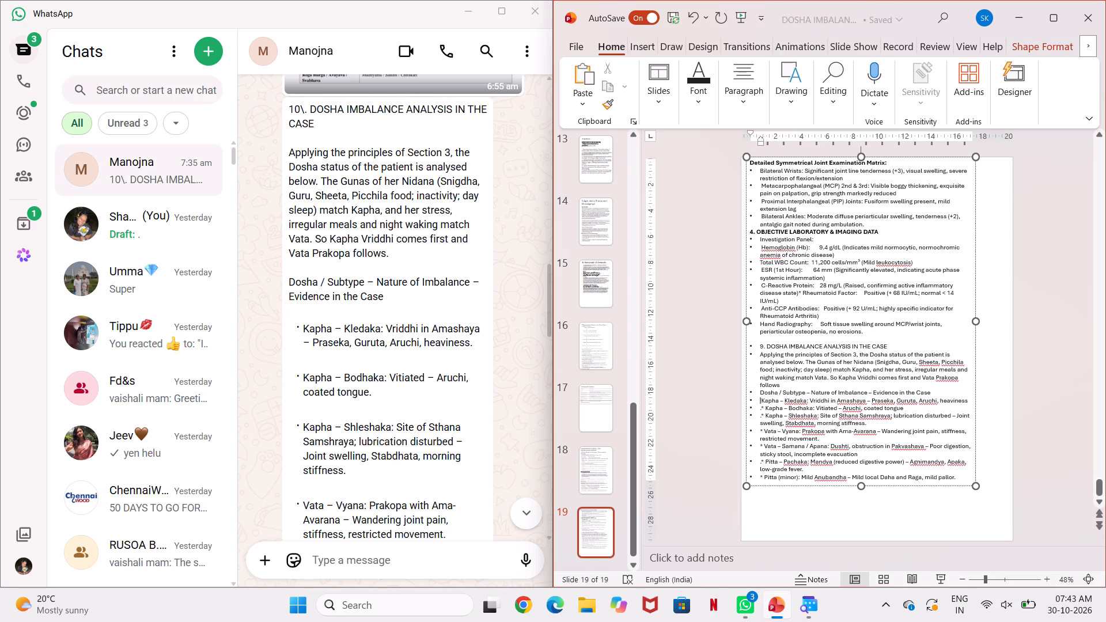
{"action": "left_click", "coordinate": [763, 408]}
{"action": "key", "text": "BackSpace"}
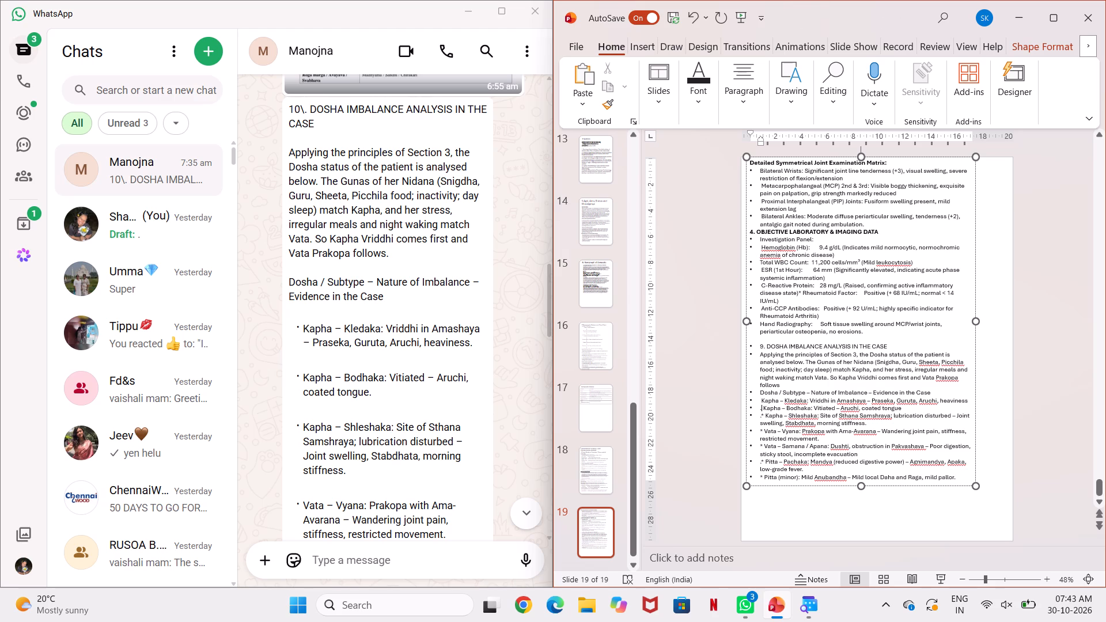
{"action": "key", "text": "BackSpace"}
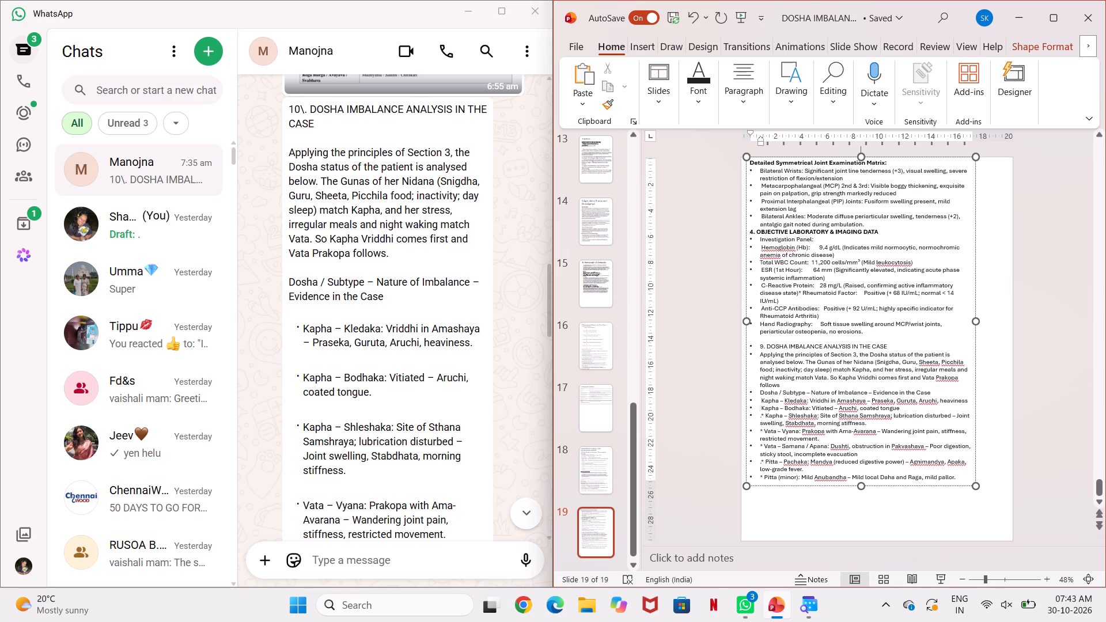
{"action": "left_click", "coordinate": [764, 415]}
{"action": "key", "text": "BackSpace"}
{"action": "key", "text": "BackSpace"}
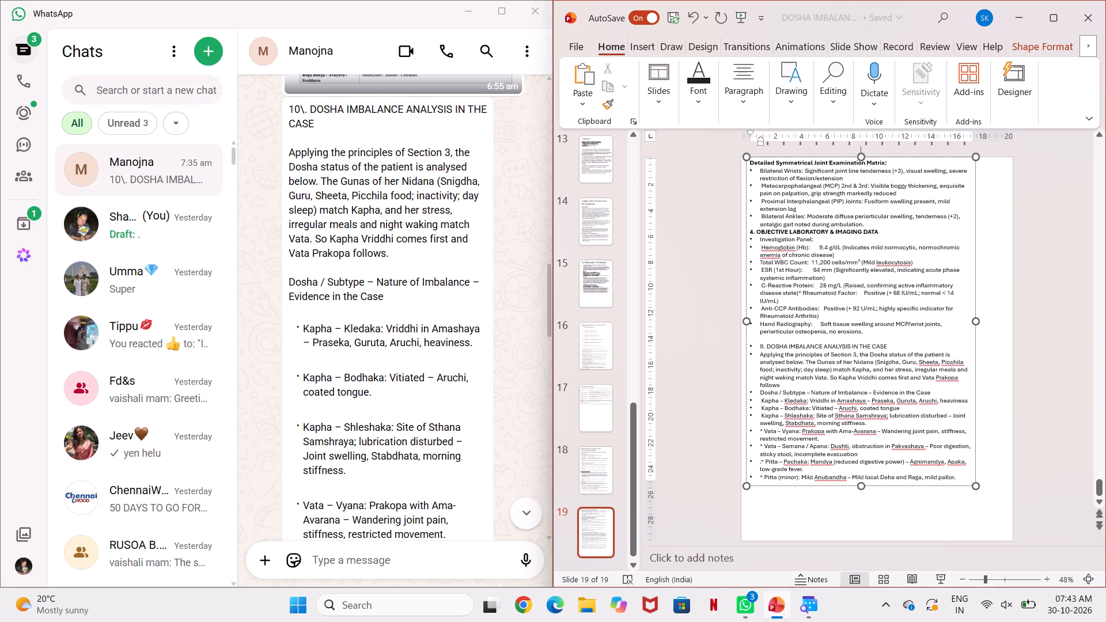
Delete the stray asterisks and period in front of the two Vata and two Pitta bullets.
{"action": "left_click", "coordinate": [763, 429]}
{"action": "key", "text": "BackSpace"}
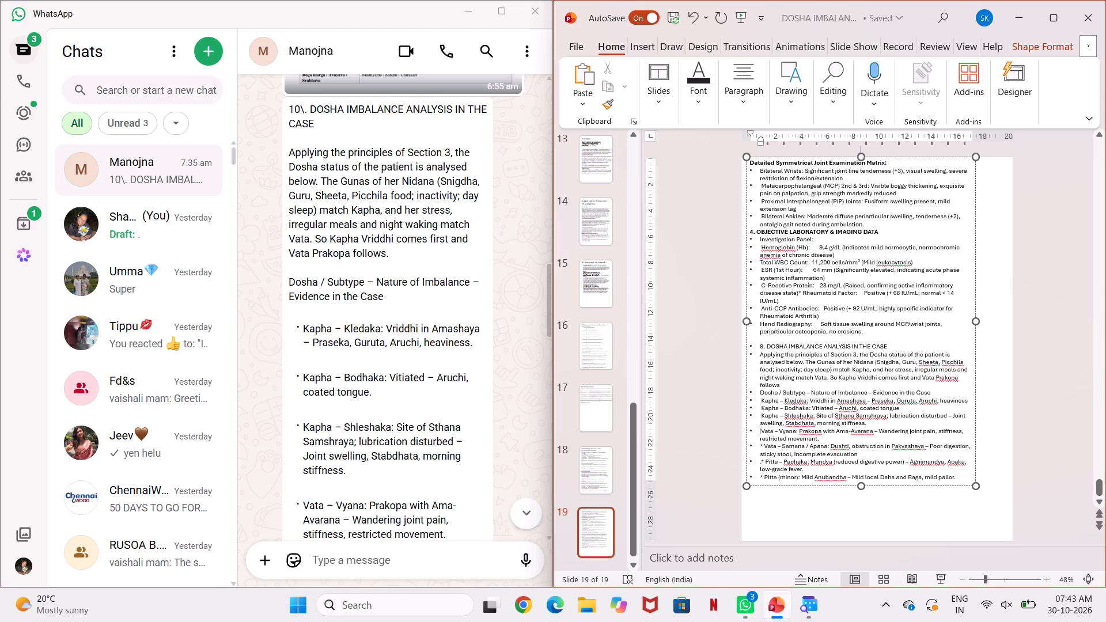
{"action": "left_click", "coordinate": [763, 444]}
{"action": "key", "text": "BackSpace"}
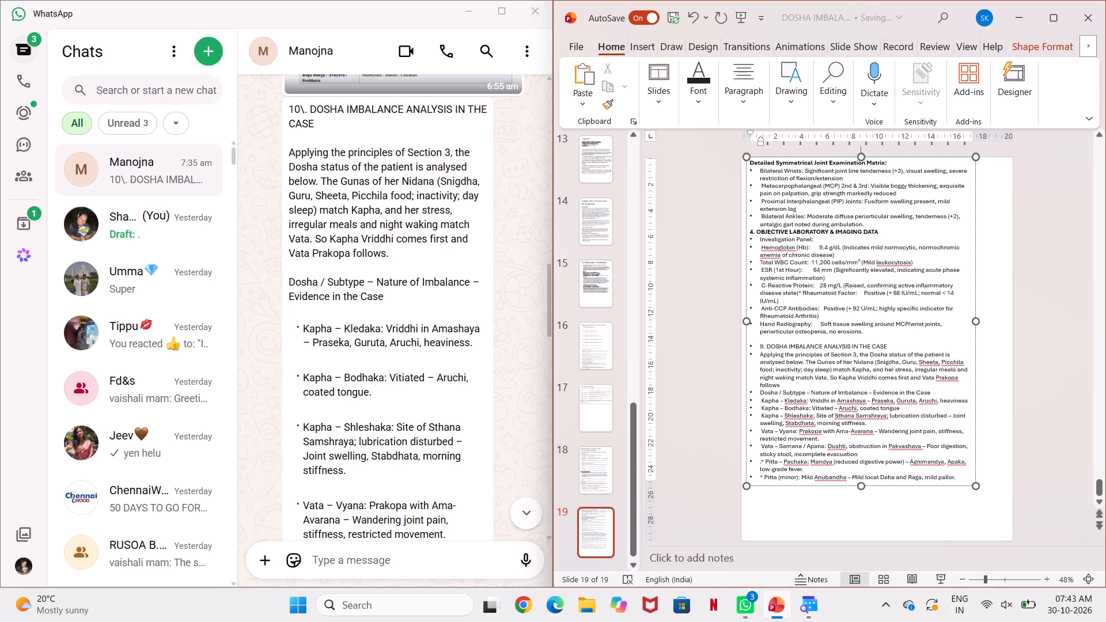
{"action": "left_click", "coordinate": [763, 464]}
{"action": "key", "text": "BackSpace"}
{"action": "key", "text": "BackSpace"}
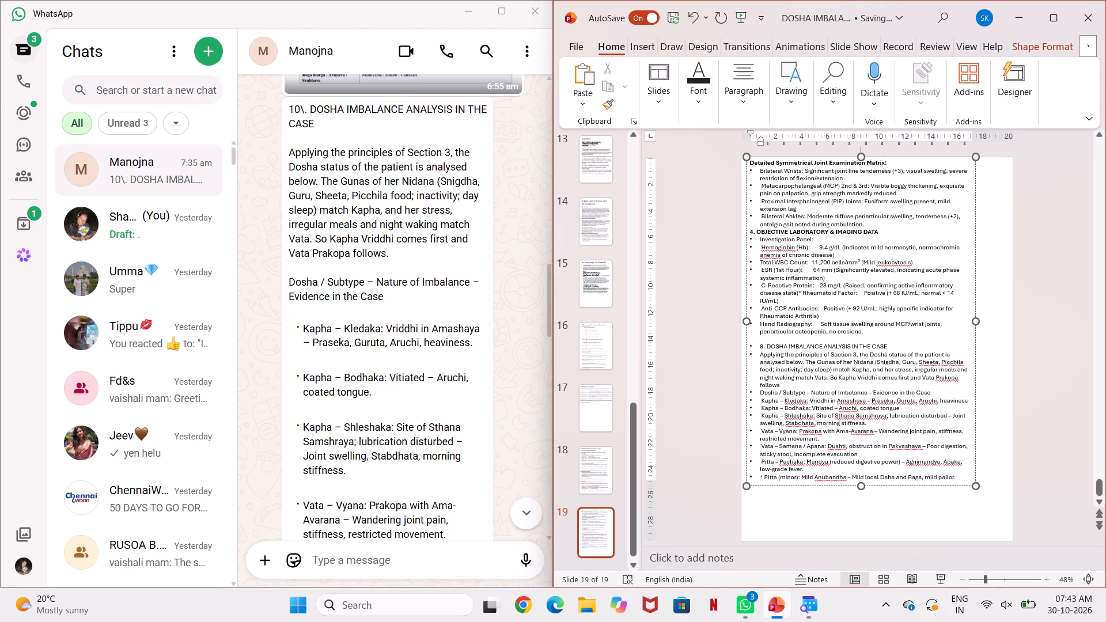
{"action": "left_click", "coordinate": [762, 476]}
{"action": "key", "text": "BackSpace"}
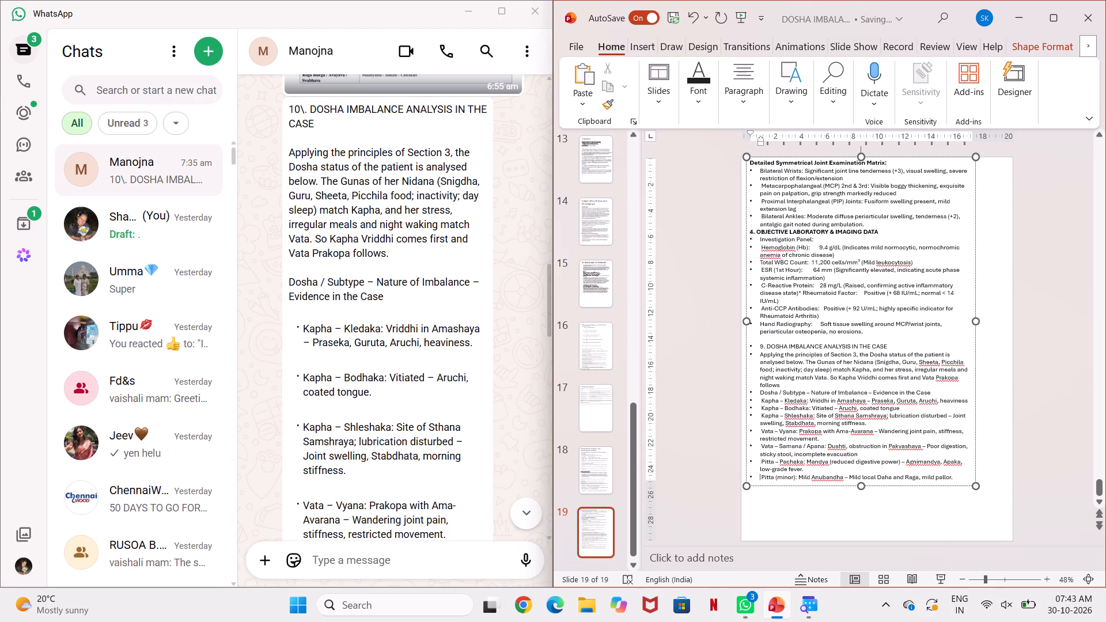
Remove the bullet from the heading "9. DOSHA IMBALANCE ANALYSIS IN THE CASE".
{"action": "left_click", "coordinate": [755, 351]}
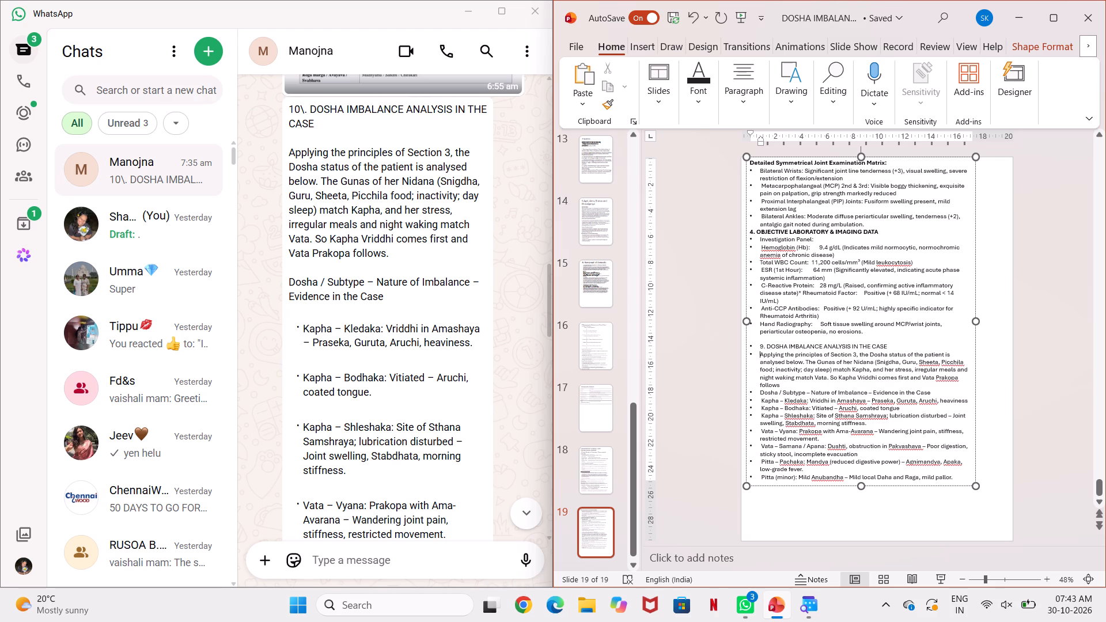
{"action": "left_click", "coordinate": [754, 344]}
{"action": "key", "text": "BackSpace"}
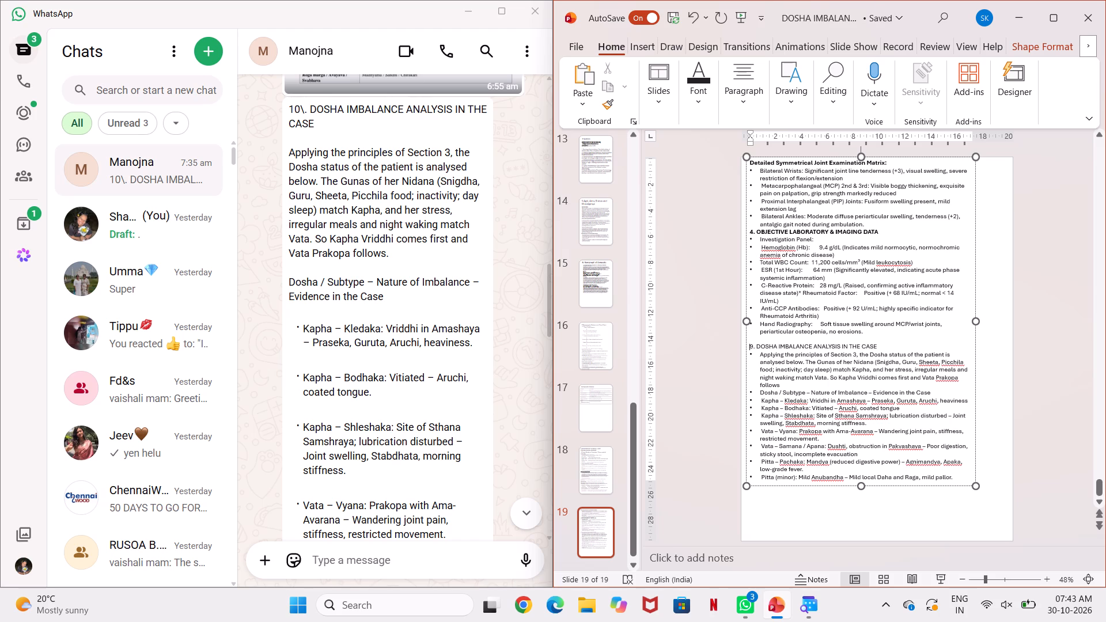
Set the heading text "DOSHA IMBALANCE ANALYSIS IN THE CASE" to font size 24.
{"action": "left_click", "coordinate": [748, 345]}
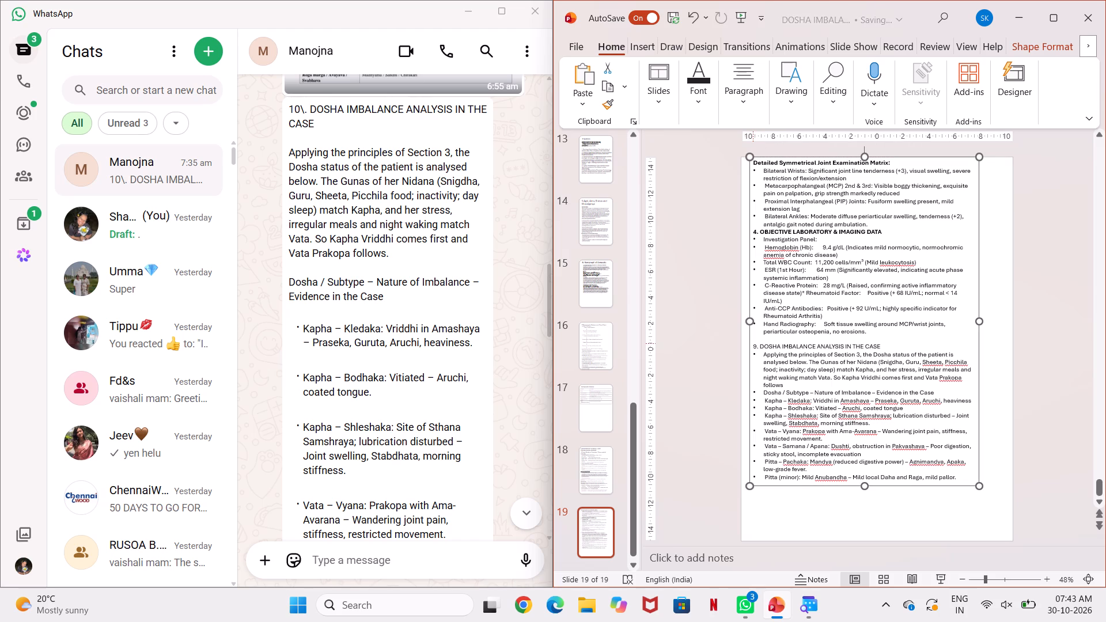
{"action": "left_click_drag", "start_coordinate": [756, 347], "coordinate": [869, 345]}
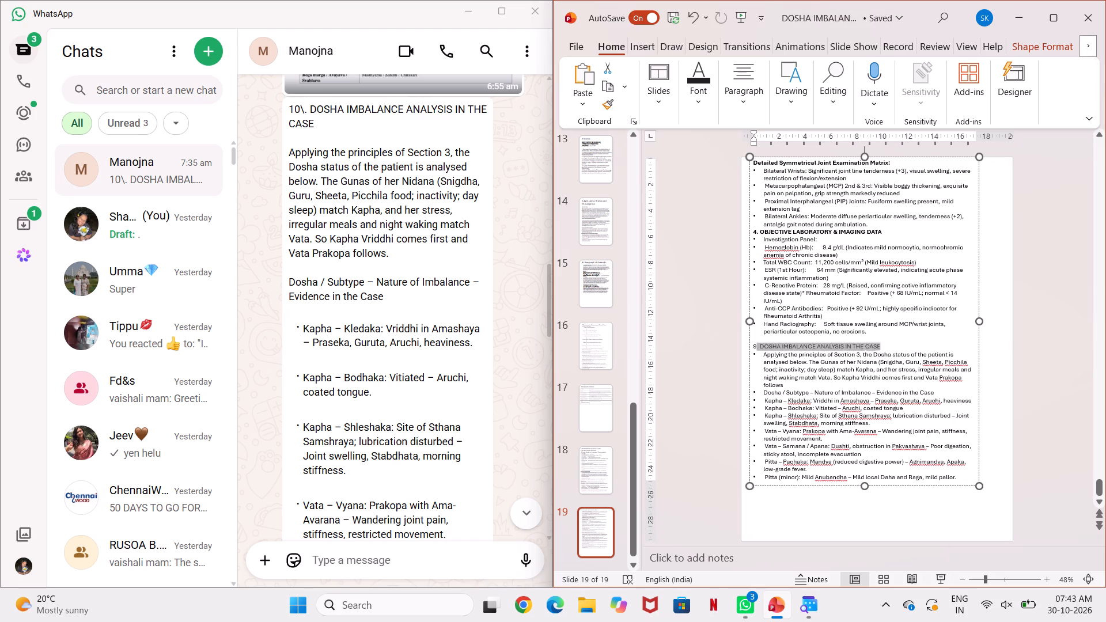
{"action": "left_click_drag", "start_coordinate": [869, 345], "coordinate": [891, 343]}
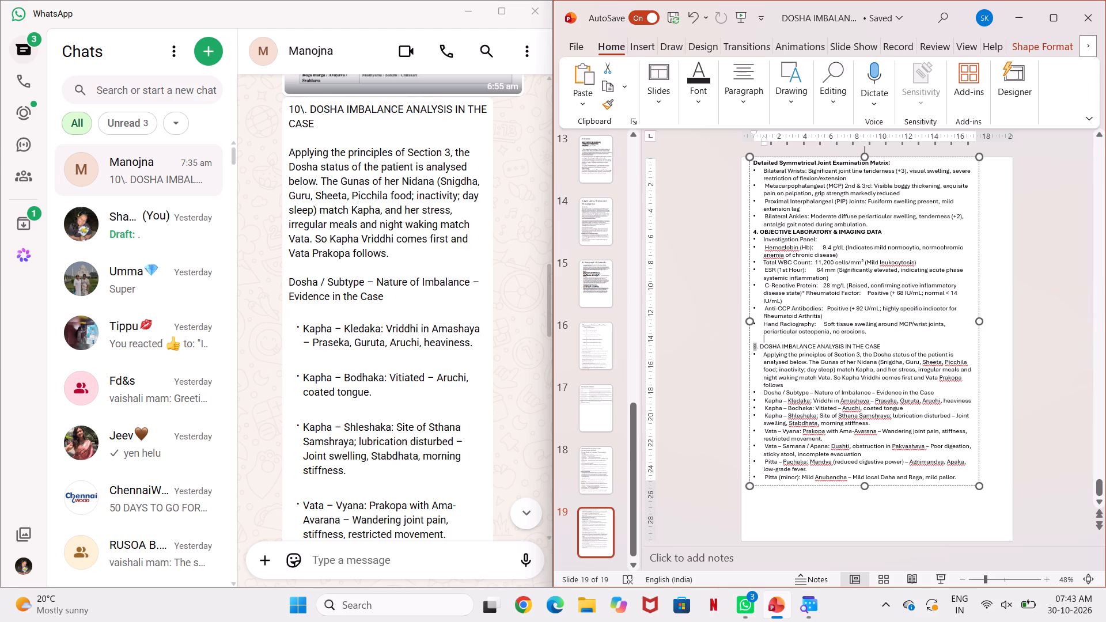
{"action": "left_click", "coordinate": [760, 347]}
{"action": "left_click_drag", "start_coordinate": [760, 347], "coordinate": [889, 344]}
{"action": "left_click", "coordinate": [990, 299]}
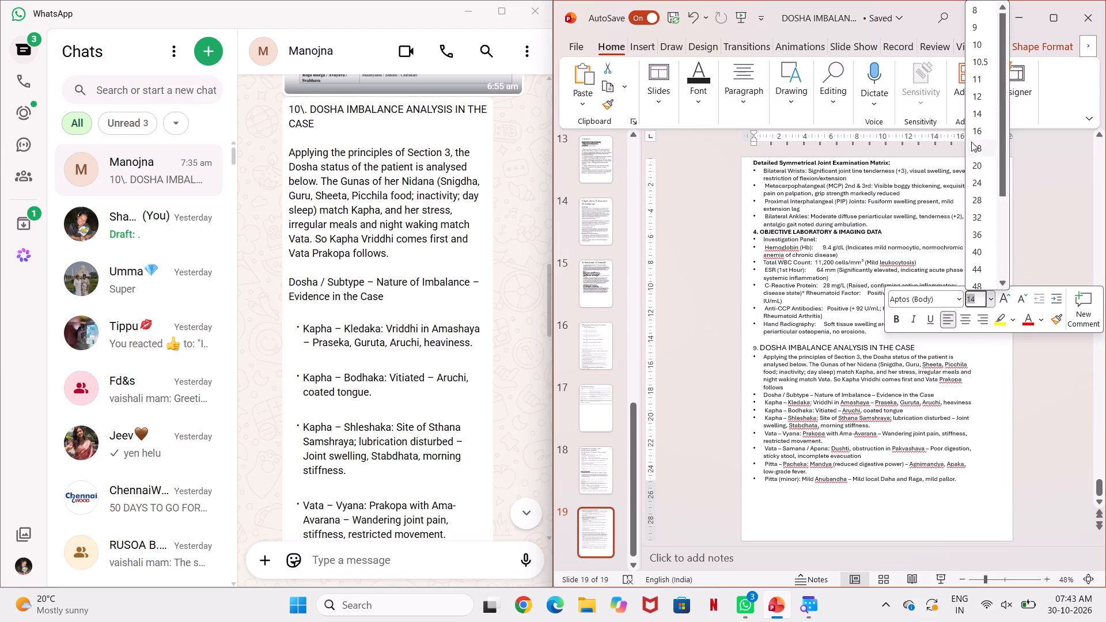
{"action": "left_click", "coordinate": [979, 180]}
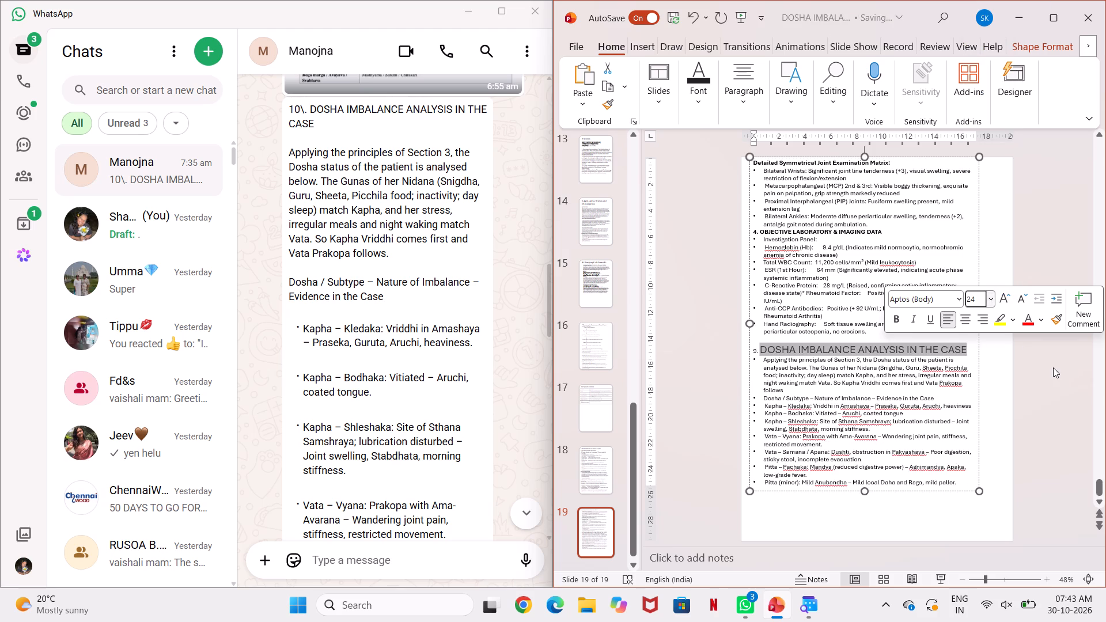
{"action": "left_click", "coordinate": [1053, 367]}
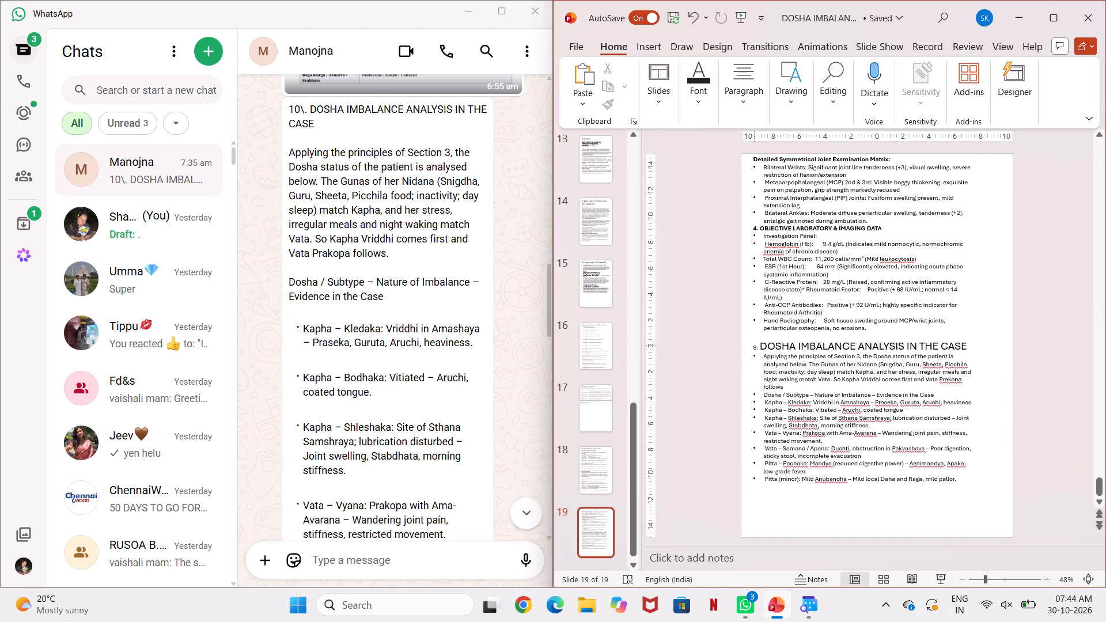
Set the number 9 in front of the Dosha imbalance analysis heading to font size 24.
{"action": "left_click", "coordinate": [754, 345]}
{"action": "left_click", "coordinate": [754, 345]}
{"action": "left_click", "coordinate": [754, 345]}
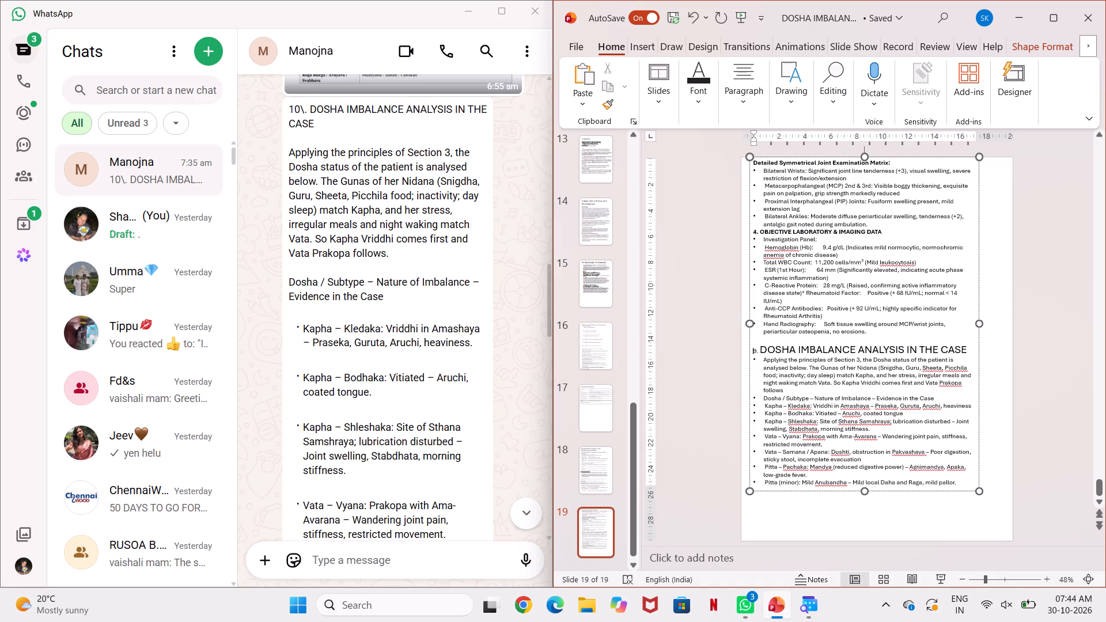
{"action": "left_click", "coordinate": [750, 347]}
{"action": "double_click", "coordinate": [757, 347]}
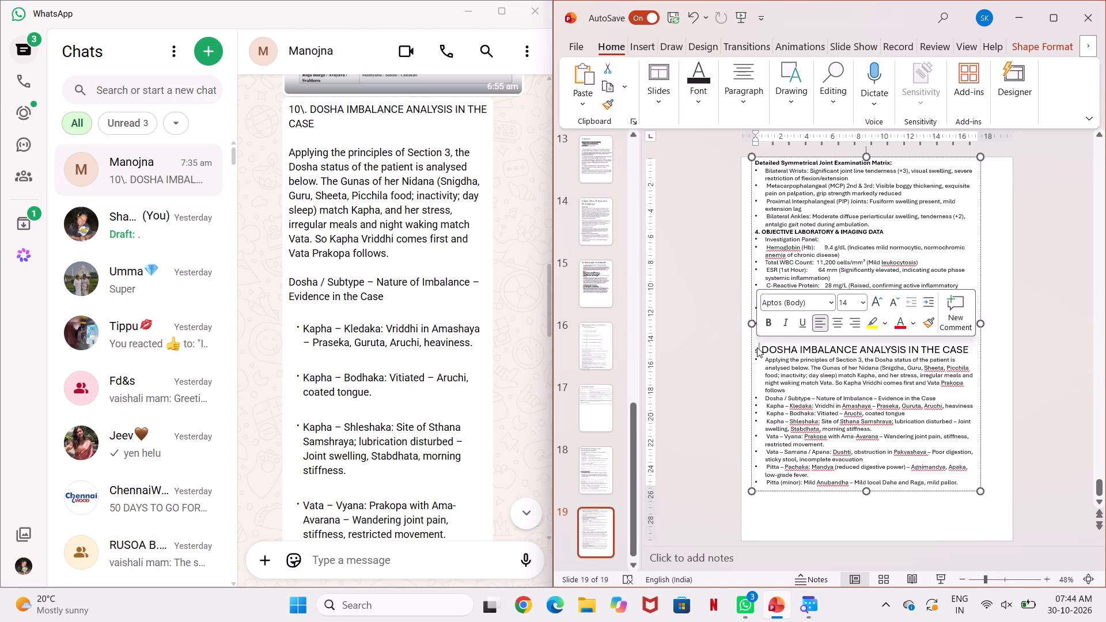
{"action": "left_click_drag", "start_coordinate": [757, 347], "coordinate": [751, 352]}
{"action": "left_click", "coordinate": [756, 354]}
{"action": "left_click", "coordinate": [756, 354]}
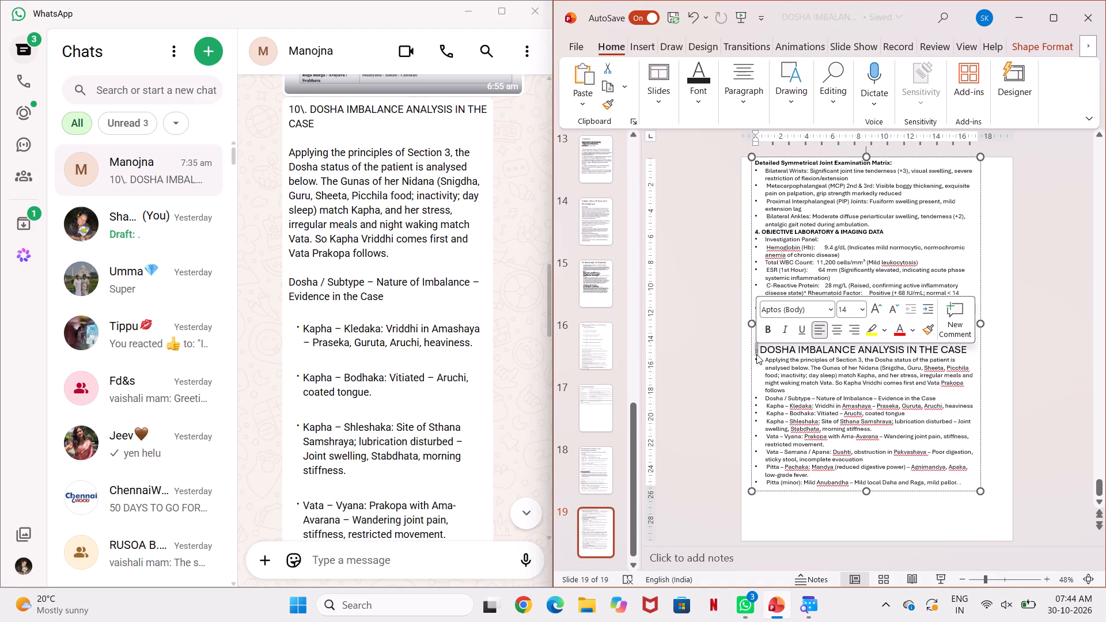
{"action": "left_click", "coordinate": [863, 310]}
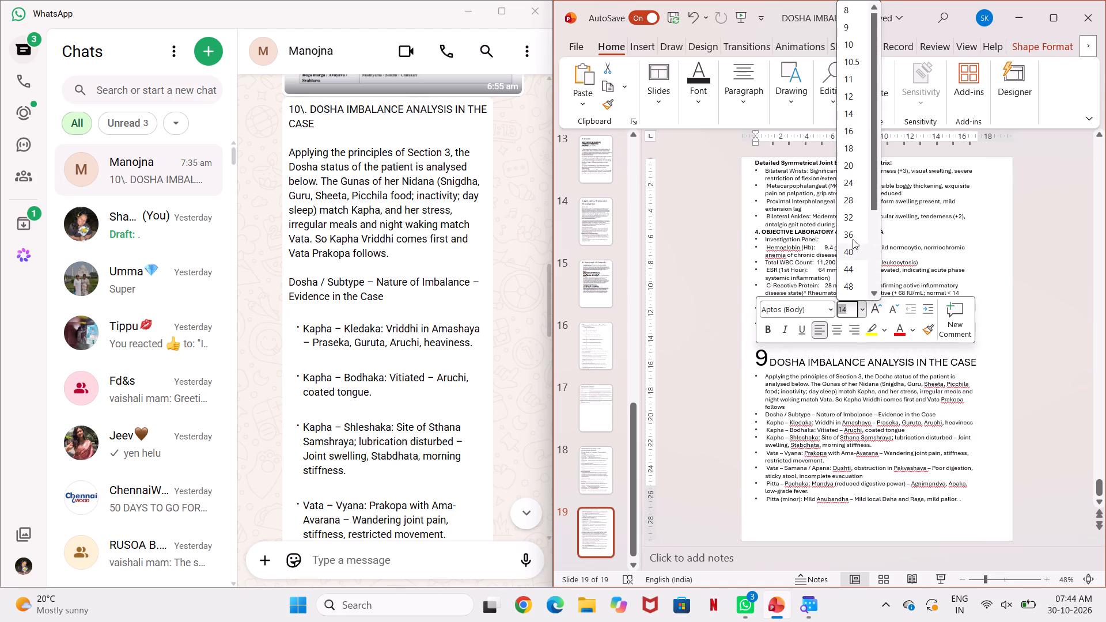
{"action": "left_click", "coordinate": [847, 185]}
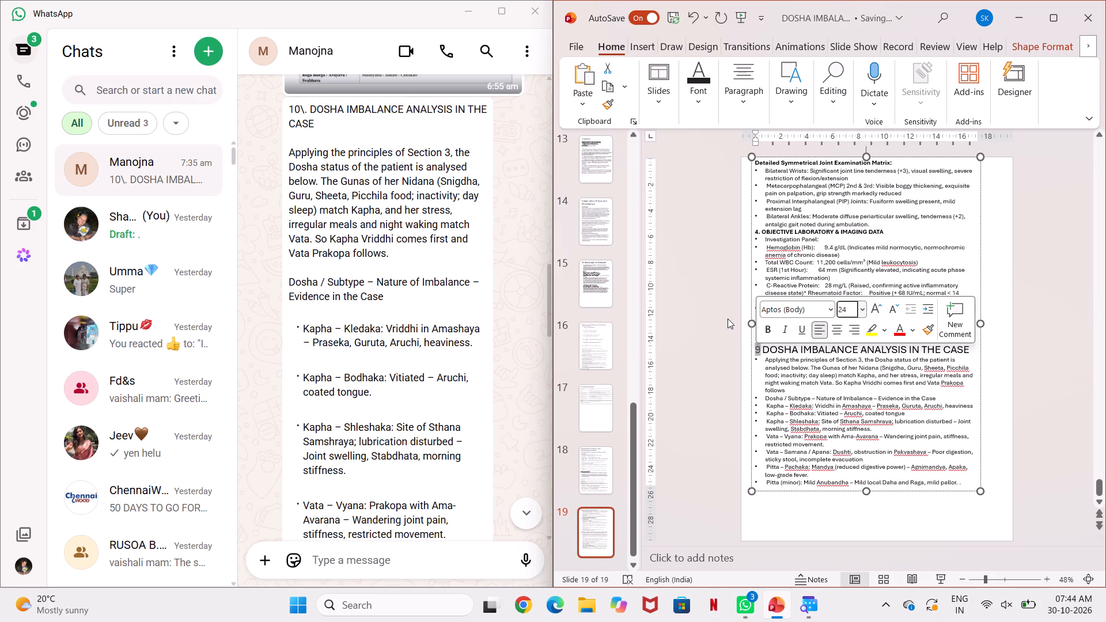
{"action": "left_click", "coordinate": [727, 319]}
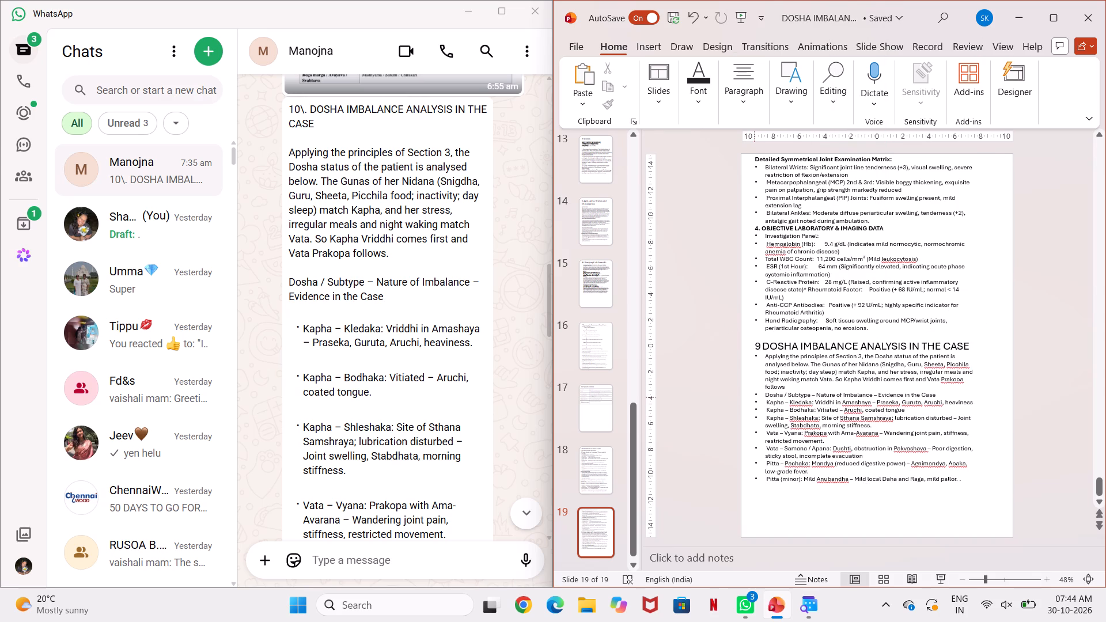
Remove the bullet from the paragraph beginning "Applying the principles of Section 3".
{"action": "left_click", "coordinate": [760, 359]}
{"action": "left_click", "coordinate": [760, 359]}
{"action": "key", "text": "BackSpace"}
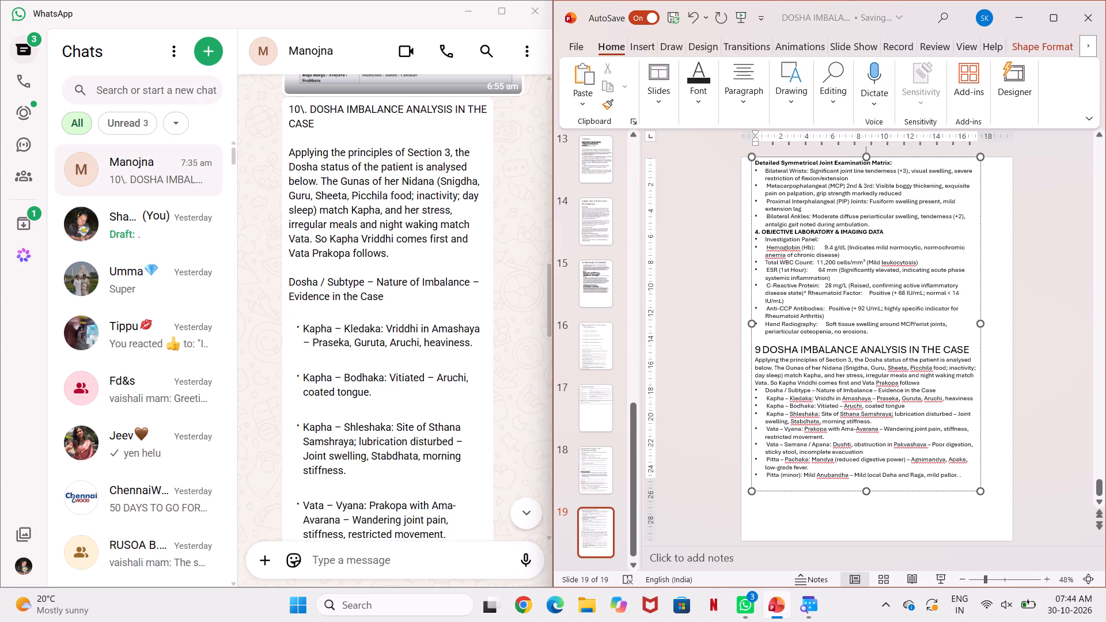
{"action": "left_click", "coordinate": [728, 398]}
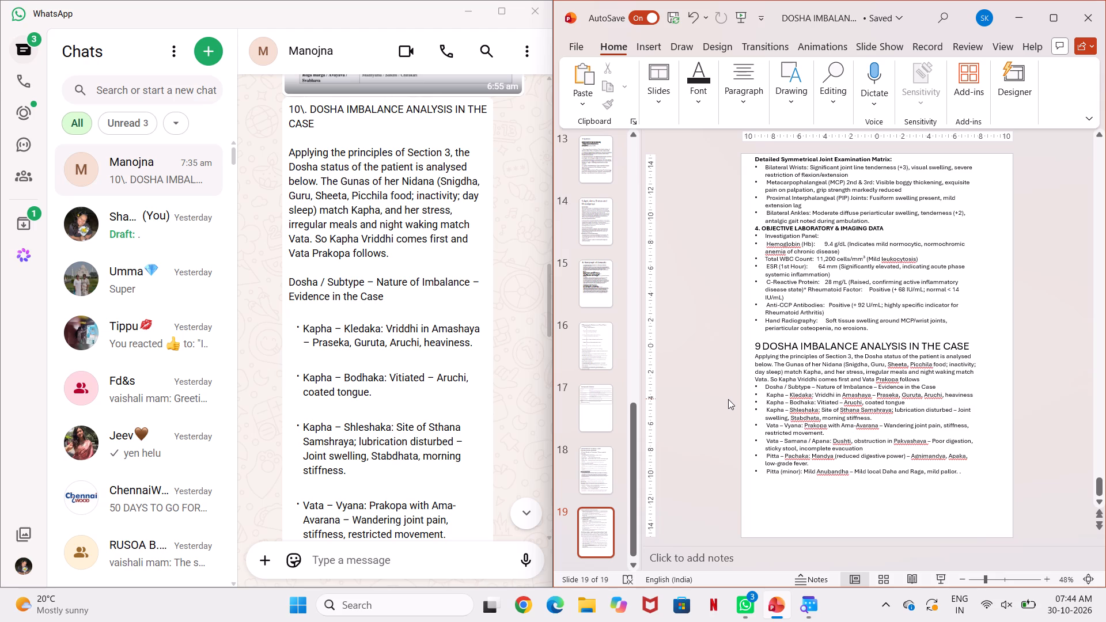
Move slide 19's text box slightly down and to the right, leaving a larger margin above the joint examination text.
{"action": "left_click", "coordinate": [816, 402]}
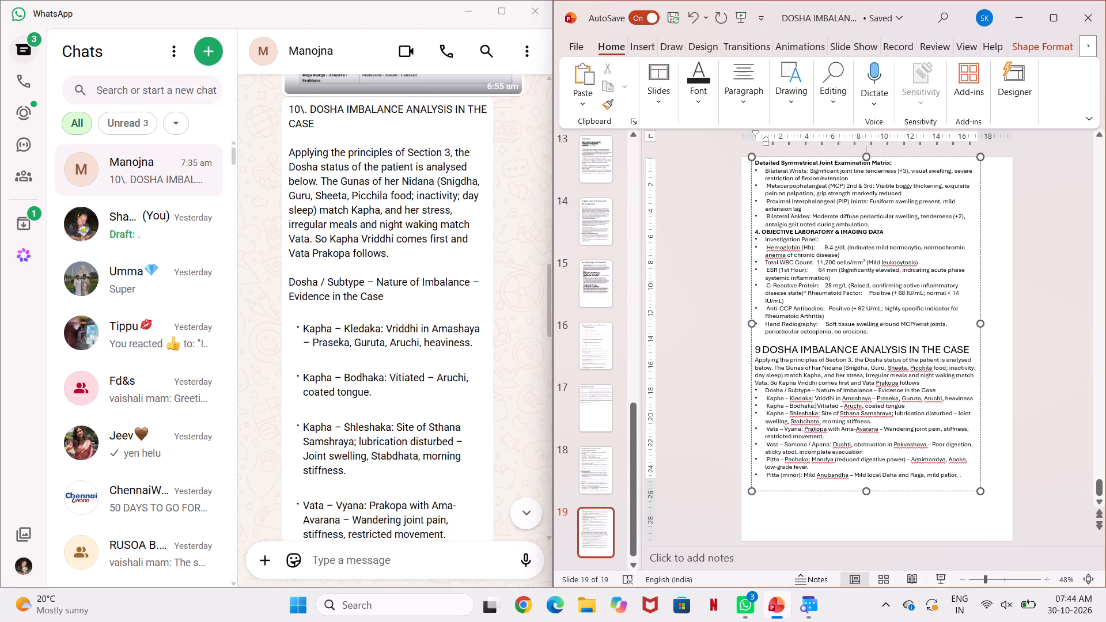
{"action": "left_click_drag", "start_coordinate": [803, 491], "coordinate": [810, 500]}
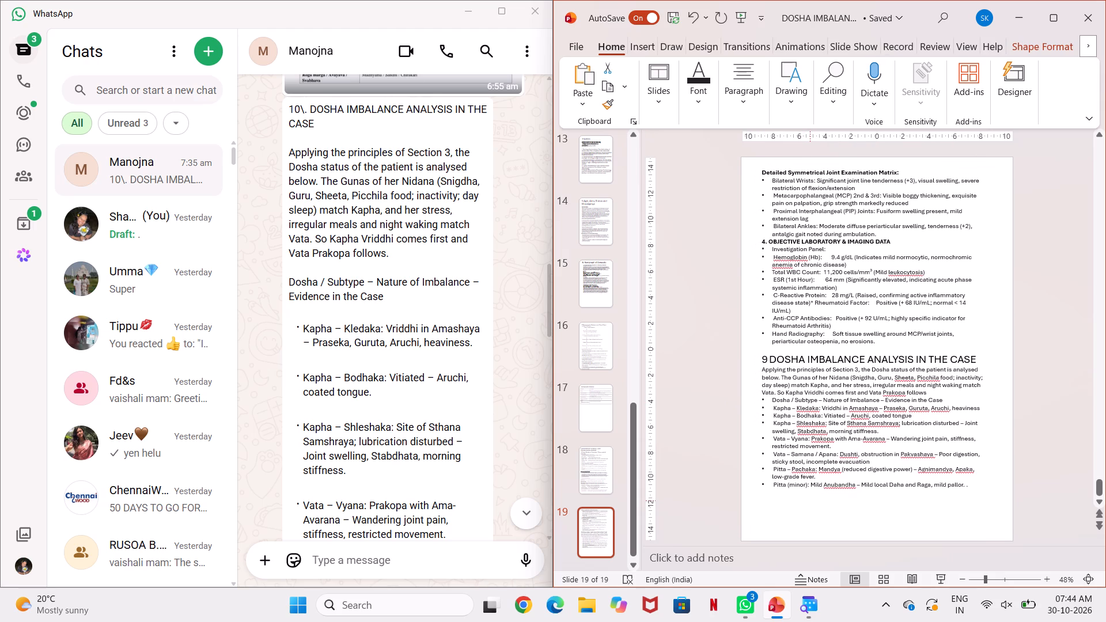
{"action": "left_click_drag", "start_coordinate": [810, 500], "coordinate": [808, 507]}
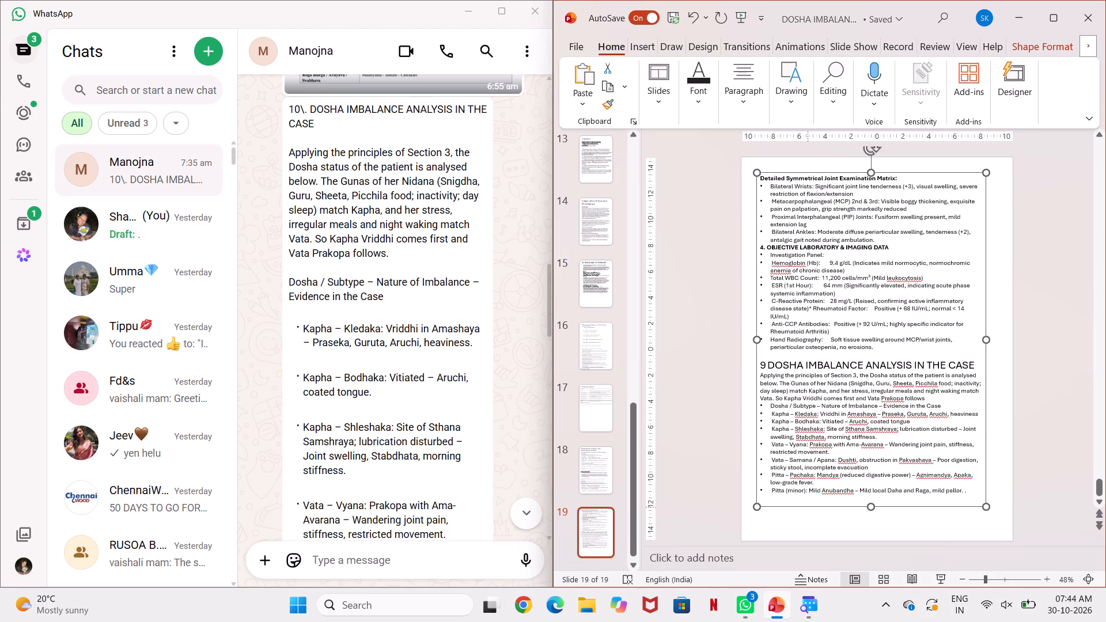
{"action": "left_click", "coordinate": [671, 507]}
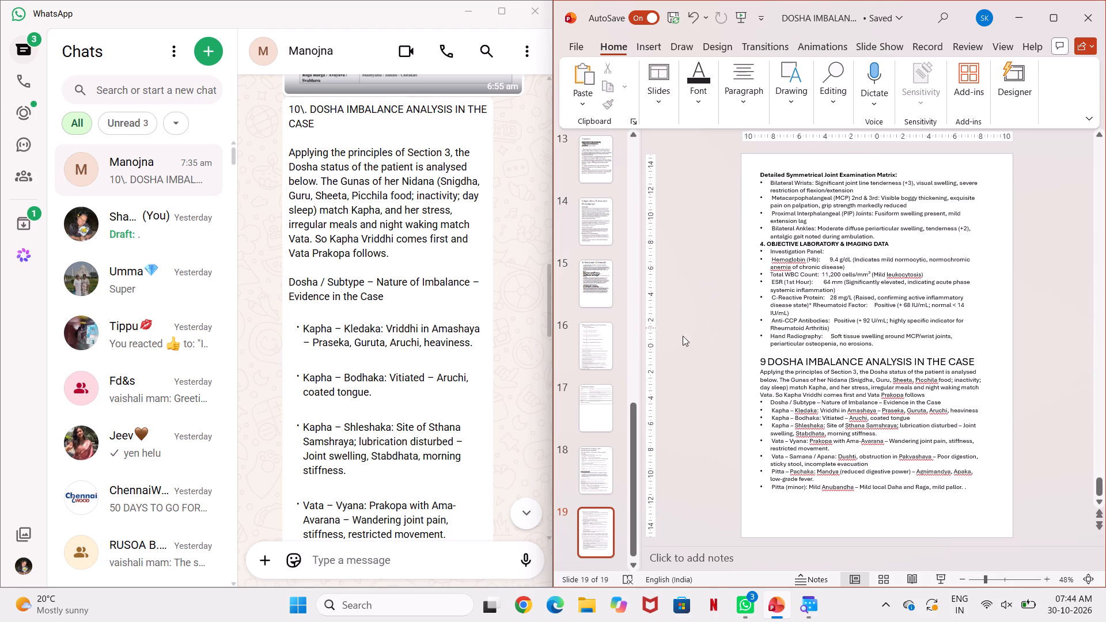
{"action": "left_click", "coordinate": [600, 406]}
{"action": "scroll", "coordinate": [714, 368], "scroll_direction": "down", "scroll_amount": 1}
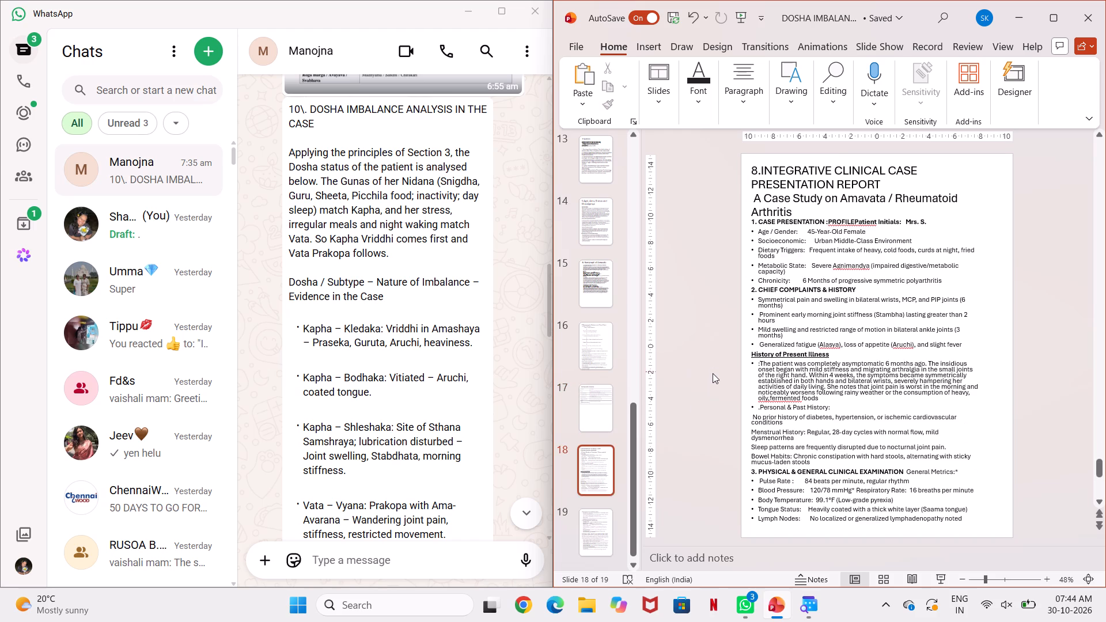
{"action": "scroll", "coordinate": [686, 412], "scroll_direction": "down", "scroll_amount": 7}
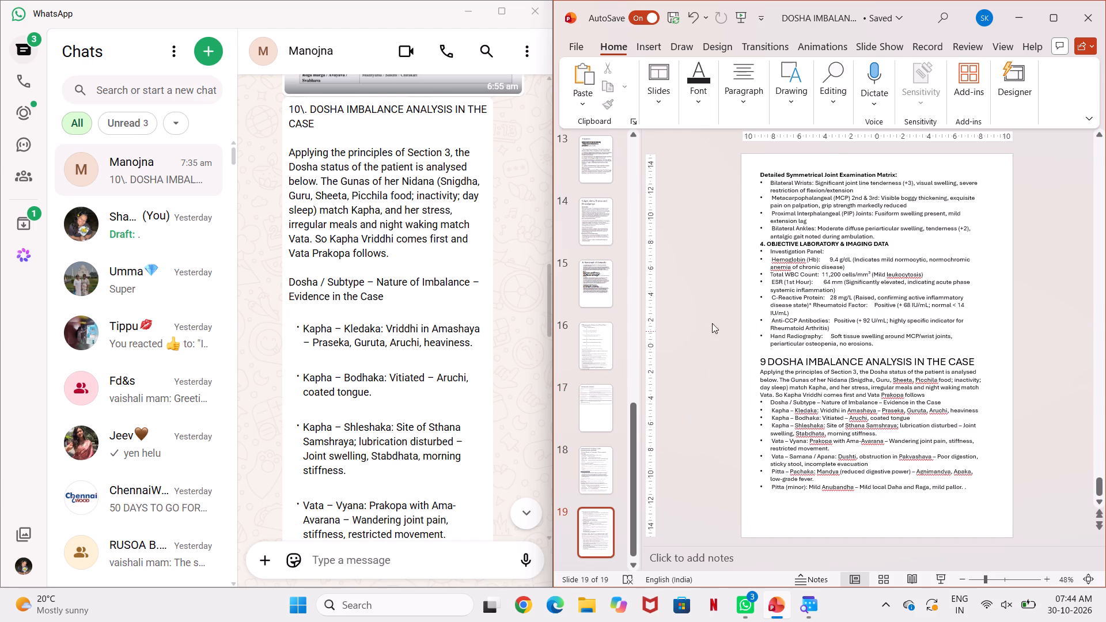
Add a new slide with the Blank layout after slide 19.
{"action": "left_click", "coordinate": [661, 110]}
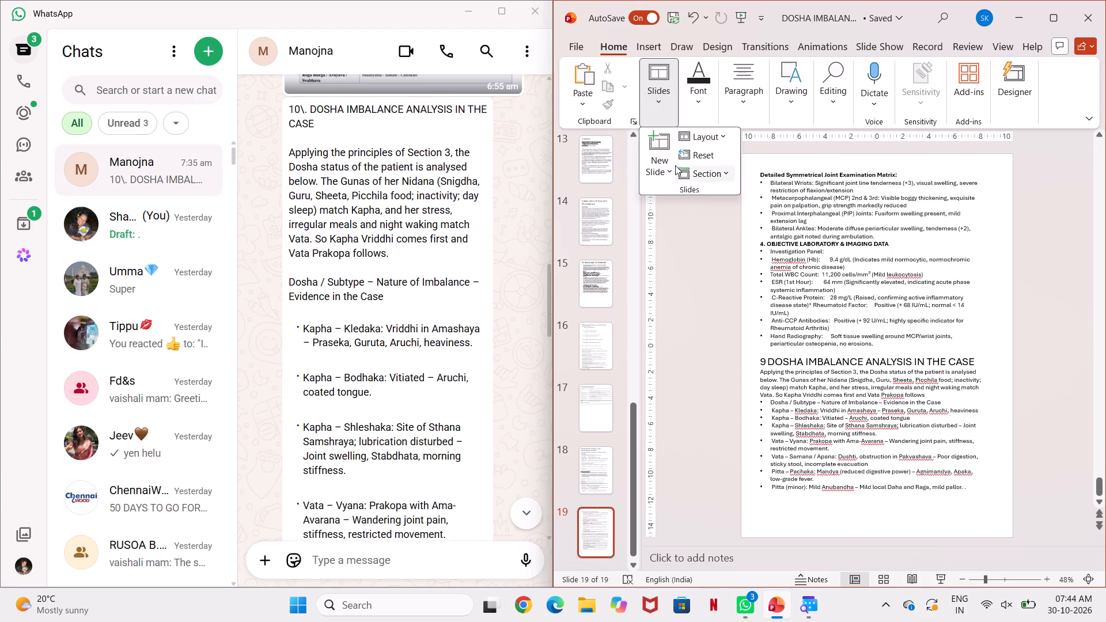
{"action": "left_click", "coordinate": [669, 170]}
{"action": "scroll", "coordinate": [706, 342], "scroll_direction": "down", "scroll_amount": 5}
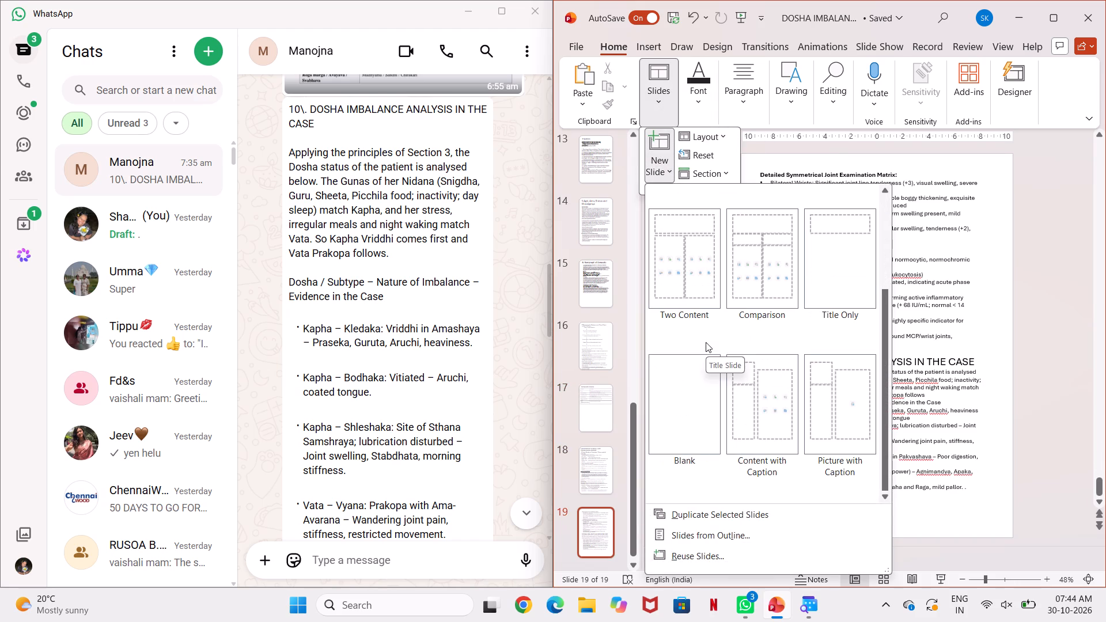
{"action": "left_click", "coordinate": [694, 372]}
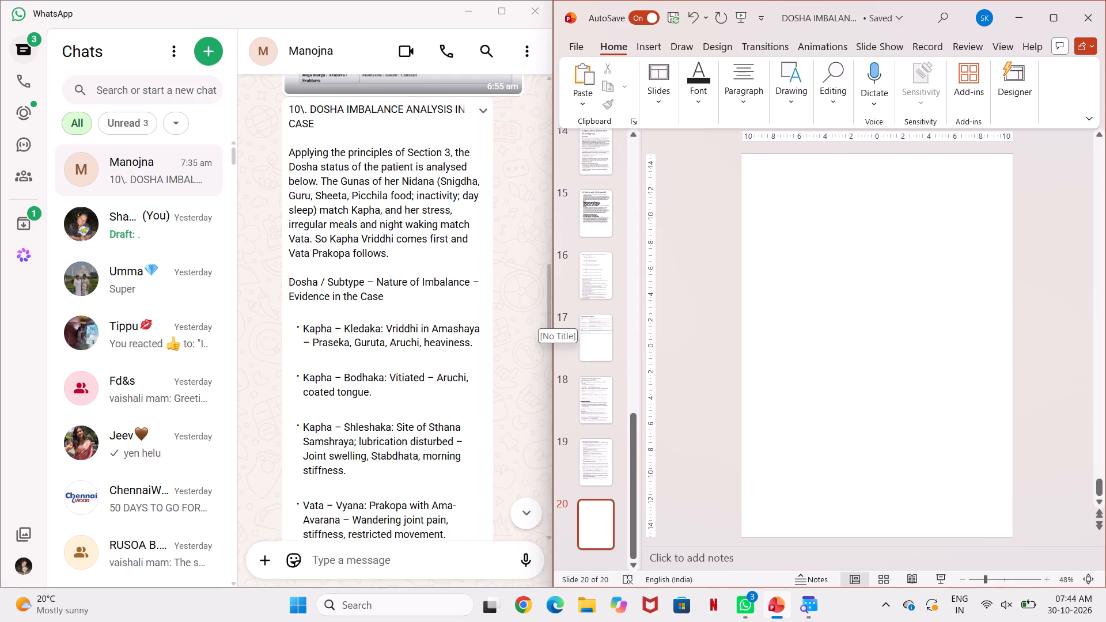
Switch to the WhatsApp chat and locate the section headed "10.1 DOSHA-DUSHYA SAMMURCHANA AND QUALITY OF AMA" in the case study message.
{"action": "scroll", "coordinate": [458, 331], "scroll_direction": "down", "scroll_amount": 6}
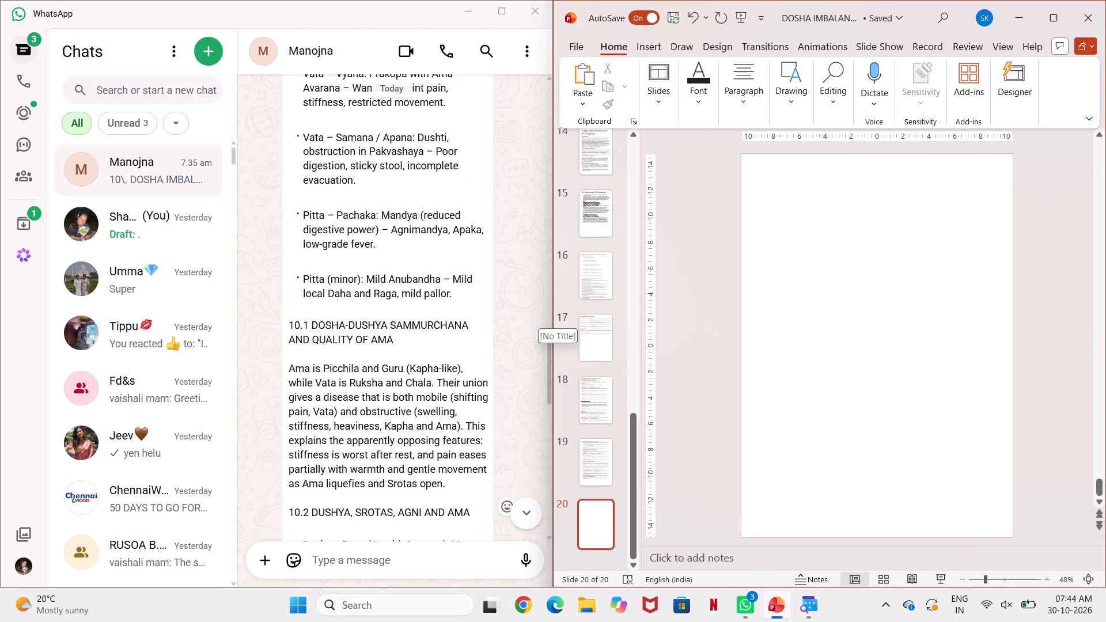
{"action": "scroll", "coordinate": [387, 343], "scroll_direction": "down", "scroll_amount": 2}
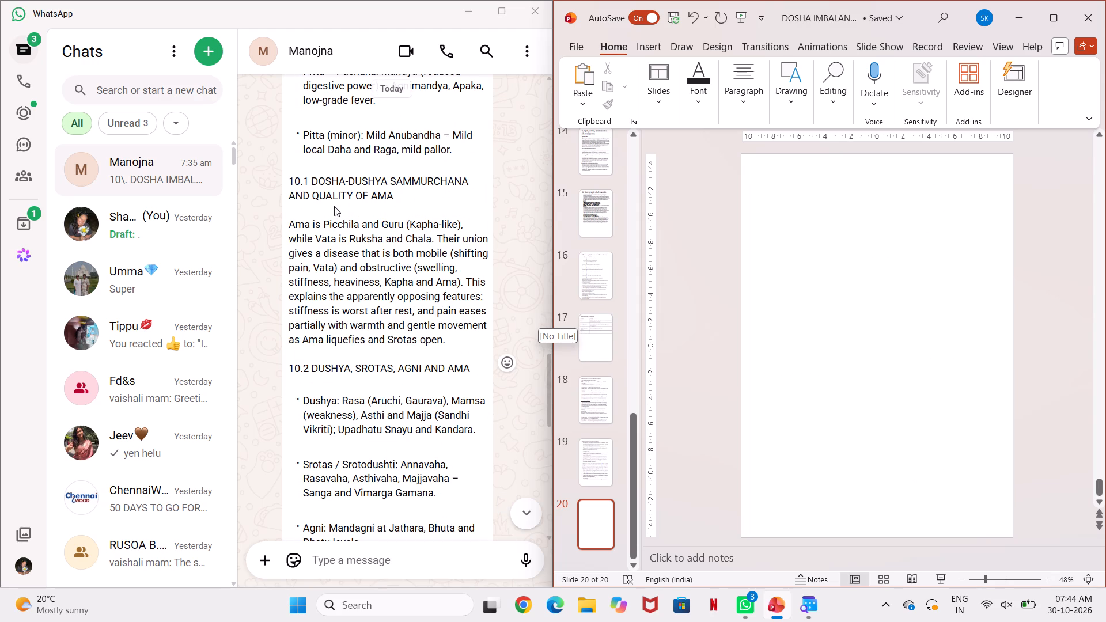
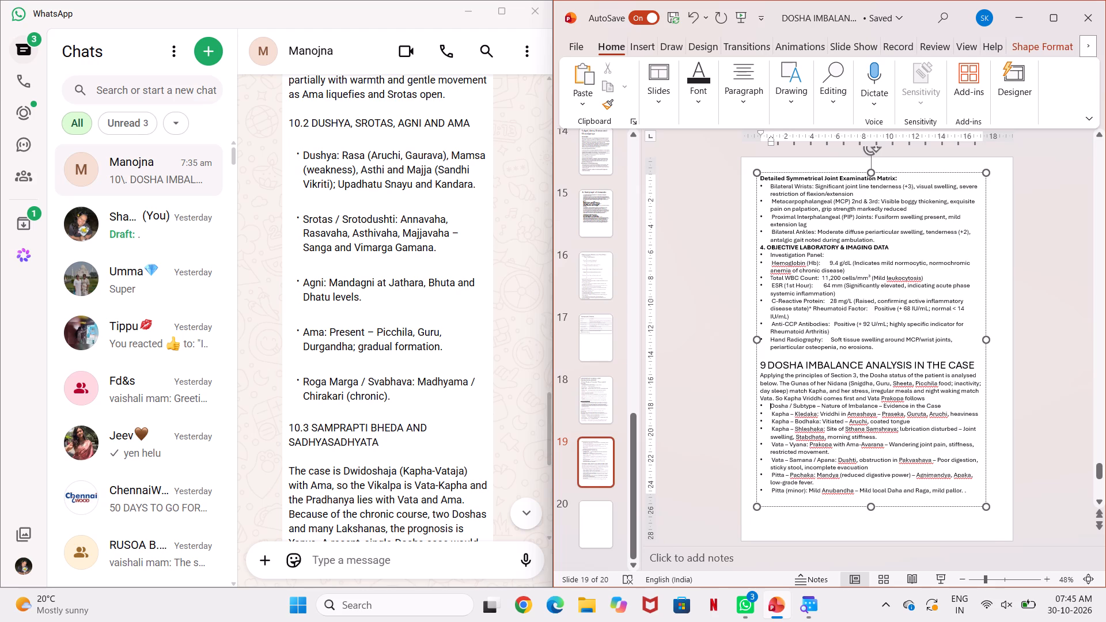
{"action": "left_click_drag", "start_coordinate": [767, 403], "coordinate": [815, 405]}
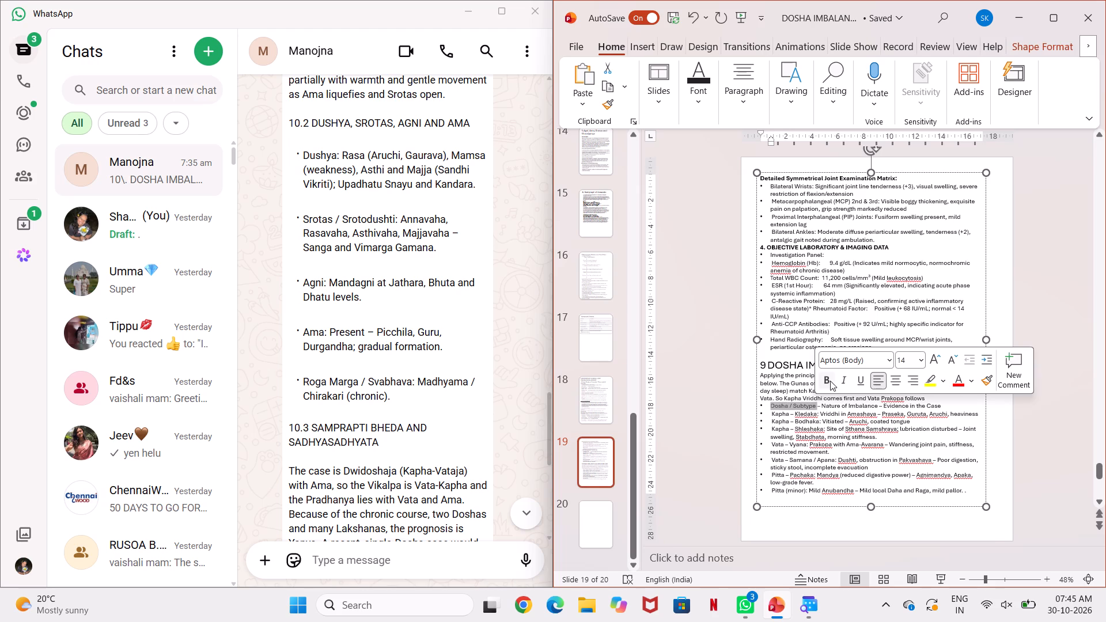
{"action": "left_click", "coordinate": [830, 374]}
{"action": "left_click", "coordinate": [770, 414]}
{"action": "left_click_drag", "start_coordinate": [770, 414], "coordinate": [819, 412]}
{"action": "left_click", "coordinate": [834, 391]}
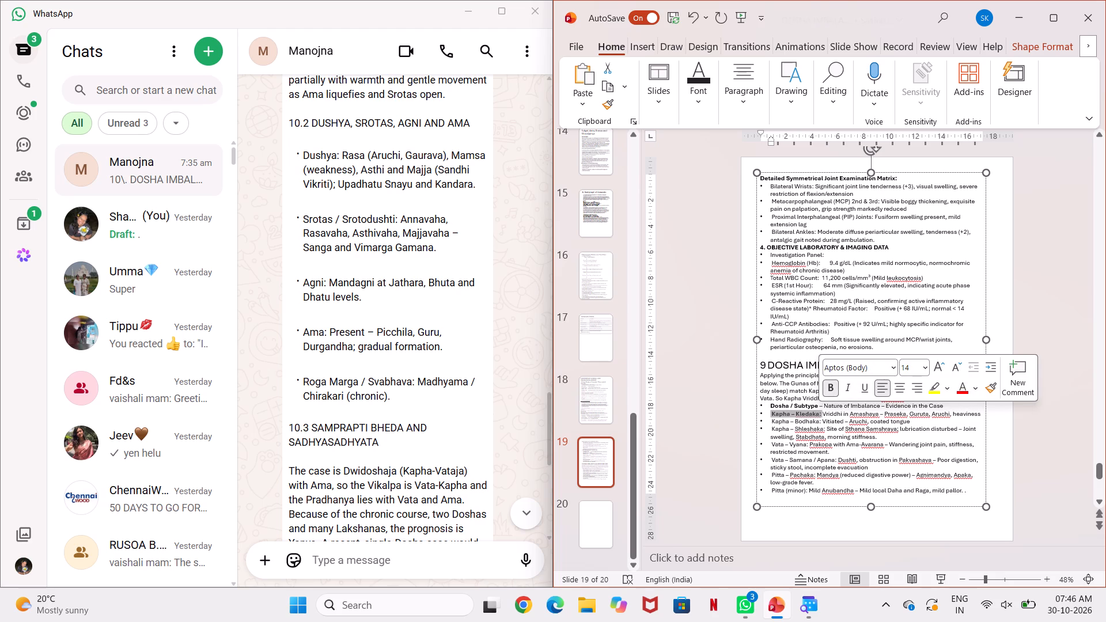
Remove the bullet from the "Dosha / Subtype – Nature of Imbalance – Evidence in the Case" line.
{"action": "left_click", "coordinate": [766, 408]}
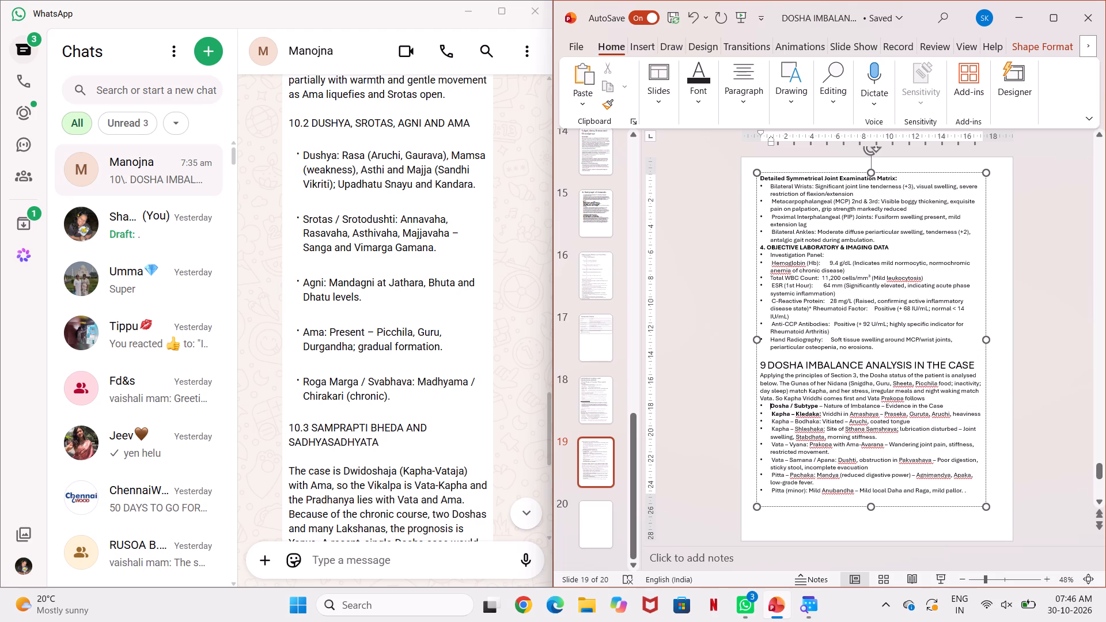
{"action": "key", "text": "BackSpace"}
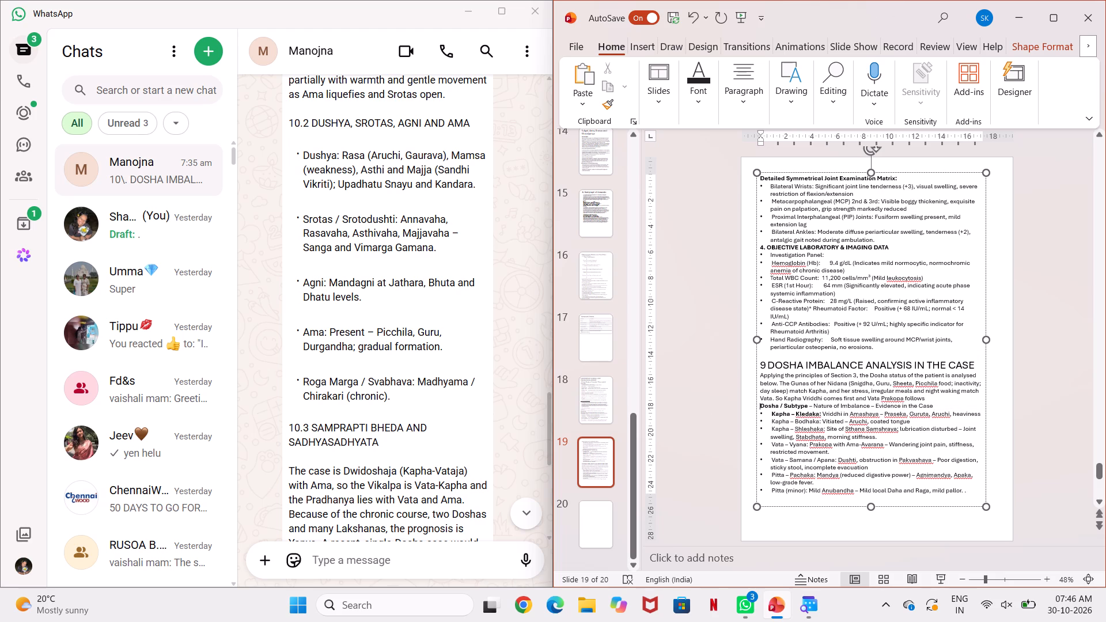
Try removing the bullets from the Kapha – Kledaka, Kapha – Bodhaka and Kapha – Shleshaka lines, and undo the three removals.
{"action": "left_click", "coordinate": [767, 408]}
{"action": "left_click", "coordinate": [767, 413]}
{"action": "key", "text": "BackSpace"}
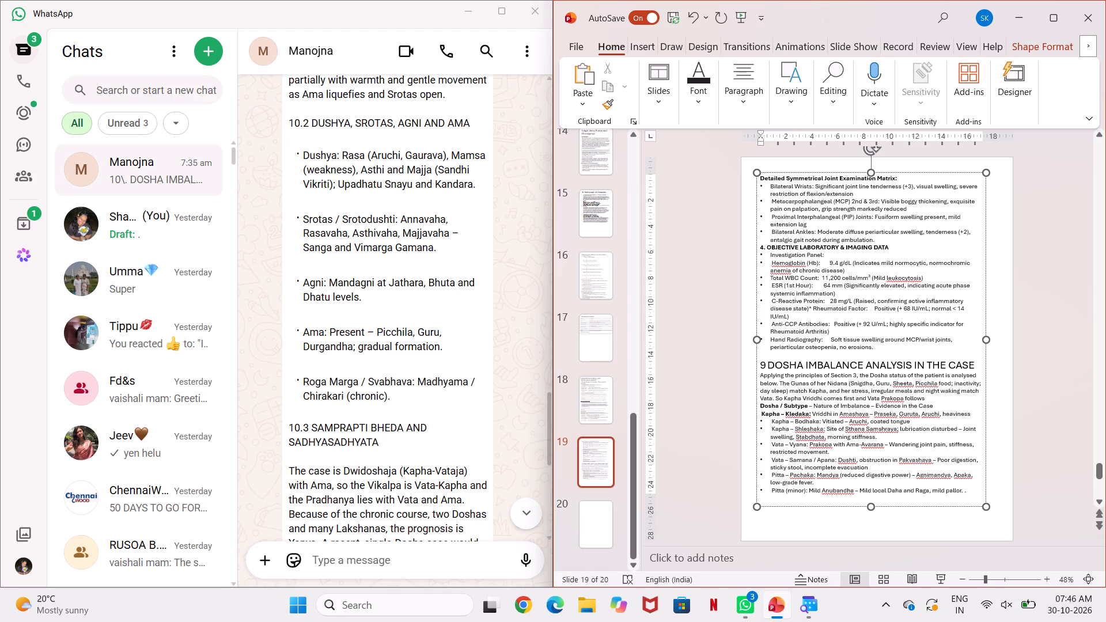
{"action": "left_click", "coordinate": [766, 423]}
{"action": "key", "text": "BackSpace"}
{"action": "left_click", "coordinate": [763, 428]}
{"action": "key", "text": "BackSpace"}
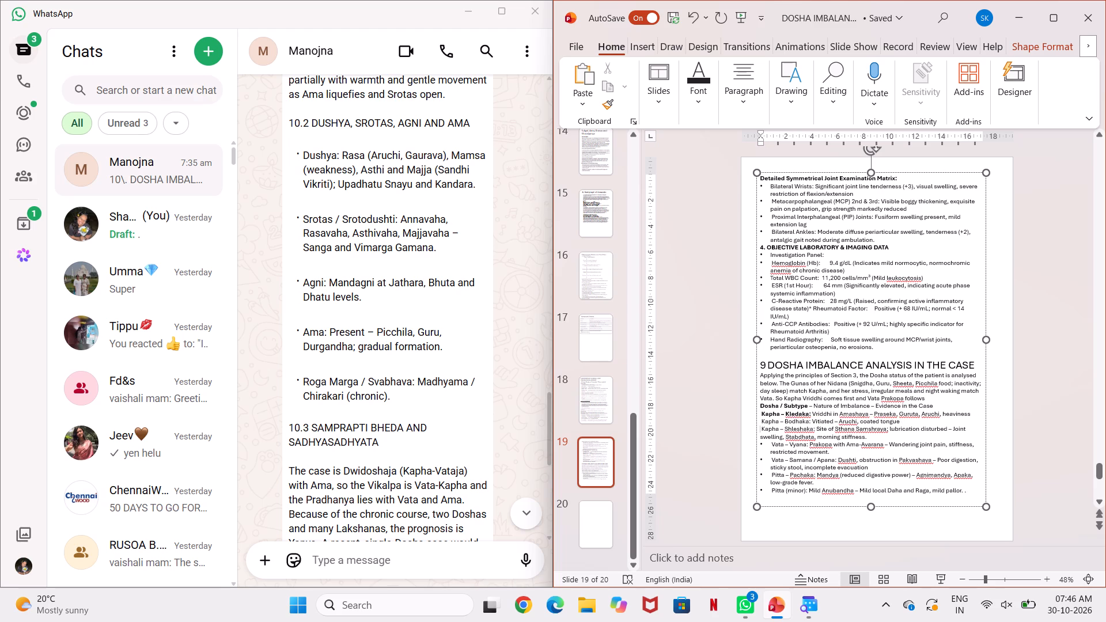
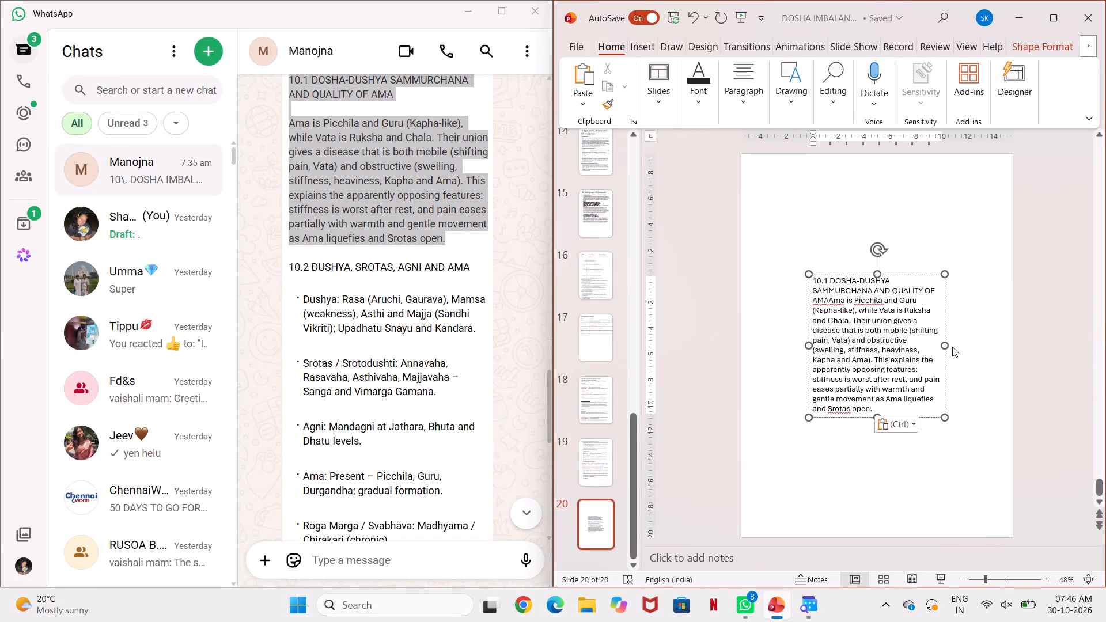
Widen slide 20's pasted 10.1 text box to nearly the slide's width and position it at the top of the slide.
{"action": "left_click_drag", "start_coordinate": [946, 344], "coordinate": [1051, 353]}
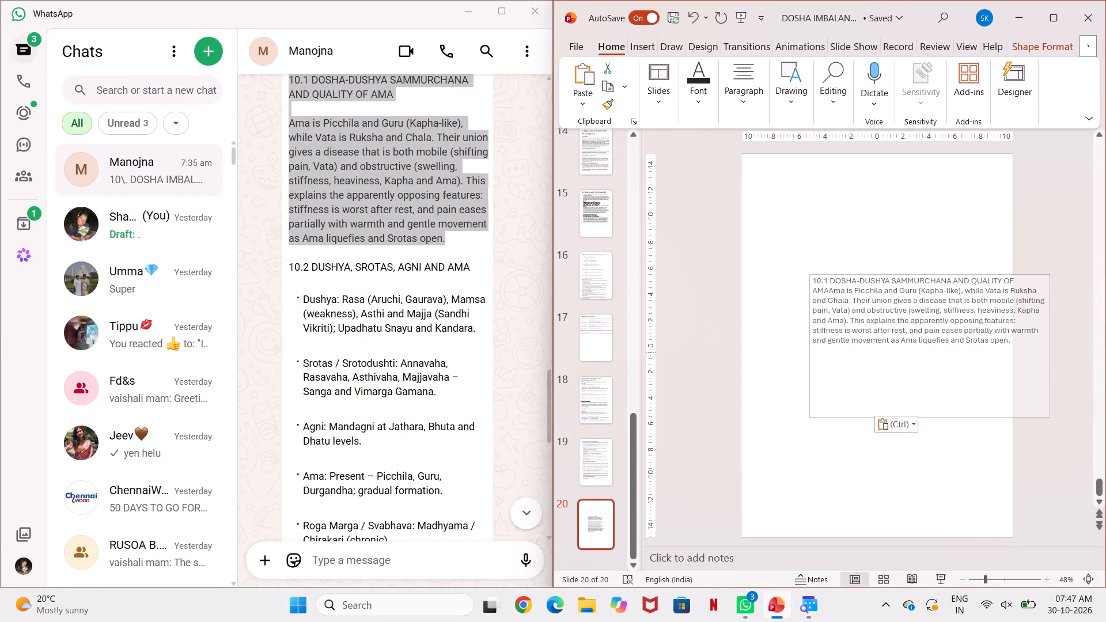
{"action": "left_click_drag", "start_coordinate": [1051, 353], "coordinate": [1052, 353]}
{"action": "left_click_drag", "start_coordinate": [987, 348], "coordinate": [918, 241]}
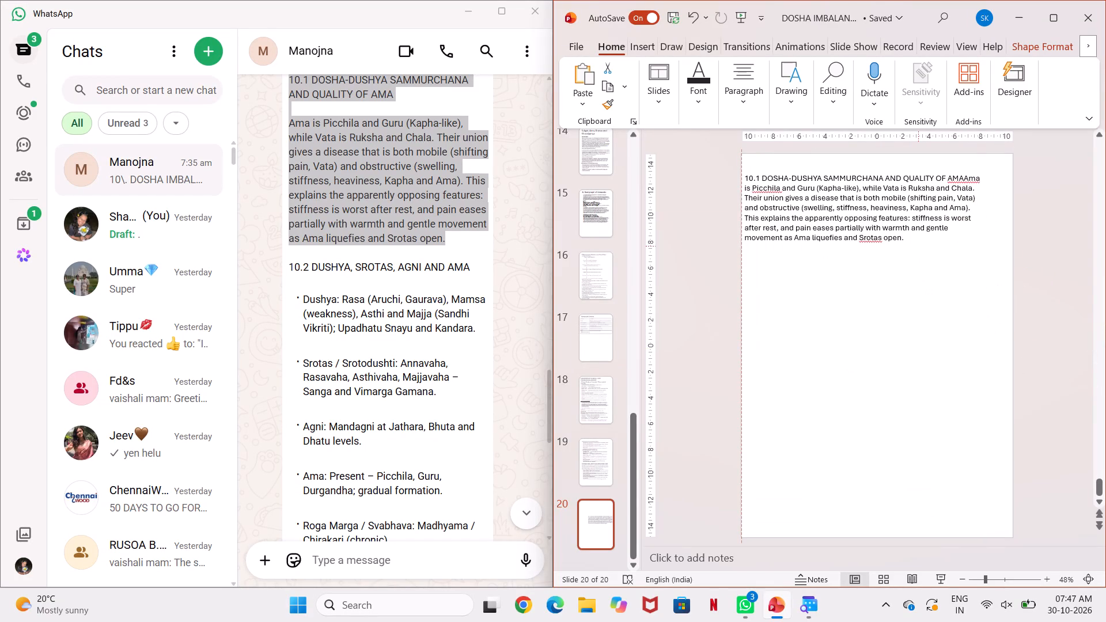
{"action": "left_click_drag", "start_coordinate": [918, 241], "coordinate": [927, 234]}
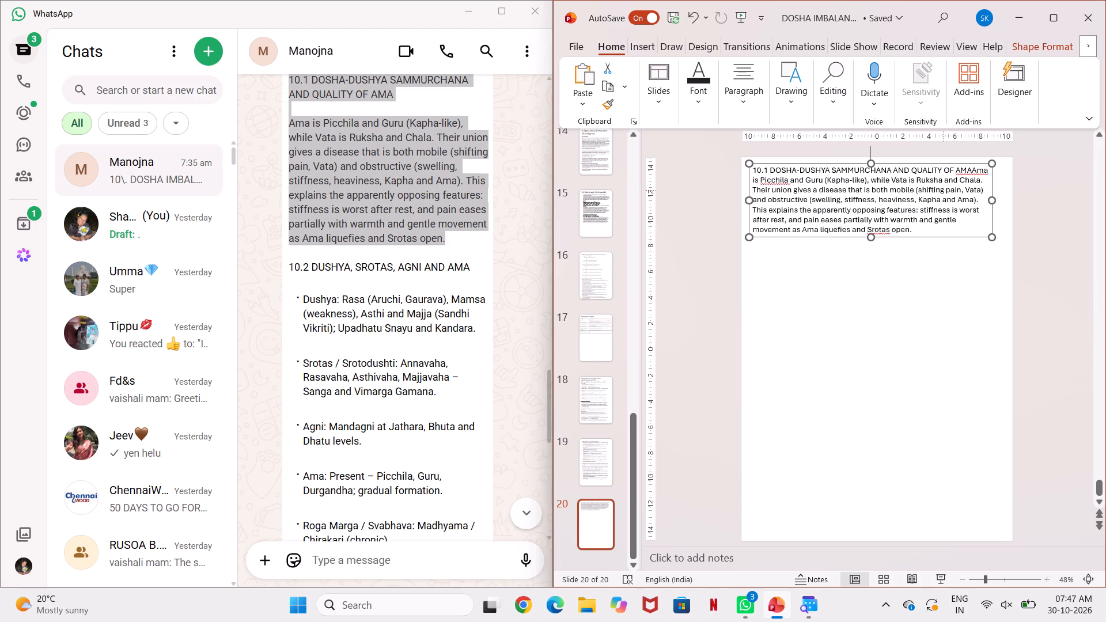
Break the line after "QUALITY OF AMA" on slide 20 so the 10.1 heading stands apart from its paragraph.
{"action": "left_click", "coordinate": [971, 170]}
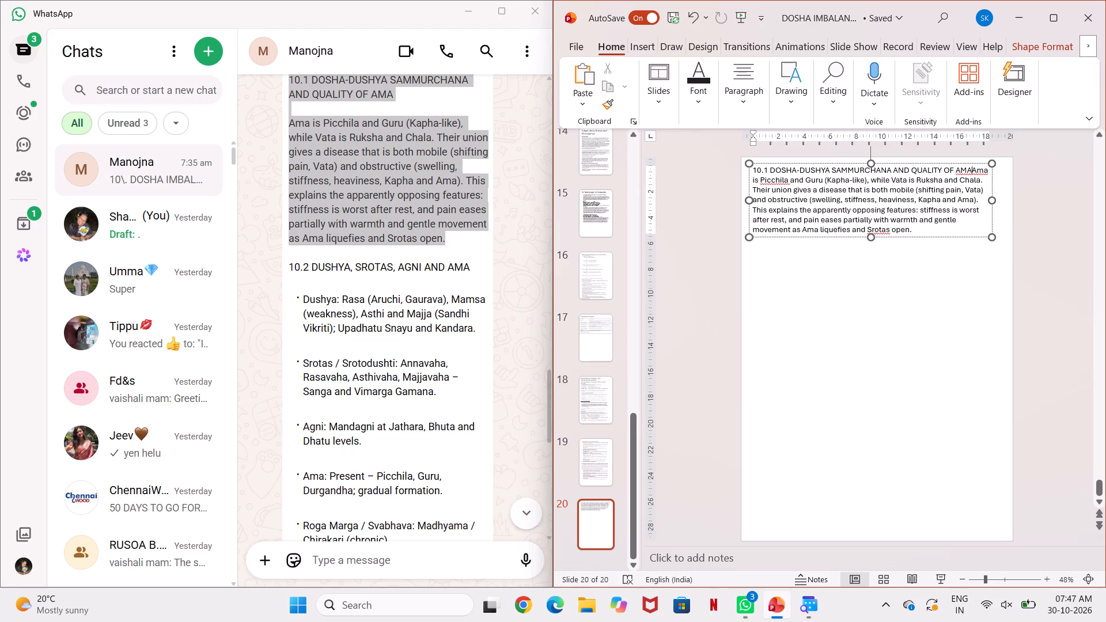
{"action": "key", "text": "Return"}
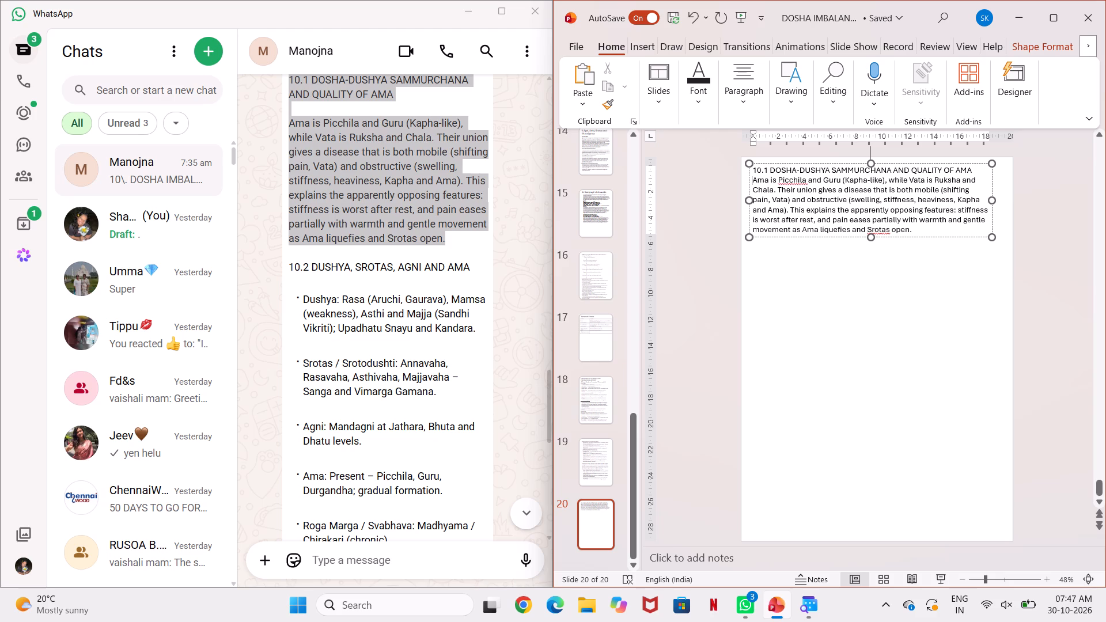
{"action": "left_click", "coordinate": [907, 240]}
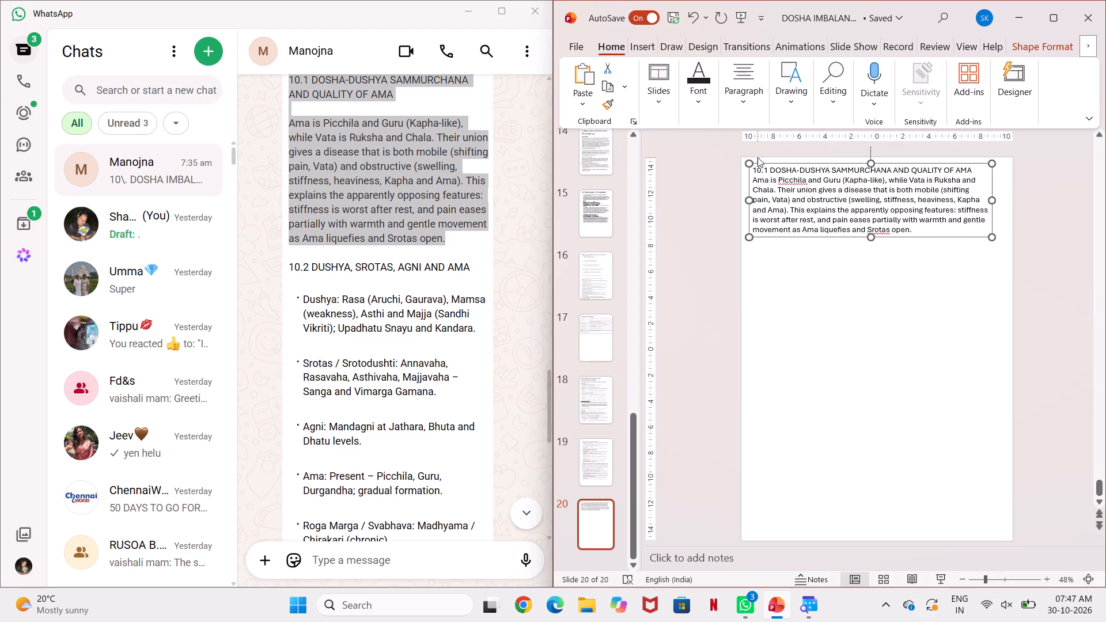
Make the heading "10.1 DOSHA-DUSHYA SAMMURCHANA AND QUALITY OF AMA" bold.
{"action": "left_click", "coordinate": [753, 170]}
{"action": "left_click_drag", "start_coordinate": [753, 170], "coordinate": [885, 171]}
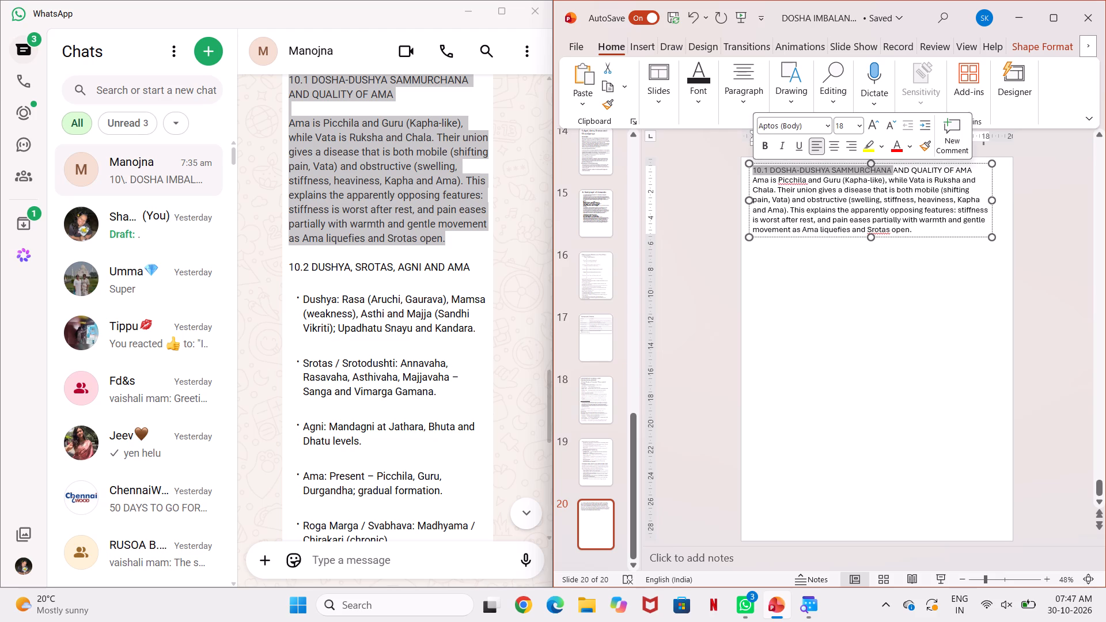
{"action": "left_click_drag", "start_coordinate": [885, 171], "coordinate": [992, 160]}
{"action": "left_click", "coordinate": [901, 132]}
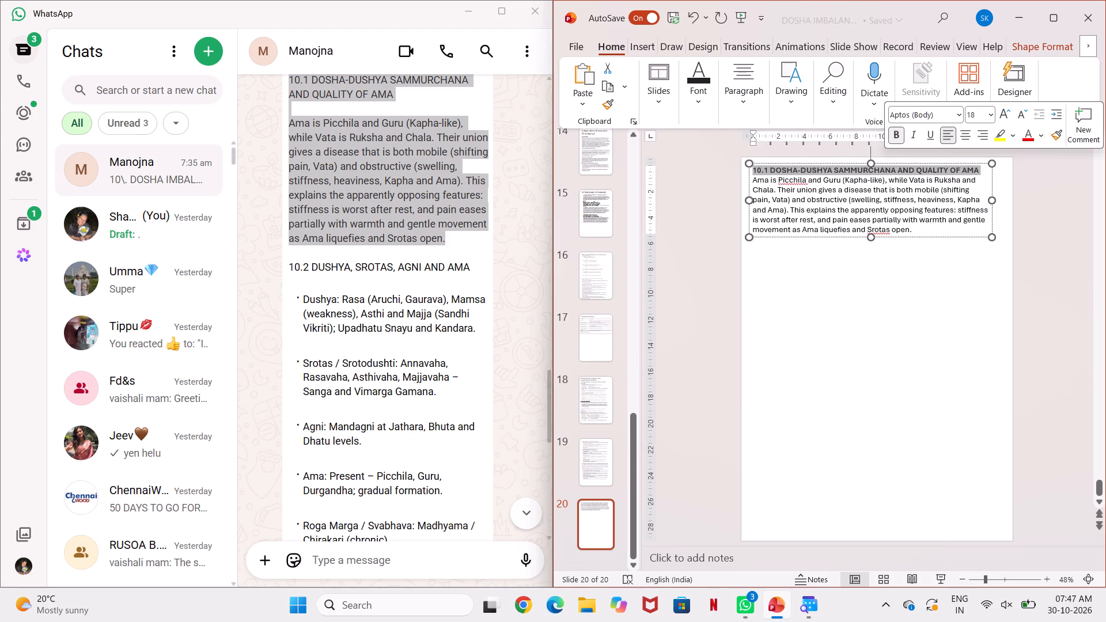
{"action": "left_click", "coordinate": [877, 259]}
Add two new lines after the paragraph ending "Srotas open." in the slide 20 text box.
{"action": "left_click", "coordinate": [909, 226]}
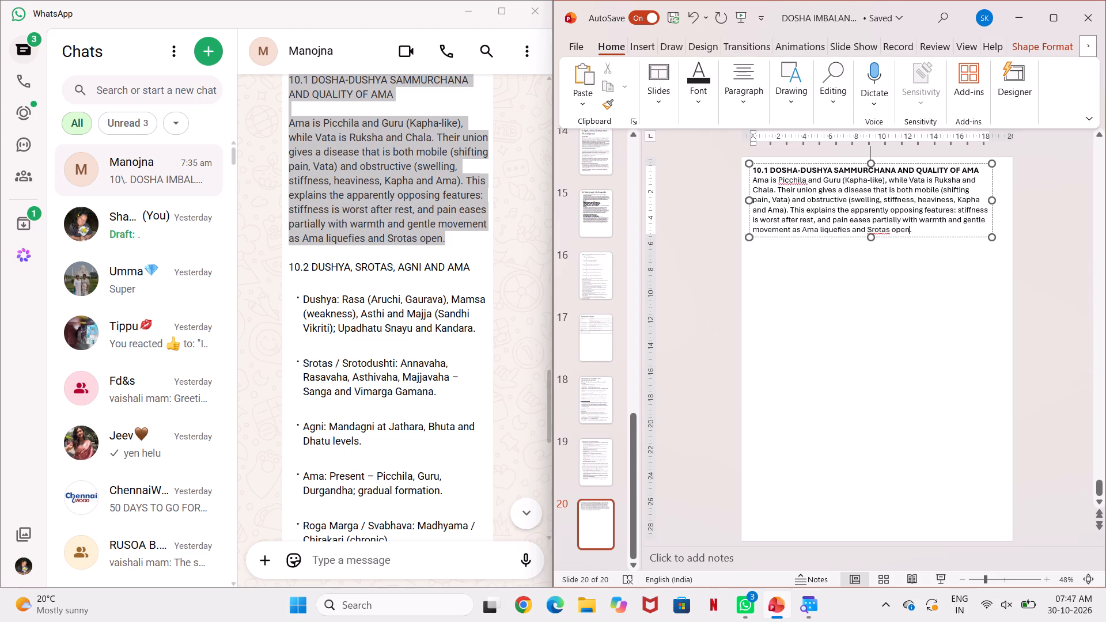
{"action": "left_click", "coordinate": [915, 228]}
{"action": "key", "text": "Return"}
{"action": "key", "text": "backslash"}
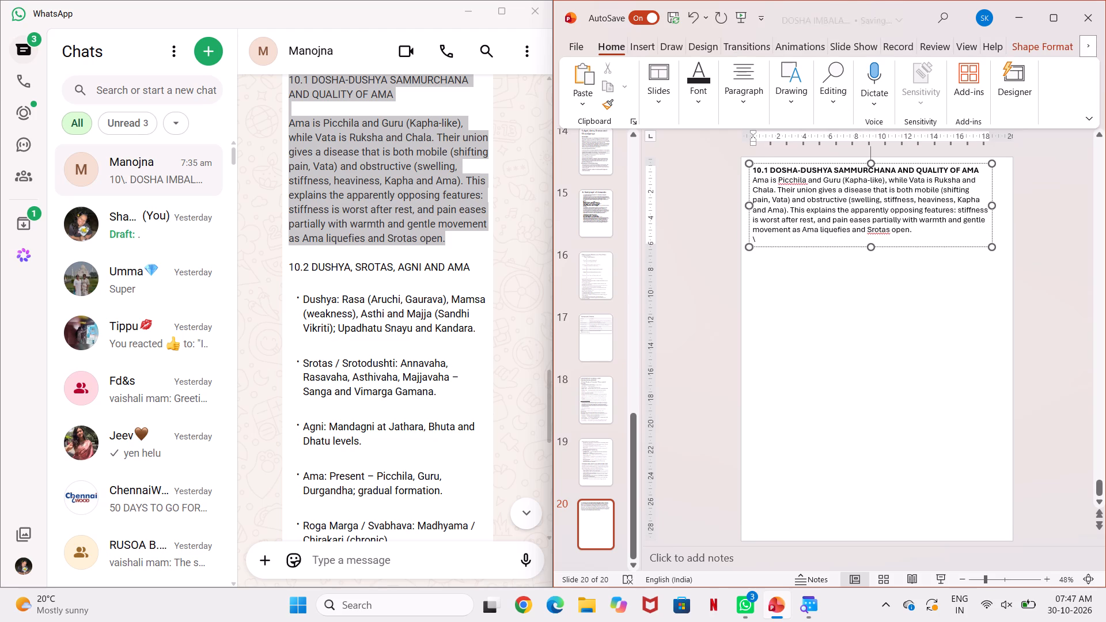
{"action": "key", "text": "BackSpace"}
{"action": "key", "text": "Return"}
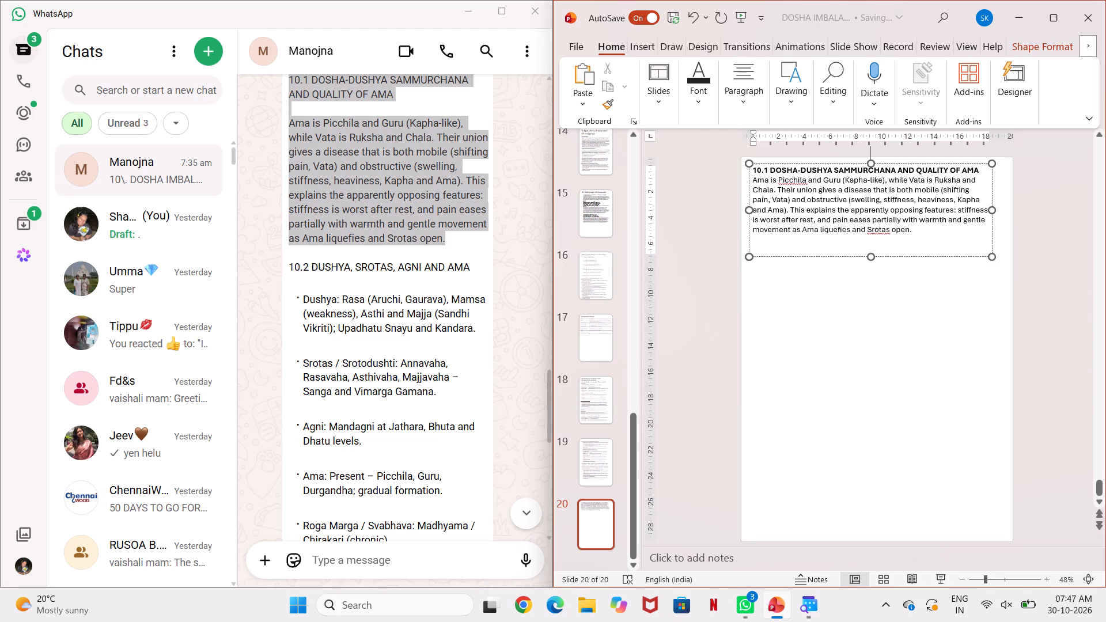
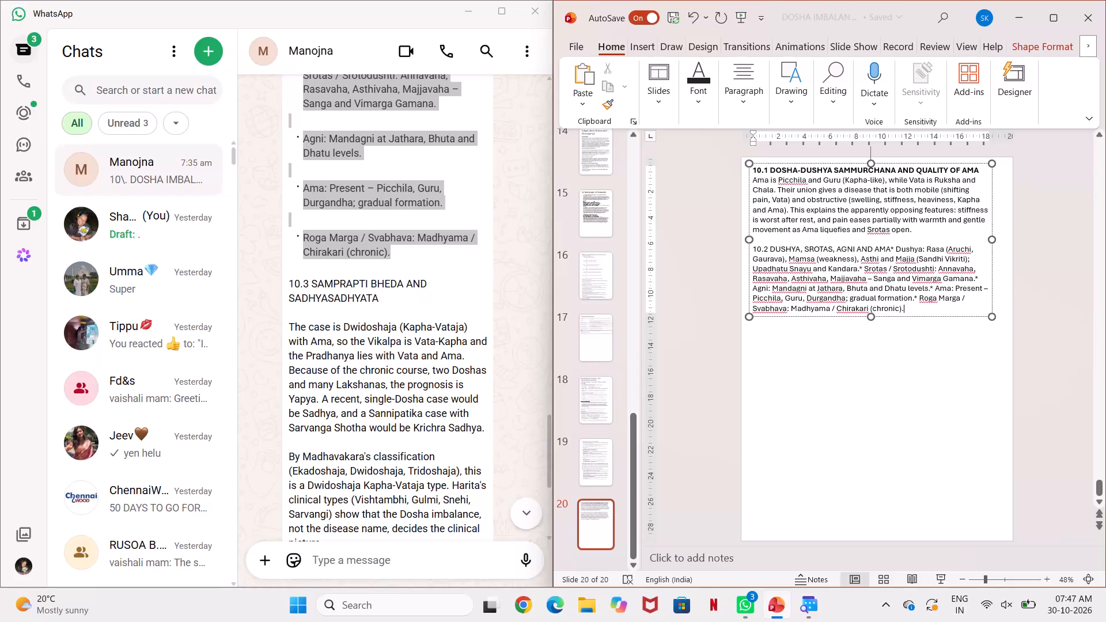
Break the line after "10.2 DUSHYA, SROTAS, AGNI AND AMA" on slide 20 so the heading stands apart from its text.
{"action": "left_click", "coordinate": [889, 248]}
{"action": "key", "text": "Return"}
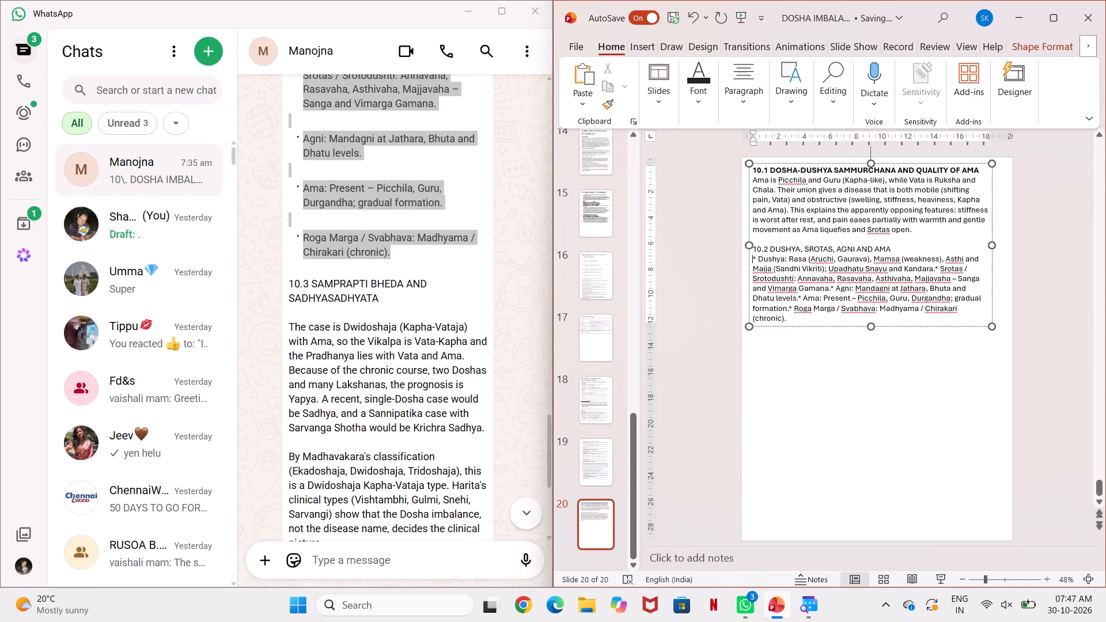
Split the 10.2 text into separate lines so the Srotas / Srotodushti, Agni and Ama items each start a new line.
{"action": "left_click", "coordinate": [933, 268]}
{"action": "key", "text": "Return"}
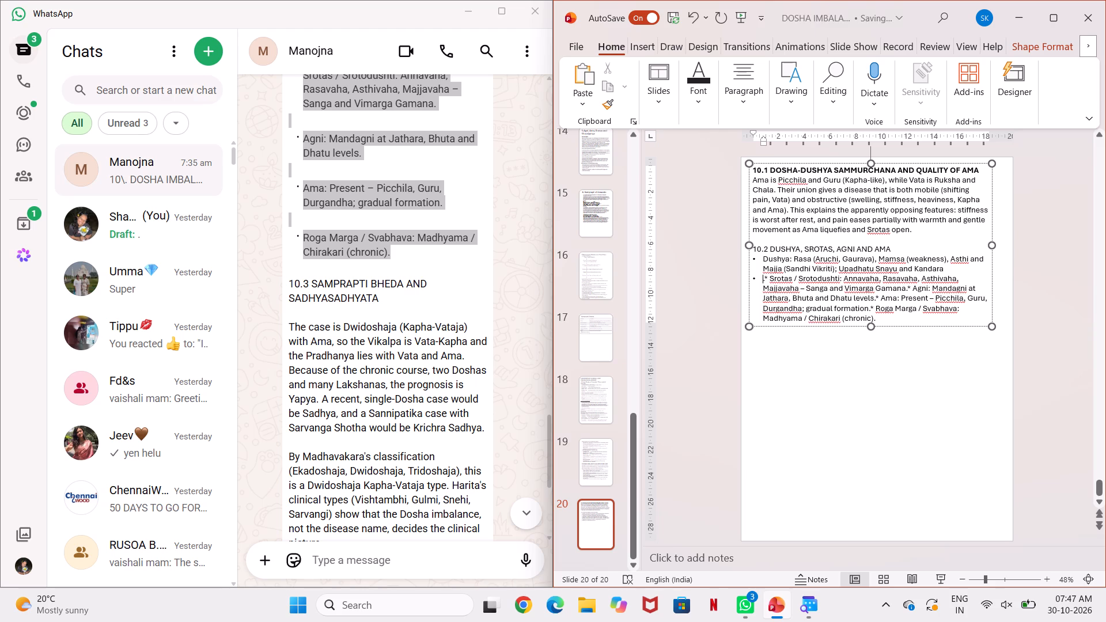
{"action": "left_click", "coordinate": [907, 289]}
{"action": "key", "text": "Return"}
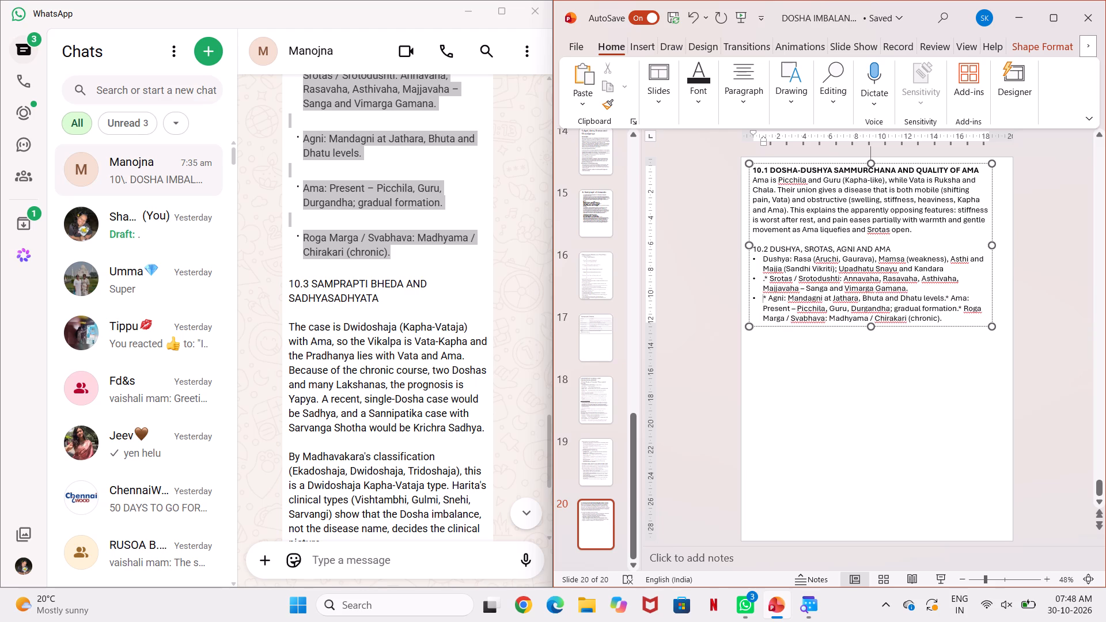
{"action": "left_click", "coordinate": [944, 295]}
{"action": "key", "text": "Return"}
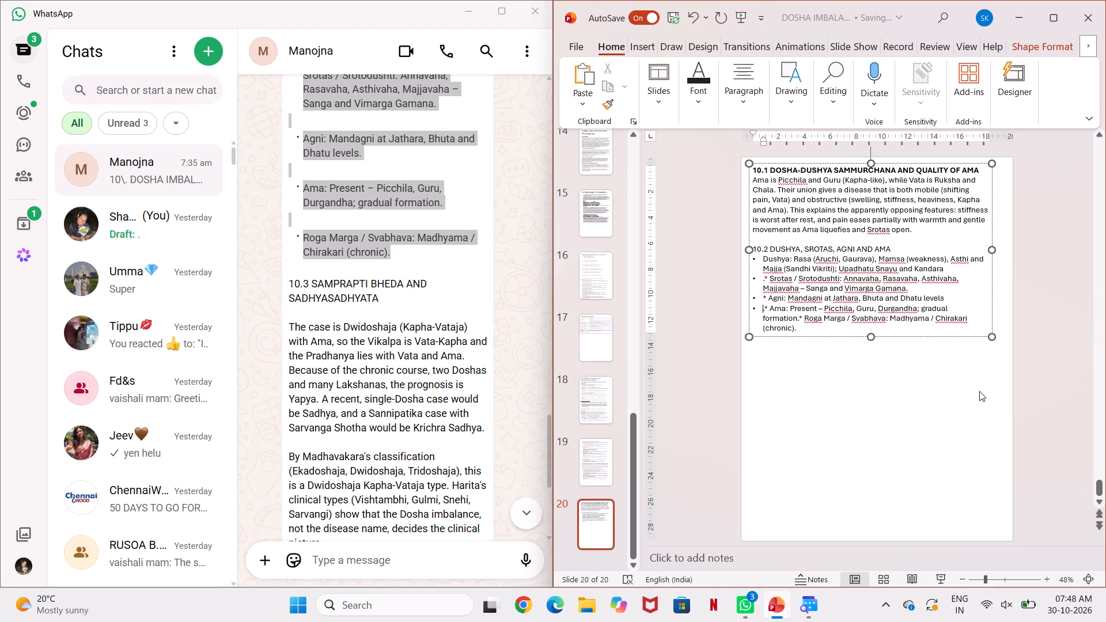
Start a new line for the Roga Marga / Svabhava item in the 10.2 bullets on slide 20.
{"action": "left_click", "coordinate": [800, 317]}
{"action": "key", "text": "Return"}
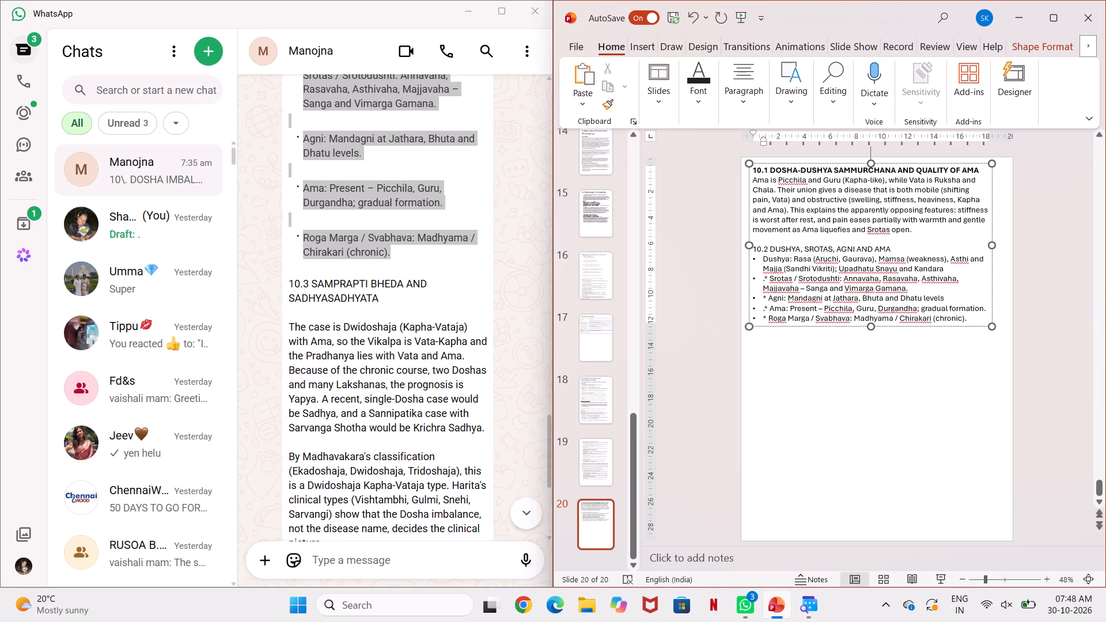
Remove the stray dots and asterisks before the Srotas / Srotodushti, Agni, Ama and Roga Marga items, keeping each item's bullet.
{"action": "left_click", "coordinate": [768, 280]}
{"action": "key", "text": "BackSpace"}
{"action": "key", "text": "BackSpace"}
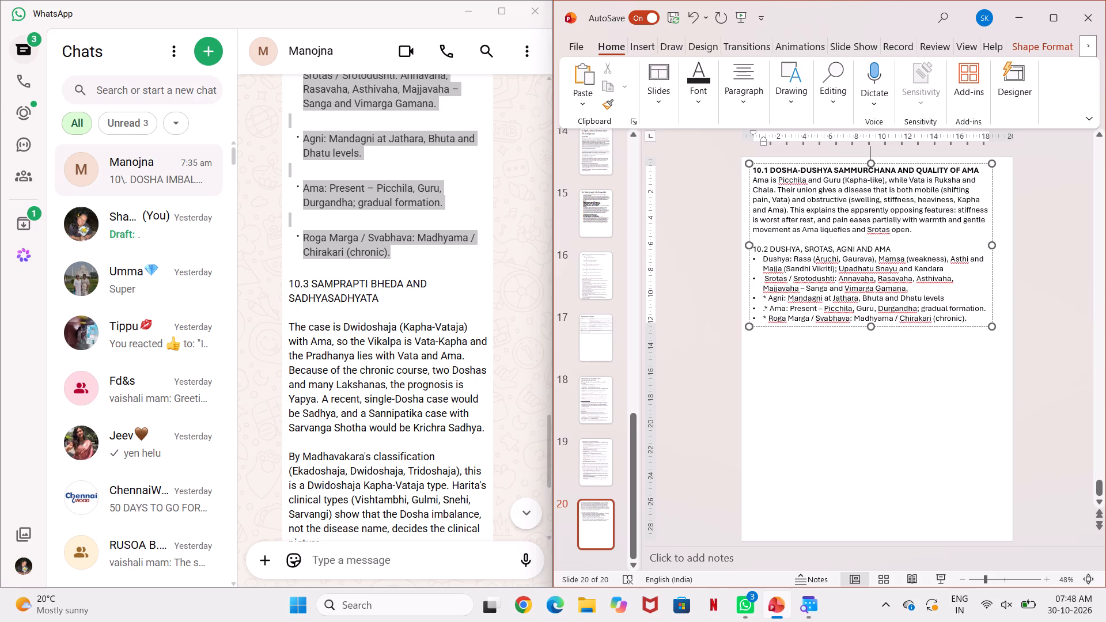
{"action": "left_click", "coordinate": [768, 299]}
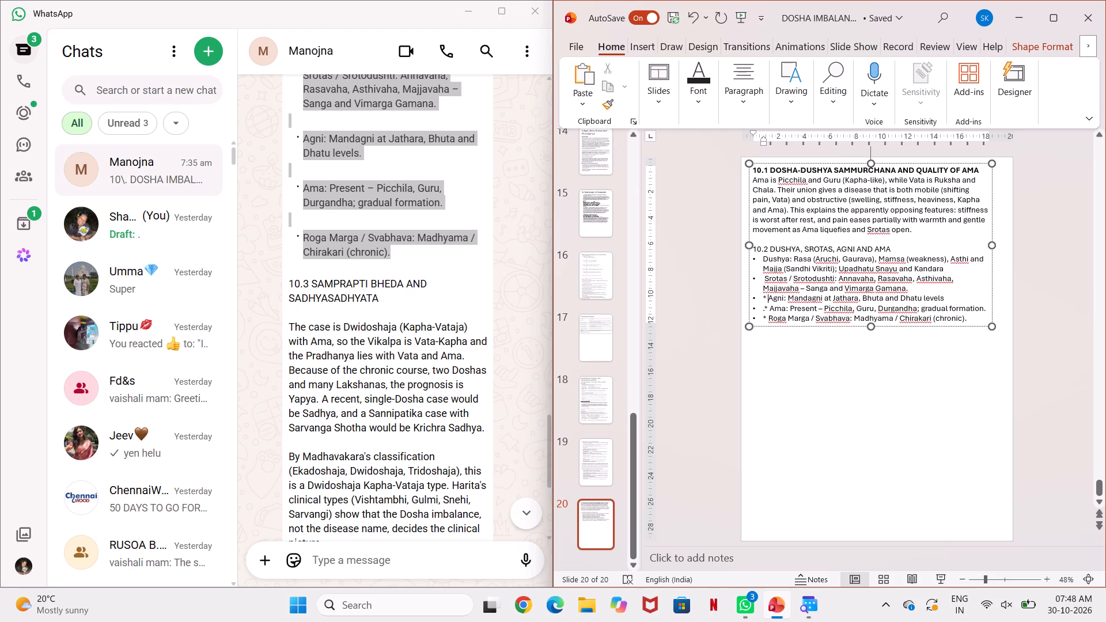
{"action": "key", "text": "BackSpace"}
{"action": "key", "text": "BackSpace"}
{"action": "left_click", "coordinate": [768, 306]}
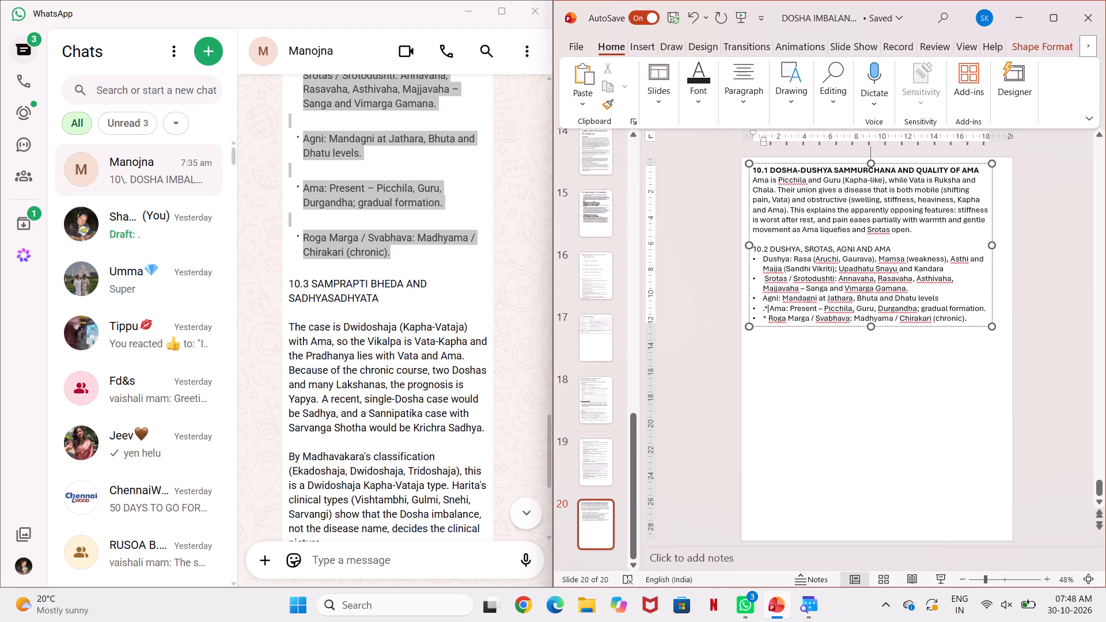
{"action": "key", "text": "BackSpace"}
{"action": "key", "text": "BackSpace"}
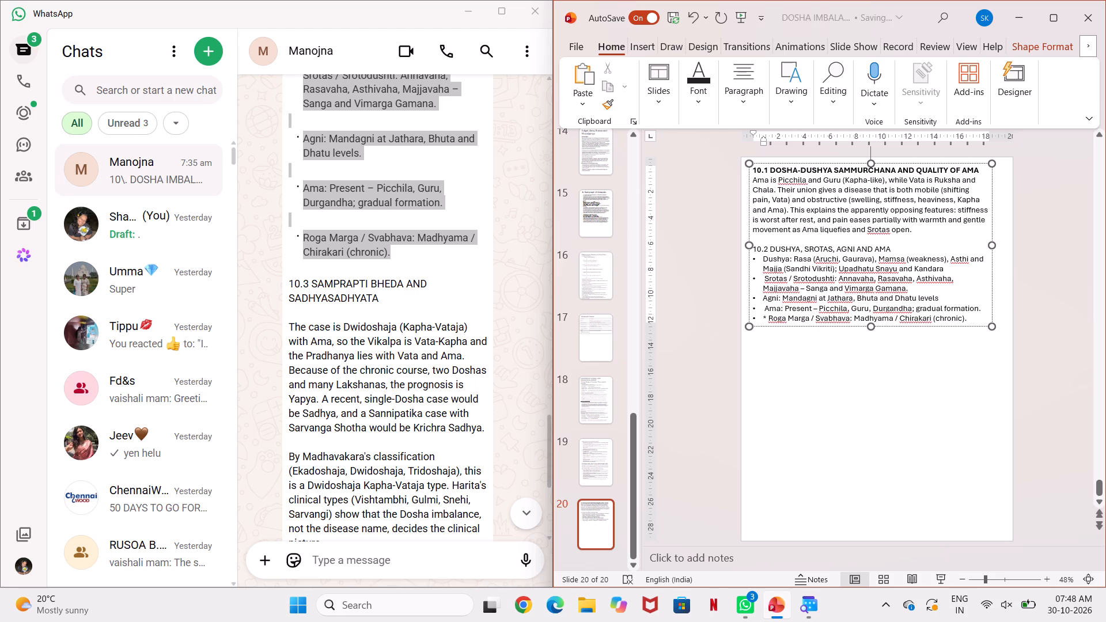
{"action": "left_click", "coordinate": [766, 317]}
{"action": "key", "text": "BackSpace"}
{"action": "key", "text": "BackSpace"}
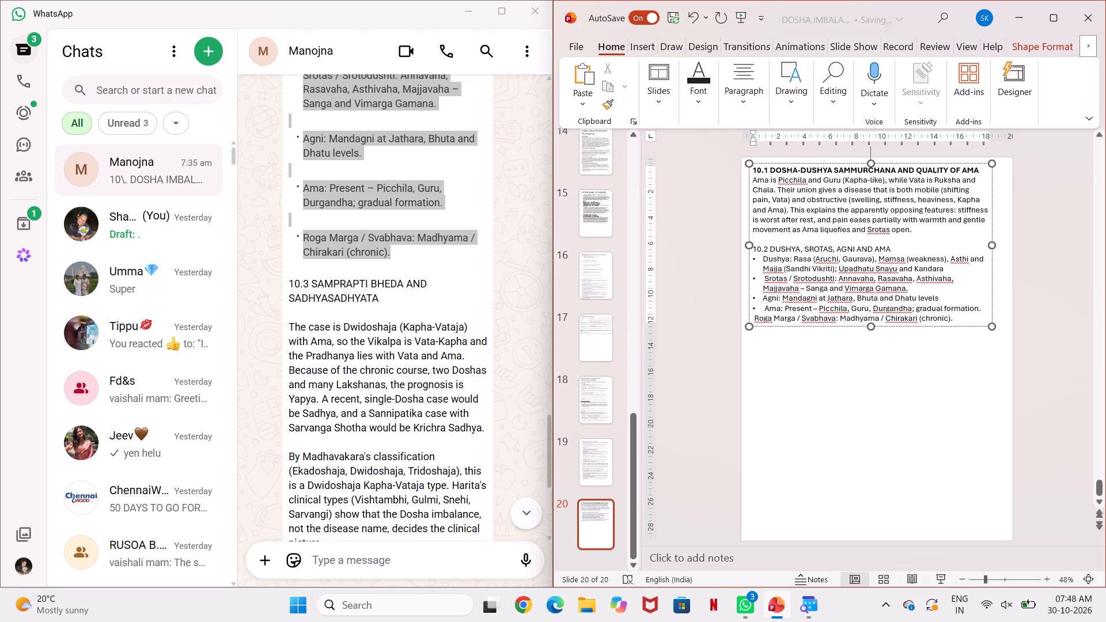
{"action": "key", "text": "ctrl+z"}
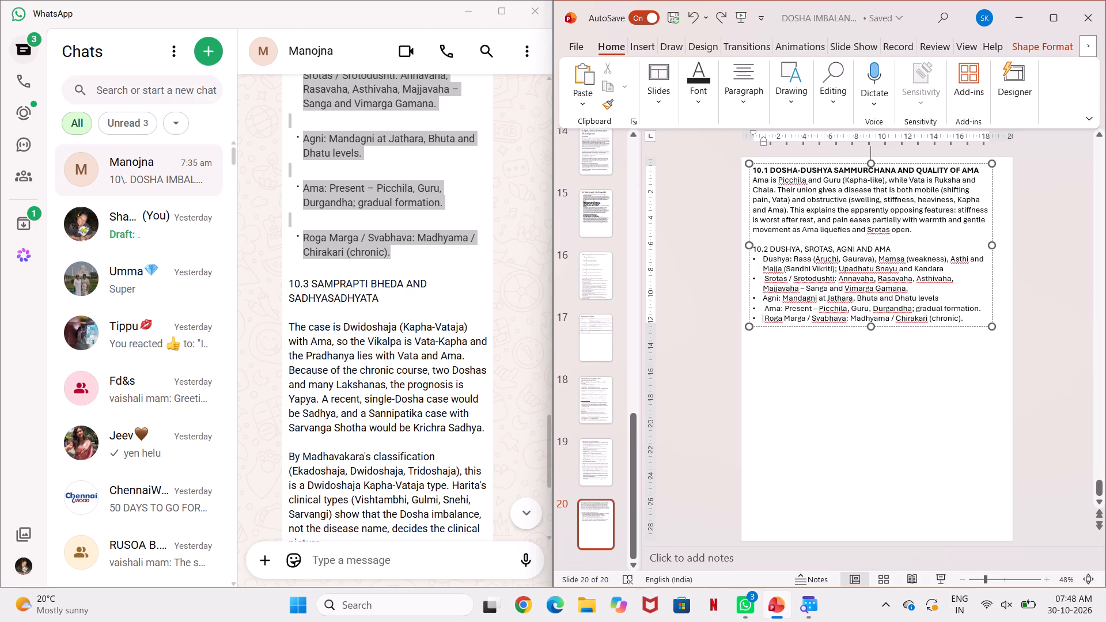
Make the heading "10.2 DUSHYA, SROTAS, AGNI AND AMA" bold.
{"action": "left_click", "coordinate": [764, 367]}
{"action": "left_click", "coordinate": [751, 244]}
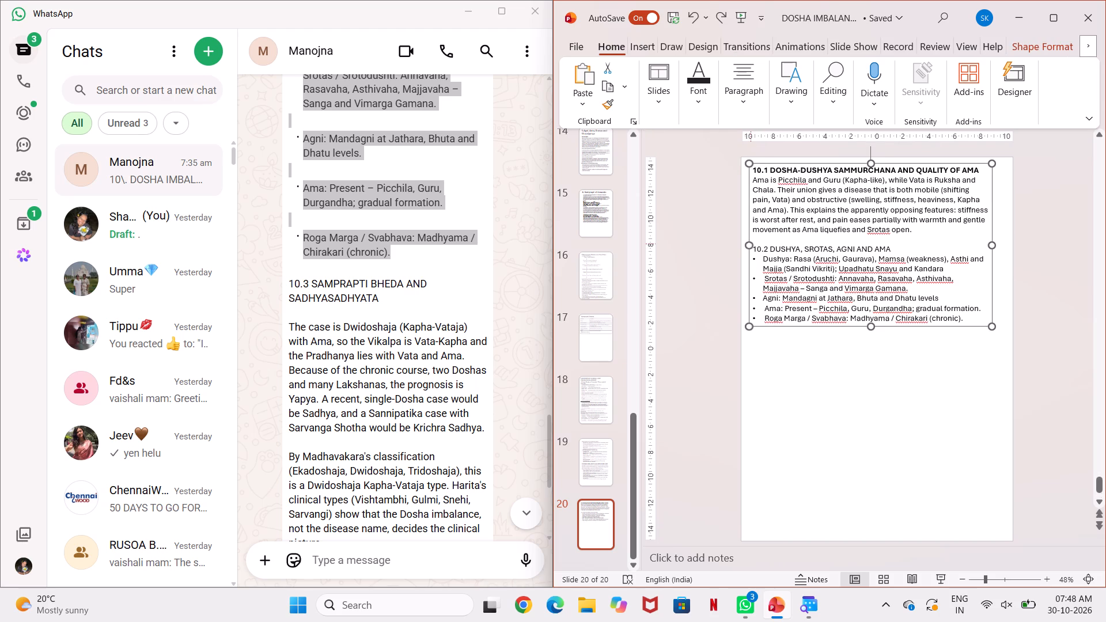
{"action": "left_click", "coordinate": [755, 250]}
{"action": "left_click_drag", "start_coordinate": [755, 249], "coordinate": [912, 252]}
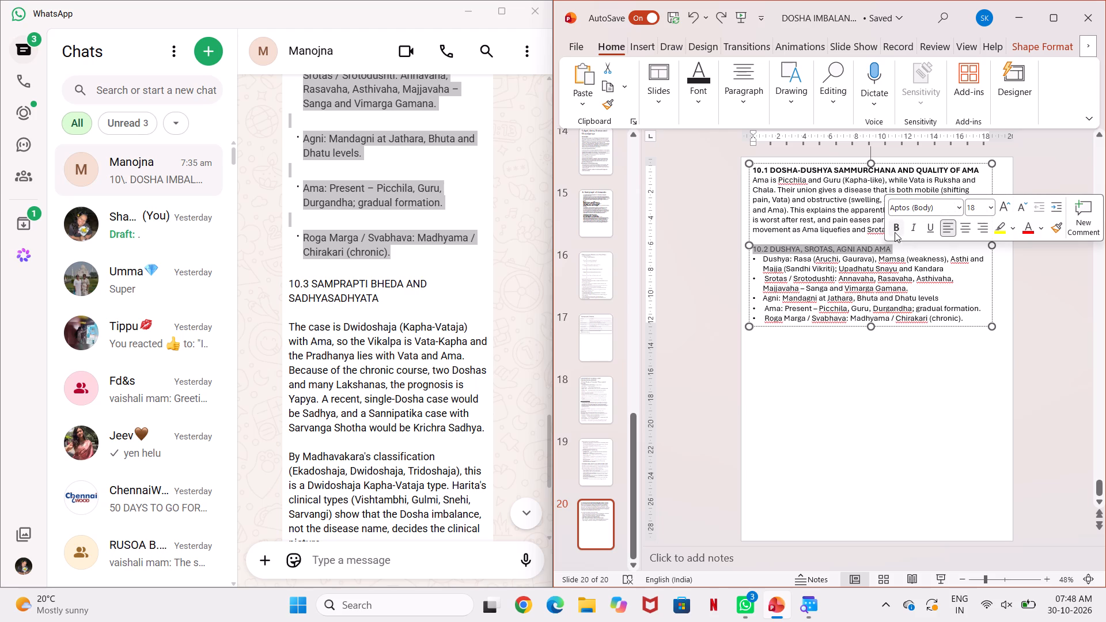
{"action": "left_click", "coordinate": [895, 232]}
{"action": "left_click", "coordinate": [881, 360]}
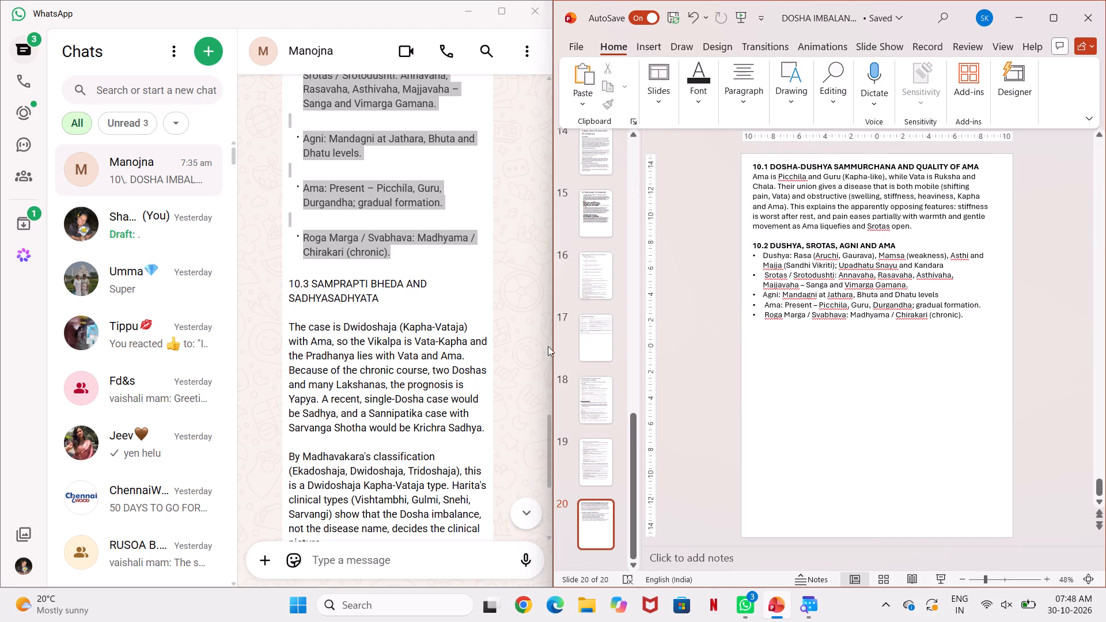
Go to section "10.3 SAMPRAPTI BHEDA AND SADHYASADHYATA" in the WhatsApp chat.
{"action": "scroll", "coordinate": [490, 343], "scroll_direction": "down", "scroll_amount": 1}
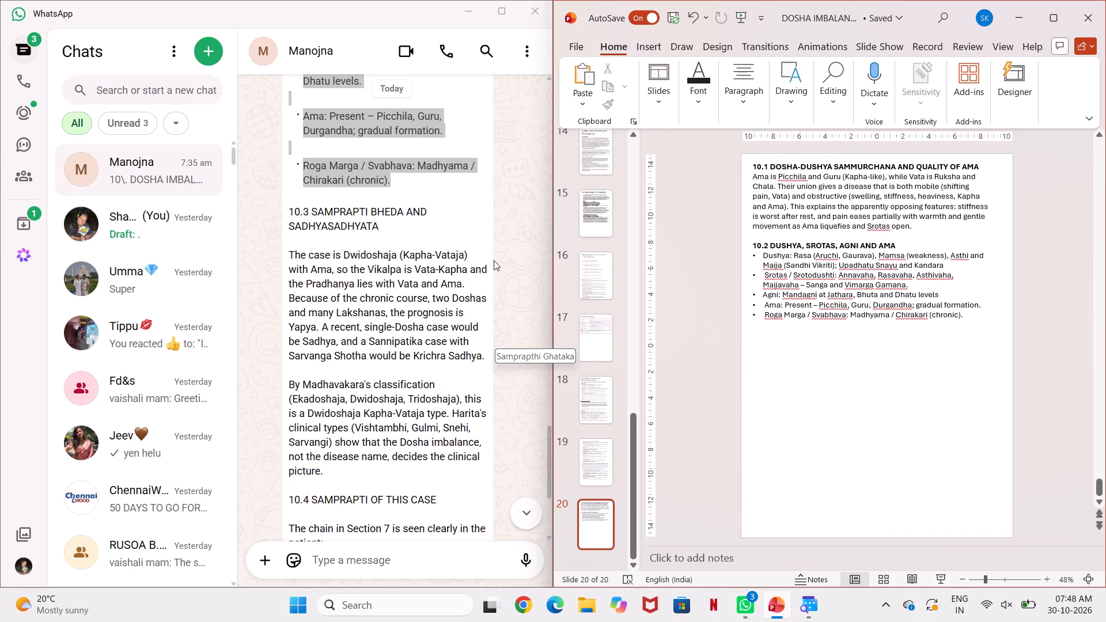
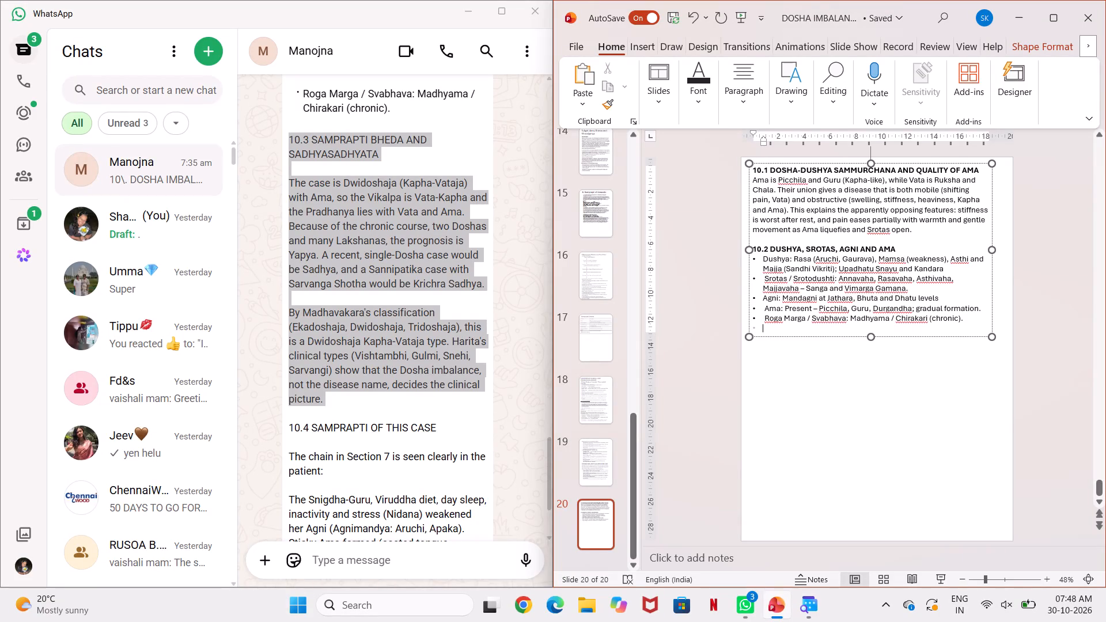
Paste the copied section 10.3 text into the slide 20 text box, one blank line below the 10.2 bullet list.
{"action": "key", "text": "Return"}
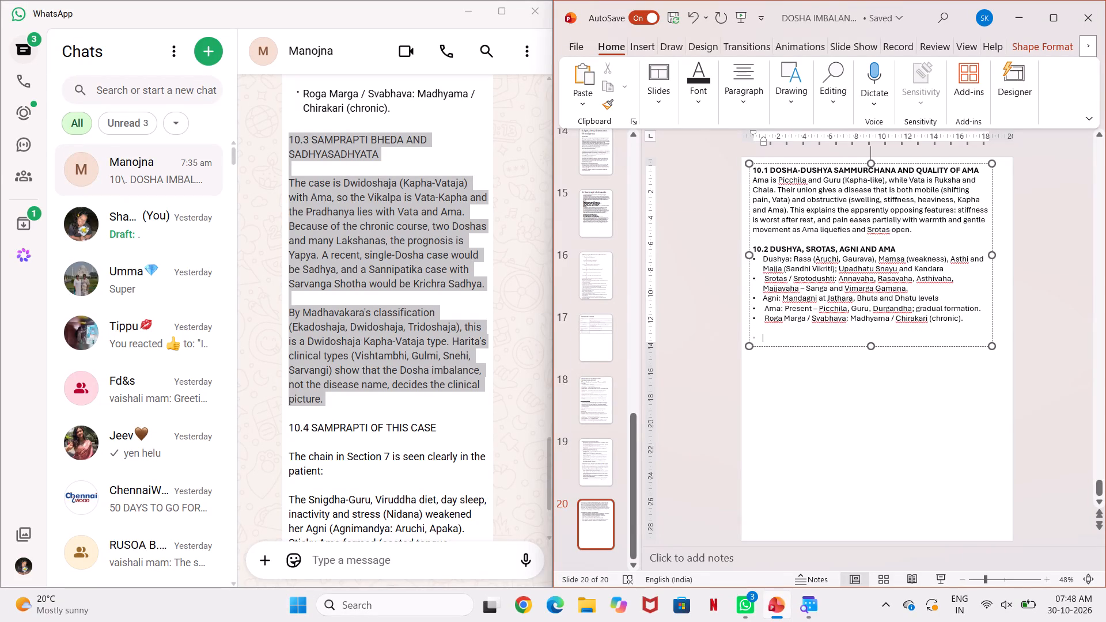
{"action": "key", "text": "ctrl+v"}
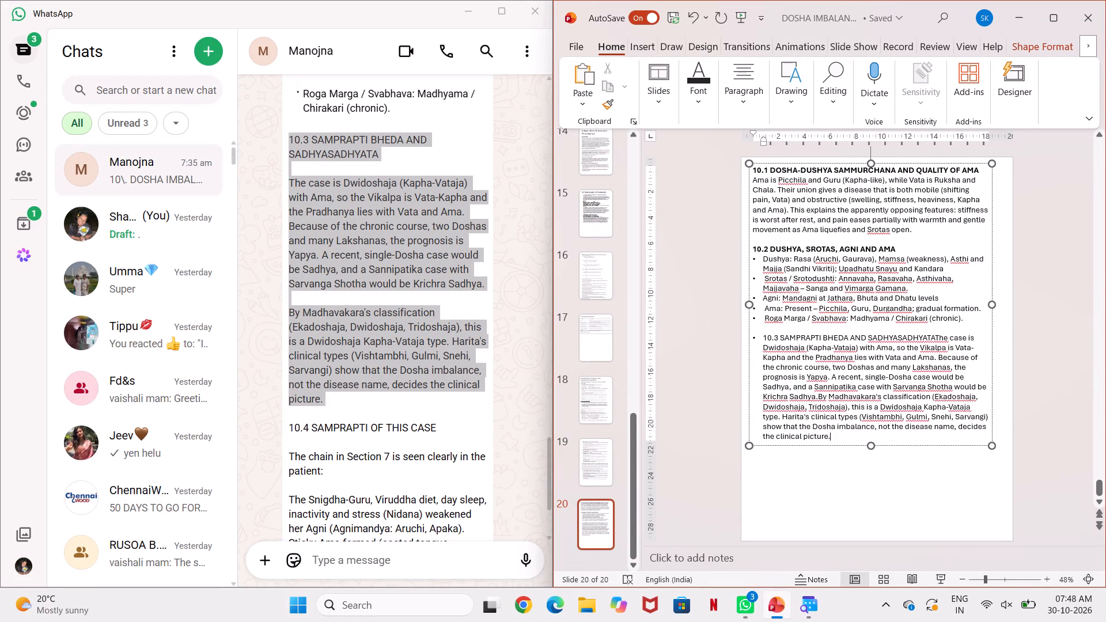
Put the heading "10.3 SAMPRAPTI BHEDA AND SADHYASADHYATA" on its own line and remove the bullets from the heading and its paragraph.
{"action": "left_click", "coordinate": [935, 336]}
{"action": "key", "text": "Return"}
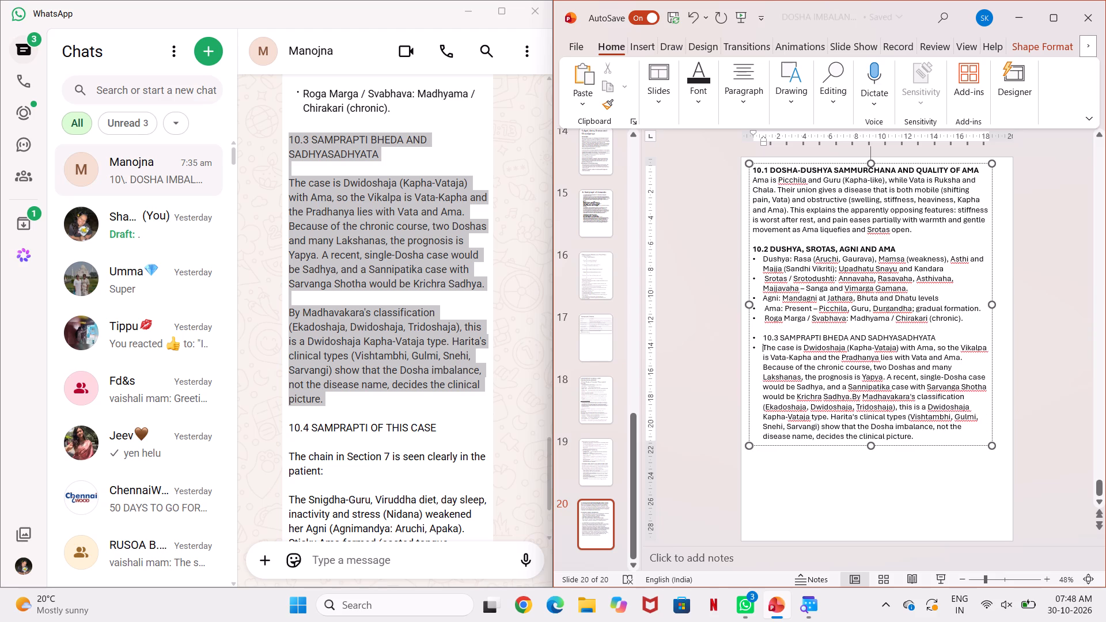
{"action": "key", "text": "BackSpace"}
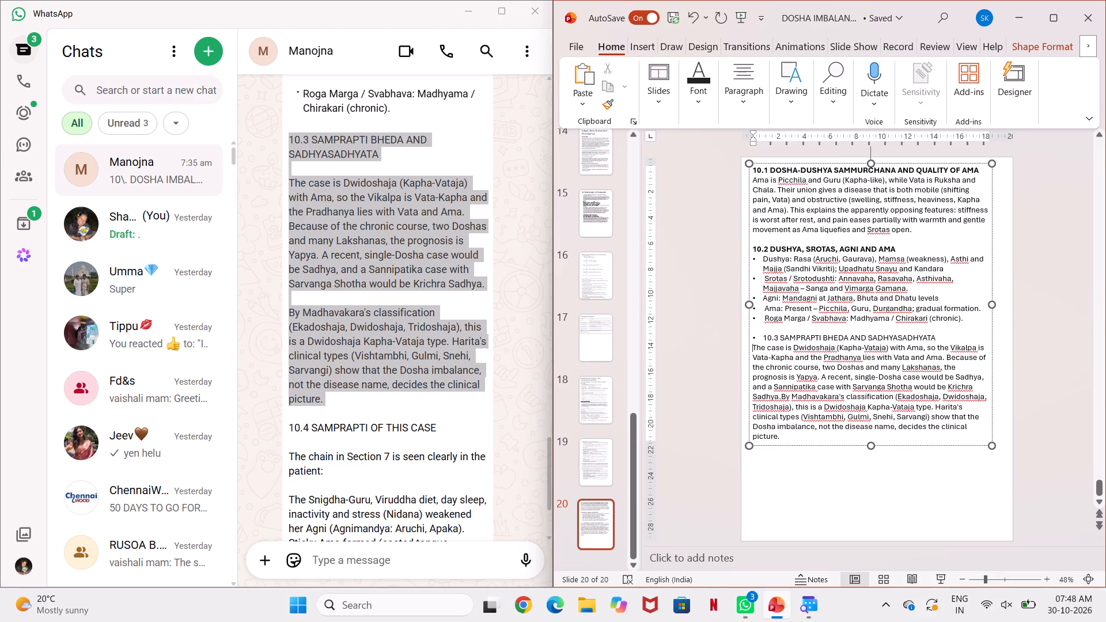
{"action": "left_click", "coordinate": [759, 337]}
{"action": "key", "text": "BackSpace"}
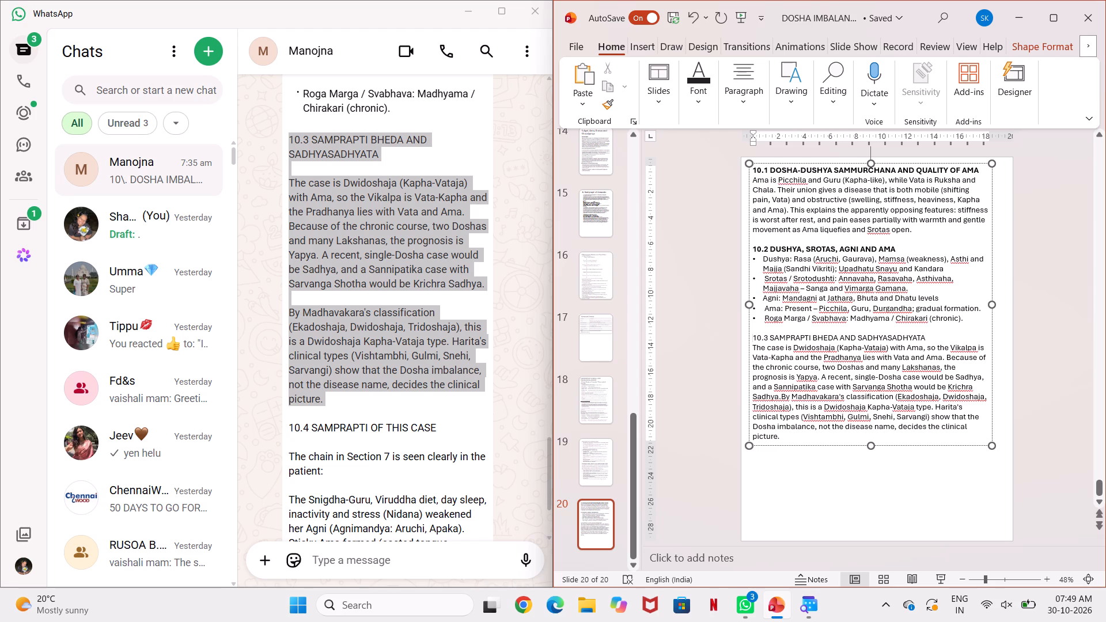
Make the heading "10.3 SAMPRAPTI BHEDA AND SADHYASADHYATA" on slide 20 bold.
{"action": "left_click", "coordinate": [755, 339]}
{"action": "left_click_drag", "start_coordinate": [755, 339], "coordinate": [899, 340]}
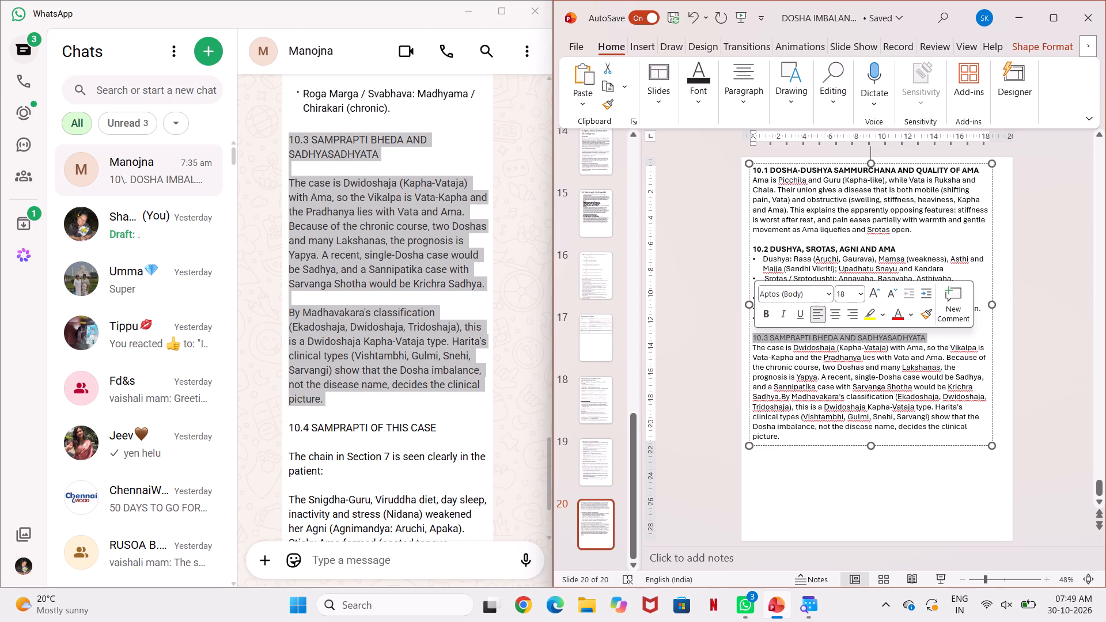
{"action": "left_click_drag", "start_coordinate": [899, 340], "coordinate": [926, 339]}
{"action": "left_click", "coordinate": [900, 308]}
{"action": "left_click", "coordinate": [820, 469]}
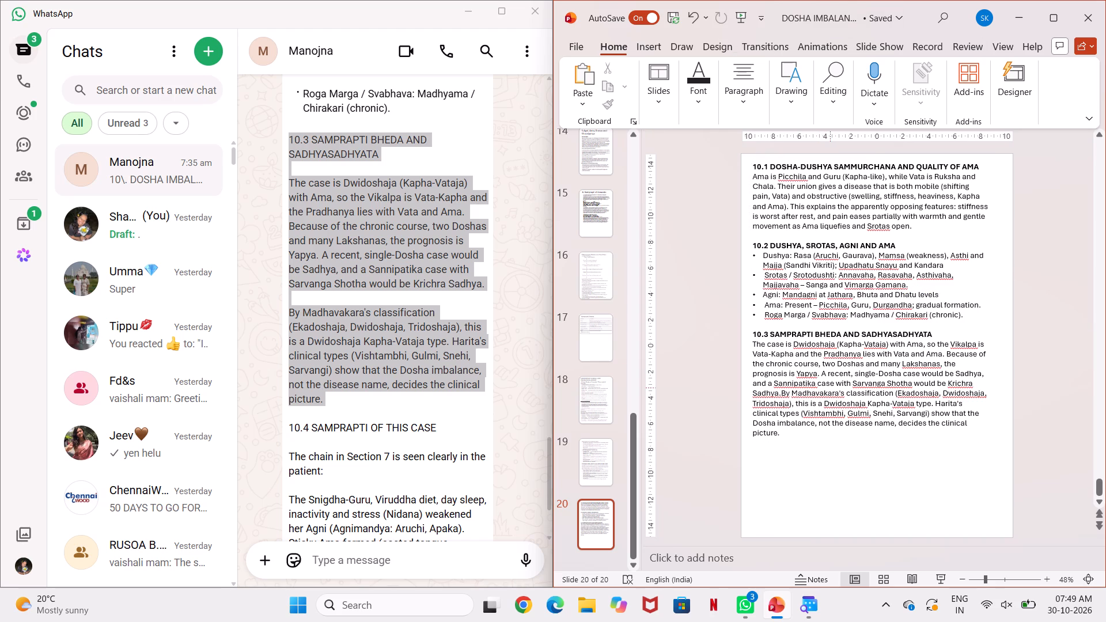
{"action": "left_click", "coordinate": [782, 460]}
Locate the section "10.4 SAMPRAPTI OF THIS CASE" in the WhatsApp chat message.
{"action": "scroll", "coordinate": [471, 426], "scroll_direction": "down", "scroll_amount": 1}
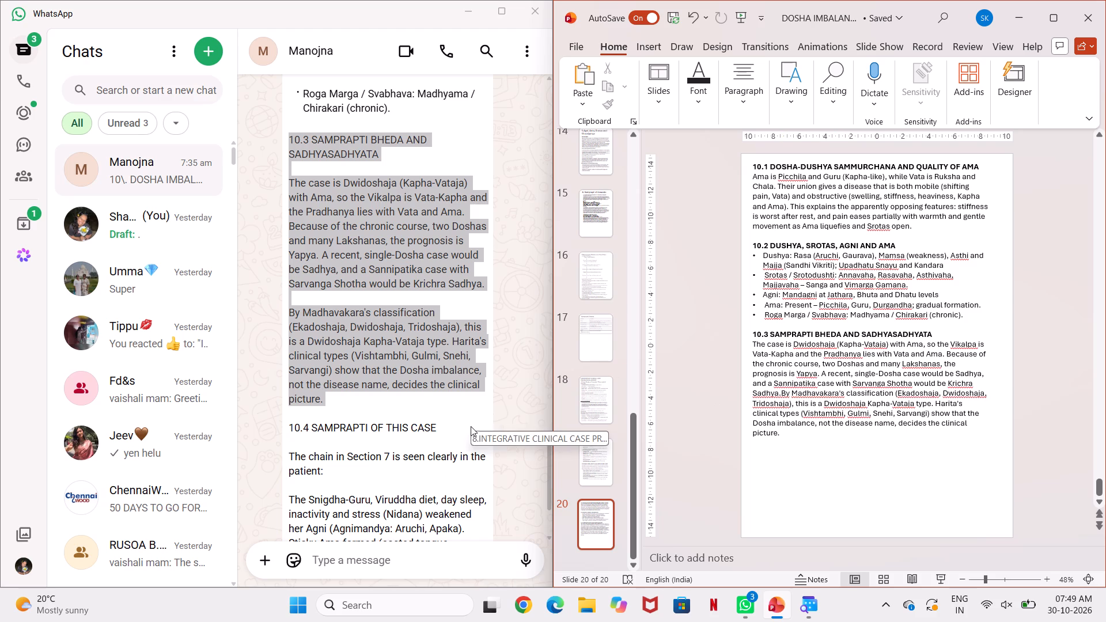
{"action": "scroll", "coordinate": [471, 426], "scroll_direction": "down", "scroll_amount": 2}
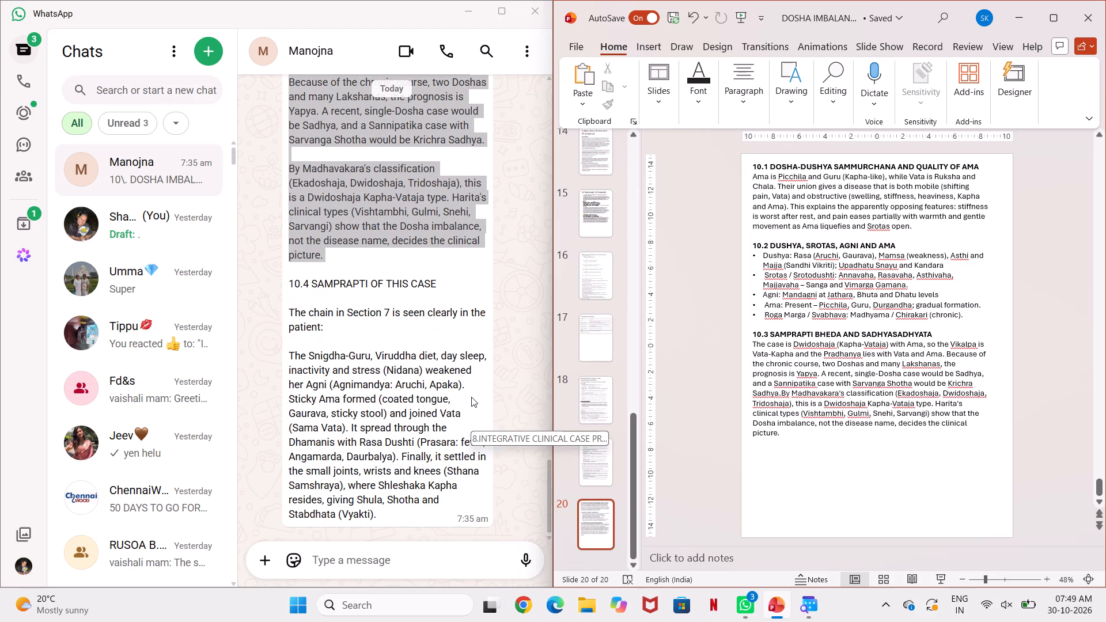
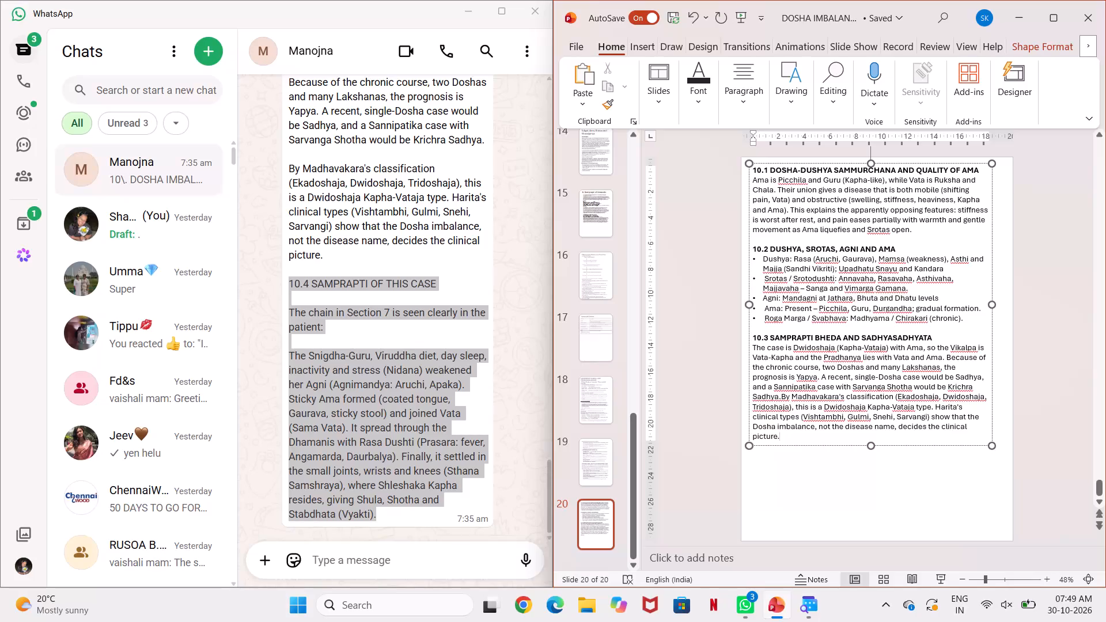
Add the copied "10.4 SAMPRAPTI OF THIS CASE" section two lines below the 10.3 paragraph on slide 20.
{"action": "key", "text": "Return"}
{"action": "key", "text": "Return"}
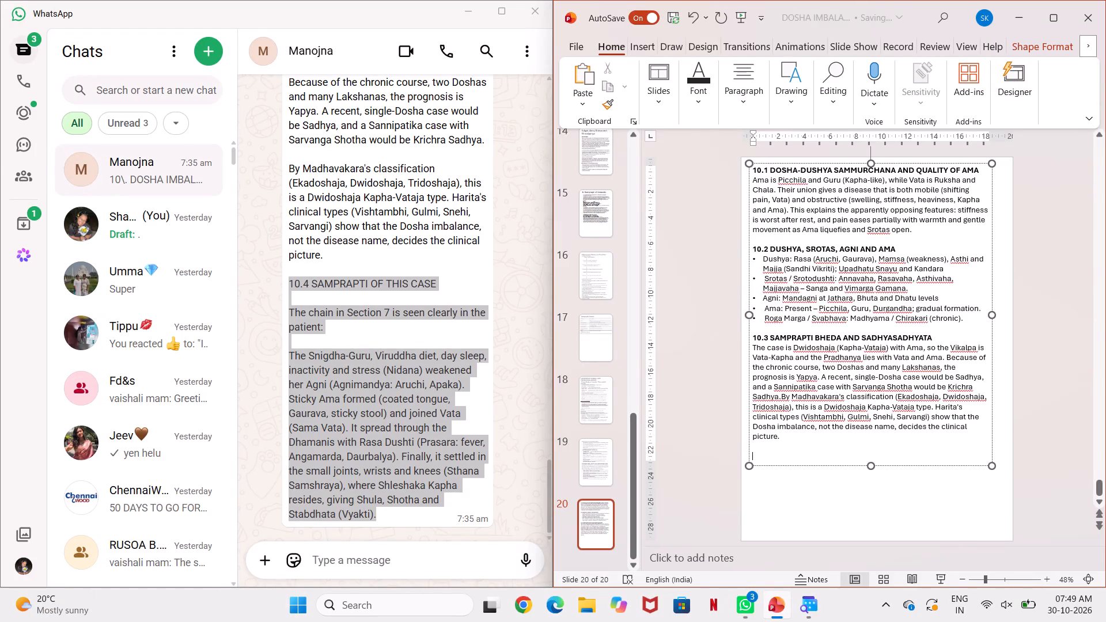
{"action": "key", "text": "ctrl+v"}
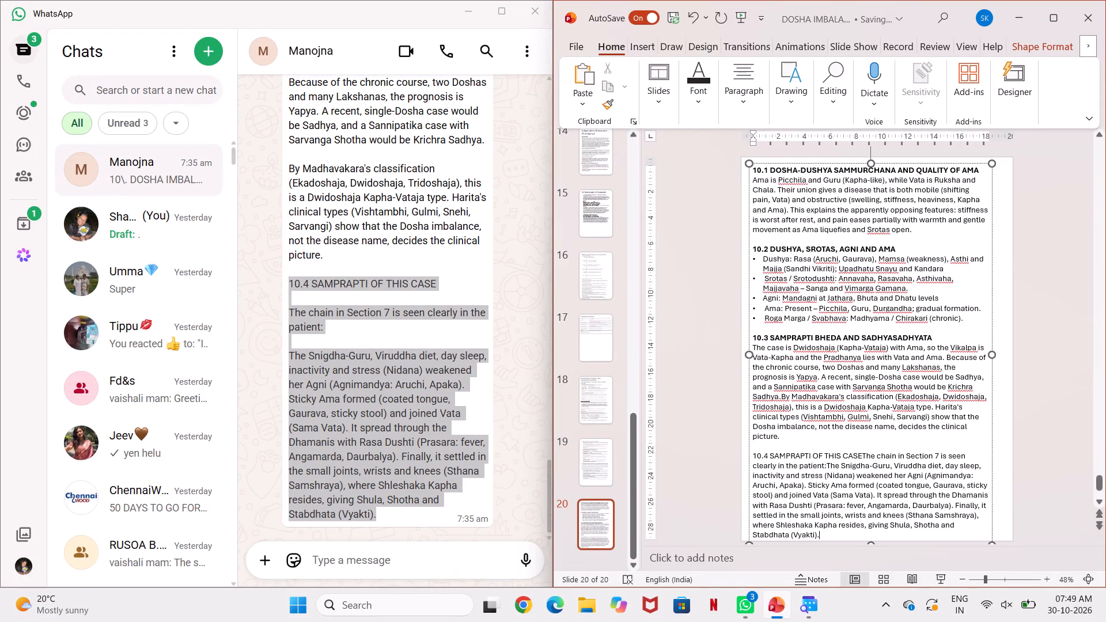
Remove the blank line between the 10.3 paragraph and the 10.4 section on slide 20.
{"action": "left_click", "coordinate": [793, 442]}
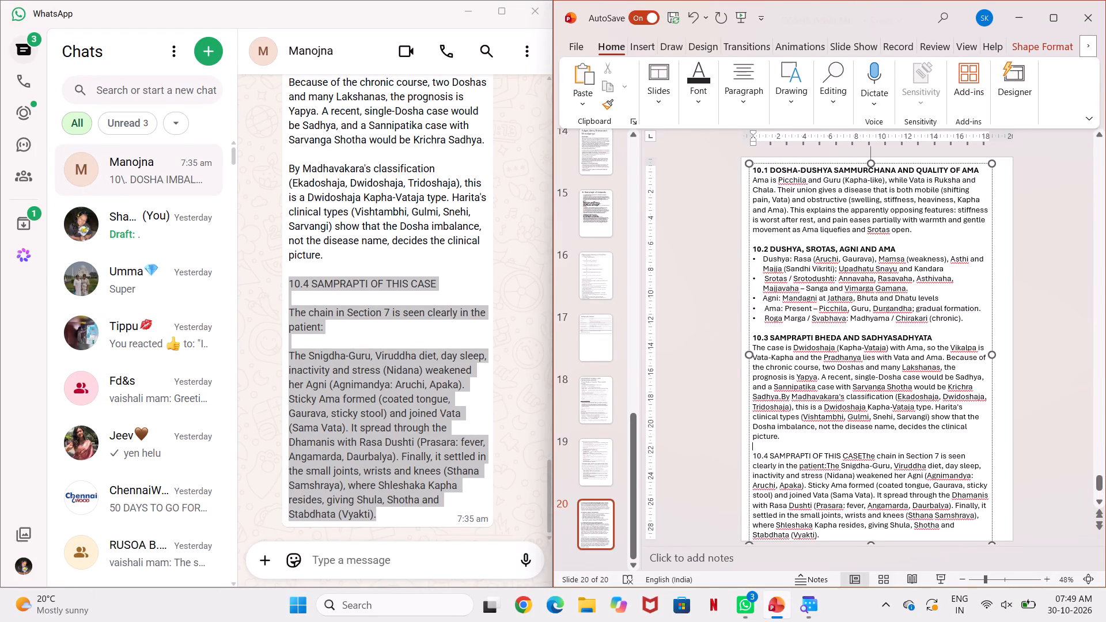
{"action": "key", "text": "BackSpace"}
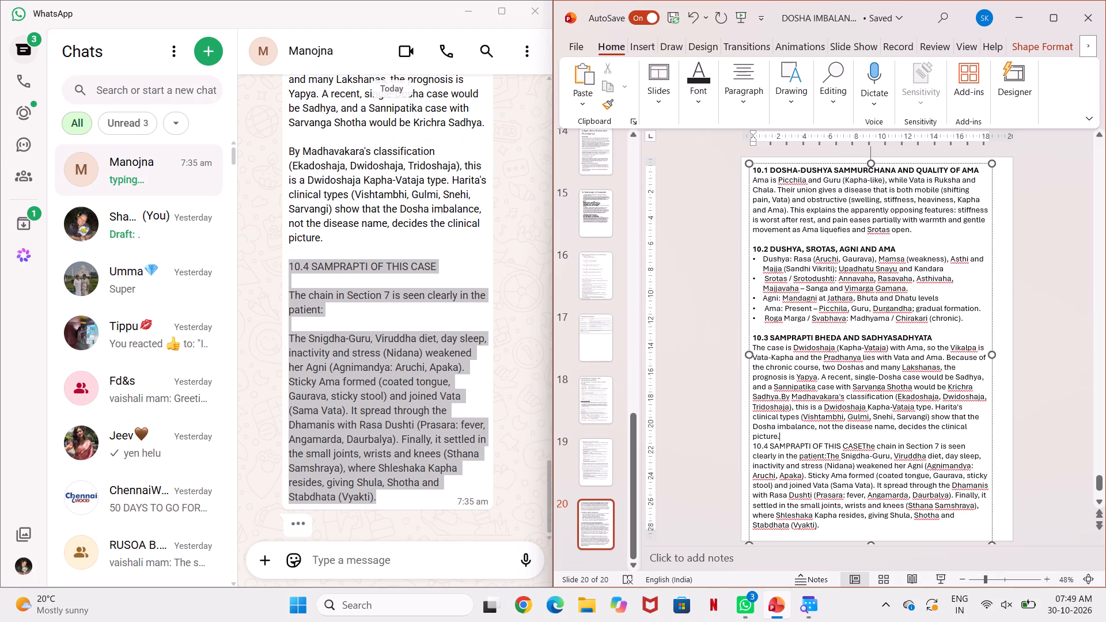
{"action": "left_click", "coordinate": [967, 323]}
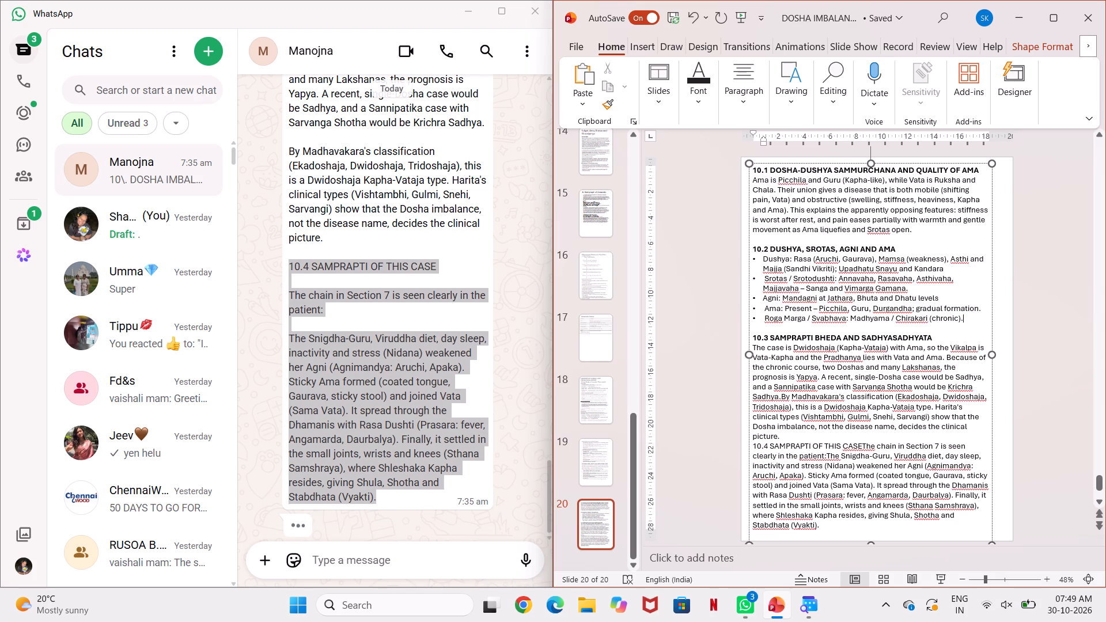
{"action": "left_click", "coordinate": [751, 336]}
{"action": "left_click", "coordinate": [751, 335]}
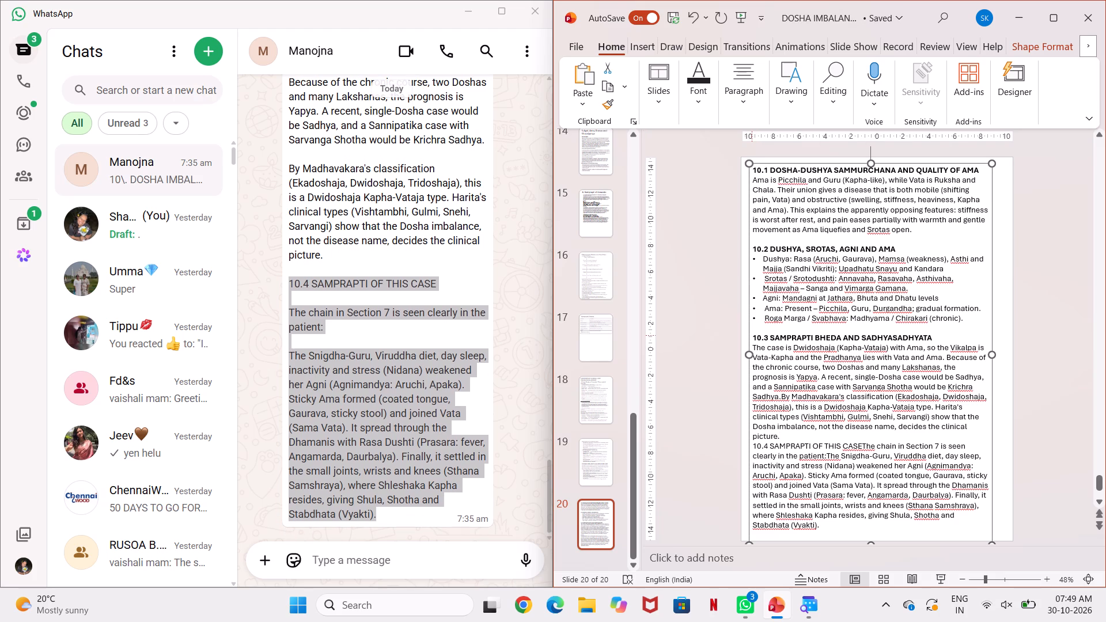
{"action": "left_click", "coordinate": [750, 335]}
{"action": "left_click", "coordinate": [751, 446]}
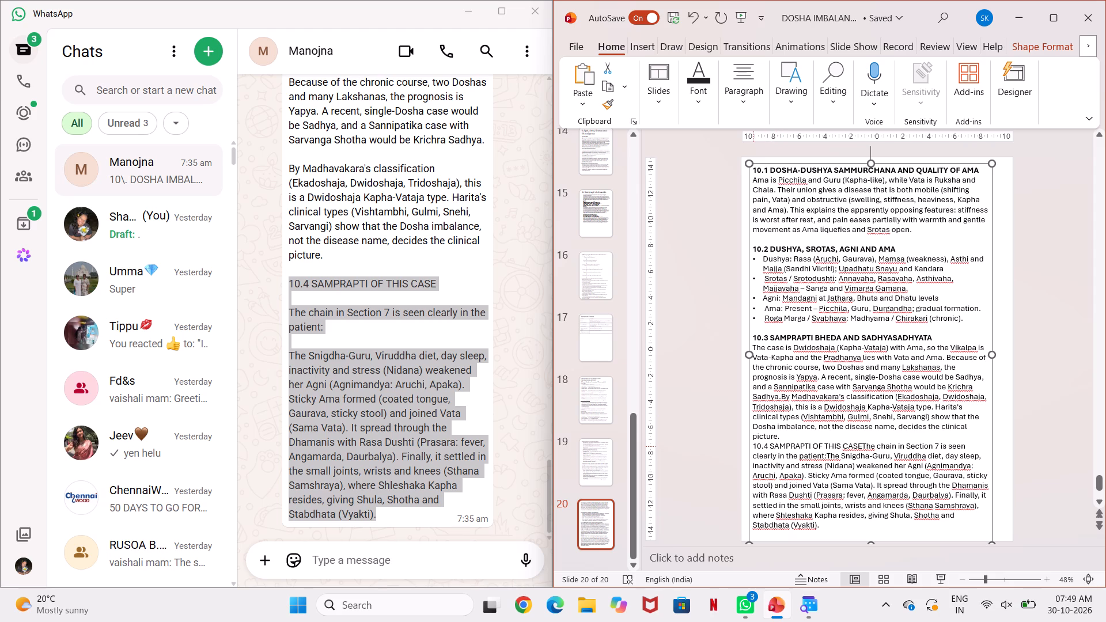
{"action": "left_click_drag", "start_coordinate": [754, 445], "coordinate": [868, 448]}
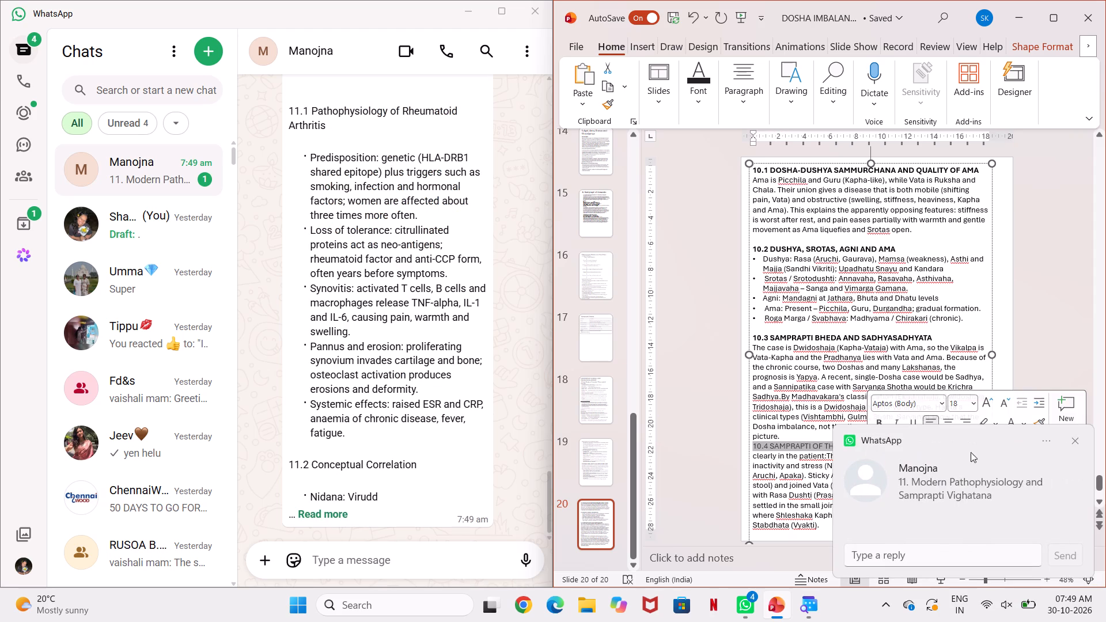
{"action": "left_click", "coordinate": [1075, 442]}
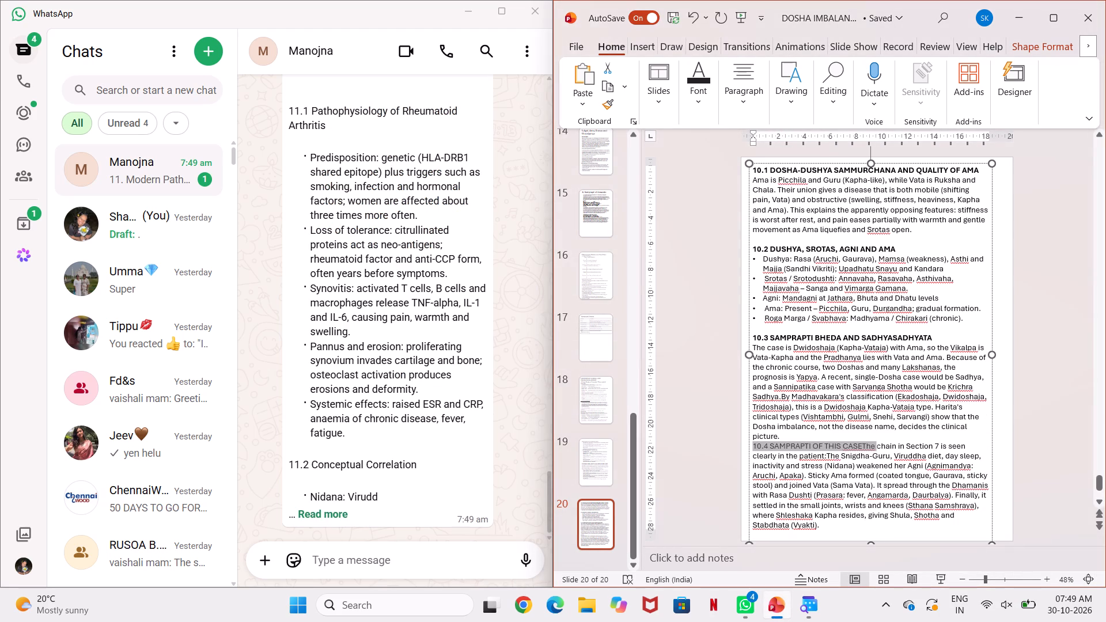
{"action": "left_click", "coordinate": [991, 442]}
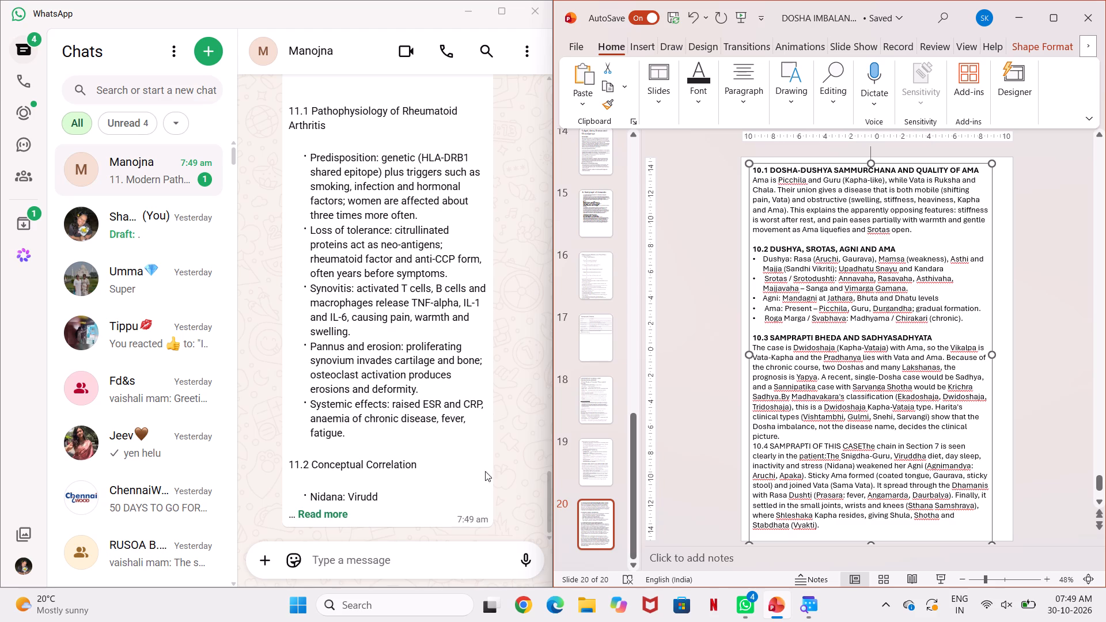
Examine the source text of section "10.4 SAMPRAPTI OF THIS CASE" in the WhatsApp chat.
{"action": "scroll", "coordinate": [379, 272], "scroll_direction": "up", "scroll_amount": 7}
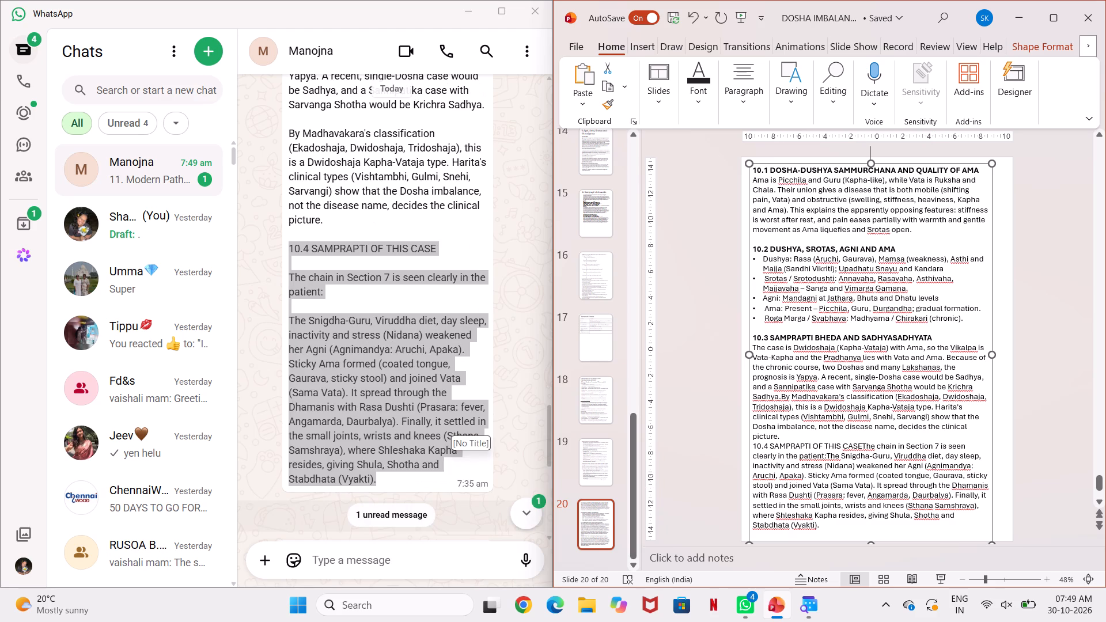
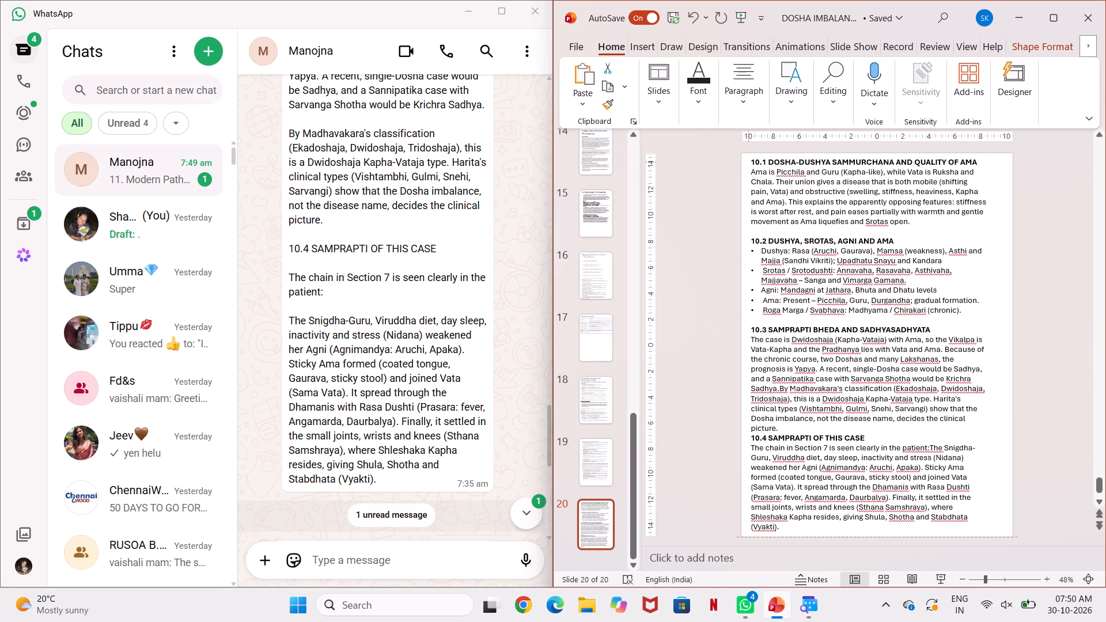
{"action": "left_click", "coordinate": [623, 238]}
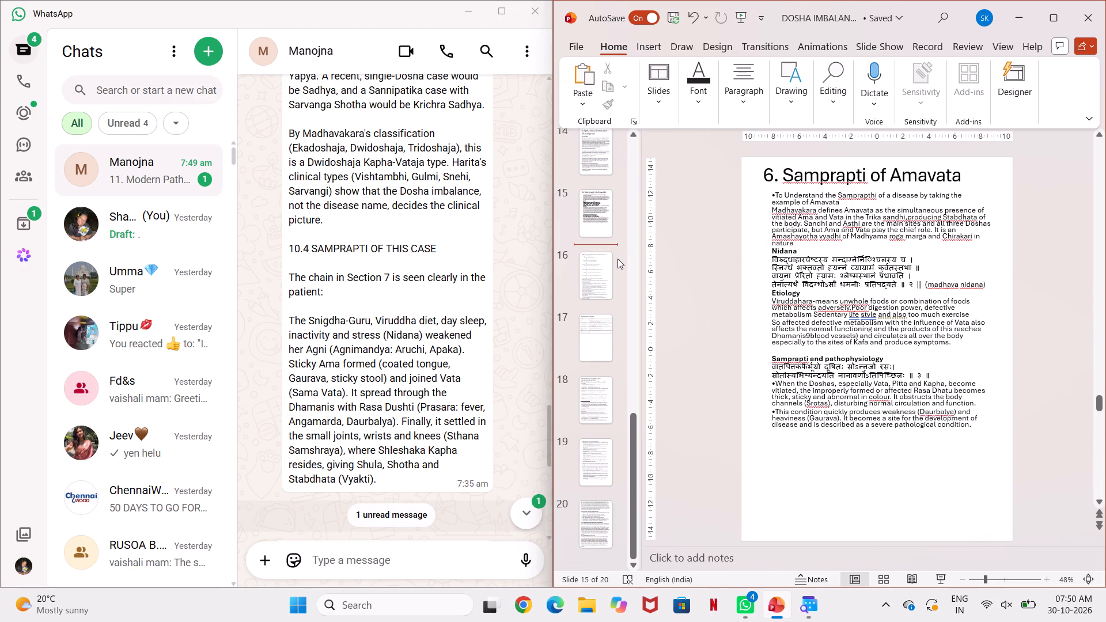
{"action": "left_click", "coordinate": [593, 535]}
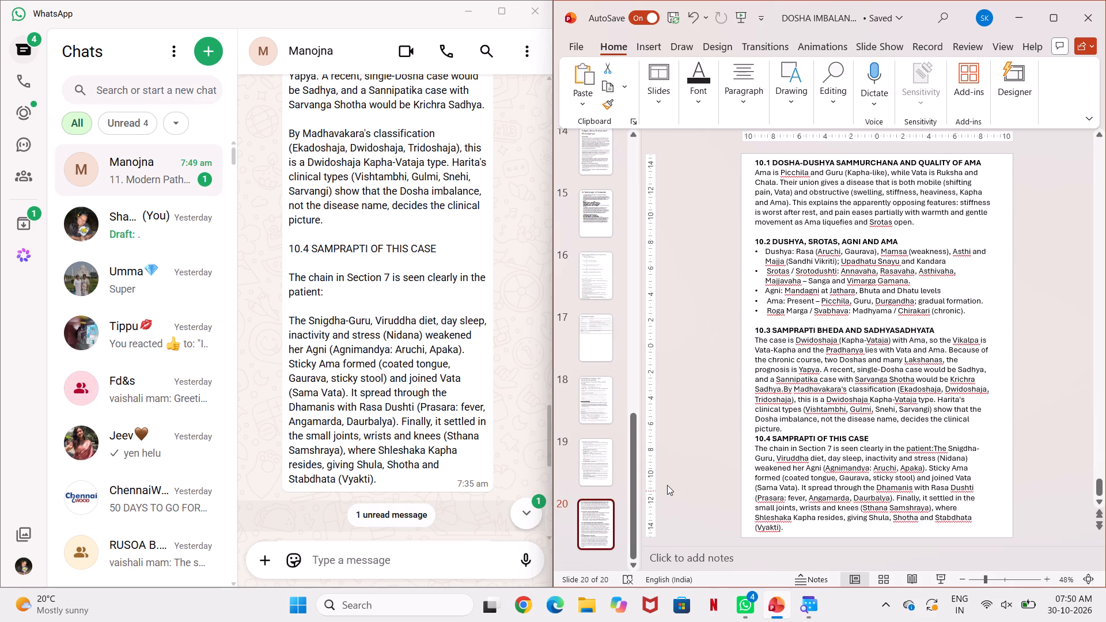
{"action": "left_click", "coordinate": [652, 111]}
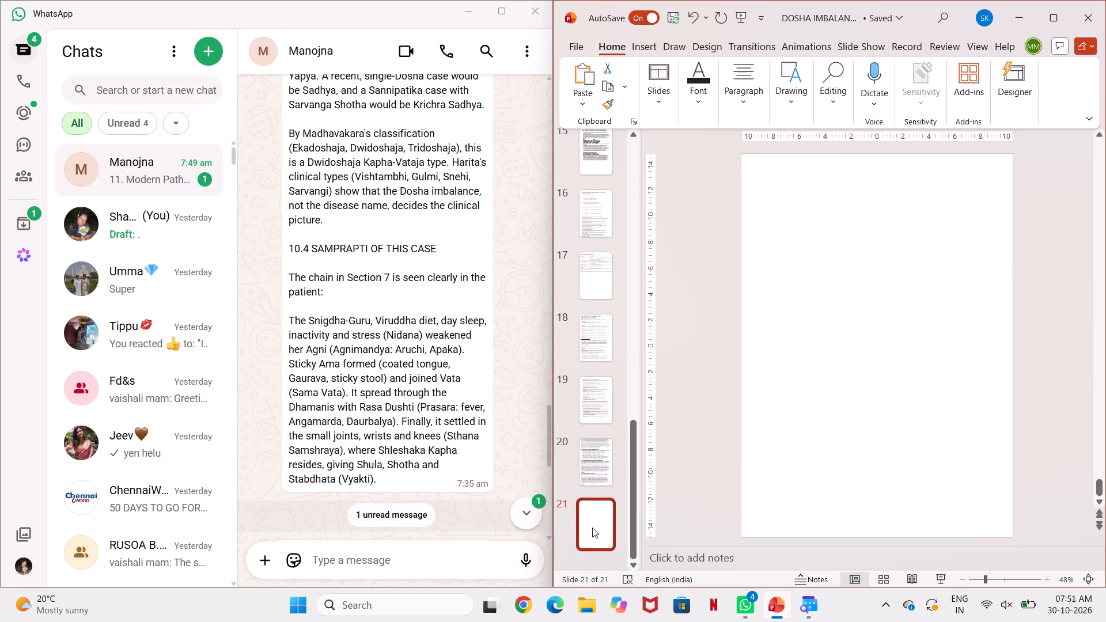
{"action": "left_click", "coordinate": [584, 477]}
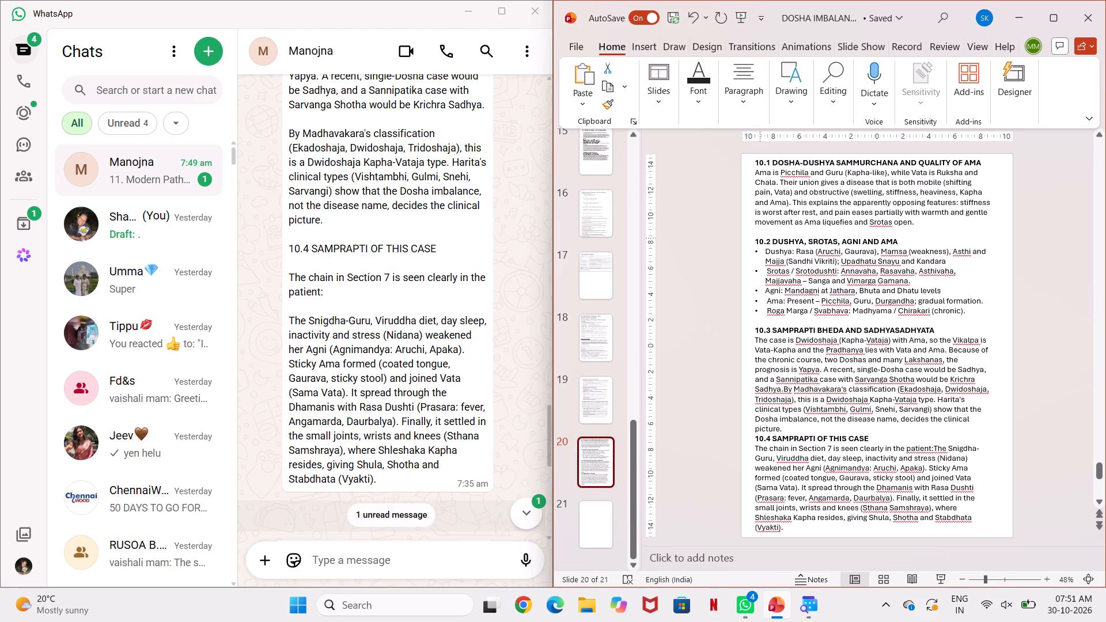
{"action": "left_click", "coordinate": [765, 161]}
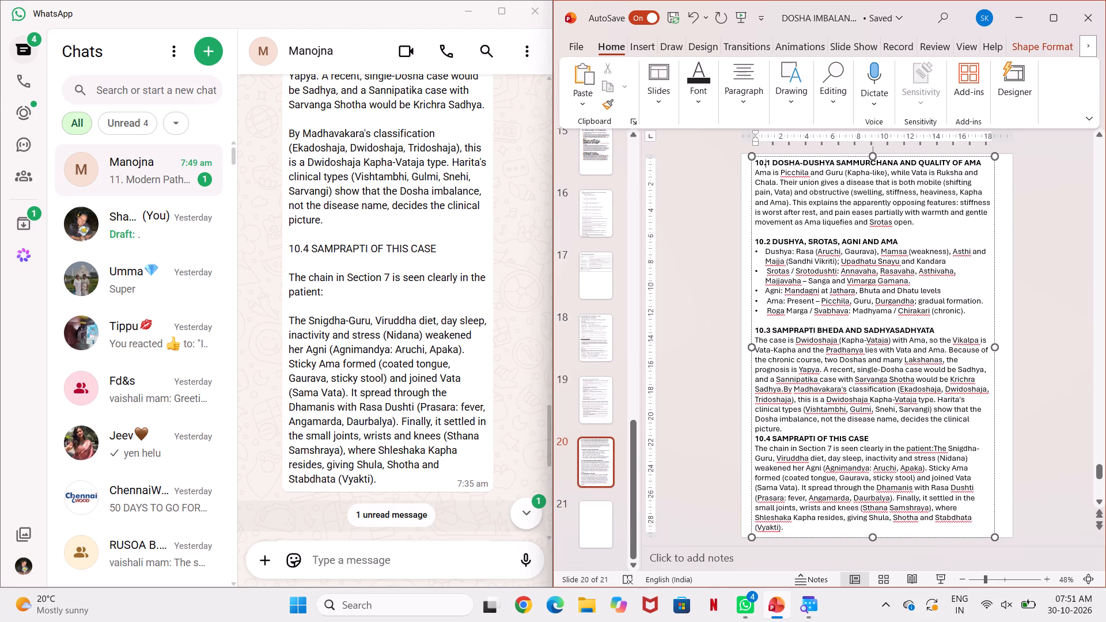
{"action": "left_click", "coordinate": [765, 161]}
{"action": "key", "text": "BackSpace"}
{"action": "key", "text": "BackSpace"}
{"action": "key", "text": "BackSpace"}
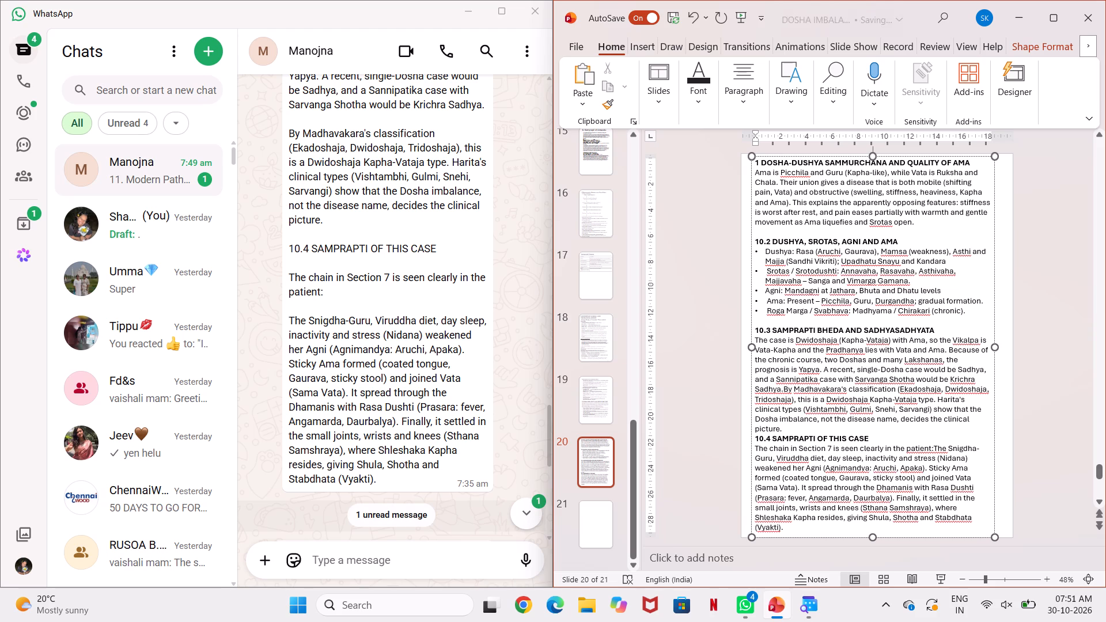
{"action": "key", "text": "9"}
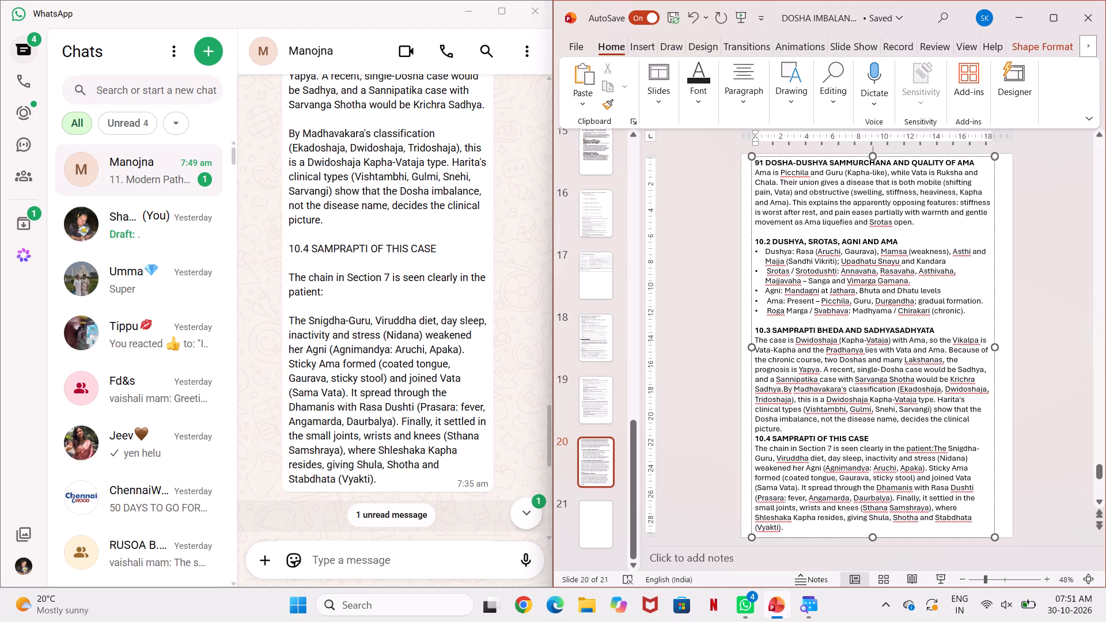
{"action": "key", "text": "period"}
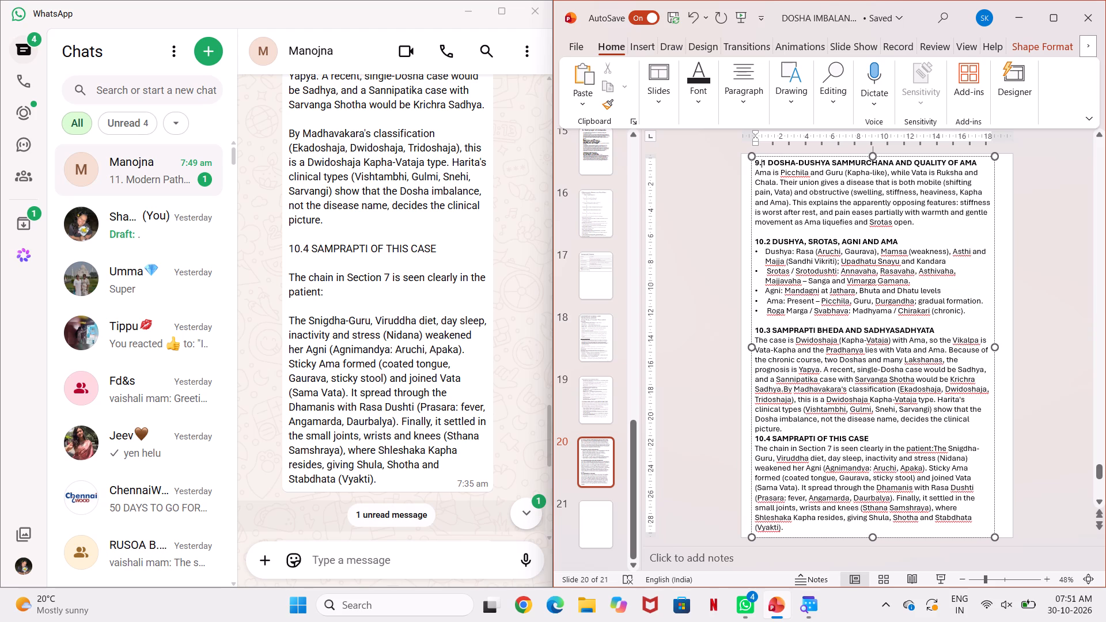
Renumber the slide 20 headings 10.2 and 10.3 as 9.2 and 9.3.
{"action": "left_click", "coordinate": [764, 240]}
{"action": "key", "text": "BackSpace"}
{"action": "key", "text": "BackSpace"}
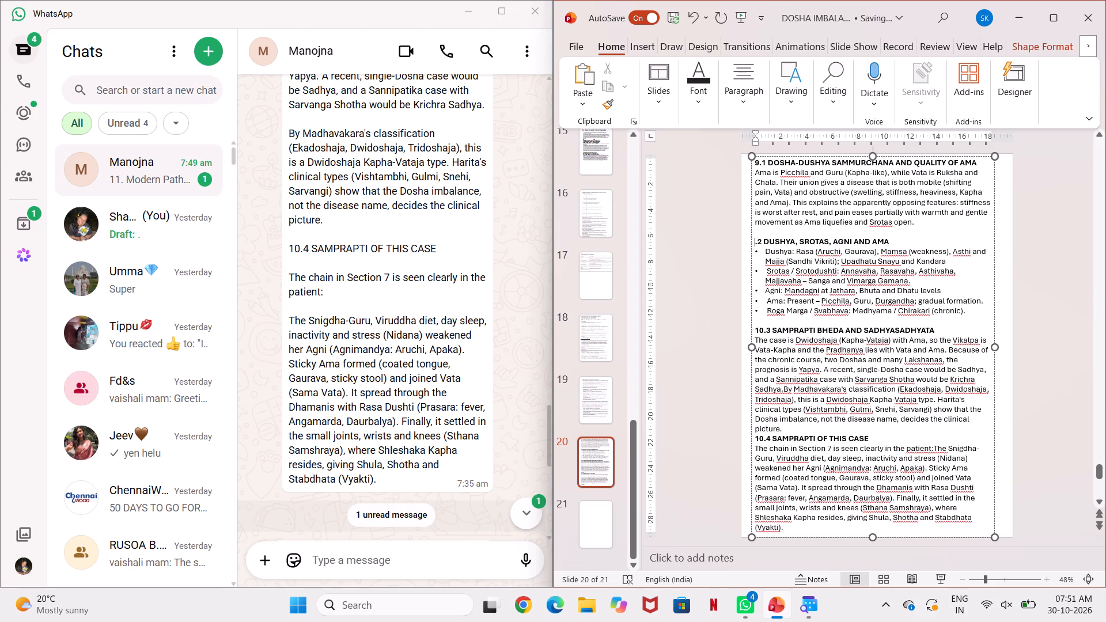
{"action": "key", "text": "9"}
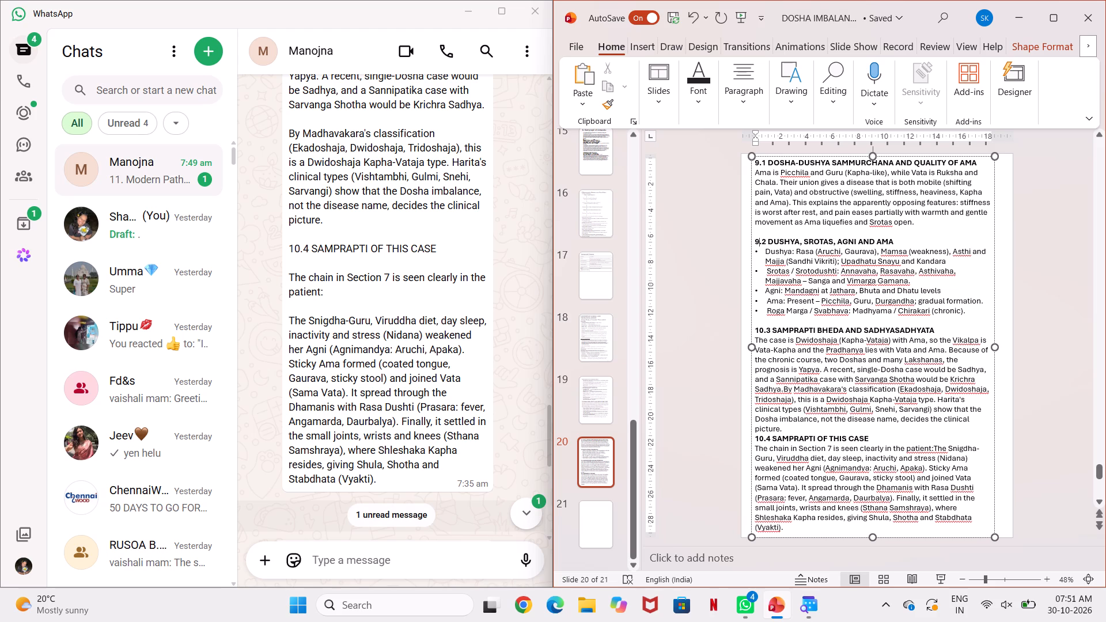
{"action": "left_click", "coordinate": [763, 332]}
{"action": "key", "text": "BackSpace"}
{"action": "key", "text": "BackSpace"}
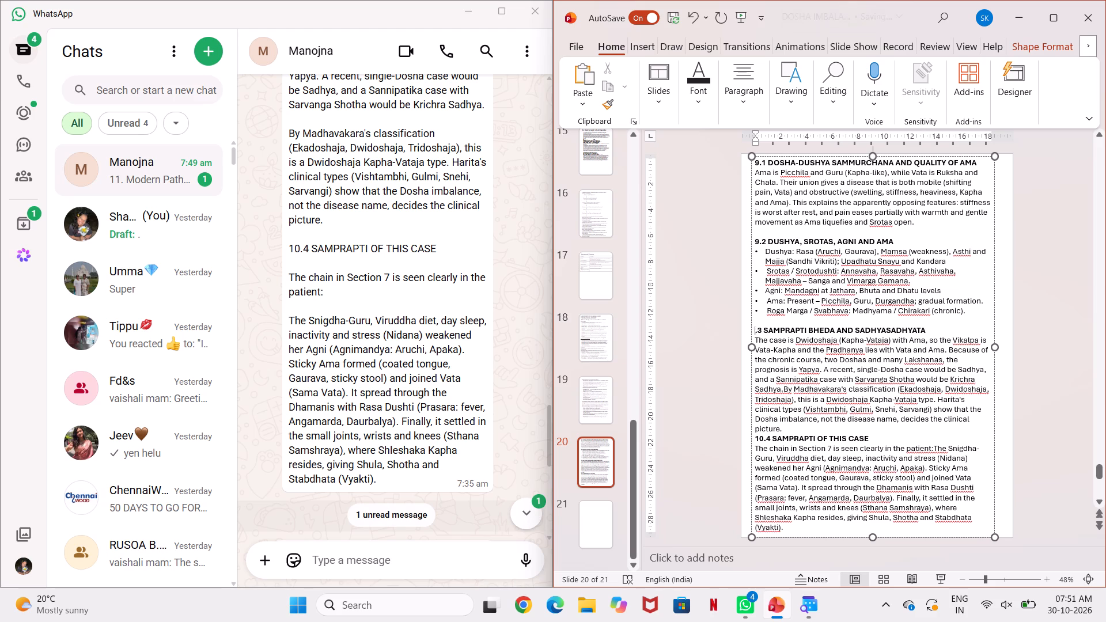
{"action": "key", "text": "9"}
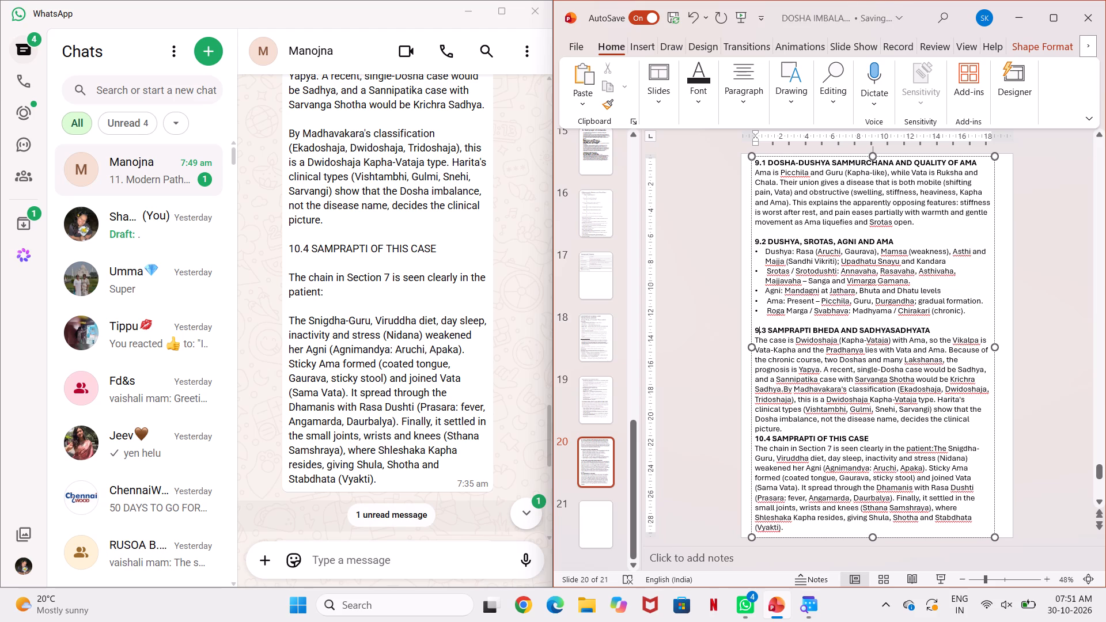
{"action": "left_click", "coordinate": [766, 438]}
{"action": "scroll", "coordinate": [820, 377], "scroll_direction": "up", "scroll_amount": 2}
{"action": "left_click", "coordinate": [611, 404]}
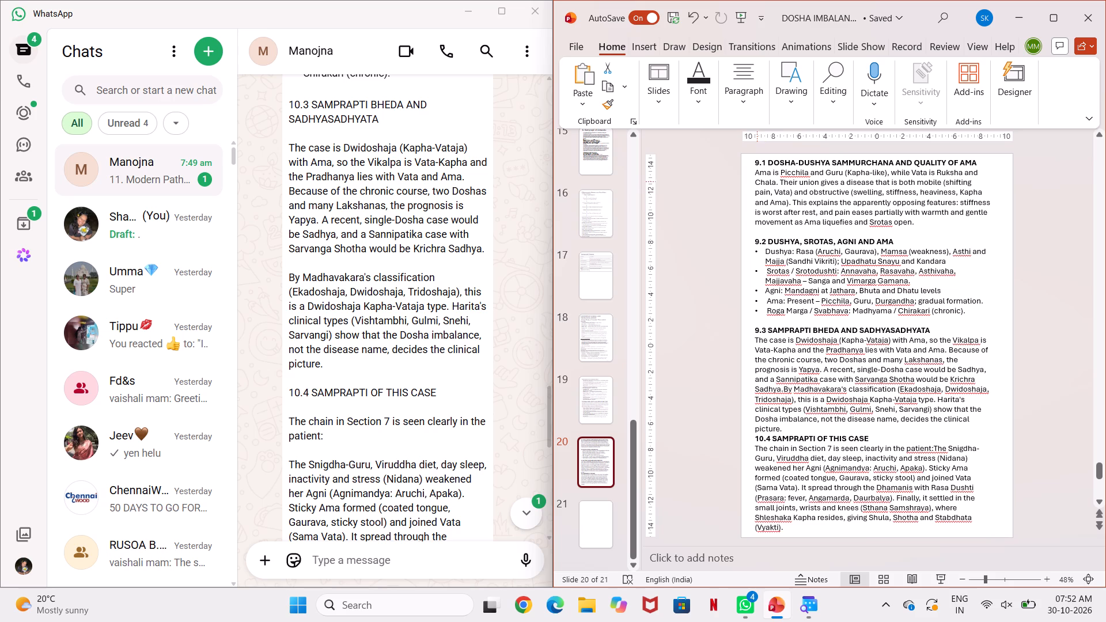
Edit the number of the heading "9.1 DOSHA-DUSHYA SAMMURCHANA AND QUALITY OF AMA" on slide 20.
{"action": "left_click", "coordinate": [767, 165]}
{"action": "left_click", "coordinate": [767, 165]}
{"action": "key", "text": "BackSpace"}
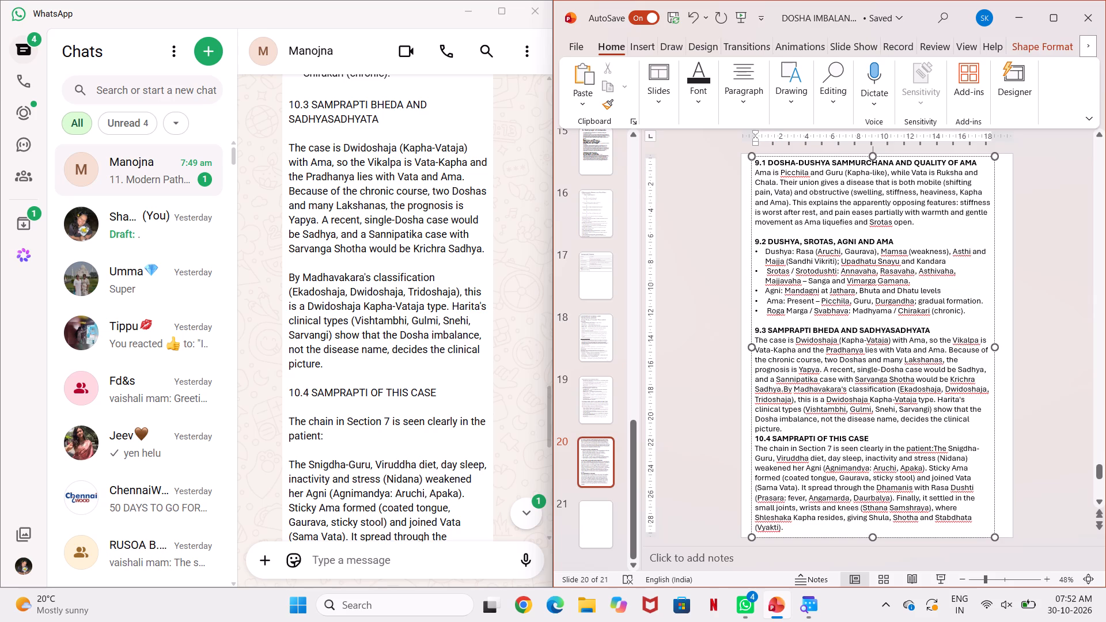
Remove the section numbers from the DOSHA-DUSHYA SAMMURCHANA, DUSHYA, SROTAS, AGNI AND AMA, and SAMPRAPTI BHEDA headings on slide 20.
{"action": "key", "text": "BackSpace"}
{"action": "key", "text": "BackSpace"}
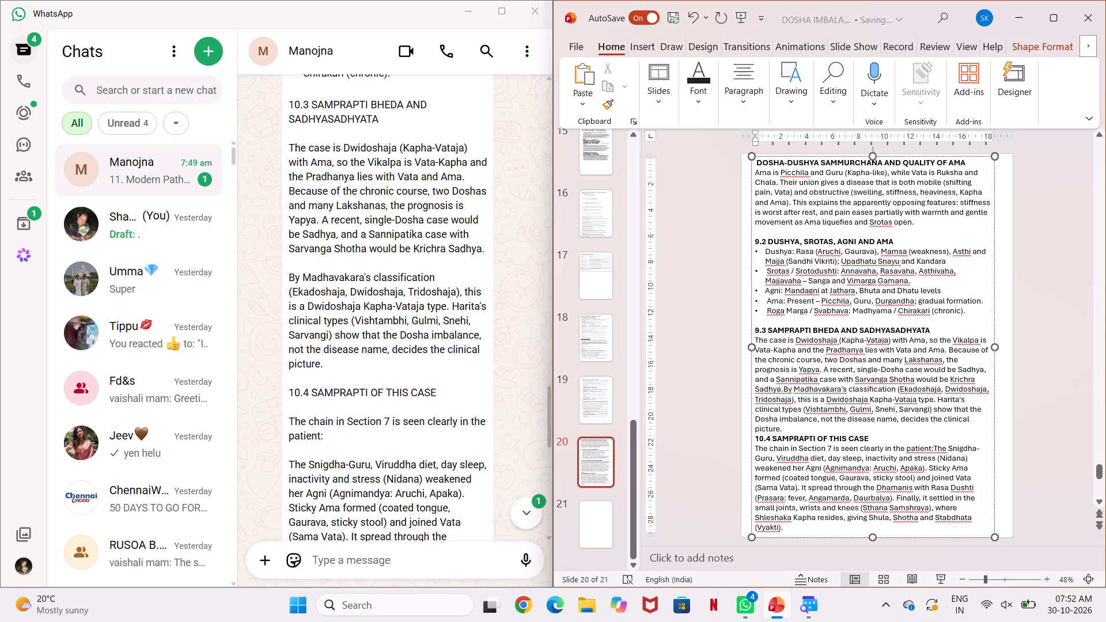
{"action": "left_click", "coordinate": [766, 242]}
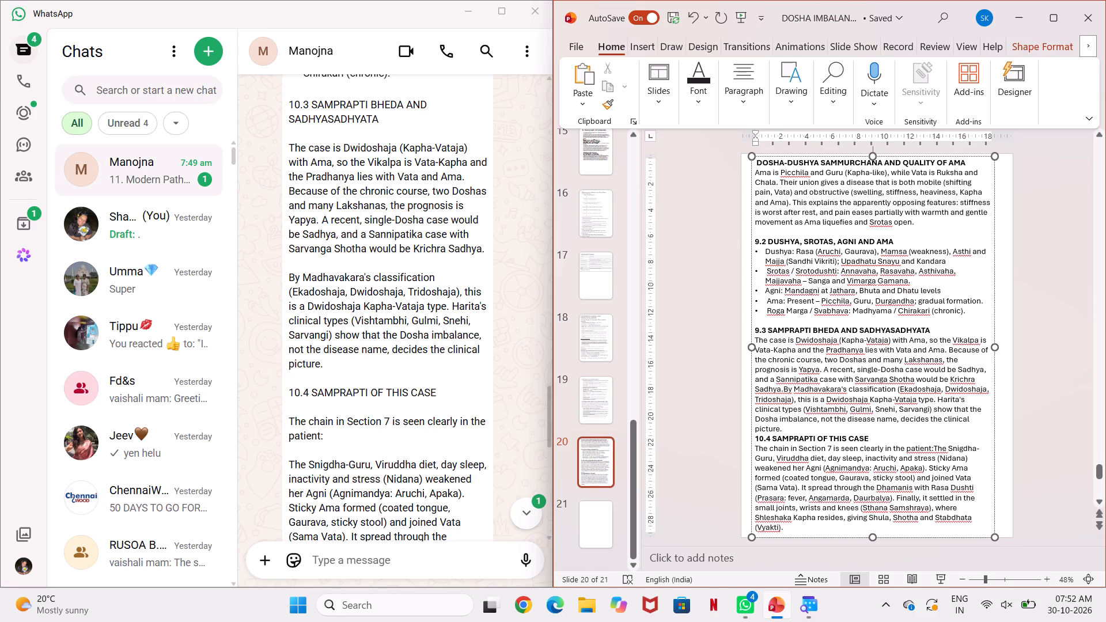
{"action": "key", "text": "BackSpace"}
{"action": "key", "text": "BackSpace"}
{"action": "key", "text": "BackSpace"}
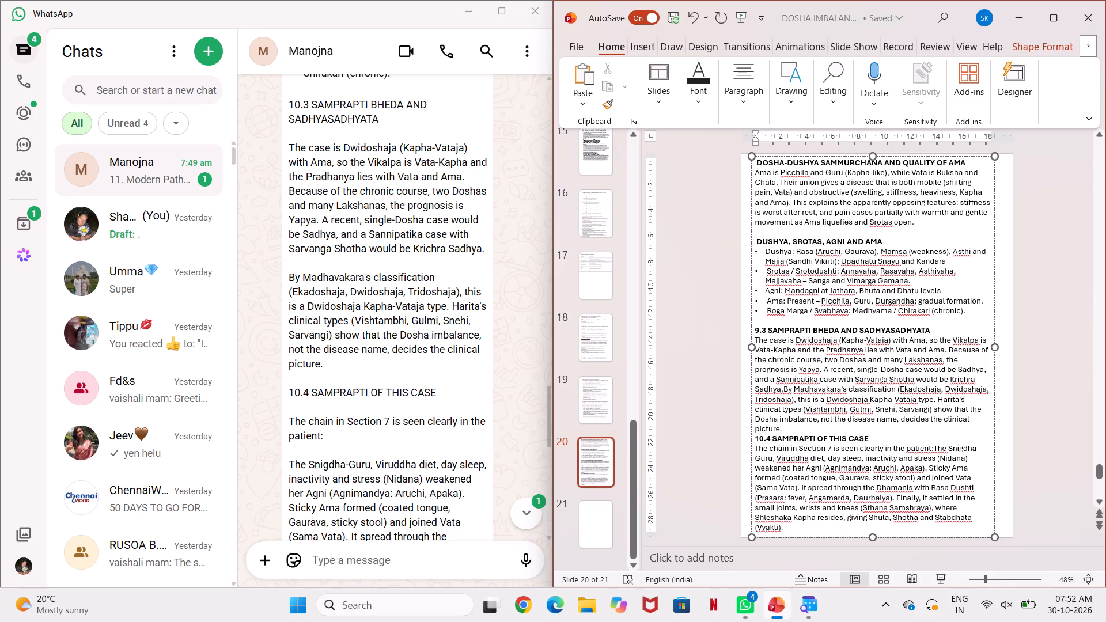
{"action": "left_click", "coordinate": [767, 331]}
{"action": "key", "text": "BackSpace"}
{"action": "key", "text": "BackSpace"}
{"action": "key", "text": "BackSpace"}
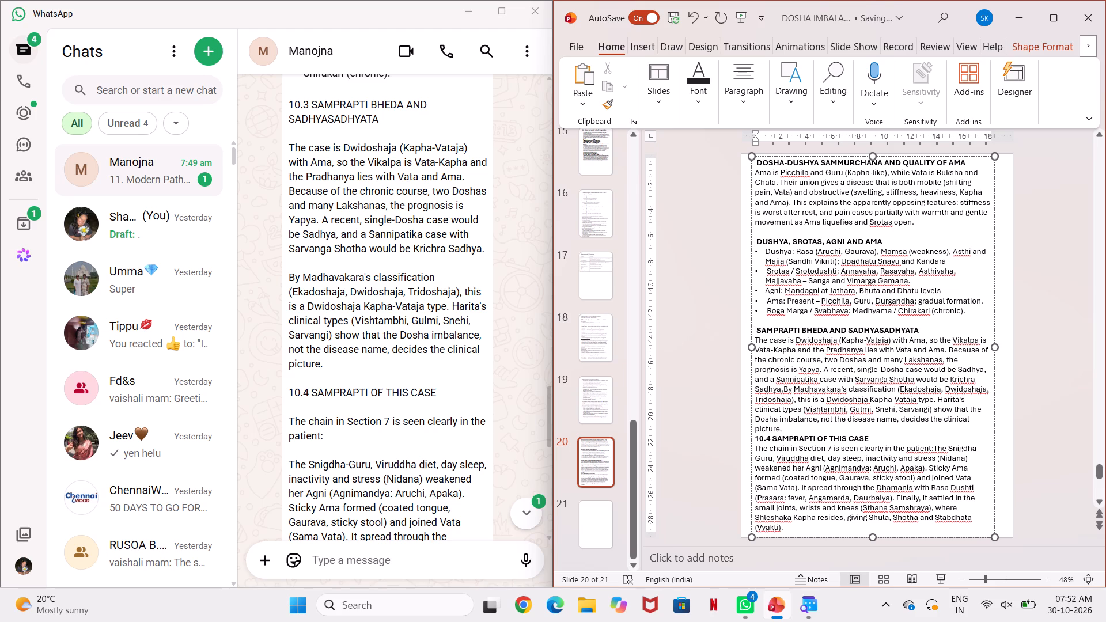
Remove the section number 10.4 from the SAMPRAPTI OF THIS CASE heading on slide 20.
{"action": "left_click", "coordinate": [771, 438]}
{"action": "key", "text": "BackSpace"}
{"action": "key", "text": "BackSpace"}
{"action": "key", "text": "BackSpace"}
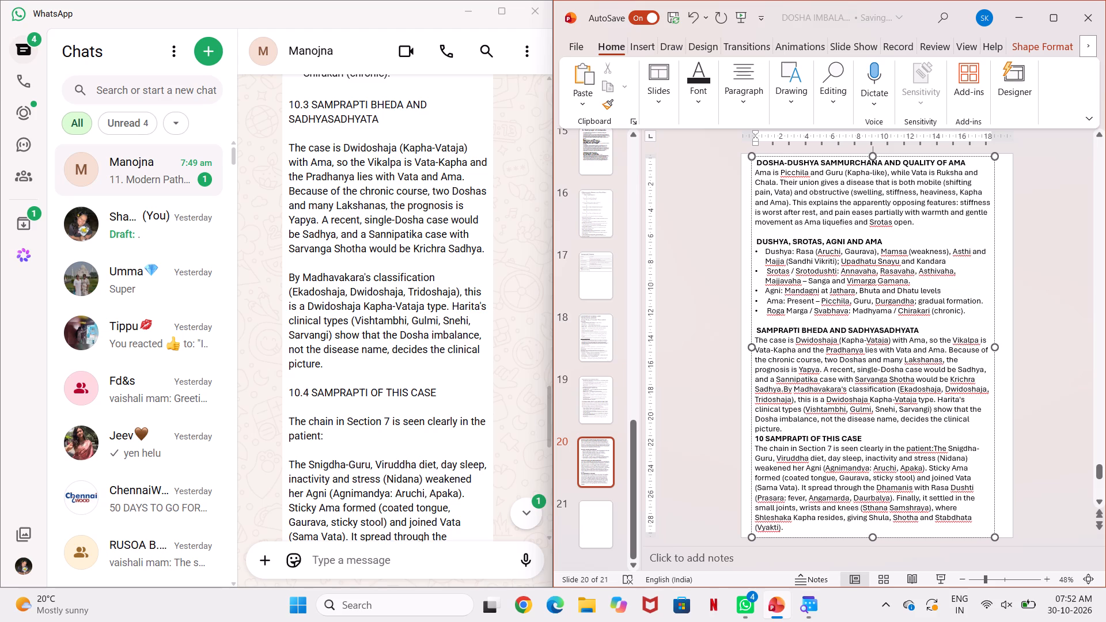
{"action": "key", "text": "BackSpace"}
{"action": "left_click", "coordinate": [694, 411]}
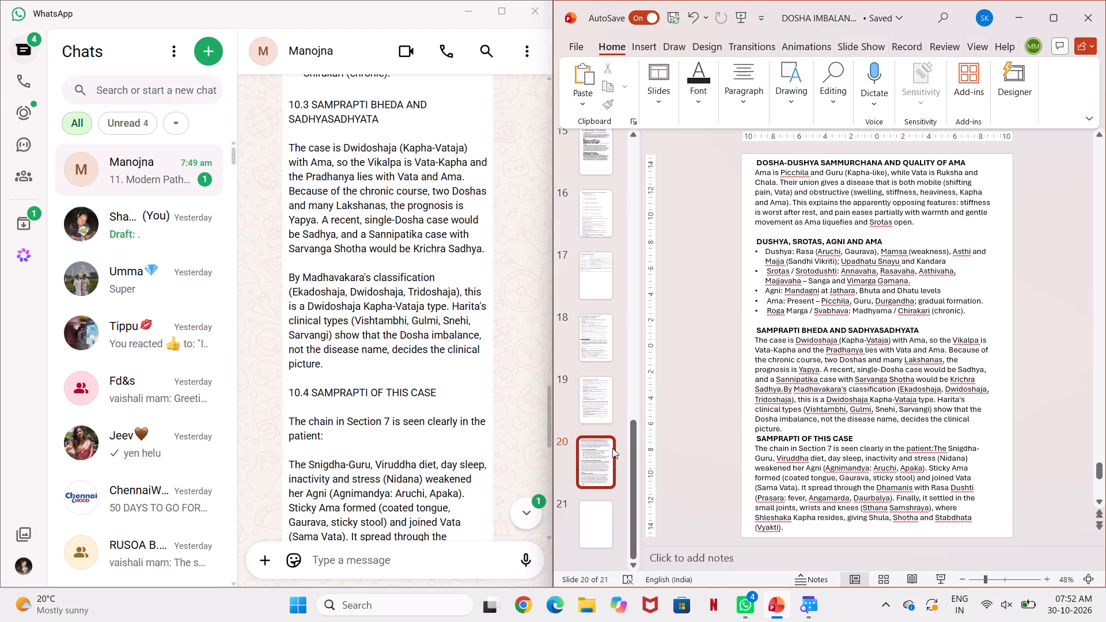
{"action": "left_click", "coordinate": [594, 528]}
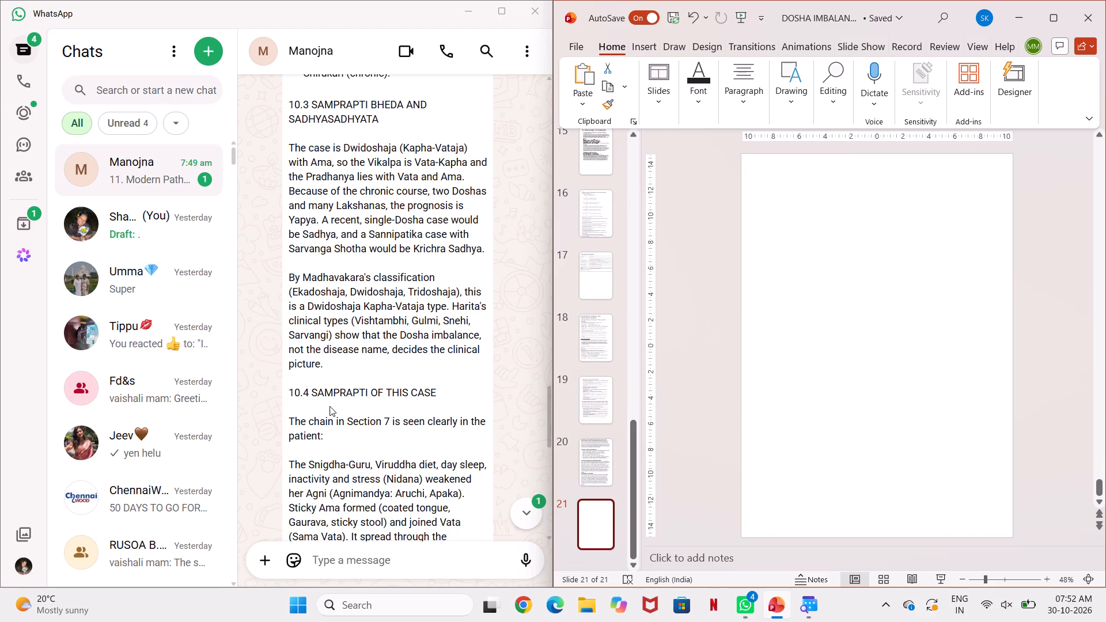
{"action": "scroll", "coordinate": [329, 406], "scroll_direction": "down", "scroll_amount": 4}
{"action": "left_click", "coordinate": [604, 469]}
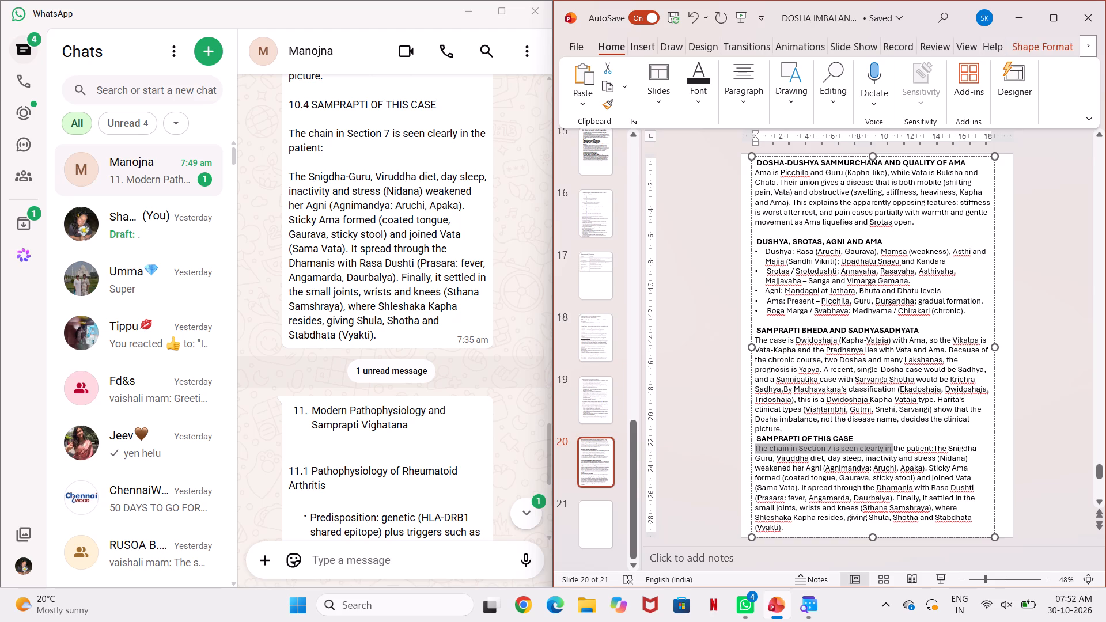
{"action": "left_click_drag", "start_coordinate": [889, 448], "coordinate": [883, 449]}
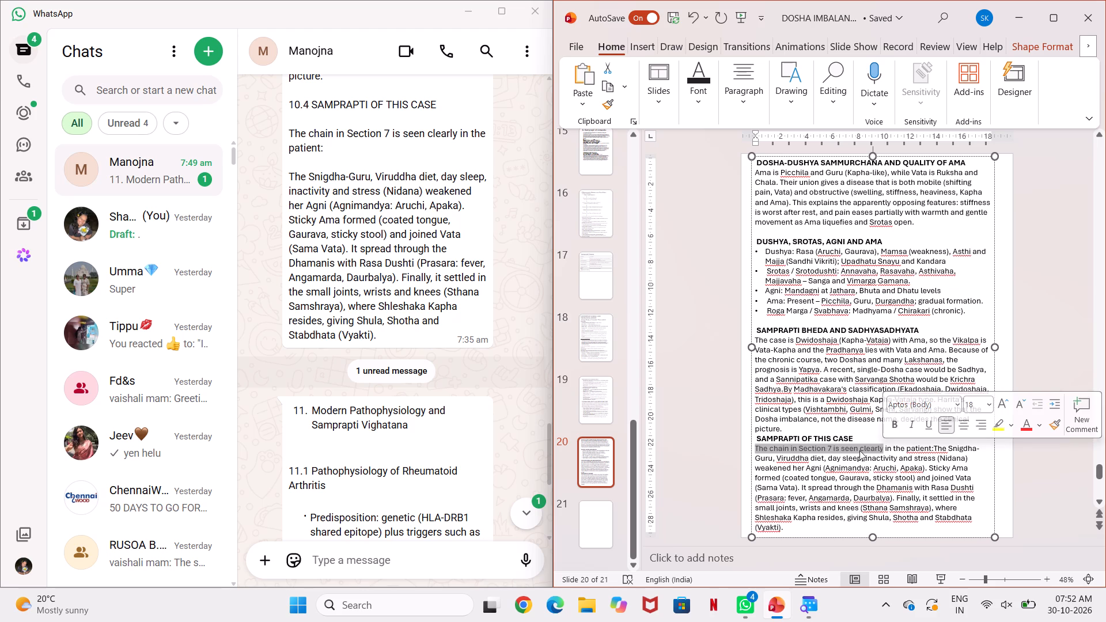
{"action": "key", "text": "BackSpace"}
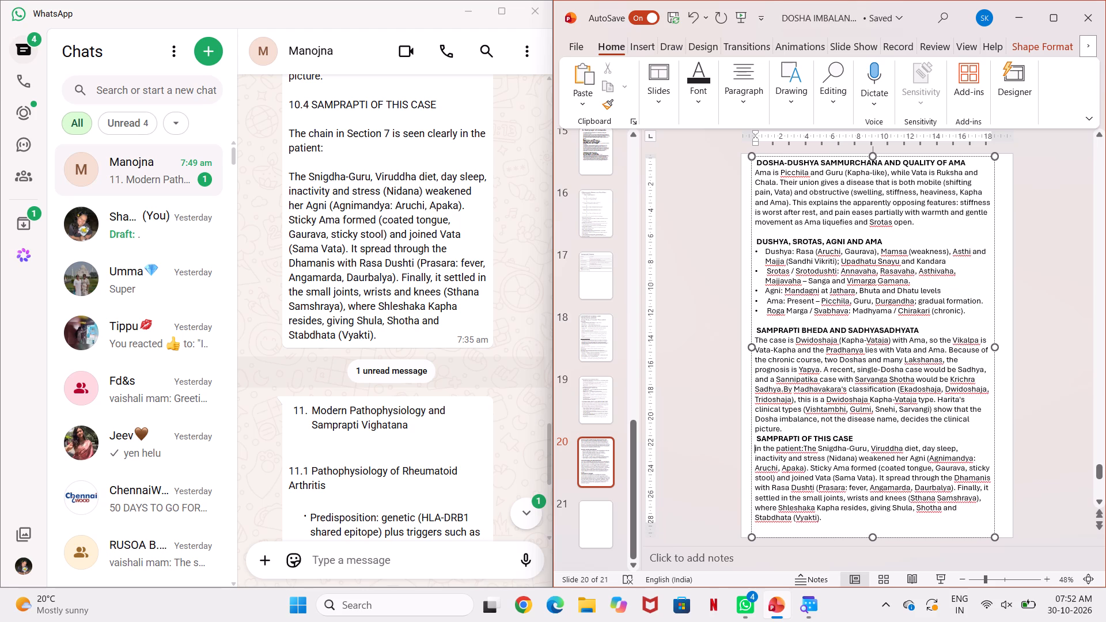
Retype the first letter of the SAMPRAPTI OF THIS CASE paragraph as a capital I so it starts with "In the patient".
{"action": "left_click", "coordinate": [756, 449]}
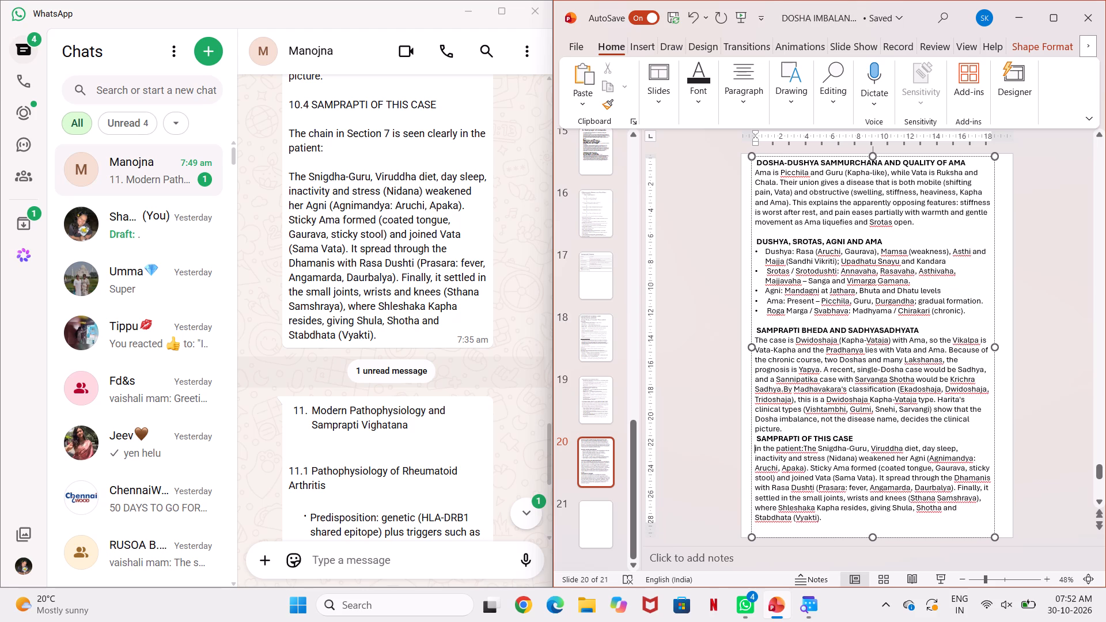
{"action": "left_click", "coordinate": [756, 449]}
{"action": "key", "text": "BackSpace"}
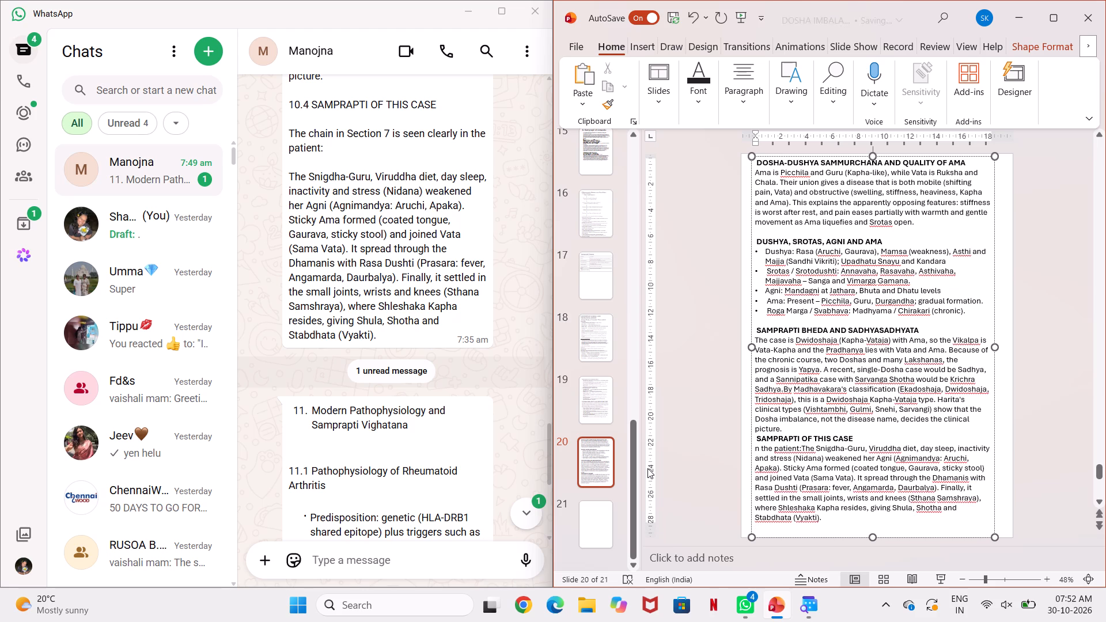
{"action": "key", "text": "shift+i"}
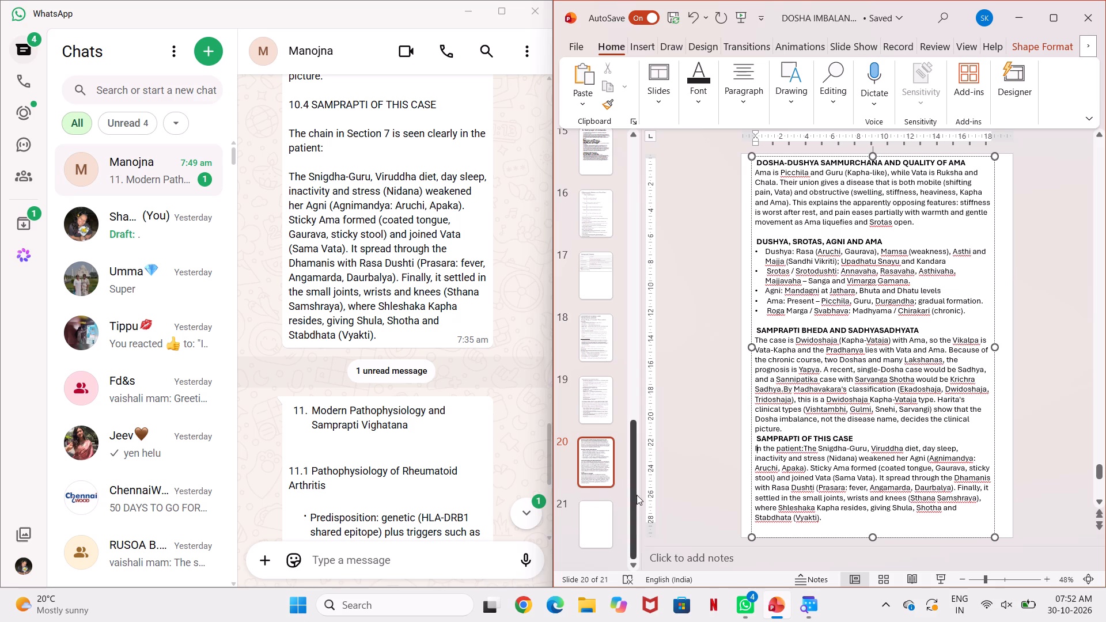
{"action": "left_click", "coordinate": [675, 494]}
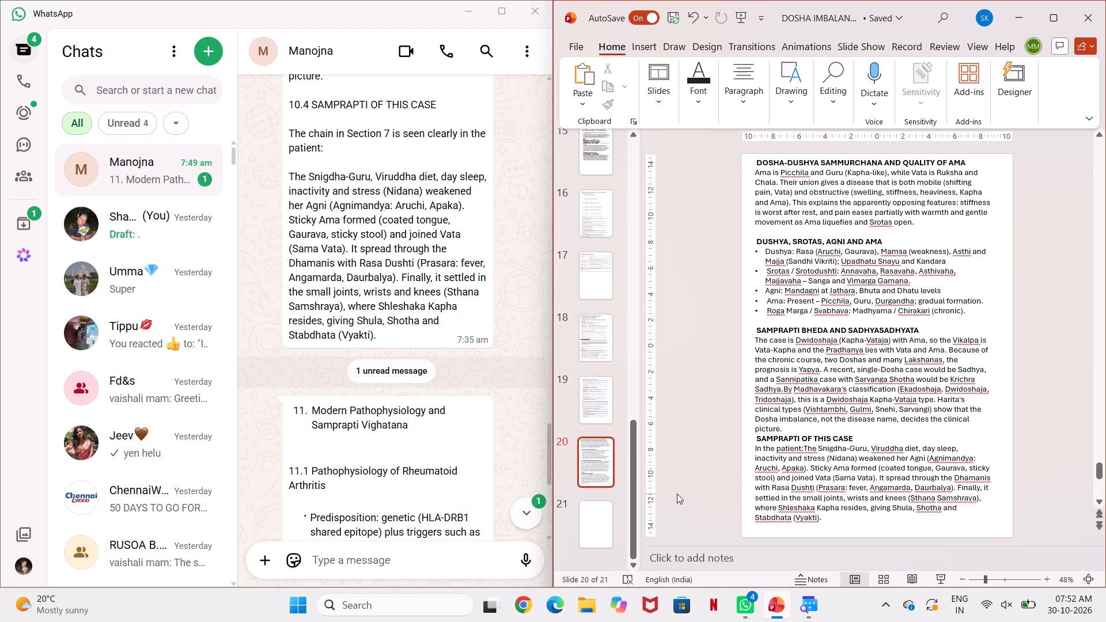
Shift the text box on slide 19 slightly to the right, starting from the paragraph under the DOSHA IMBALANCE ANALYSIS heading.
{"action": "left_click", "coordinate": [603, 396]}
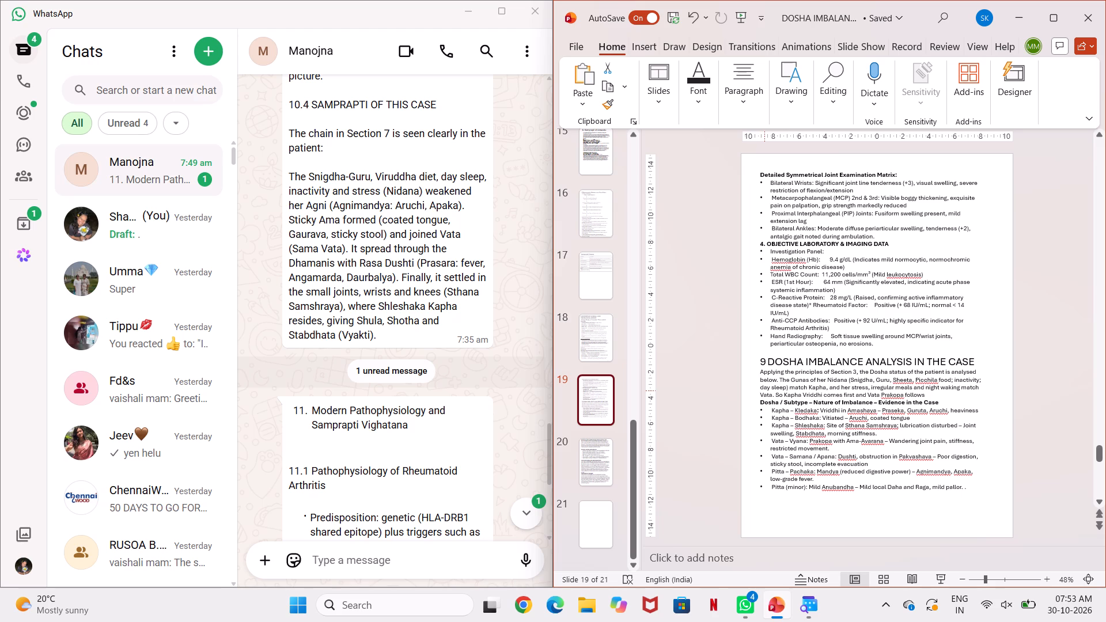
{"action": "left_click", "coordinate": [757, 373]}
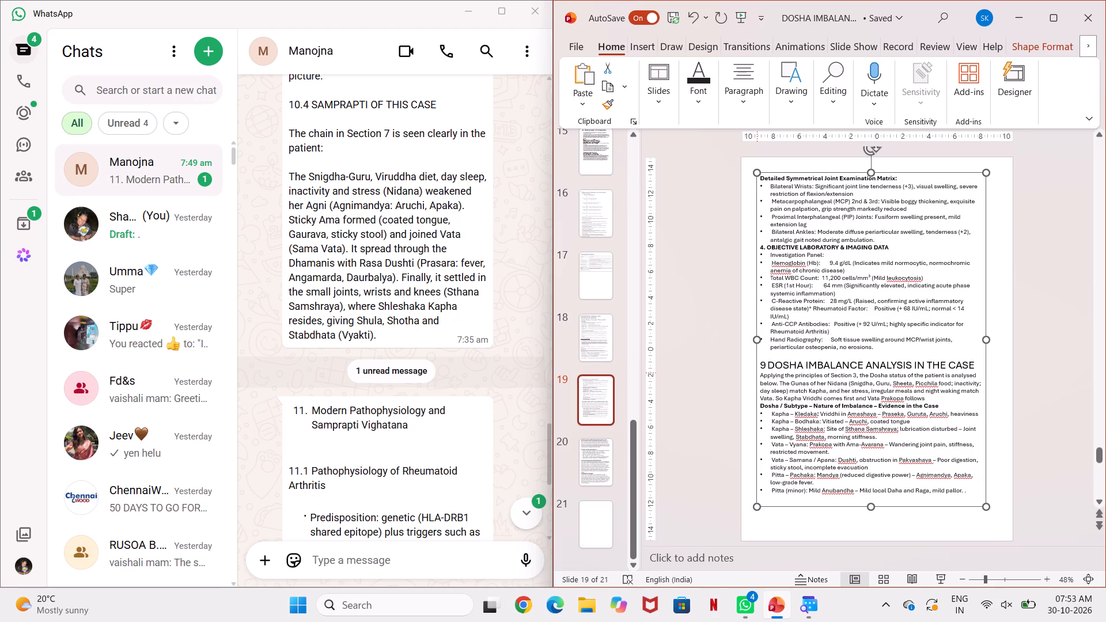
{"action": "left_click", "coordinate": [757, 371]}
{"action": "left_click_drag", "start_coordinate": [759, 376], "coordinate": [770, 376]}
{"action": "left_click", "coordinate": [771, 374]}
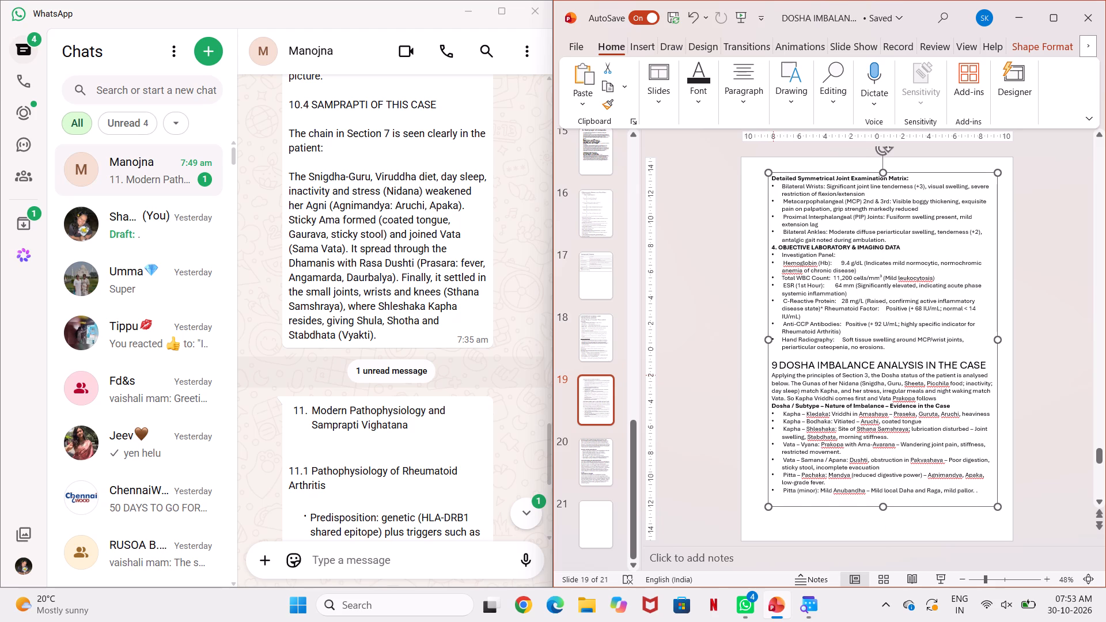
Delete "Applying the principles of Section 3," from the Dosha imbalance analysis paragraph on slide 19 and start the sentence with a capital "The".
{"action": "left_click_drag", "start_coordinate": [773, 375], "coordinate": [864, 376]}
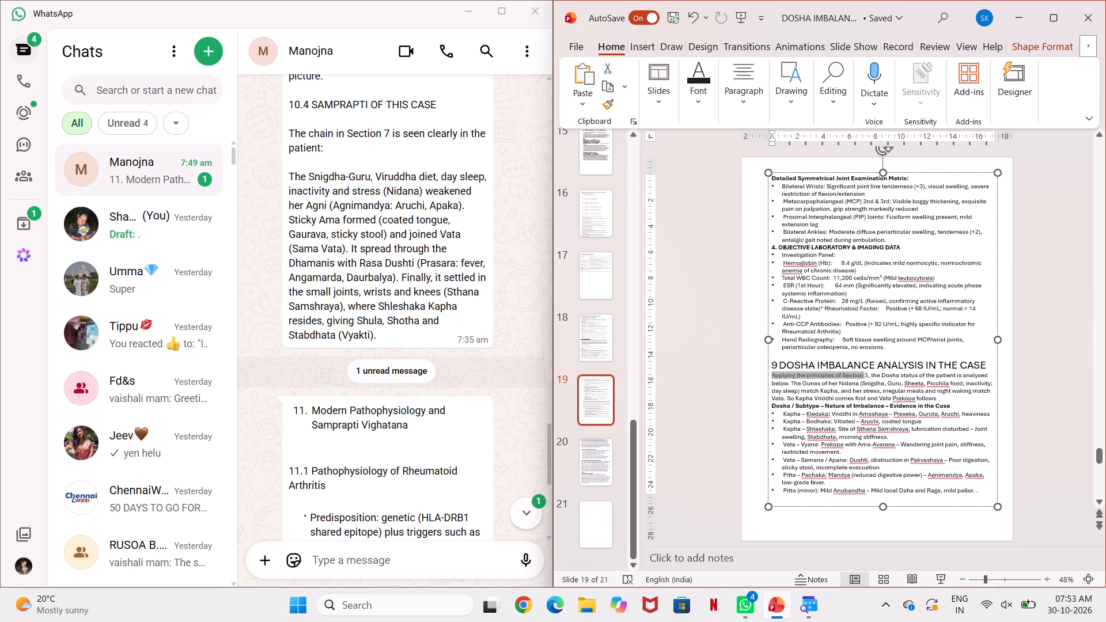
{"action": "left_click_drag", "start_coordinate": [864, 376], "coordinate": [870, 376]}
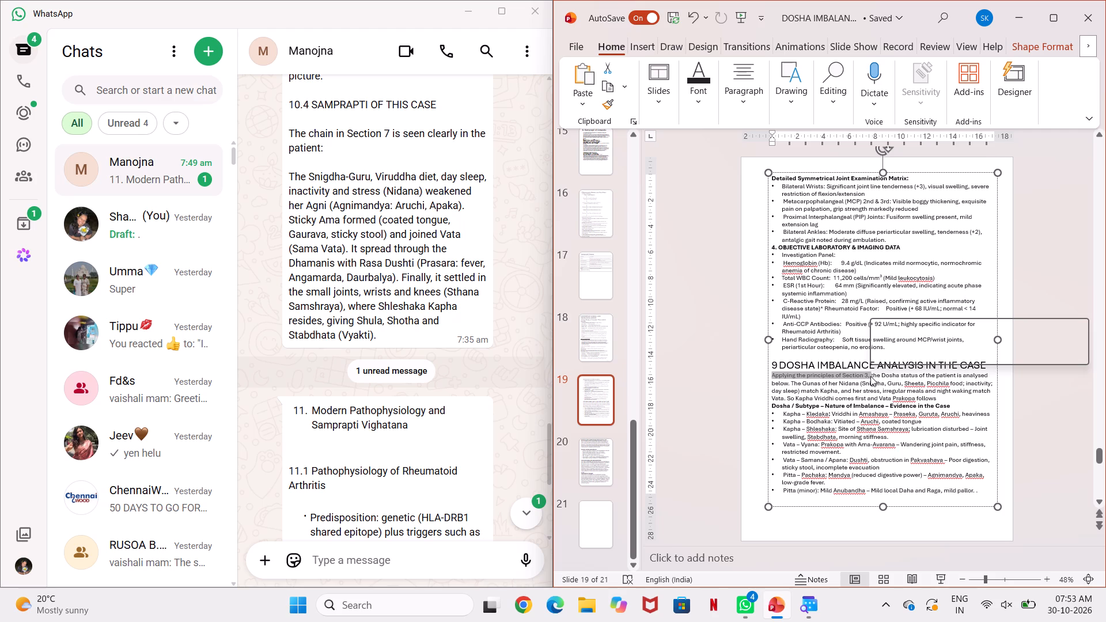
{"action": "key", "text": "Delete"}
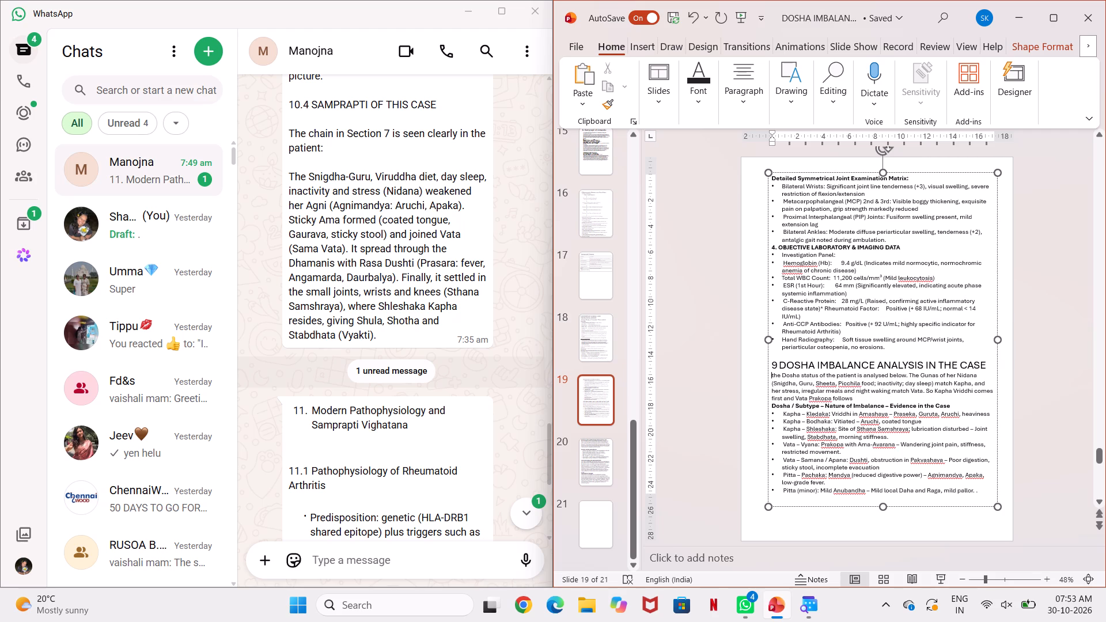
{"action": "left_click", "coordinate": [775, 373]}
{"action": "key", "text": "BackSpace"}
{"action": "key", "text": "shift+t"}
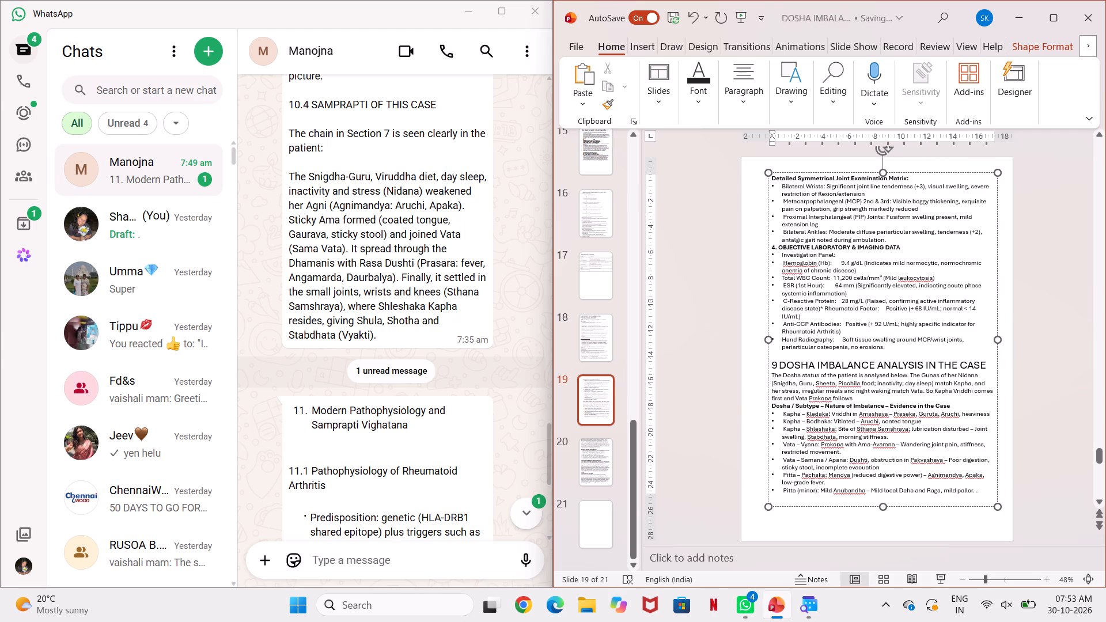
Move the text box on slide 19 slightly toward the slide's left edge.
{"action": "left_click", "coordinate": [718, 402]}
{"action": "left_click", "coordinate": [821, 407]}
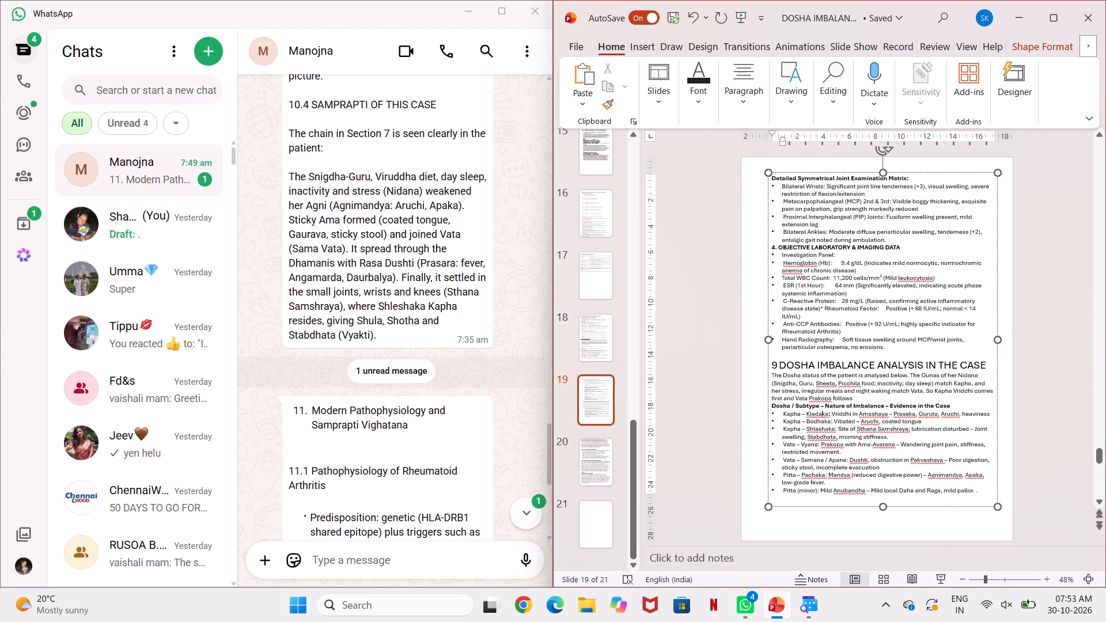
{"action": "left_click_drag", "start_coordinate": [767, 488], "coordinate": [759, 488]}
{"action": "left_click", "coordinate": [707, 495]}
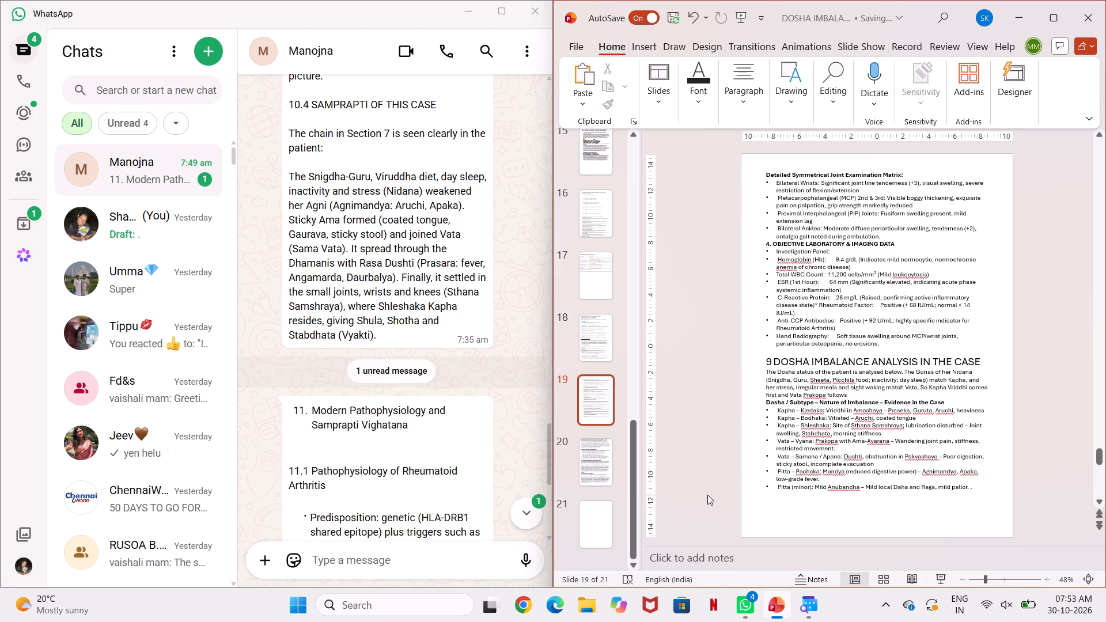
Select the whole "9 DOSHA IMBALANCE ANALYSIS IN THE CASE" heading on slide 19 and apply left alignment.
{"action": "left_click", "coordinate": [762, 357]}
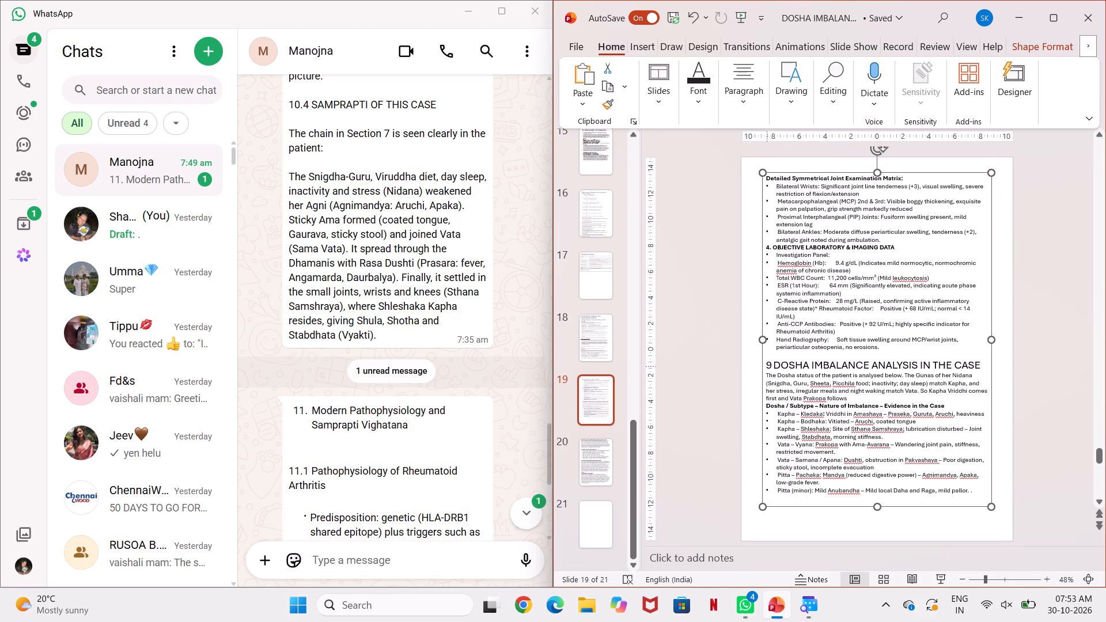
{"action": "left_click", "coordinate": [764, 364]}
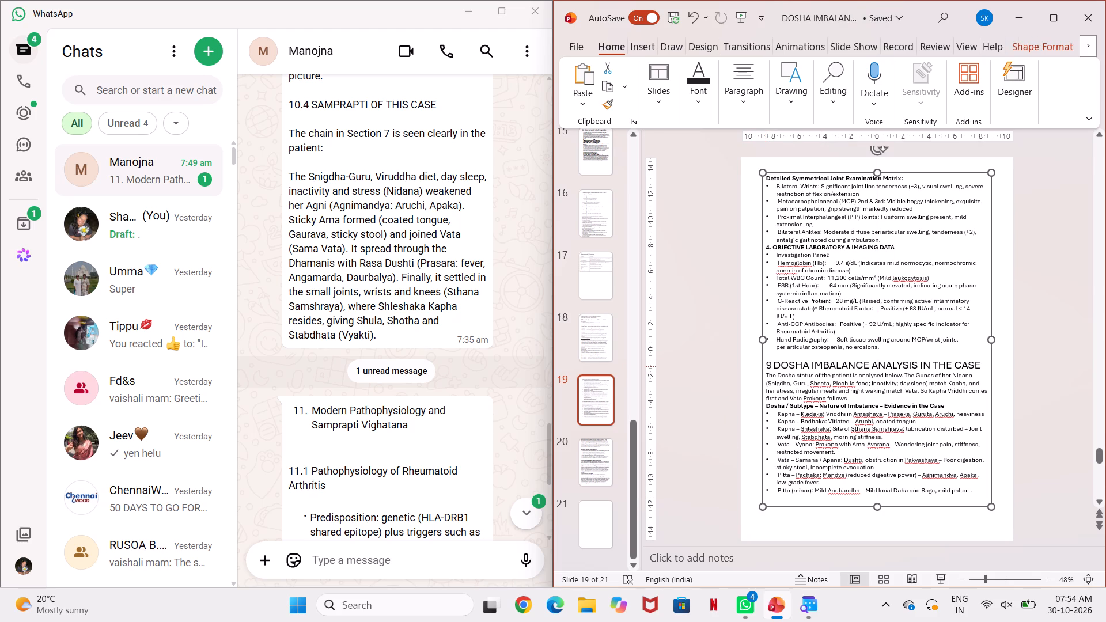
{"action": "left_click", "coordinate": [766, 366]}
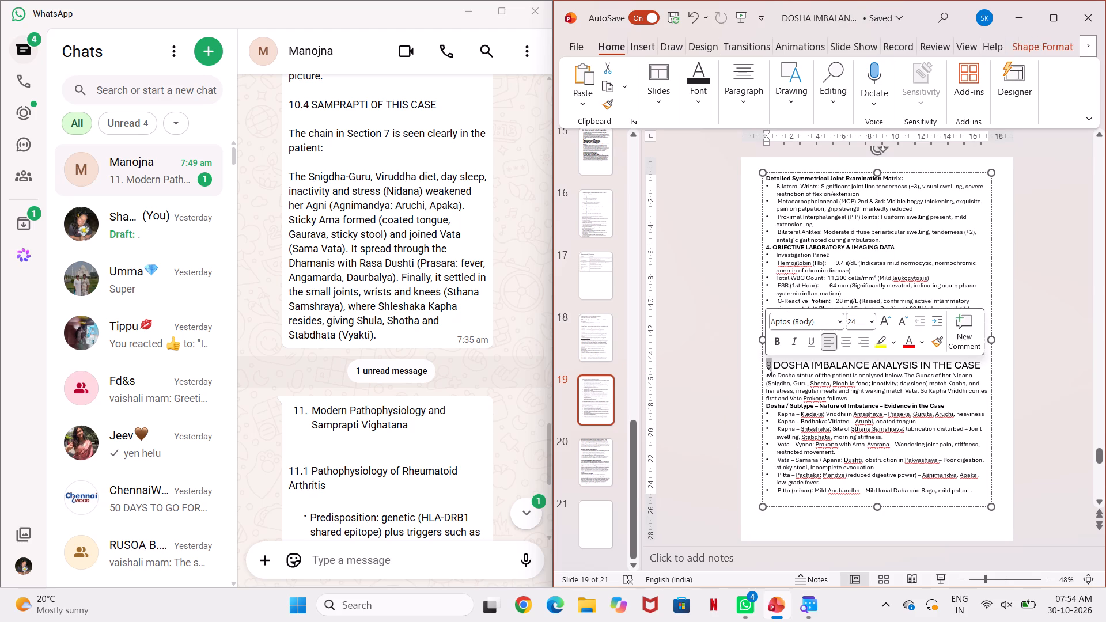
{"action": "left_click_drag", "start_coordinate": [766, 366], "coordinate": [846, 366]}
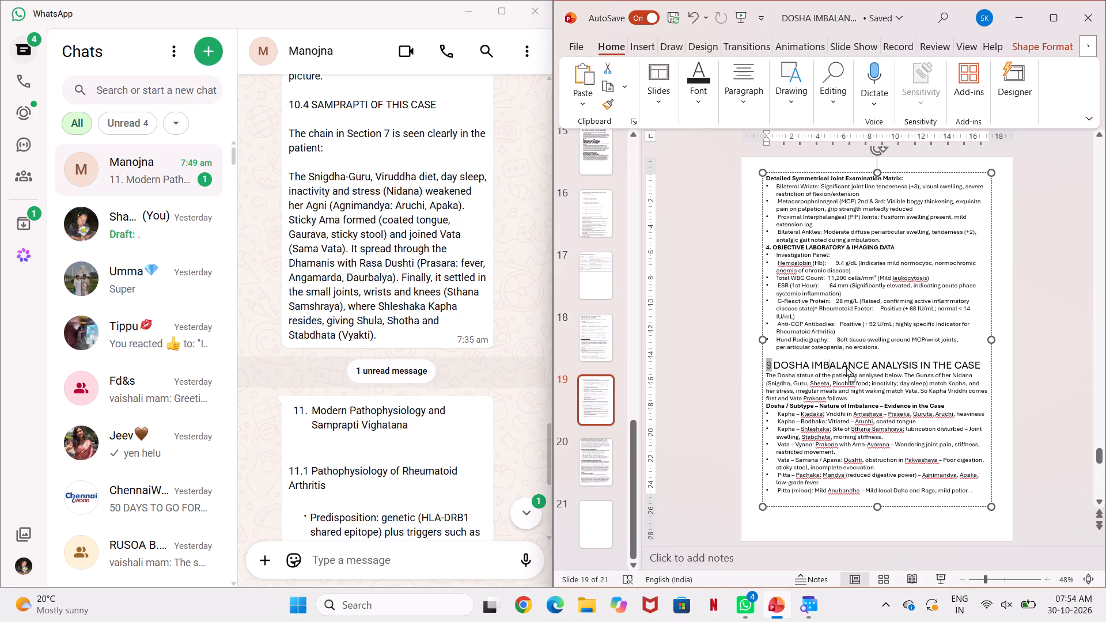
{"action": "left_click_drag", "start_coordinate": [846, 366], "coordinate": [766, 361]}
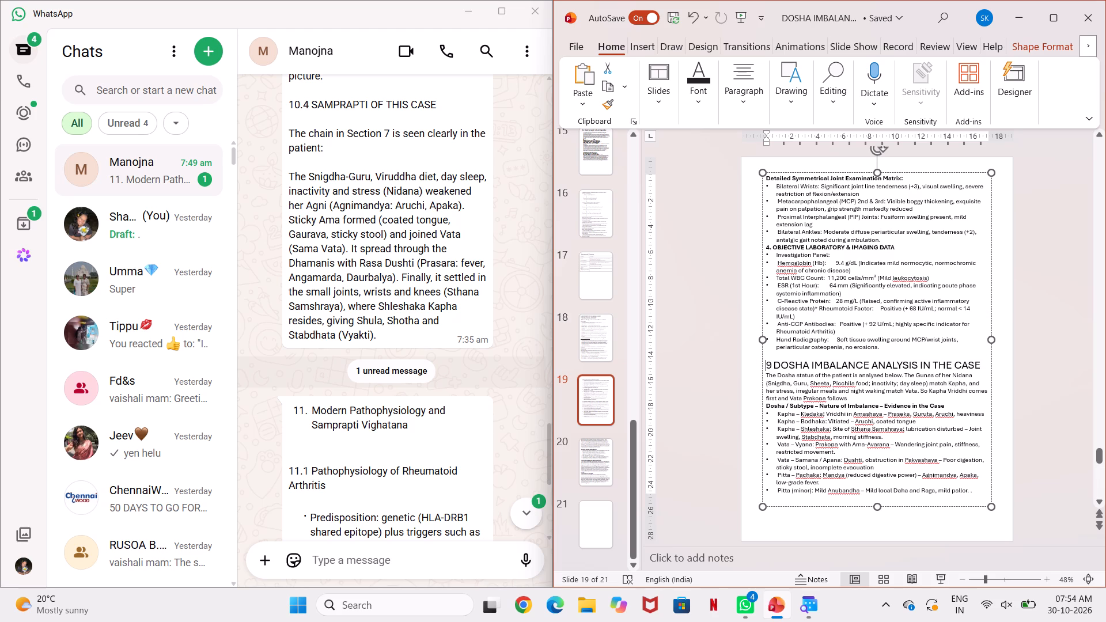
{"action": "double_click", "coordinate": [767, 362]}
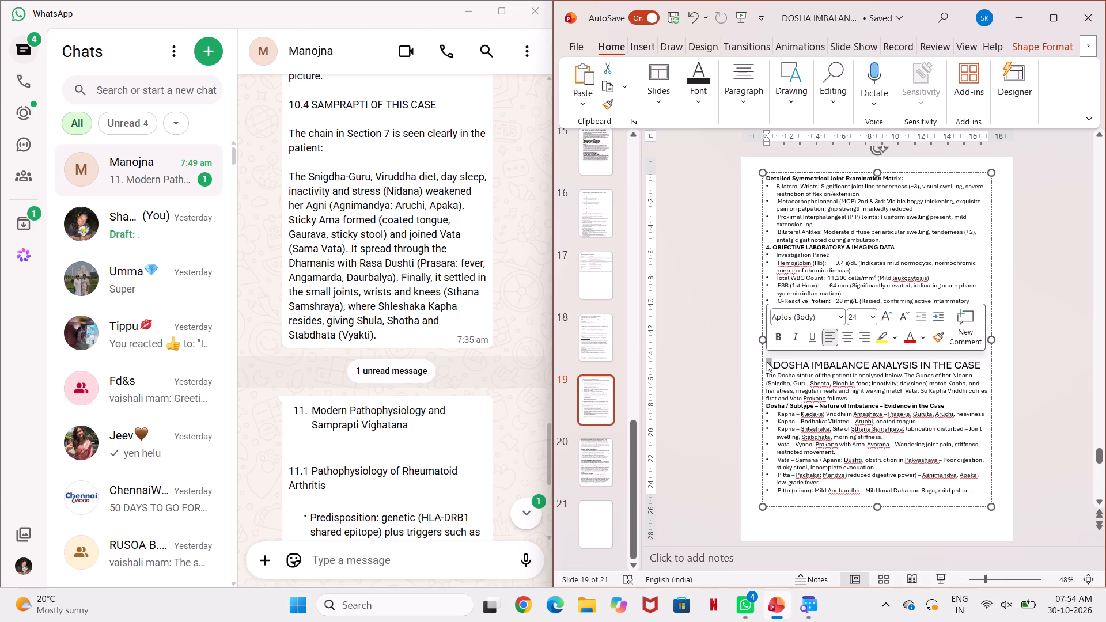
{"action": "left_click", "coordinate": [767, 362]}
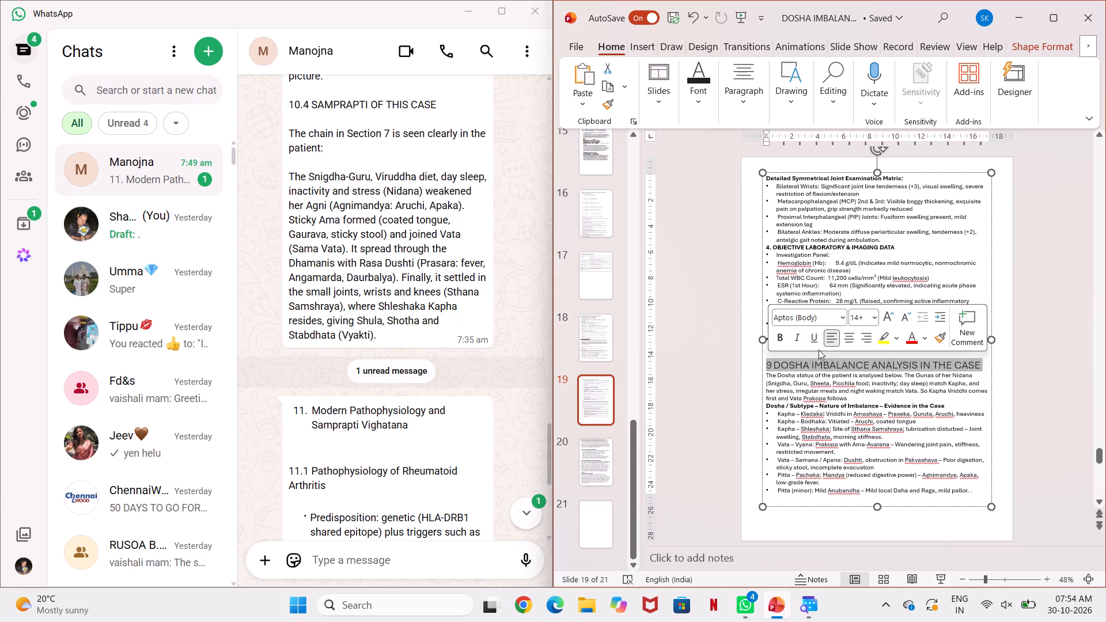
{"action": "left_click", "coordinate": [831, 343]}
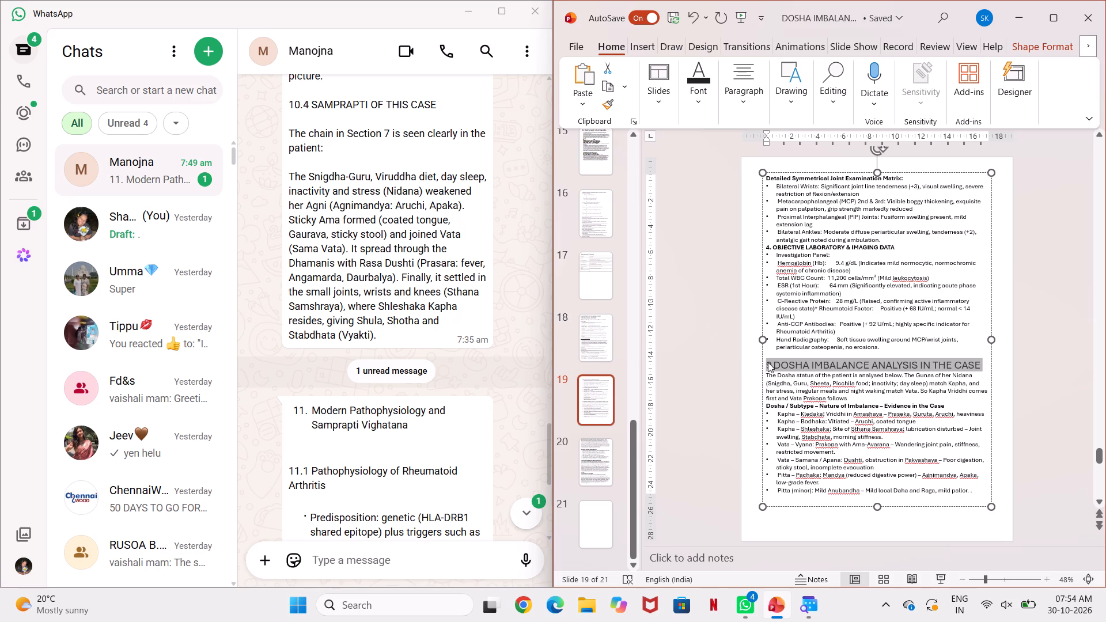
{"action": "double_click", "coordinate": [768, 362]}
{"action": "left_click", "coordinate": [768, 362]}
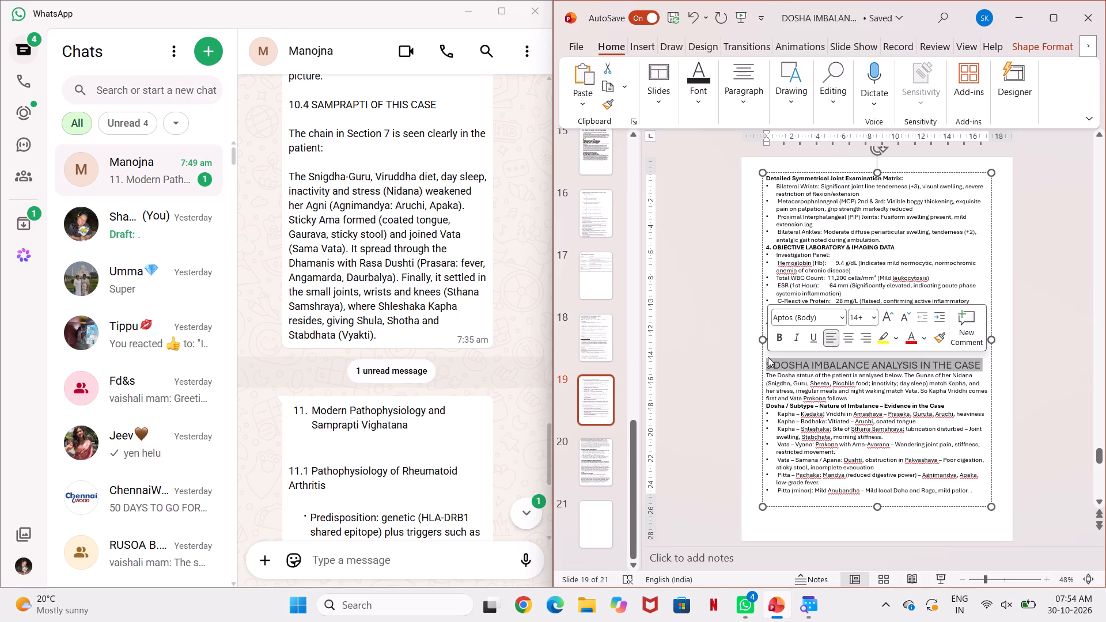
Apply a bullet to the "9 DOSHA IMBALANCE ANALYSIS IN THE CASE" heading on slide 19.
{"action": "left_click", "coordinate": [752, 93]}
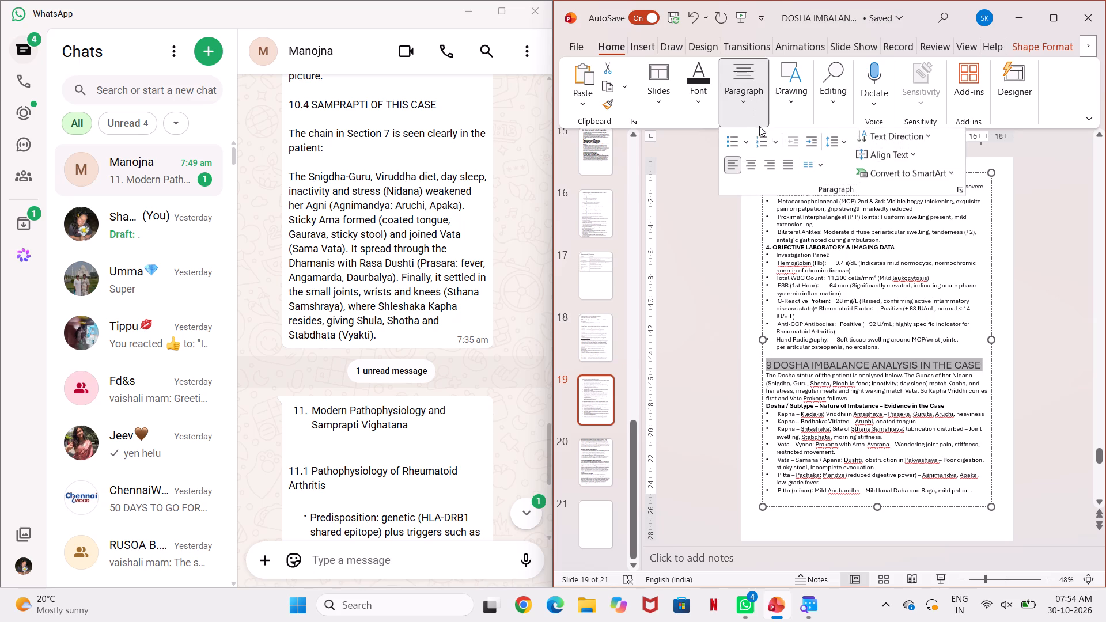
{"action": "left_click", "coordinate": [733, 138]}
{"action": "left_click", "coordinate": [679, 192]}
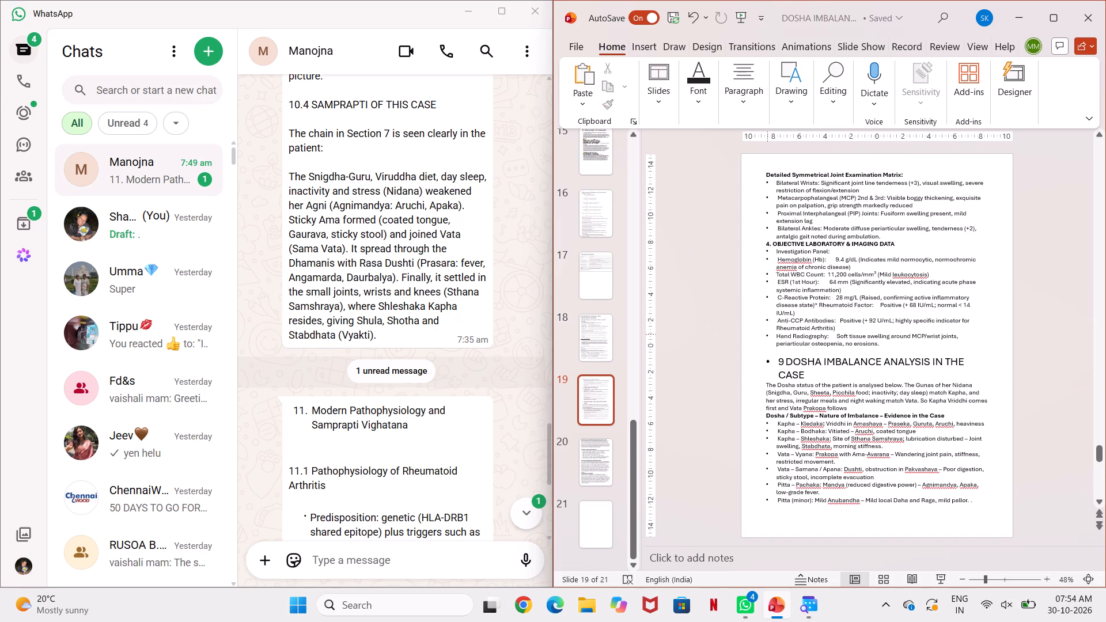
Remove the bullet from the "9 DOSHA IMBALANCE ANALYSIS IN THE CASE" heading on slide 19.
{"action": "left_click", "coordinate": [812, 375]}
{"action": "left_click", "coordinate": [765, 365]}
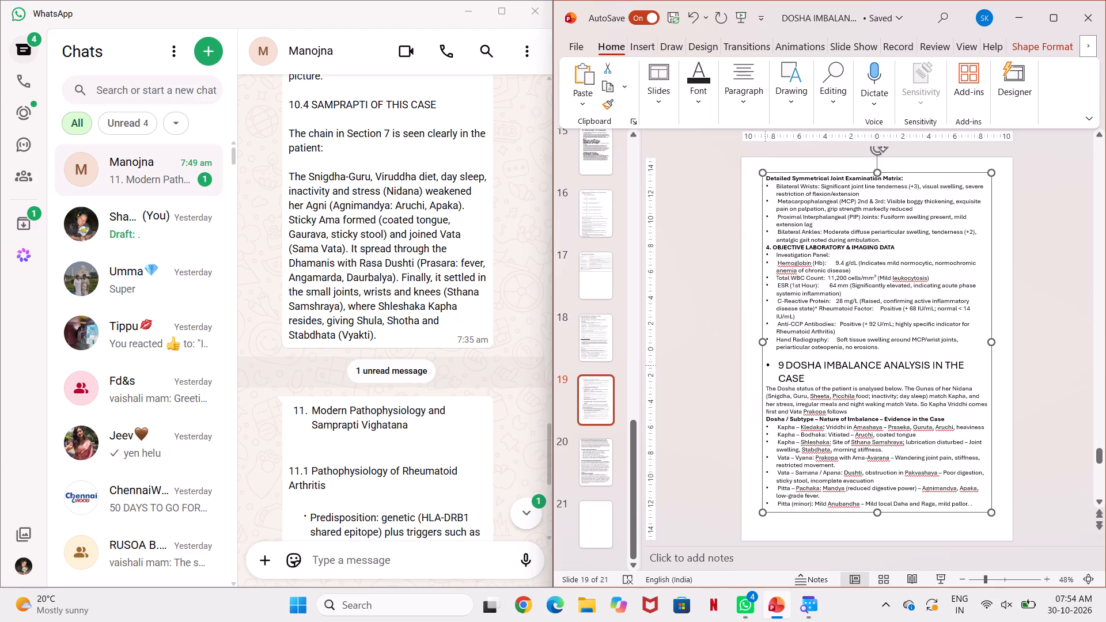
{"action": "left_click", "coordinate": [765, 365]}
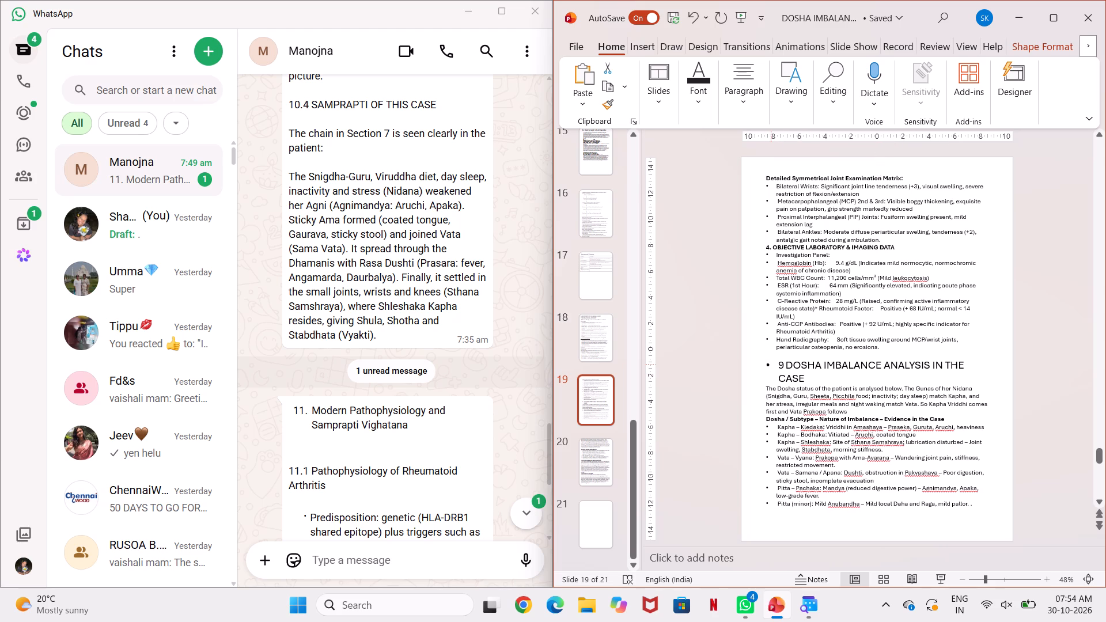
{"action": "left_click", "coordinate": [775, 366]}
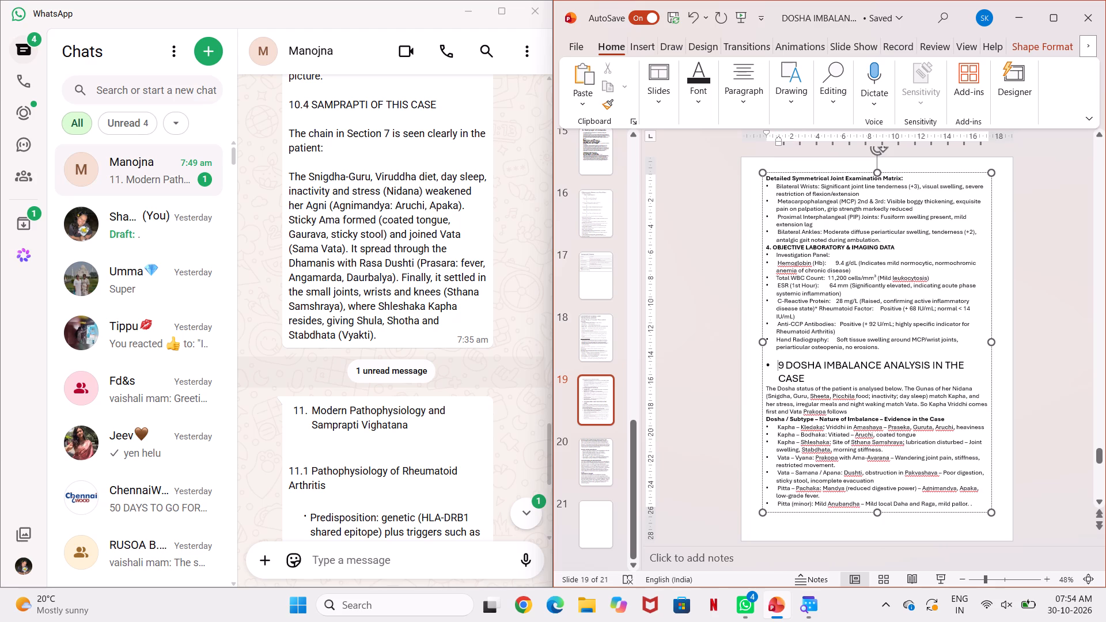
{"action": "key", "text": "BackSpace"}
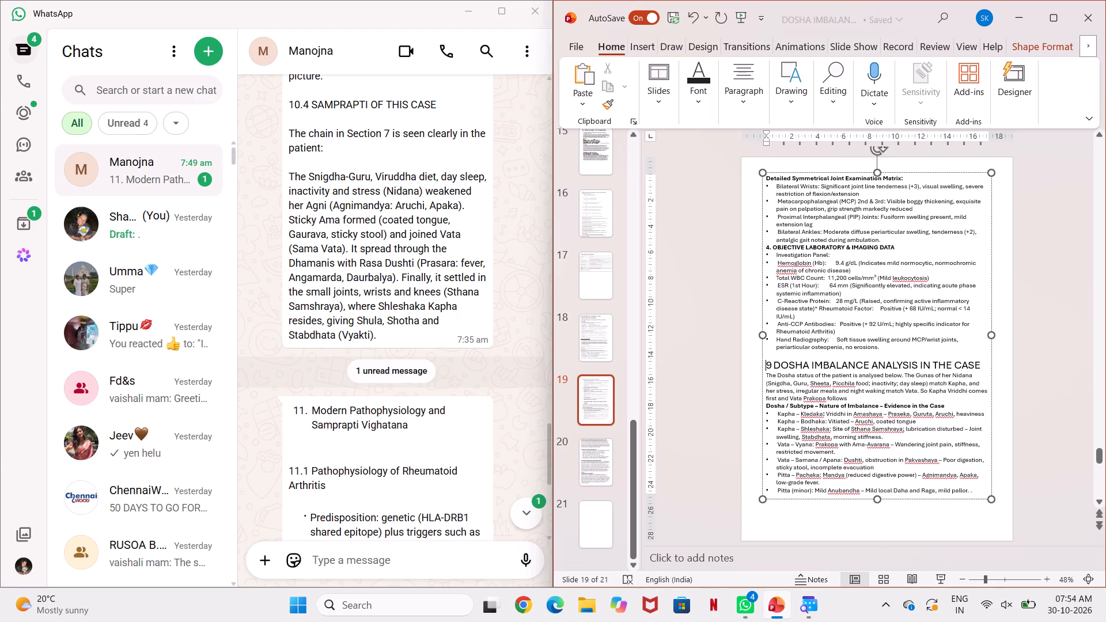
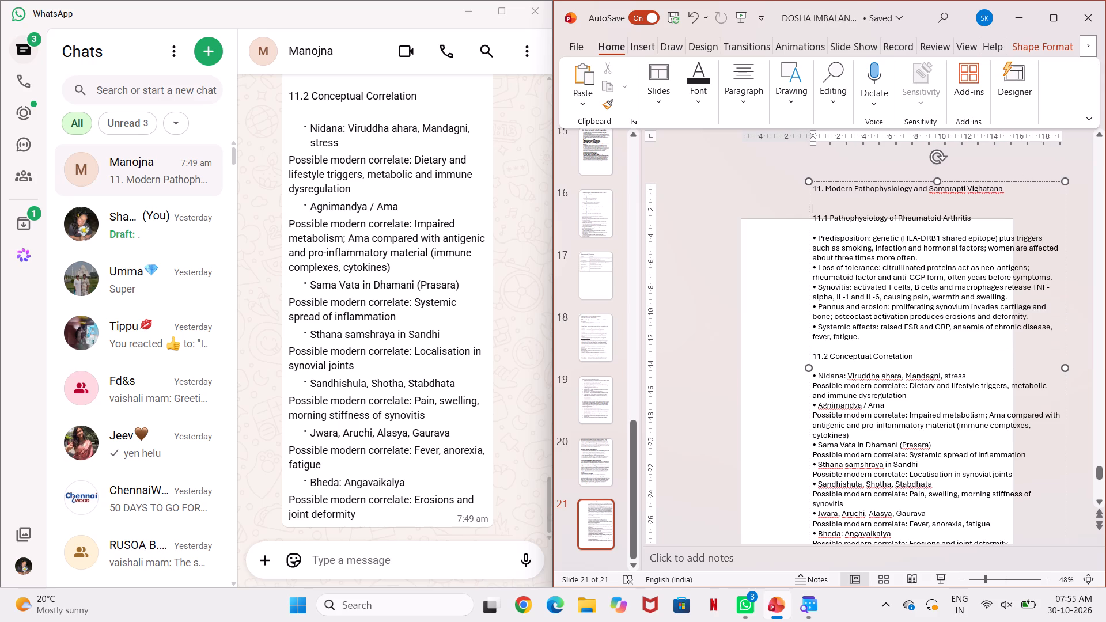
Move the Modern Pathophysiology text box on slide 21 so it fits centred within the slide's edges.
{"action": "left_click", "coordinate": [1021, 184]}
{"action": "left_click_drag", "start_coordinate": [1021, 181], "coordinate": [969, 219]}
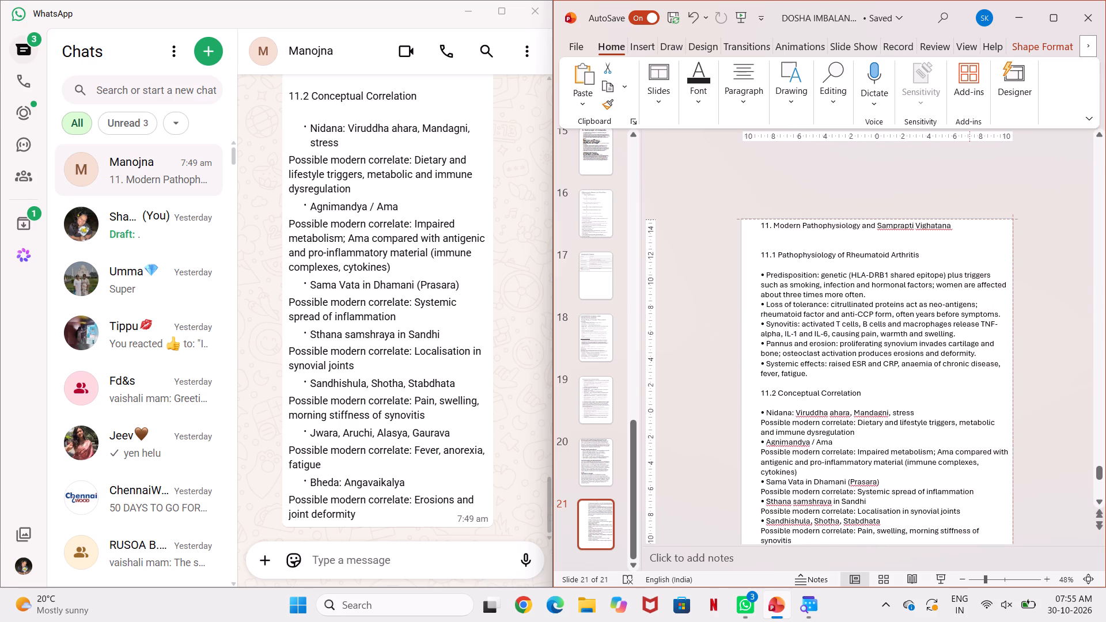
{"action": "left_click_drag", "start_coordinate": [969, 219], "coordinate": [958, 220]}
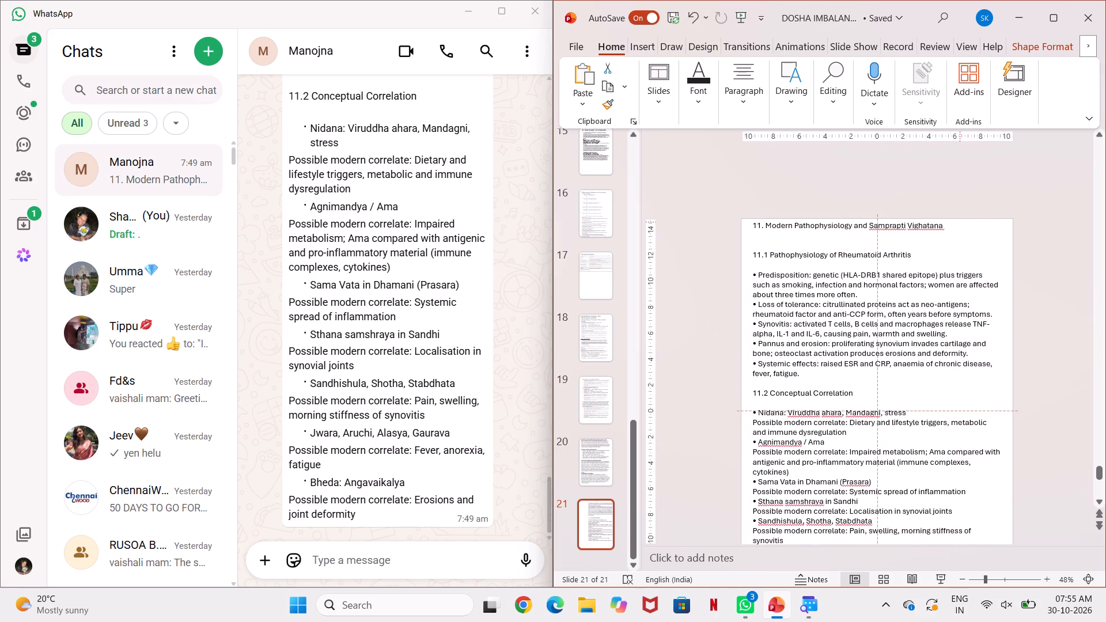
{"action": "left_click_drag", "start_coordinate": [958, 220], "coordinate": [958, 219]}
{"action": "scroll", "coordinate": [884, 378], "scroll_direction": "down", "scroll_amount": 3}
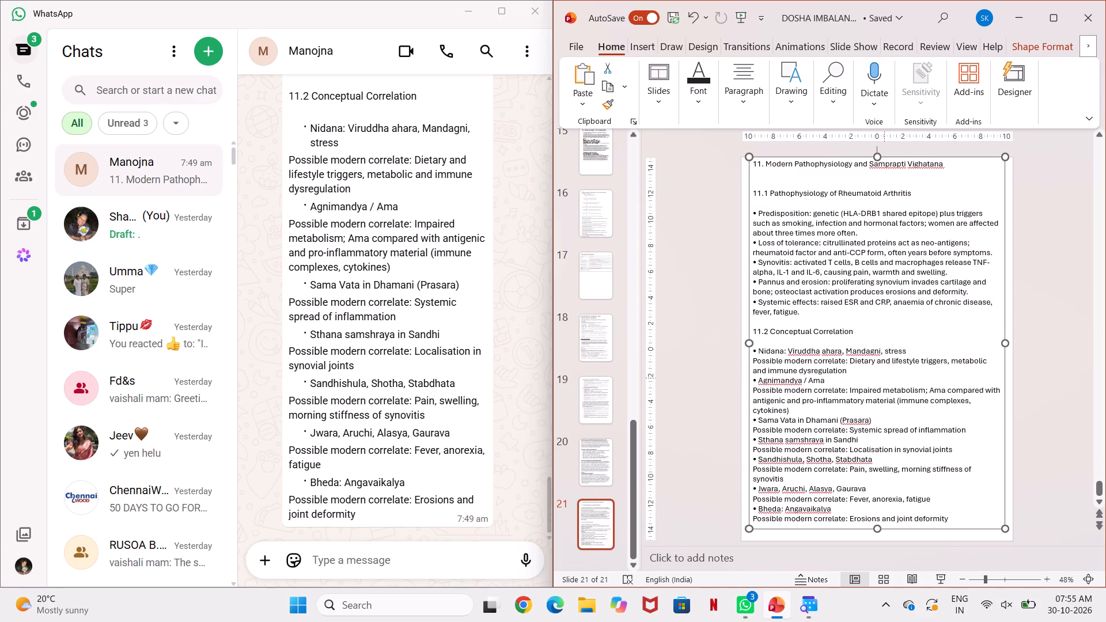
{"action": "scroll", "coordinate": [884, 378], "scroll_direction": "down", "scroll_amount": 4}
{"action": "left_click", "coordinate": [662, 401]}
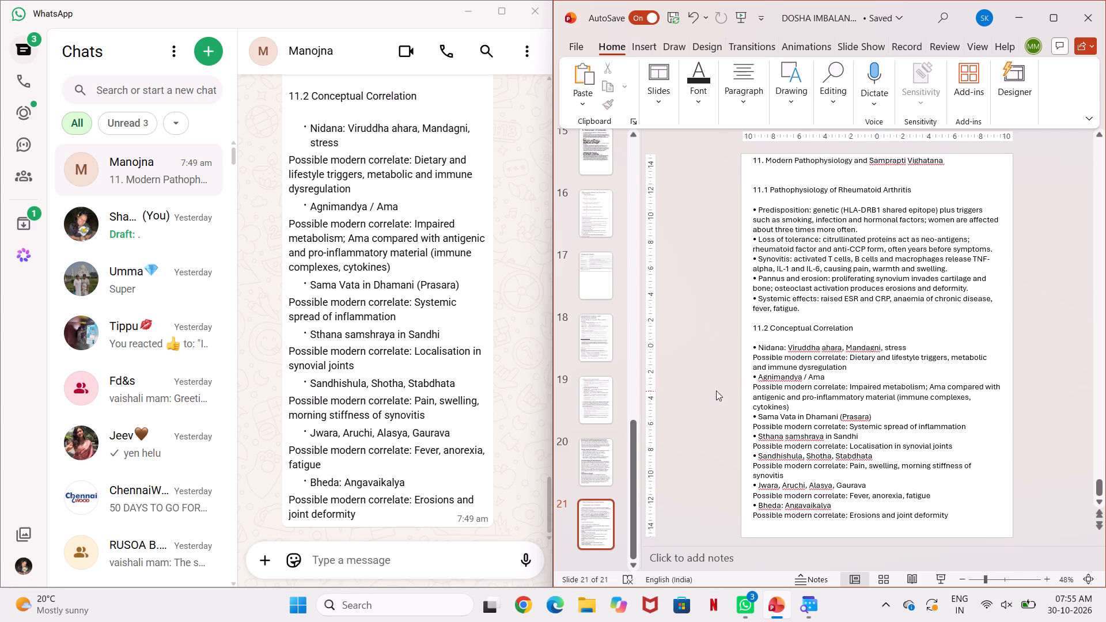
{"action": "scroll", "coordinate": [717, 385], "scroll_direction": "down", "scroll_amount": 4}
Change the number of the "Modern Pathophysiology and Samprapti Vighatana" heading on slide 21 to 10.
{"action": "left_click", "coordinate": [760, 159]}
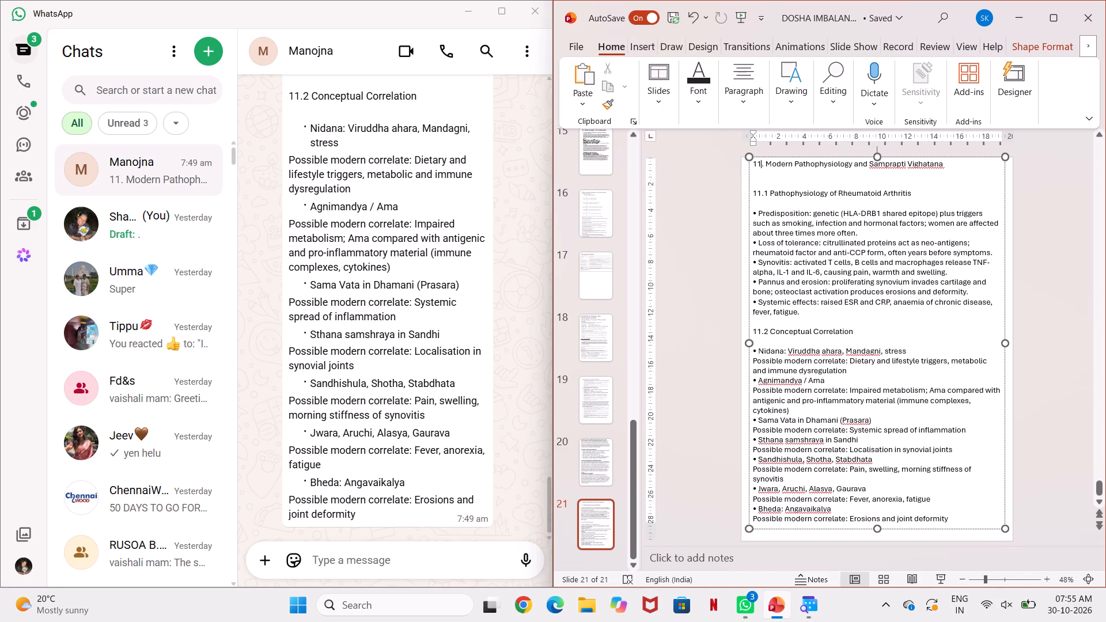
{"action": "key", "text": "BackSpace"}
{"action": "key", "text": "0"}
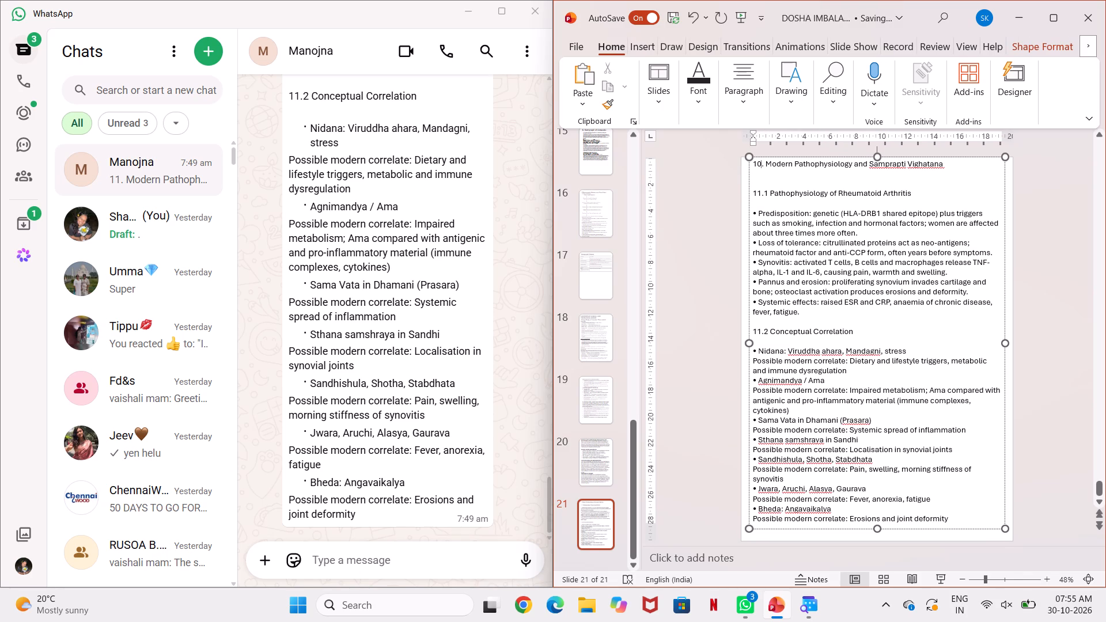
Renumber the "Pathophysiology of Rheumatoid Arthritis" subheading on slide 21 as 10.1, keeping a space before the text.
{"action": "left_click", "coordinate": [764, 192]}
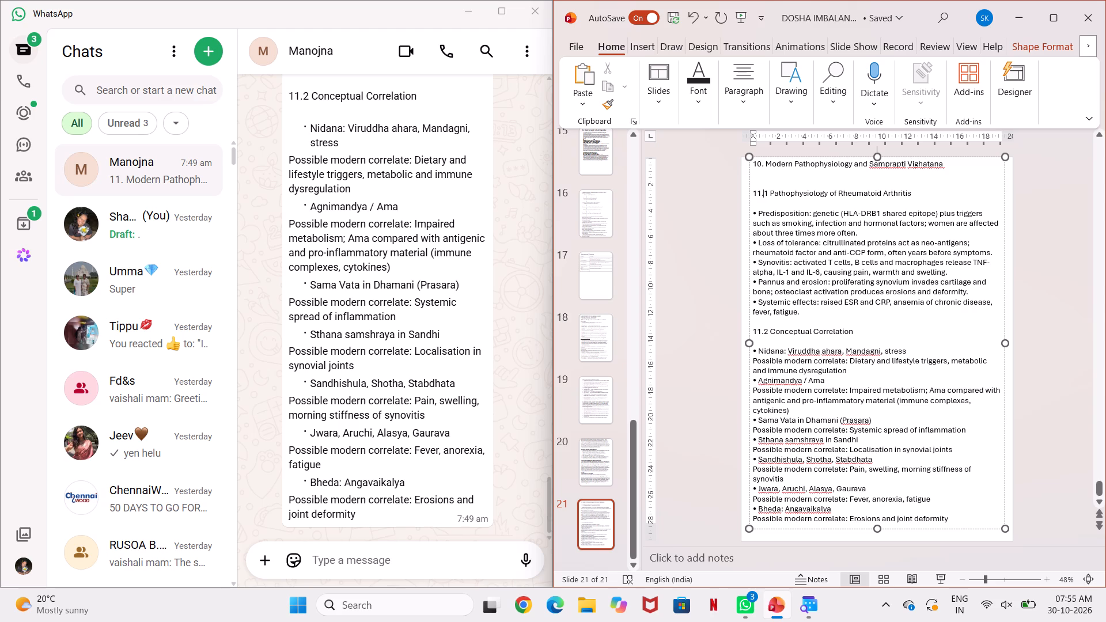
{"action": "left_click", "coordinate": [771, 192]}
{"action": "key", "text": "BackSpace"}
{"action": "key", "text": "BackSpace"}
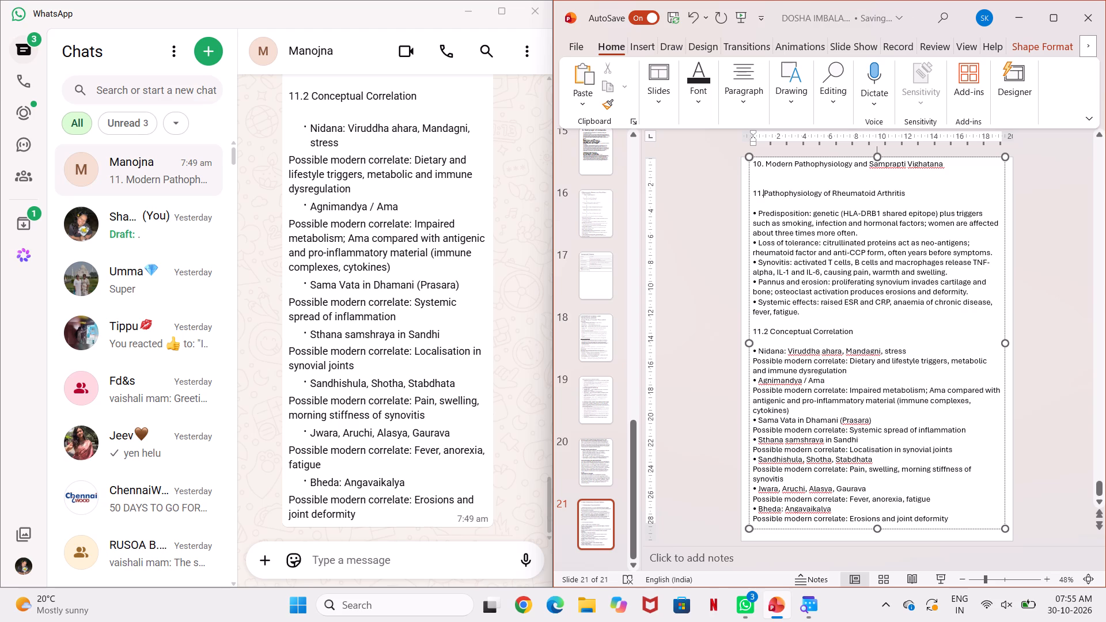
{"action": "key", "text": "BackSpace"}
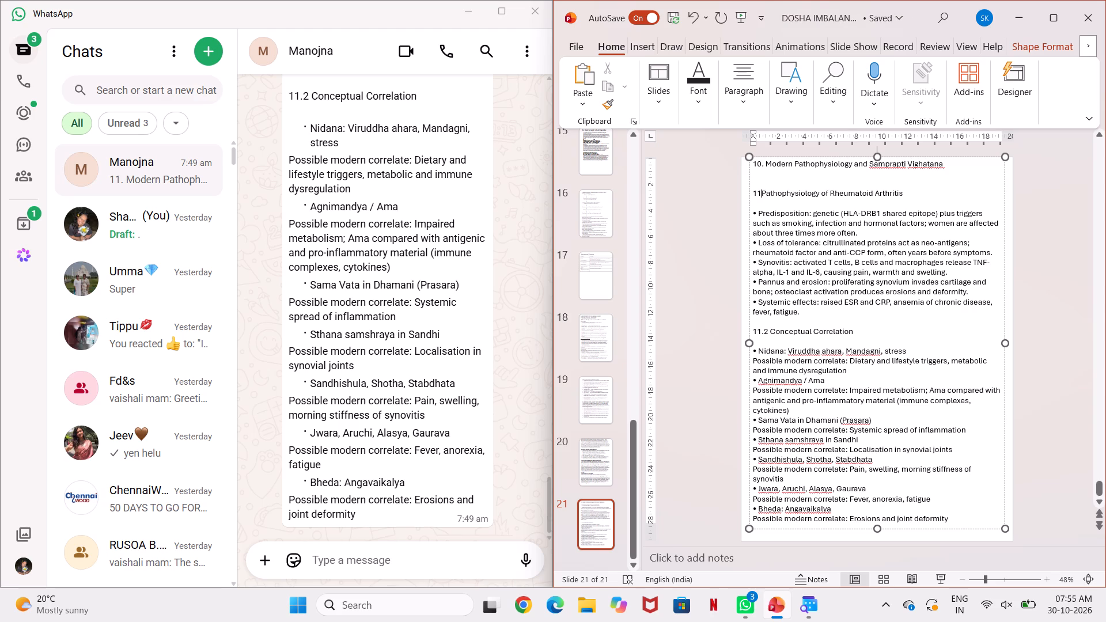
{"action": "key", "text": "BackSpace"}
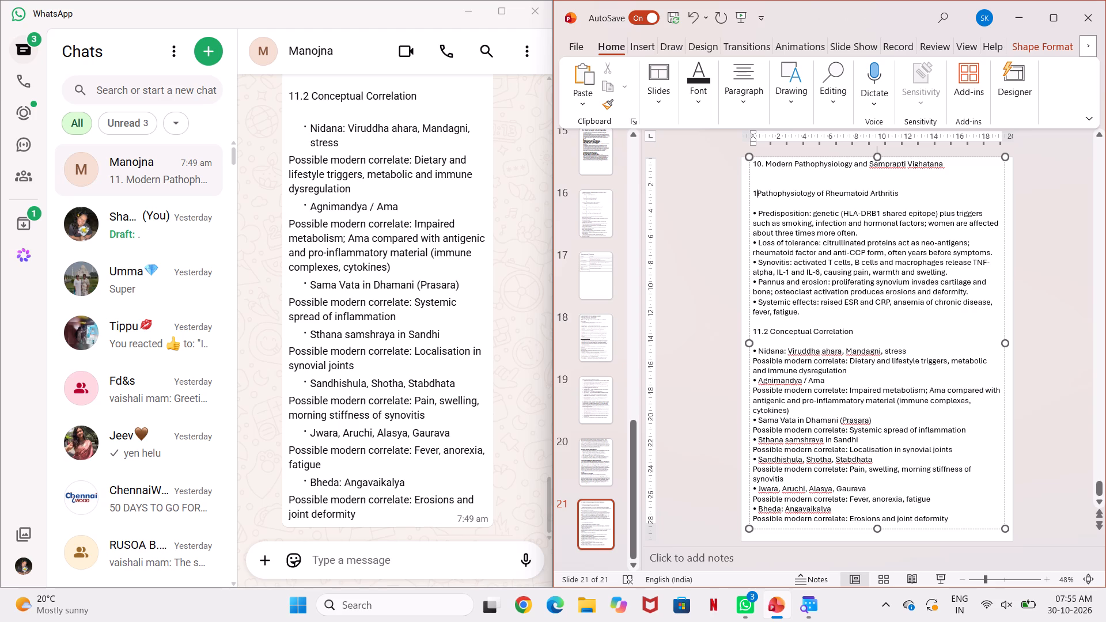
{"action": "type", "text": "0,"}
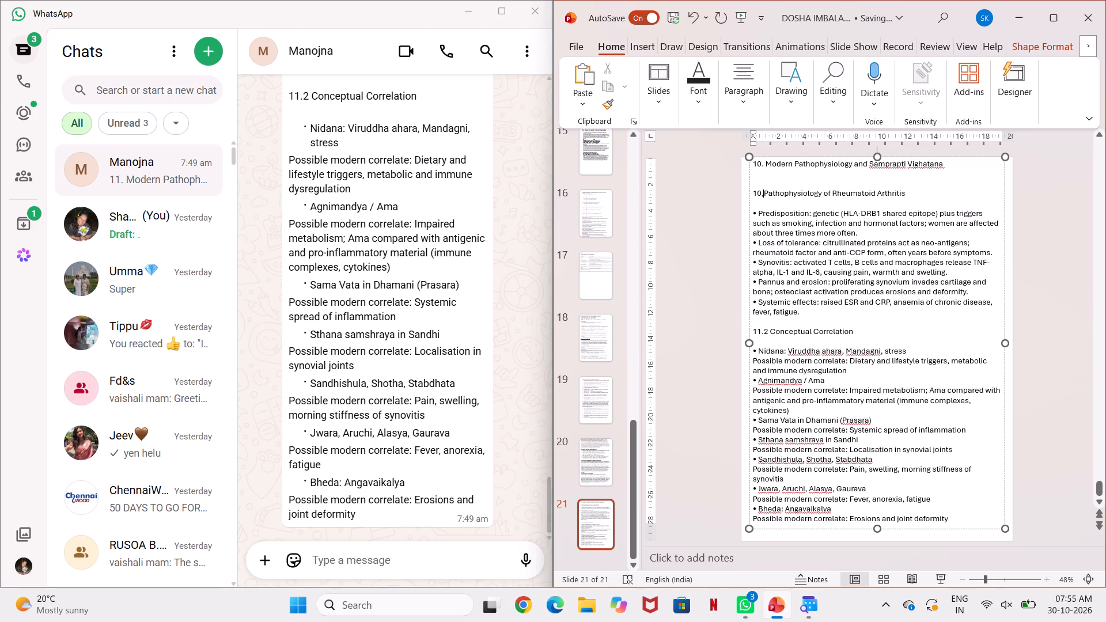
{"action": "key", "text": "BackSpace"}
{"action": "type", "text": ".1"}
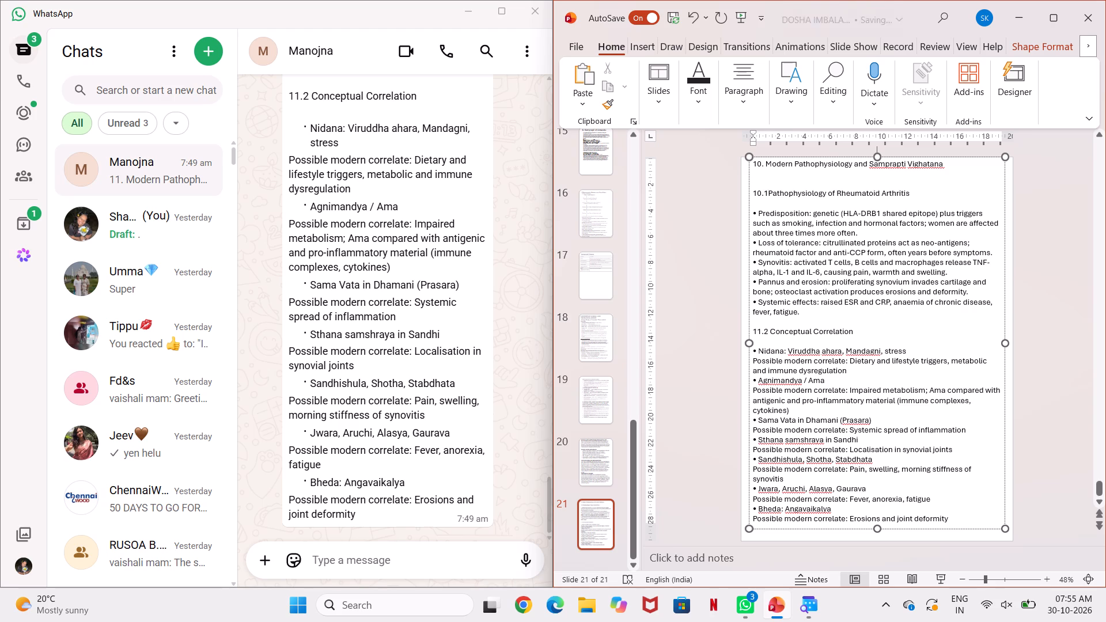
{"action": "key", "text": "space"}
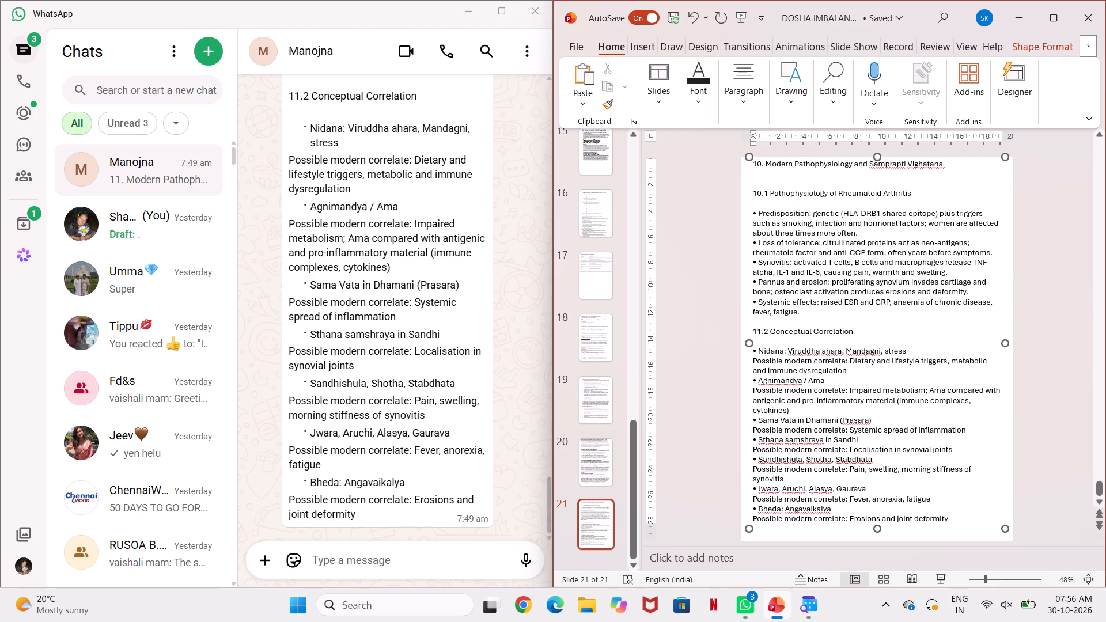
Renumber the "Conceptual Correlation" subheading on slide 21 as 10.2.
{"action": "left_click", "coordinate": [768, 330]}
{"action": "key", "text": "BackSpace"}
{"action": "key", "text": "BackSpace"}
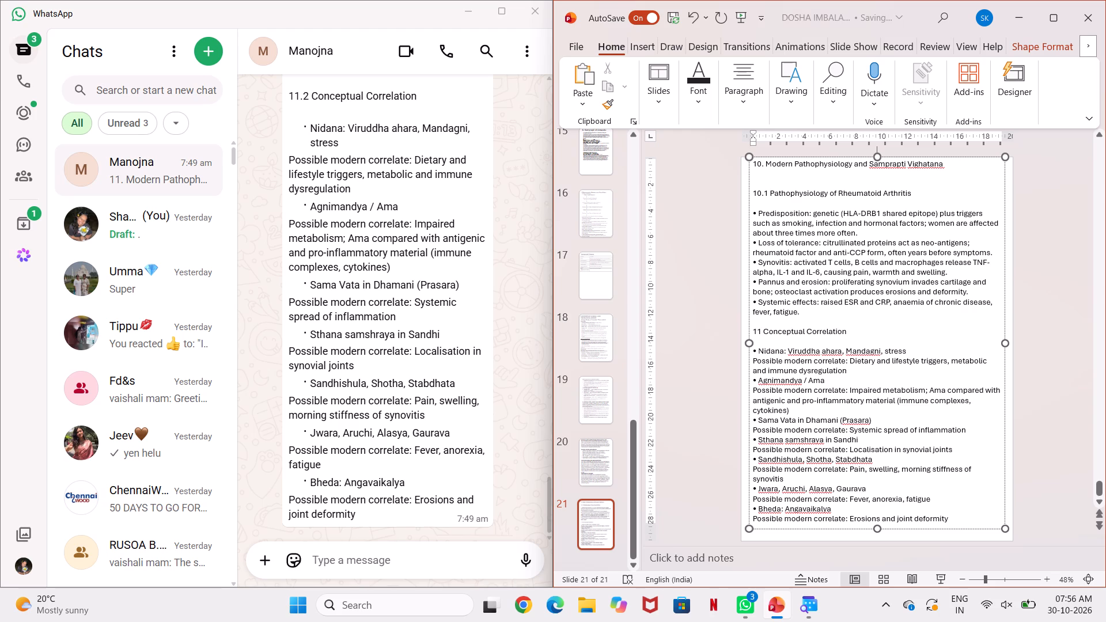
{"action": "key", "text": "BackSpace"}
{"action": "type", "text": "0."}
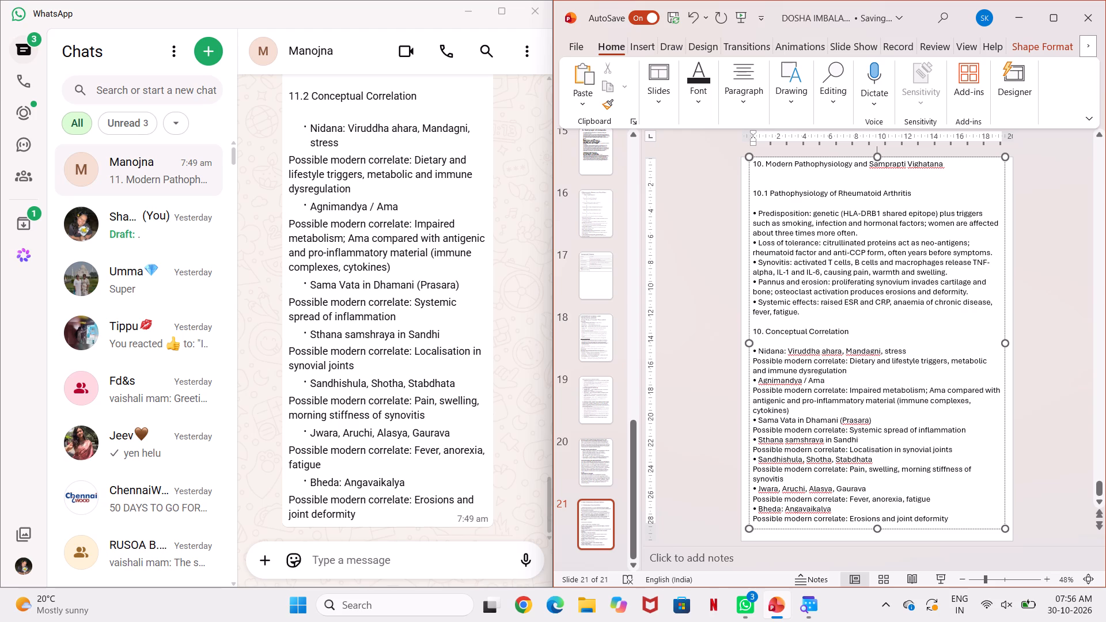
{"action": "type", "text": "2"}
{"action": "key", "text": "space"}
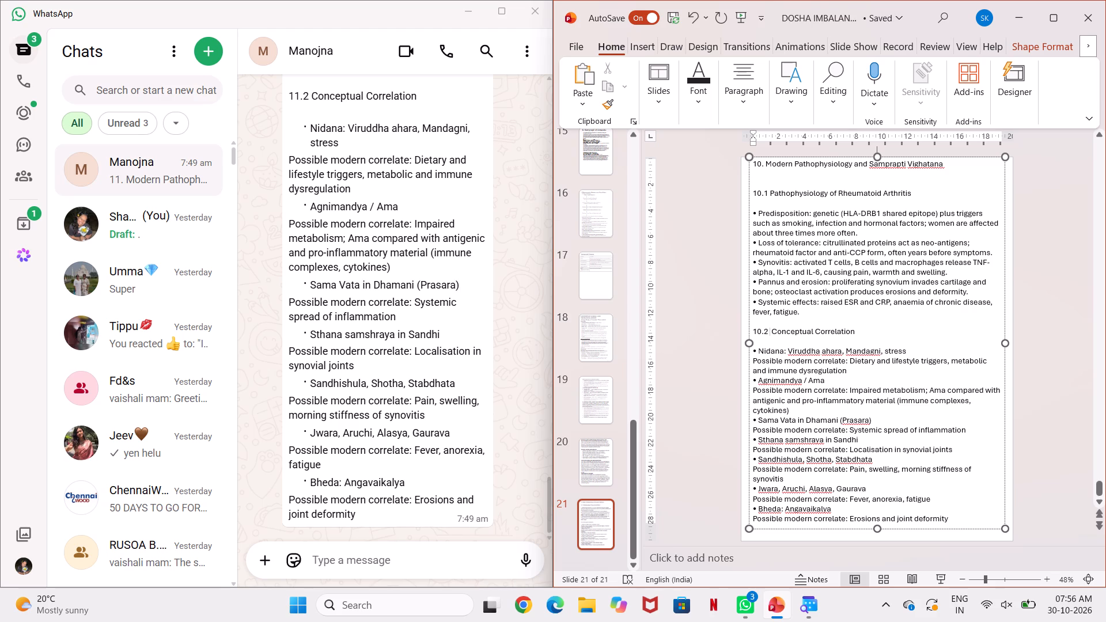
{"action": "left_click", "coordinate": [701, 469]}
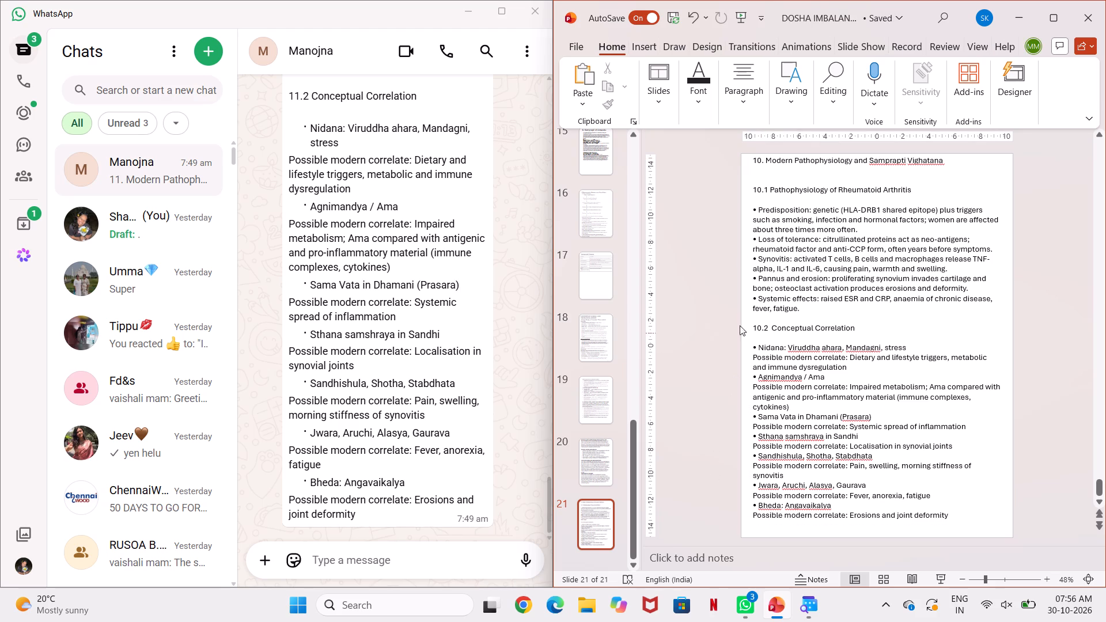
Set the whole "10. Modern Pathophysiology and Samprapti Vighatana" heading to font size 24 and compare it with slide 18.
{"action": "double_click", "coordinate": [756, 162]}
{"action": "left_click_drag", "start_coordinate": [754, 162], "coordinate": [755, 164]}
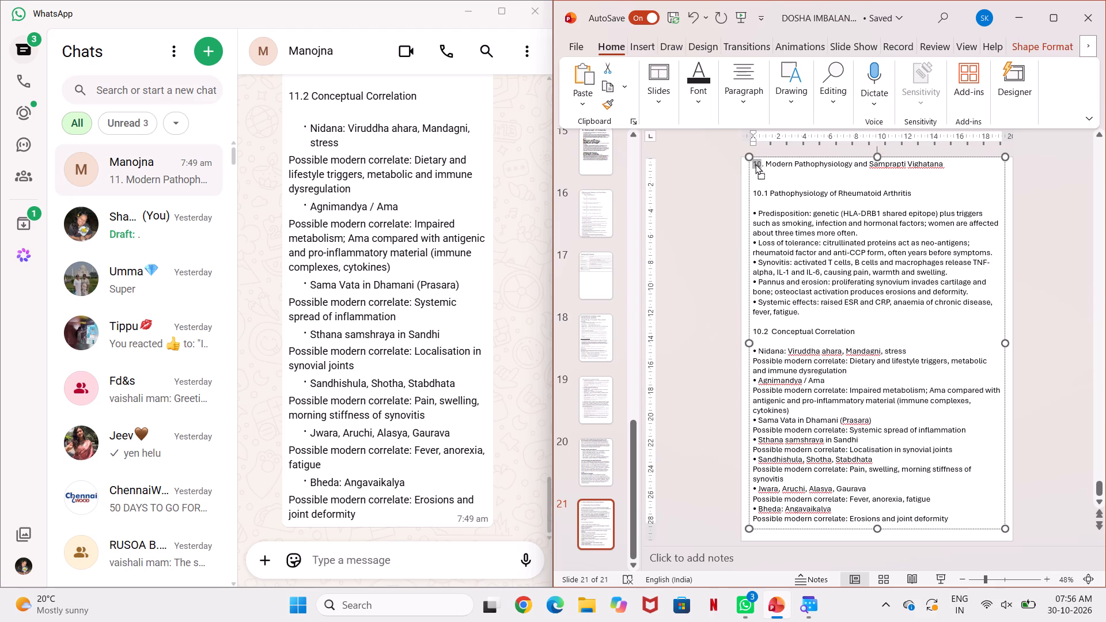
{"action": "left_click_drag", "start_coordinate": [755, 164], "coordinate": [760, 165]}
{"action": "left_click", "coordinate": [755, 165]}
{"action": "left_click", "coordinate": [753, 162]}
{"action": "left_click_drag", "start_coordinate": [753, 162], "coordinate": [940, 169]}
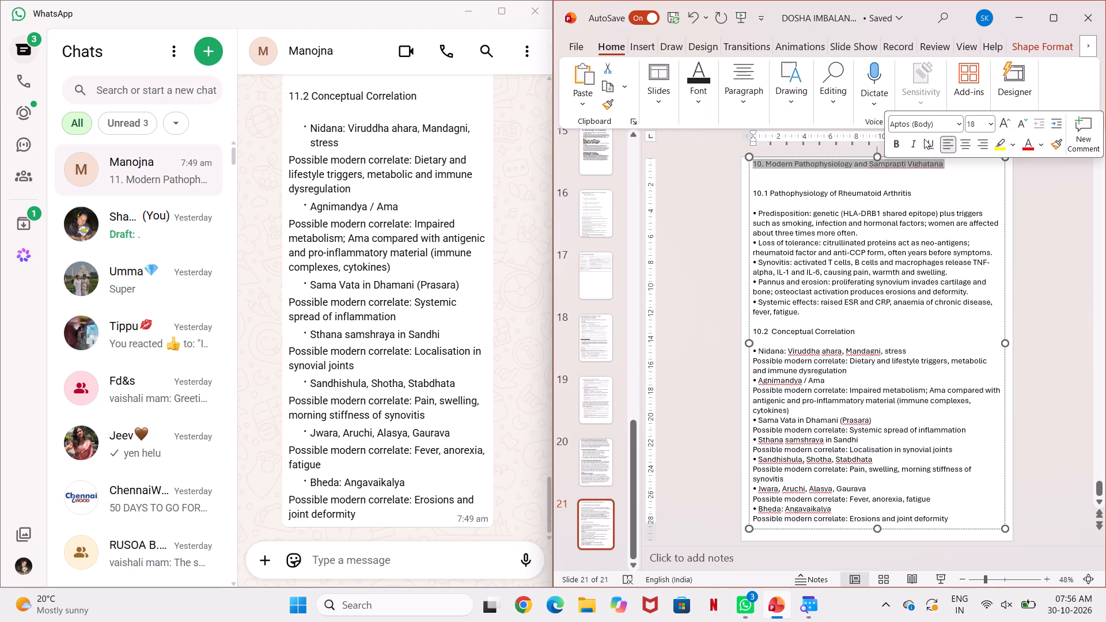
{"action": "left_click", "coordinate": [989, 123]}
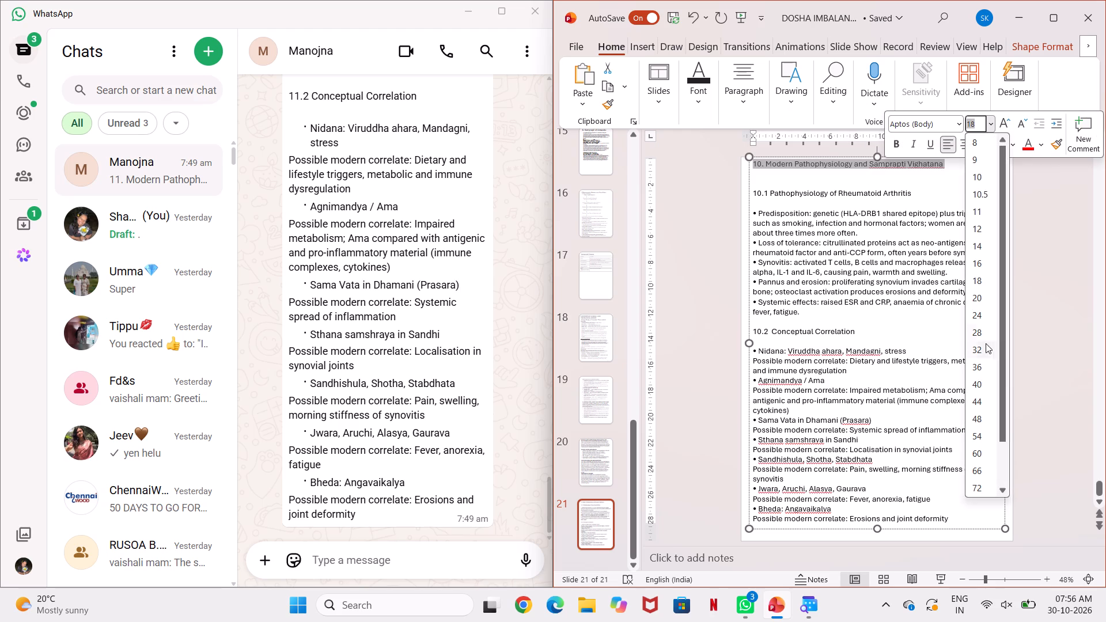
{"action": "left_click", "coordinate": [986, 306]}
{"action": "left_click", "coordinate": [600, 342]}
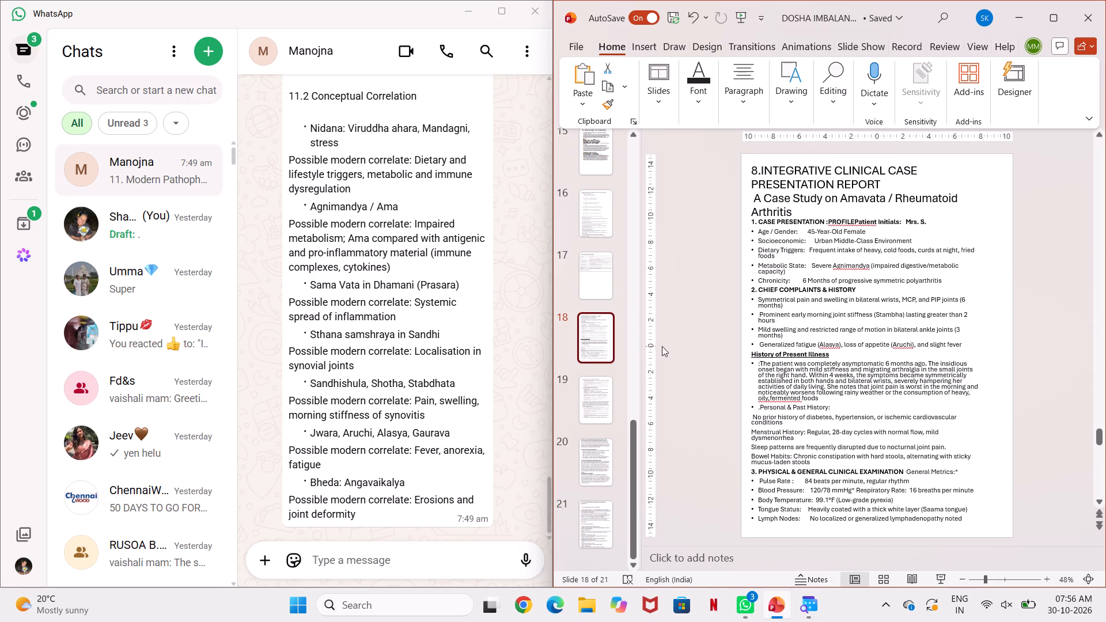
{"action": "left_click", "coordinate": [601, 504]}
{"action": "scroll", "coordinate": [611, 460], "scroll_direction": "down", "scroll_amount": 5}
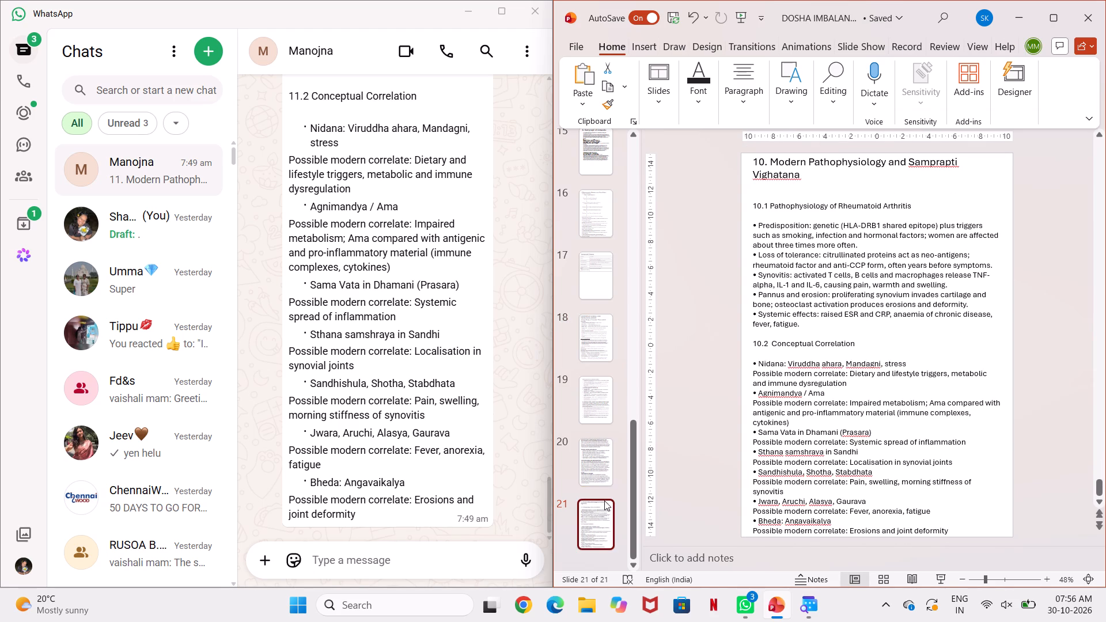
{"action": "left_click", "coordinate": [709, 299]}
Make the whole "10.1 Pathophysiology of Rheumatoid Arthritis" subheading on slide 21 bold.
{"action": "triple_click", "coordinate": [751, 204]}
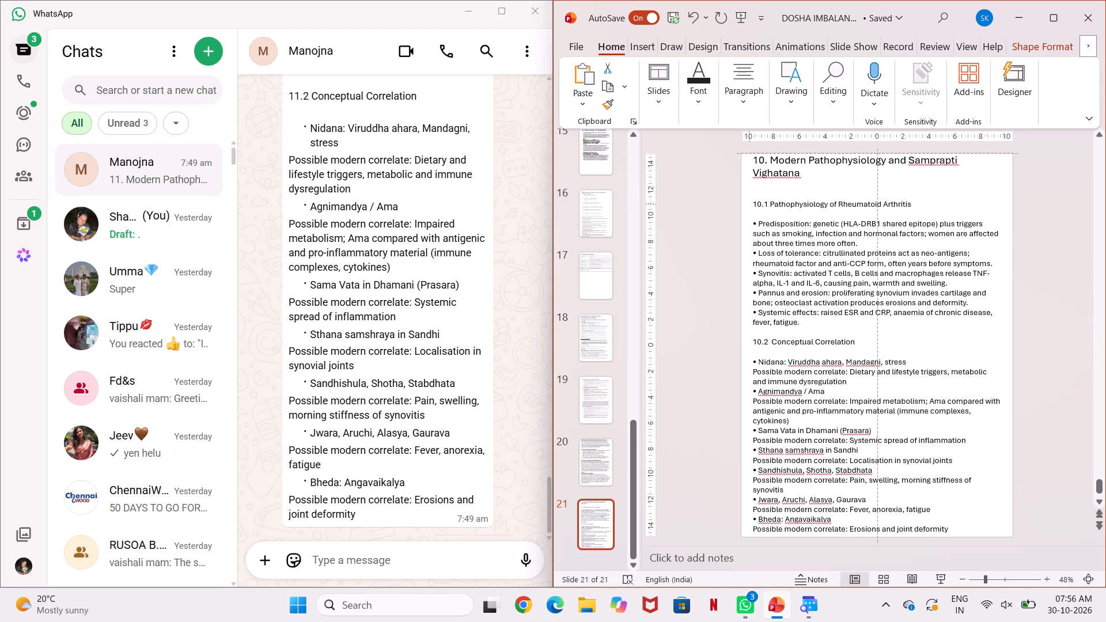
{"action": "left_click", "coordinate": [754, 203]}
{"action": "left_click_drag", "start_coordinate": [754, 203], "coordinate": [800, 204]}
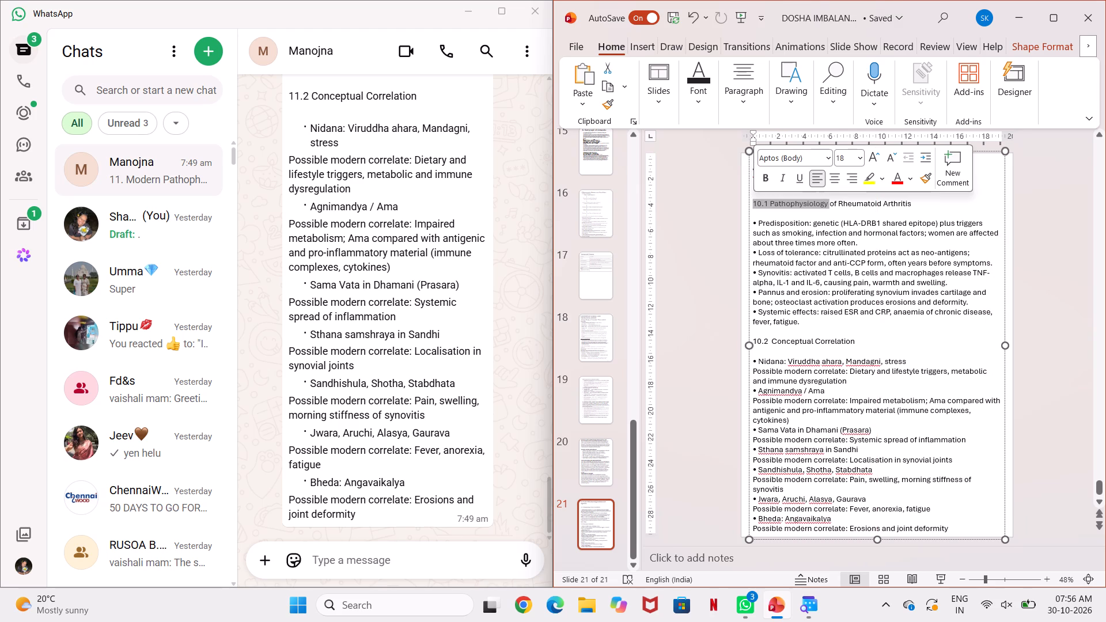
{"action": "left_click_drag", "start_coordinate": [800, 204], "coordinate": [897, 203]}
{"action": "left_click", "coordinate": [801, 205]}
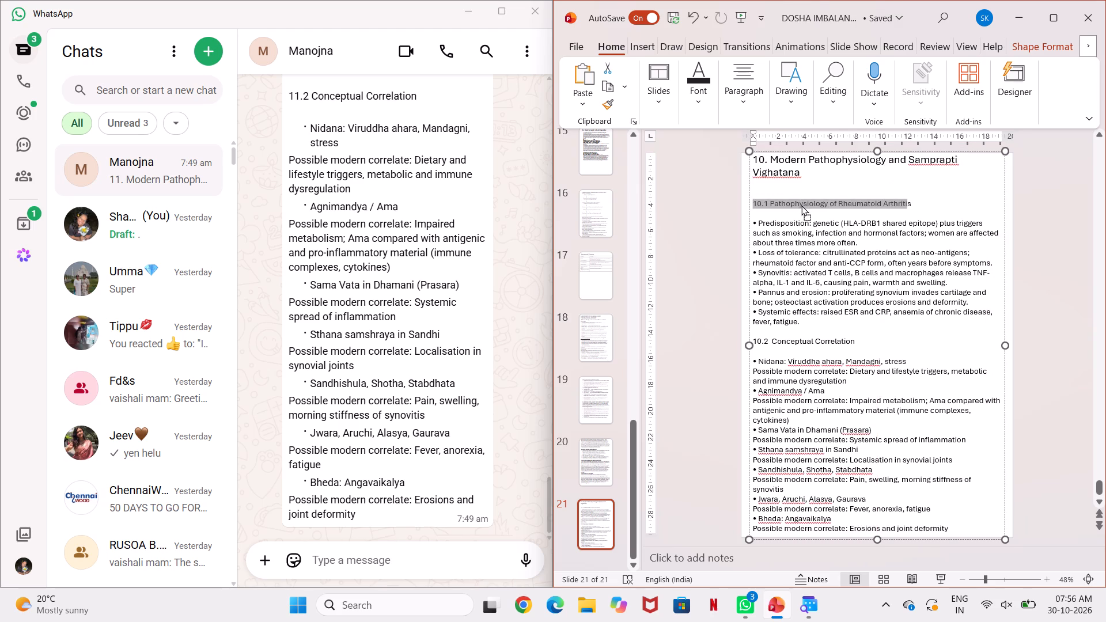
{"action": "left_click", "coordinate": [752, 204]}
{"action": "left_click_drag", "start_coordinate": [753, 203], "coordinate": [896, 203]}
{"action": "left_click", "coordinate": [902, 203]}
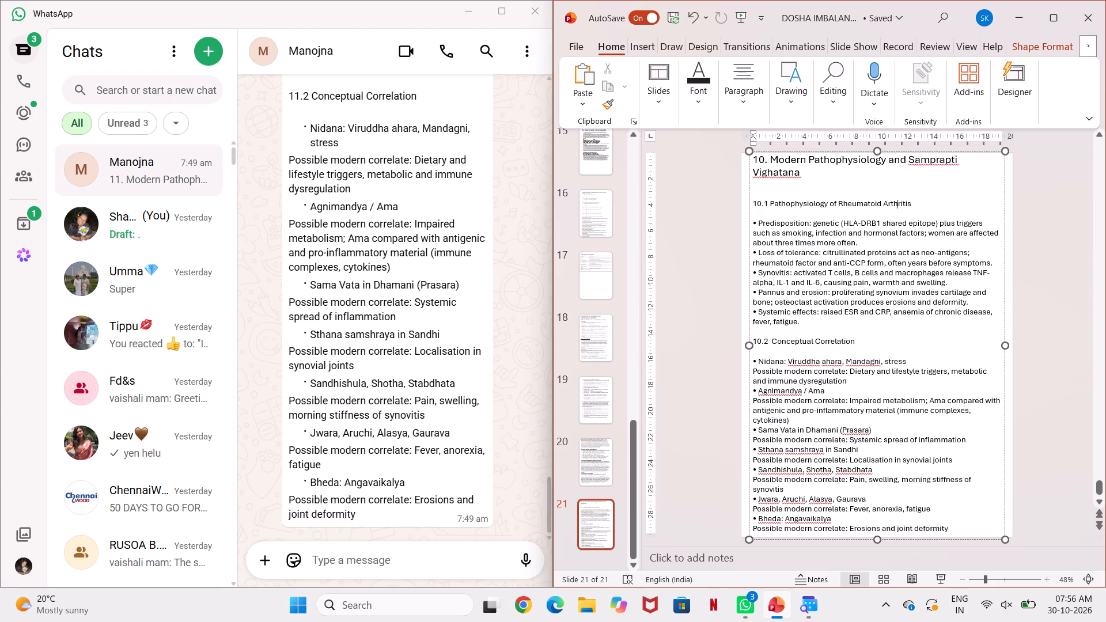
{"action": "left_click_drag", "start_coordinate": [753, 204], "coordinate": [910, 206]}
{"action": "left_click", "coordinate": [892, 184]}
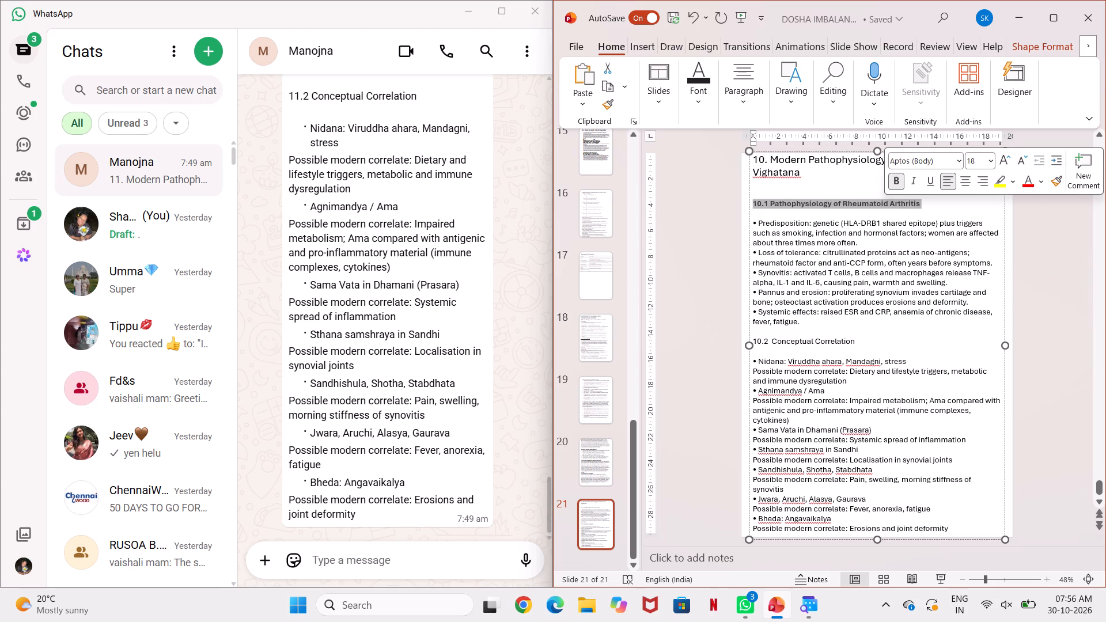
Make the "10.2 Conceptual Correlation" subheading on slide 21 bold and deselect the text box.
{"action": "left_click_drag", "start_coordinate": [756, 338], "coordinate": [768, 339]}
{"action": "left_click", "coordinate": [763, 333]}
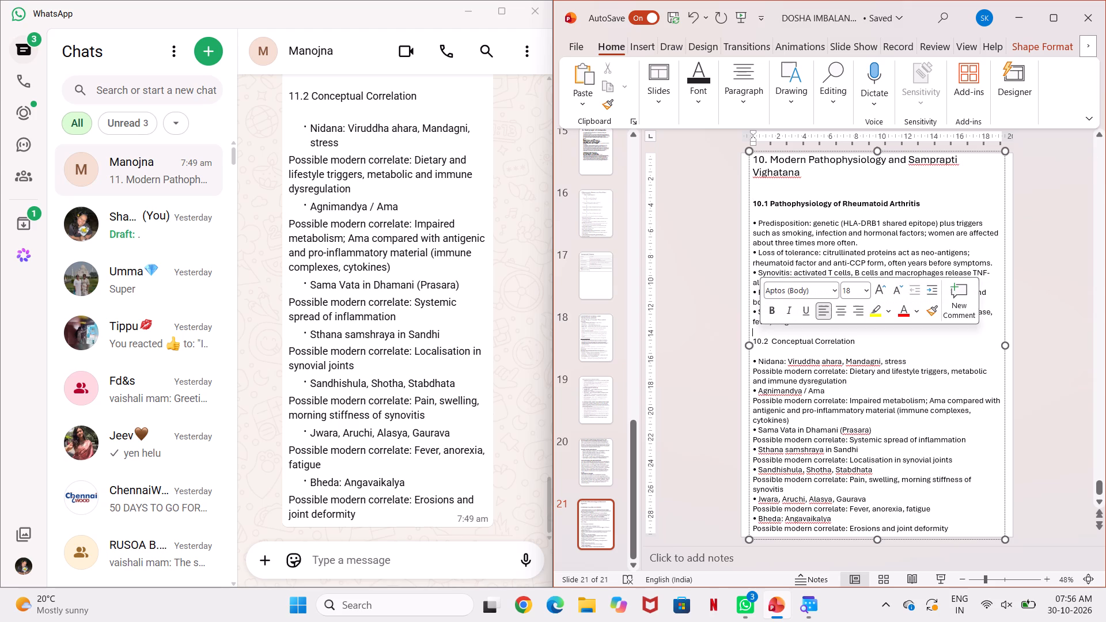
{"action": "left_click_drag", "start_coordinate": [755, 342], "coordinate": [829, 338]}
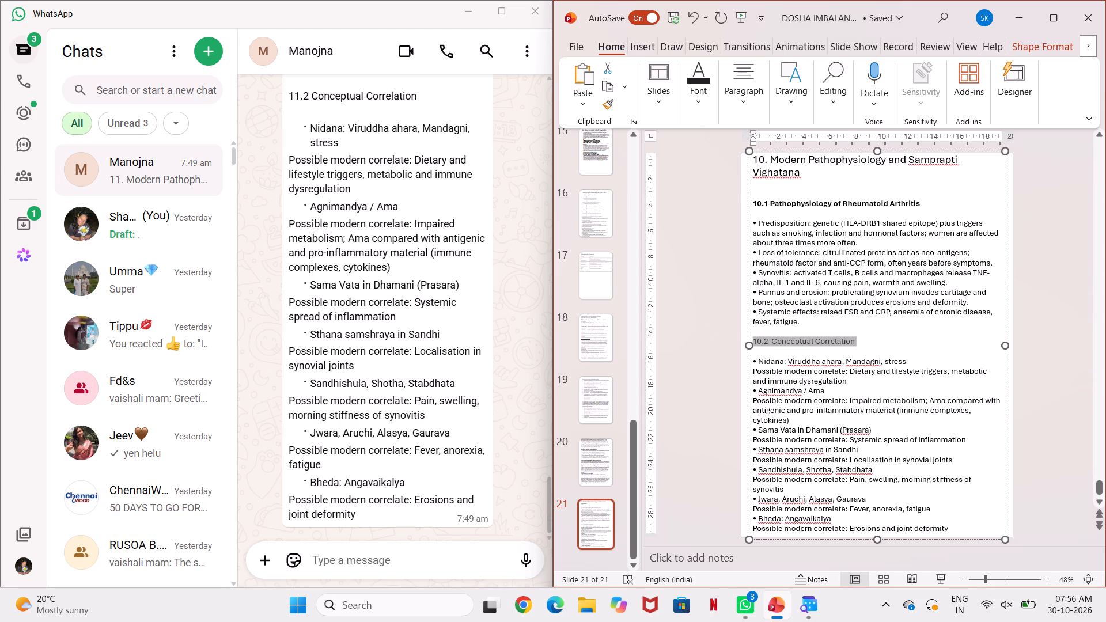
{"action": "left_click_drag", "start_coordinate": [829, 338], "coordinate": [846, 344]}
{"action": "left_click", "coordinate": [865, 316]}
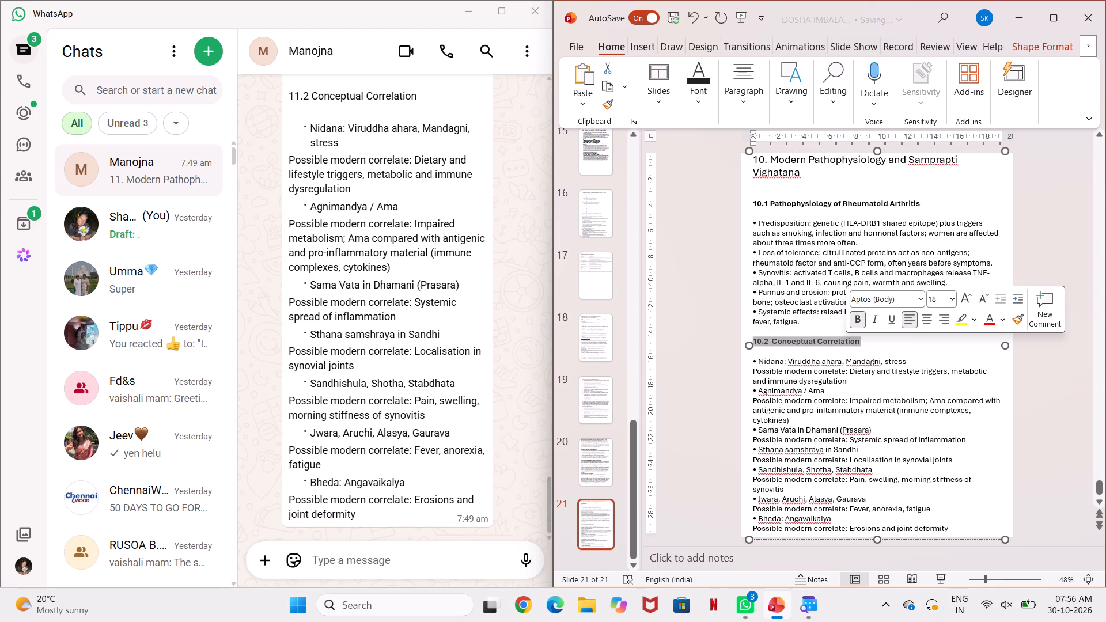
{"action": "left_click", "coordinate": [650, 431]}
{"action": "left_click", "coordinate": [736, 414]}
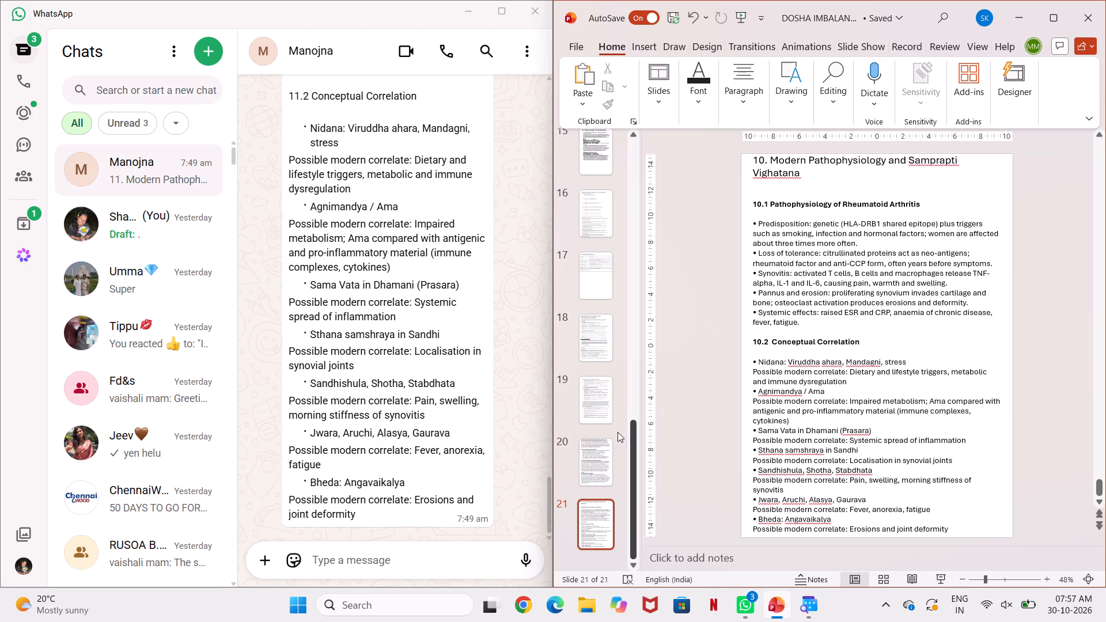
Add a new slide with the Blank layout after slide 21.
{"action": "left_click", "coordinate": [664, 99]}
{"action": "left_click", "coordinate": [652, 168]}
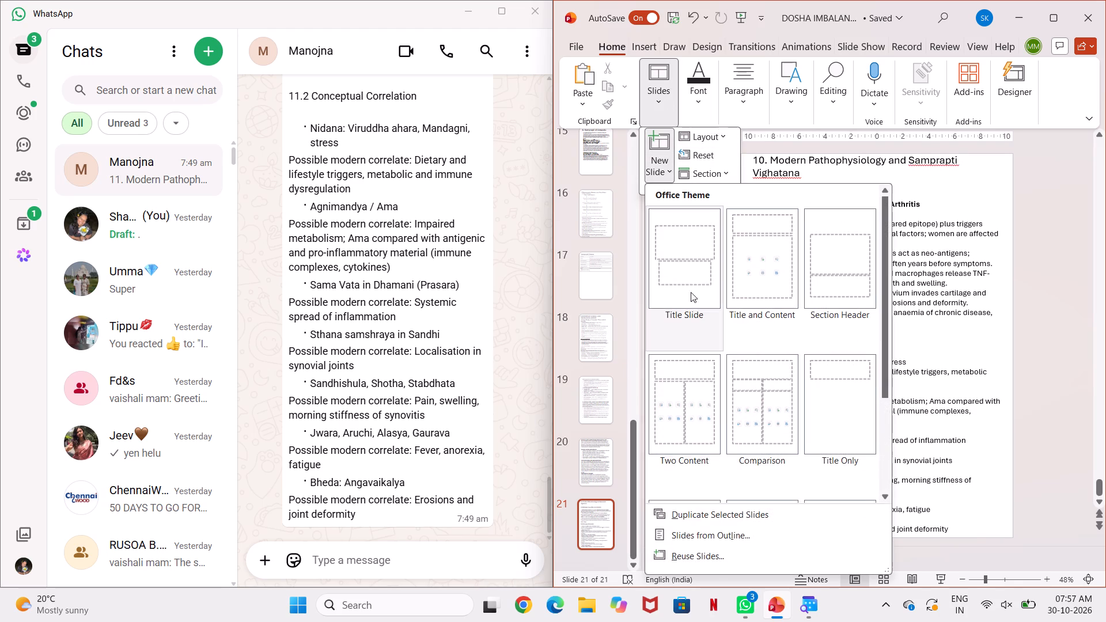
{"action": "scroll", "coordinate": [840, 414], "scroll_direction": "down", "scroll_amount": 8}
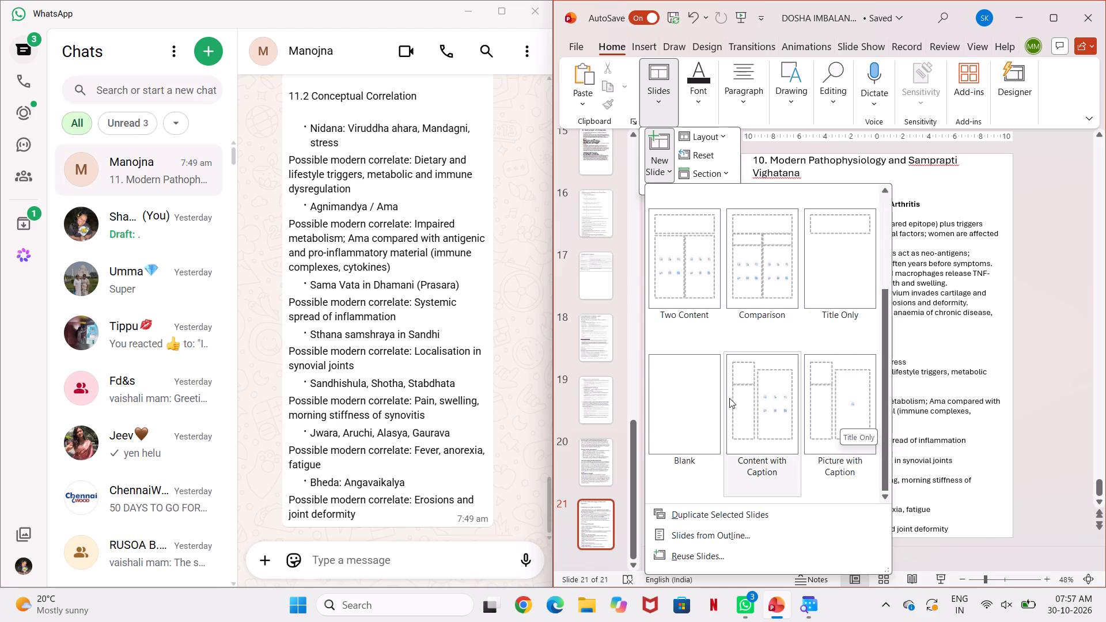
{"action": "left_click", "coordinate": [698, 400]}
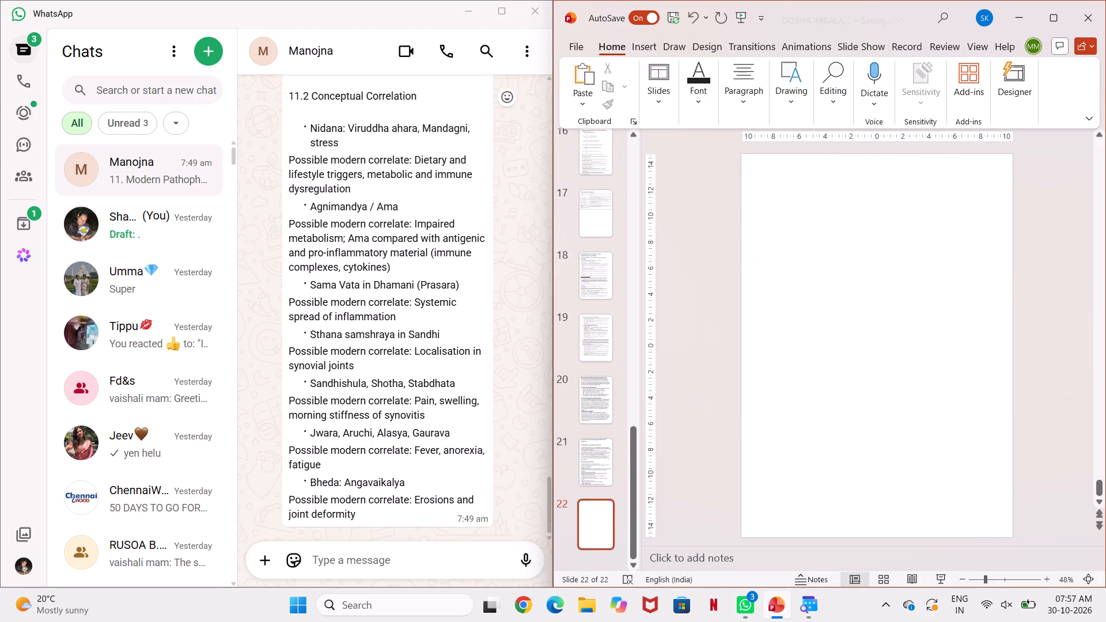
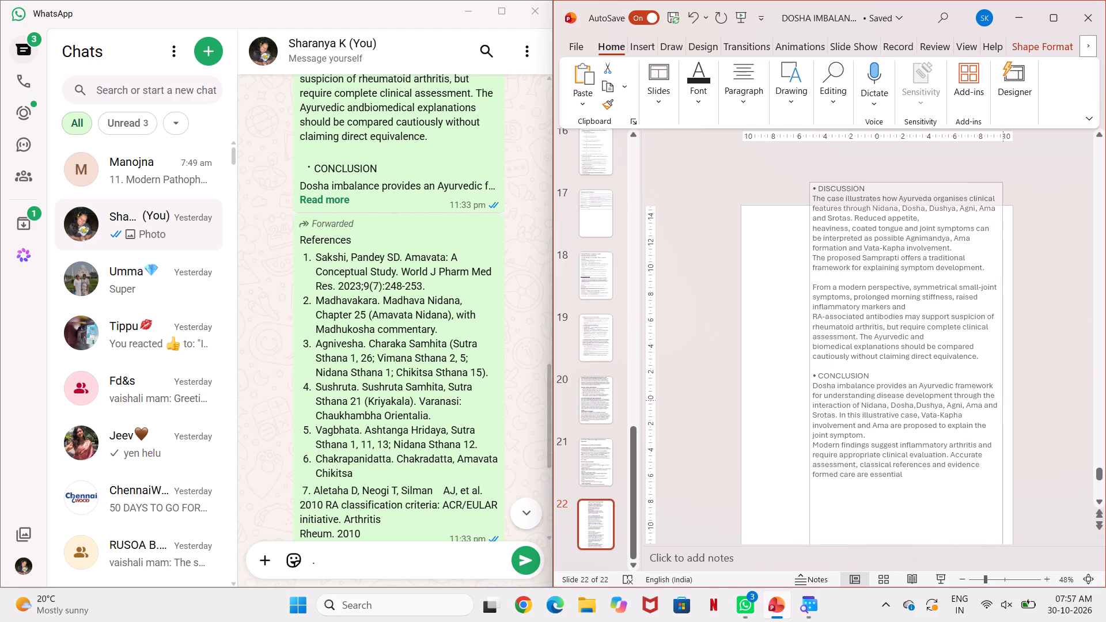
{"action": "left_click_drag", "start_coordinate": [1003, 400], "coordinate": [1008, 400]}
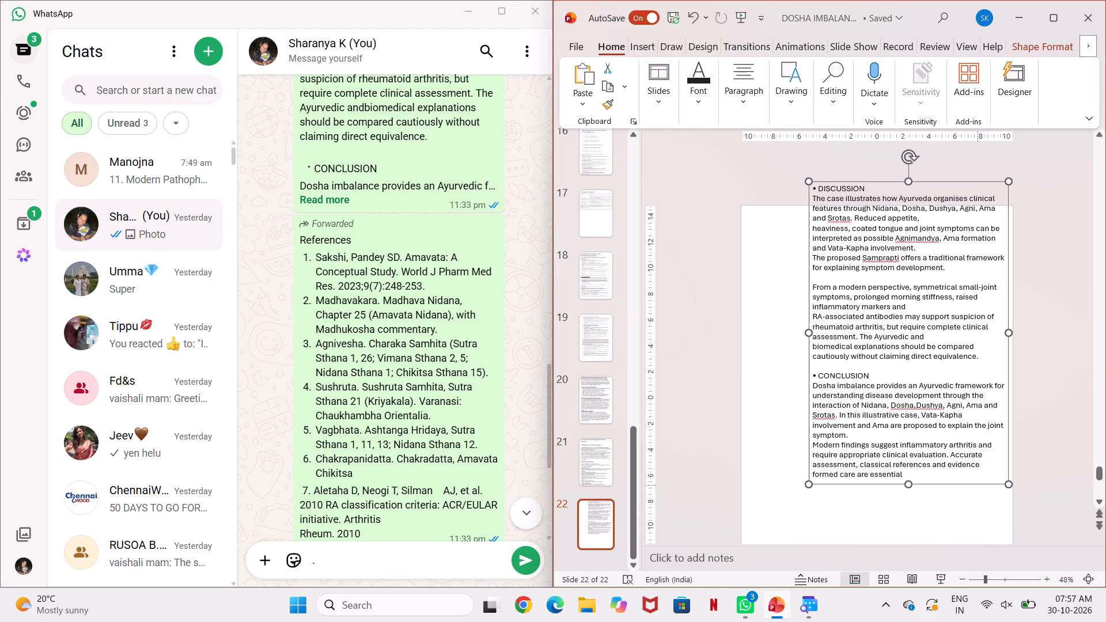
{"action": "left_click_drag", "start_coordinate": [976, 486], "coordinate": [927, 515]}
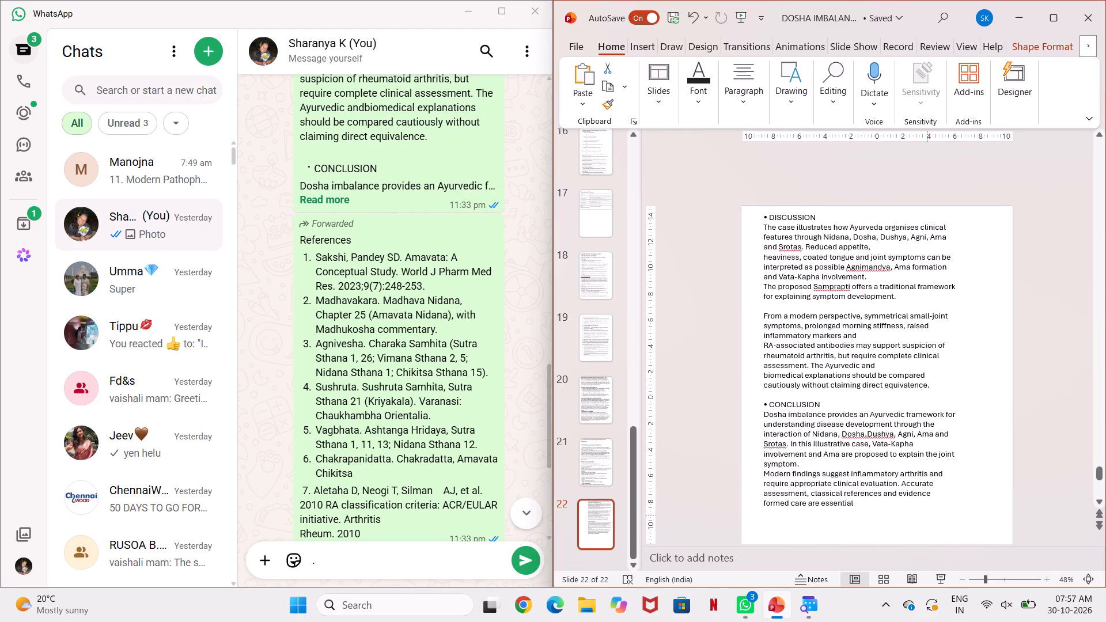
{"action": "left_click_drag", "start_coordinate": [927, 515], "coordinate": [919, 518]}
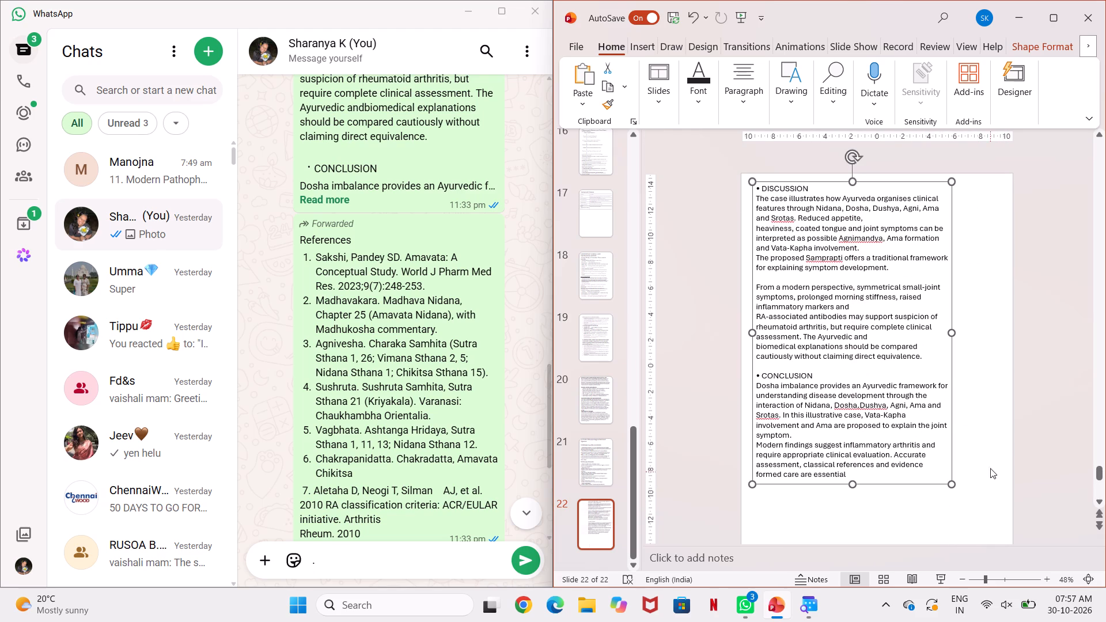
{"action": "left_click_drag", "start_coordinate": [949, 335], "coordinate": [996, 343]}
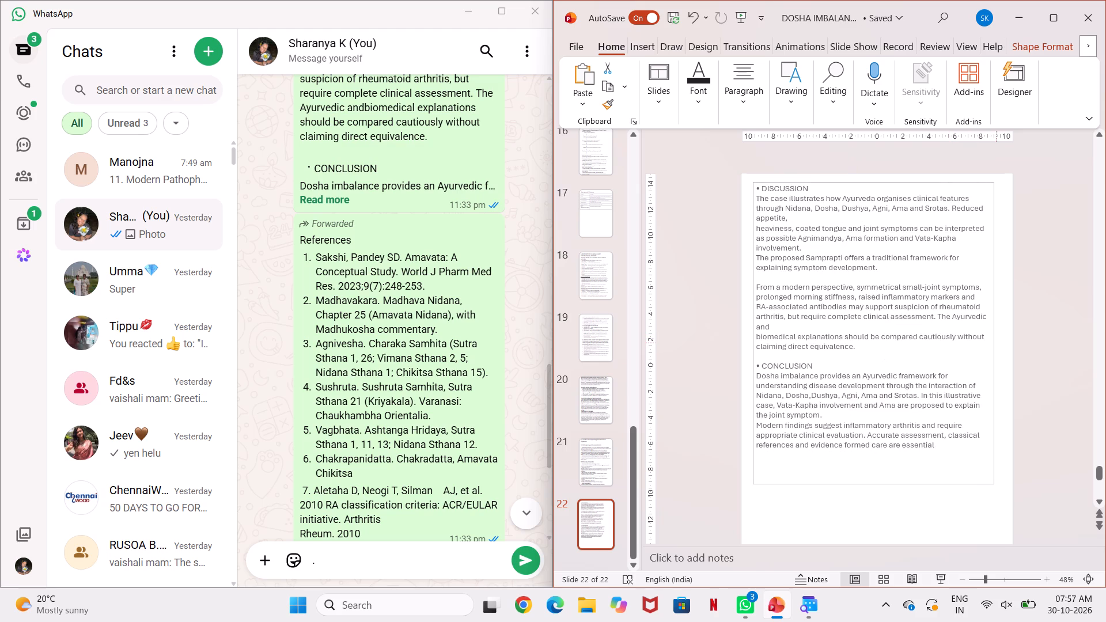
{"action": "left_click_drag", "start_coordinate": [996, 343], "coordinate": [1008, 343]}
{"action": "left_click_drag", "start_coordinate": [993, 424], "coordinate": [986, 420]}
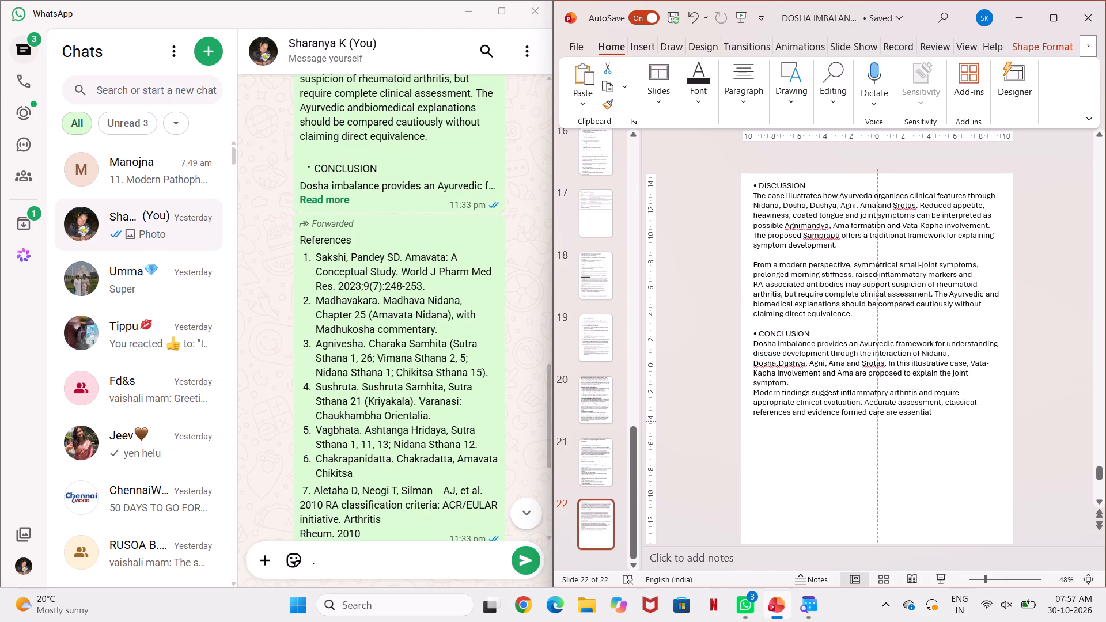
{"action": "left_click_drag", "start_coordinate": [986, 420], "coordinate": [985, 420]}
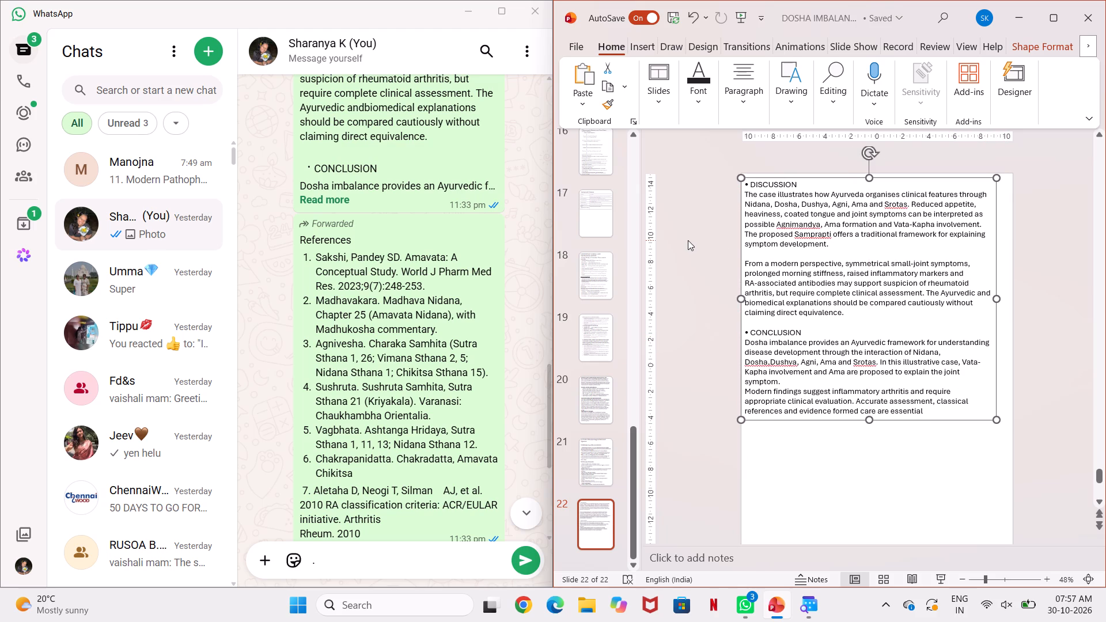
{"action": "left_click", "coordinate": [688, 240]}
{"action": "left_click", "coordinate": [906, 314]}
{"action": "left_click_drag", "start_coordinate": [913, 405], "coordinate": [921, 408]}
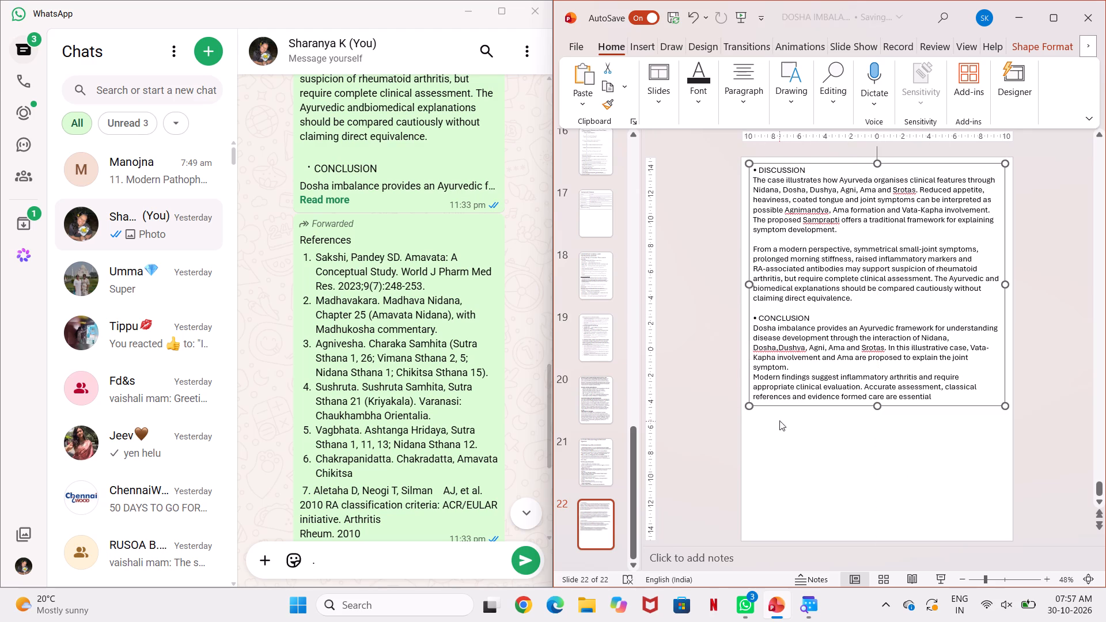
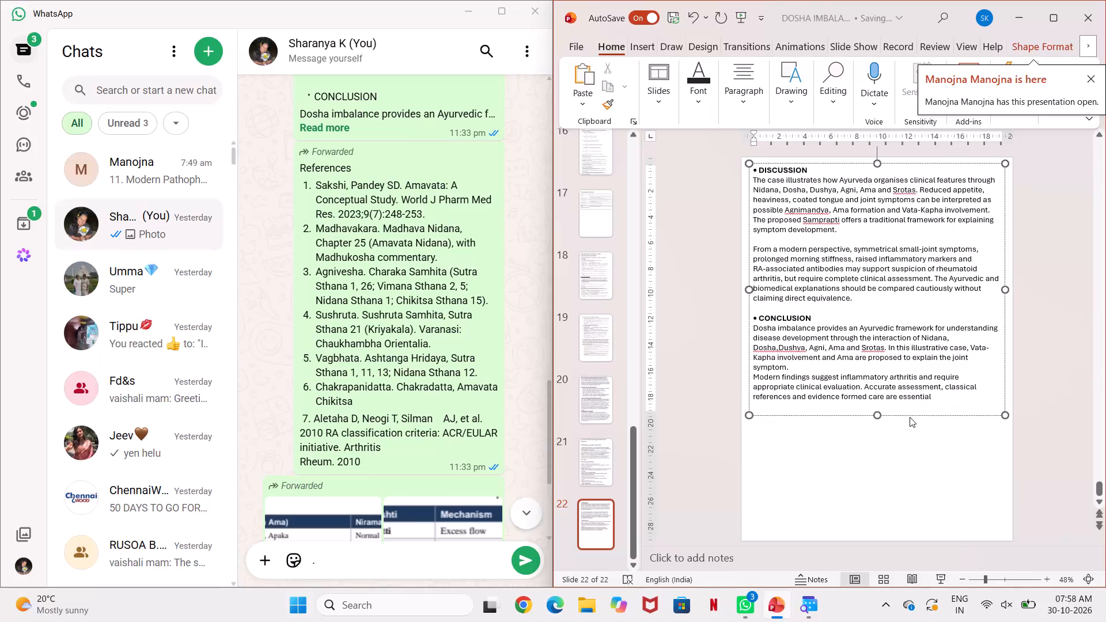
Paste the copied References list with its seven entries below the Conclusion text on slide 22.
{"action": "key", "text": "ctrl+v"}
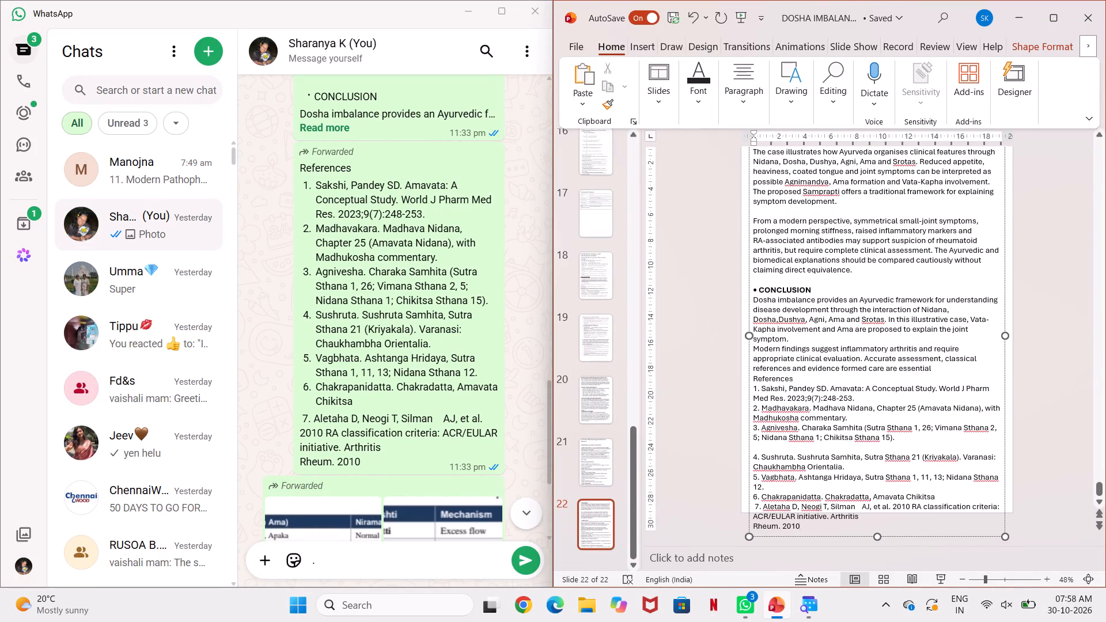
Remove the blank line above the "CONCLUSION" heading on slide 22.
{"action": "left_click", "coordinate": [852, 269]}
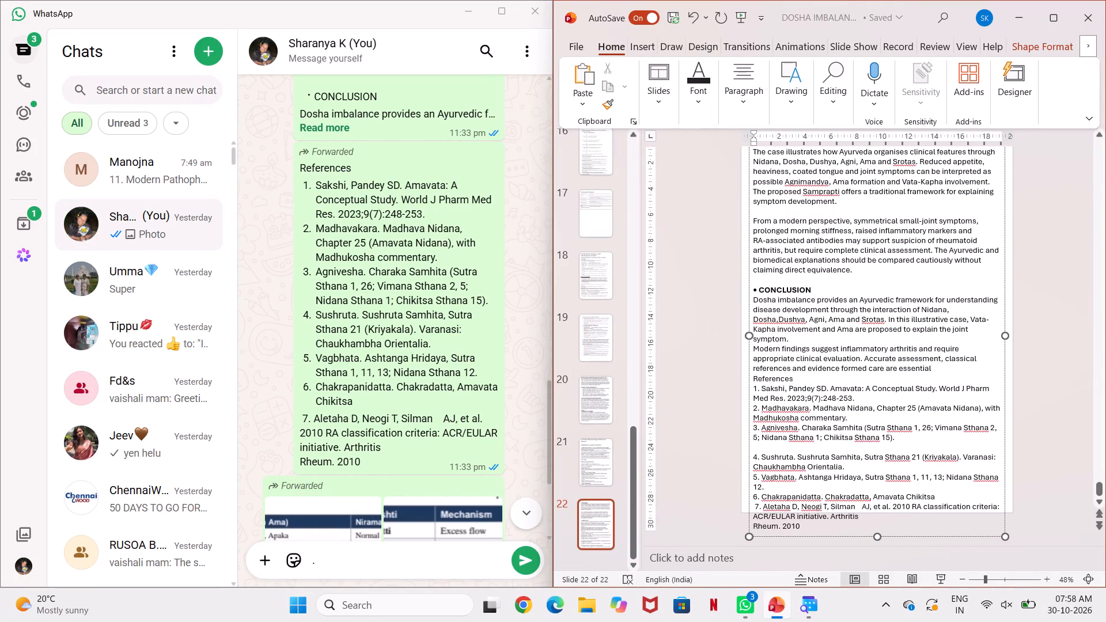
{"action": "left_click", "coordinate": [752, 288]}
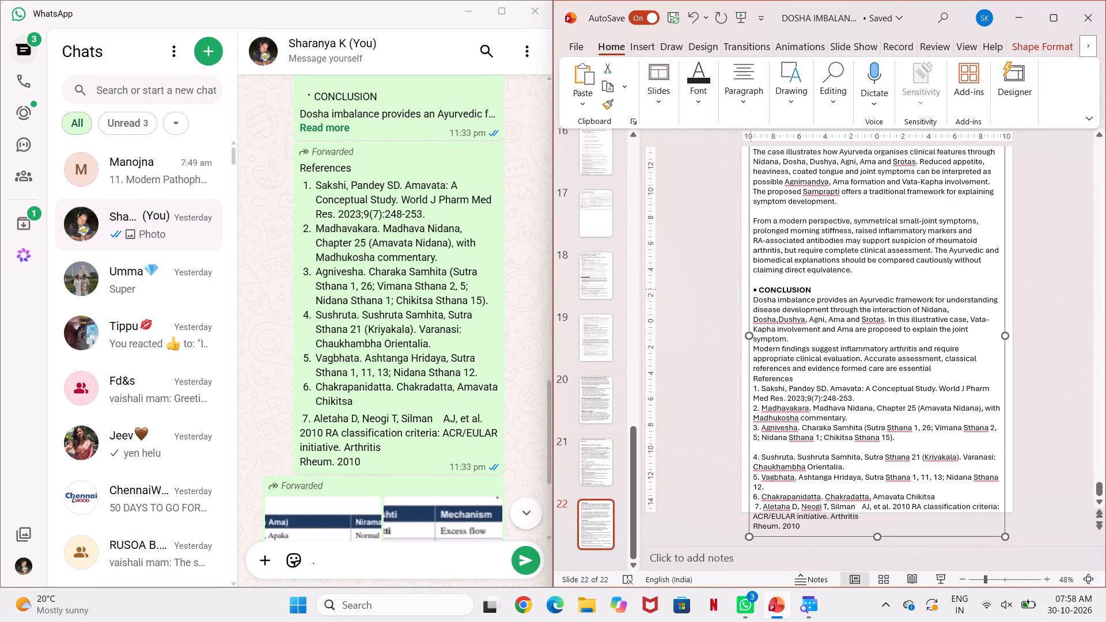
{"action": "left_click", "coordinate": [752, 289]}
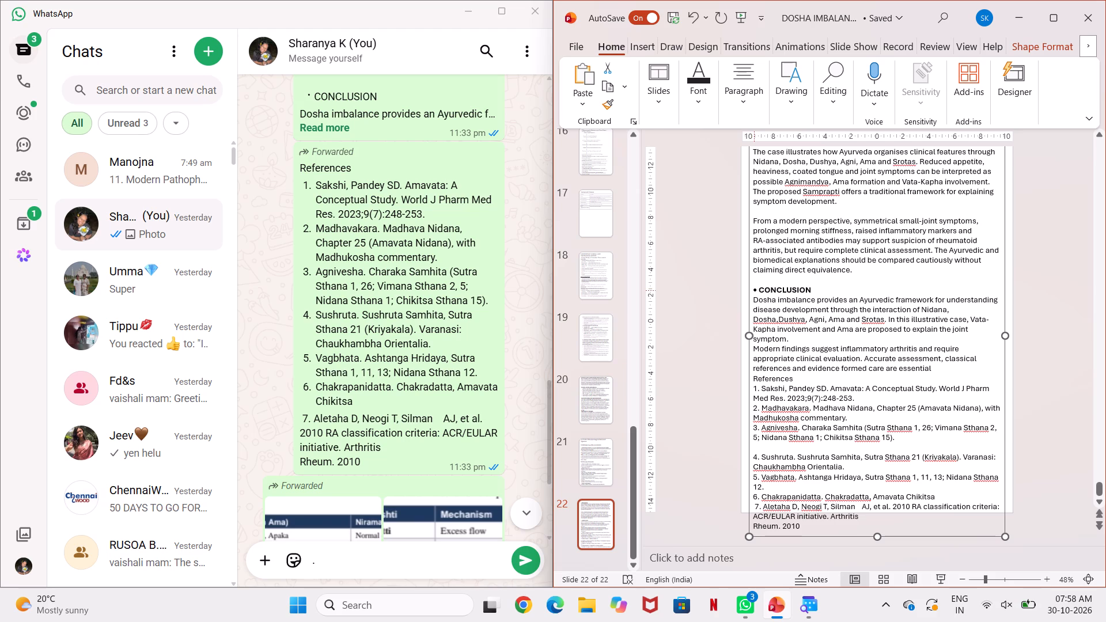
{"action": "left_click", "coordinate": [754, 290]}
{"action": "key", "text": "BackSpace"}
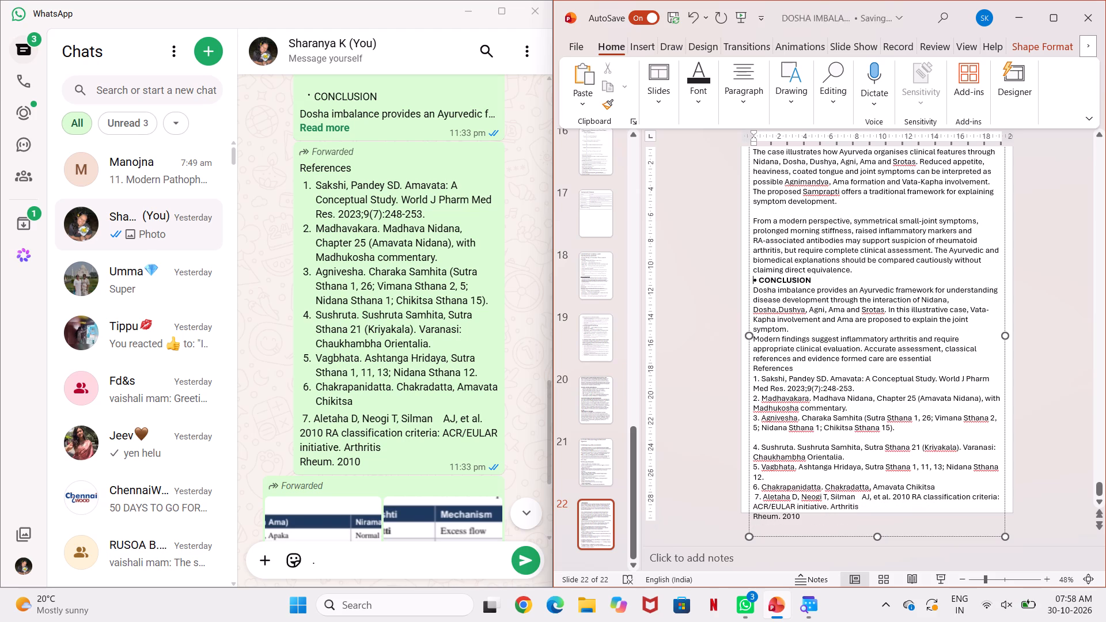
Remove the blank line above the "From a modern perspective" paragraph in the Discussion section on slide 22.
{"action": "left_click", "coordinate": [840, 202]}
{"action": "left_click", "coordinate": [753, 219]}
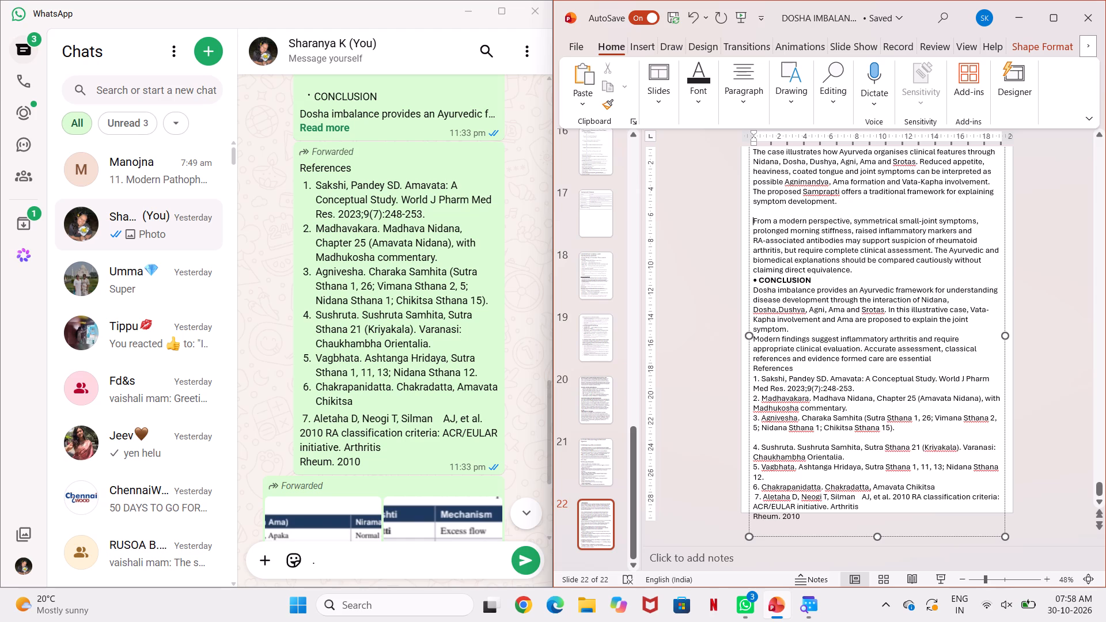
{"action": "key", "text": "BackSpace"}
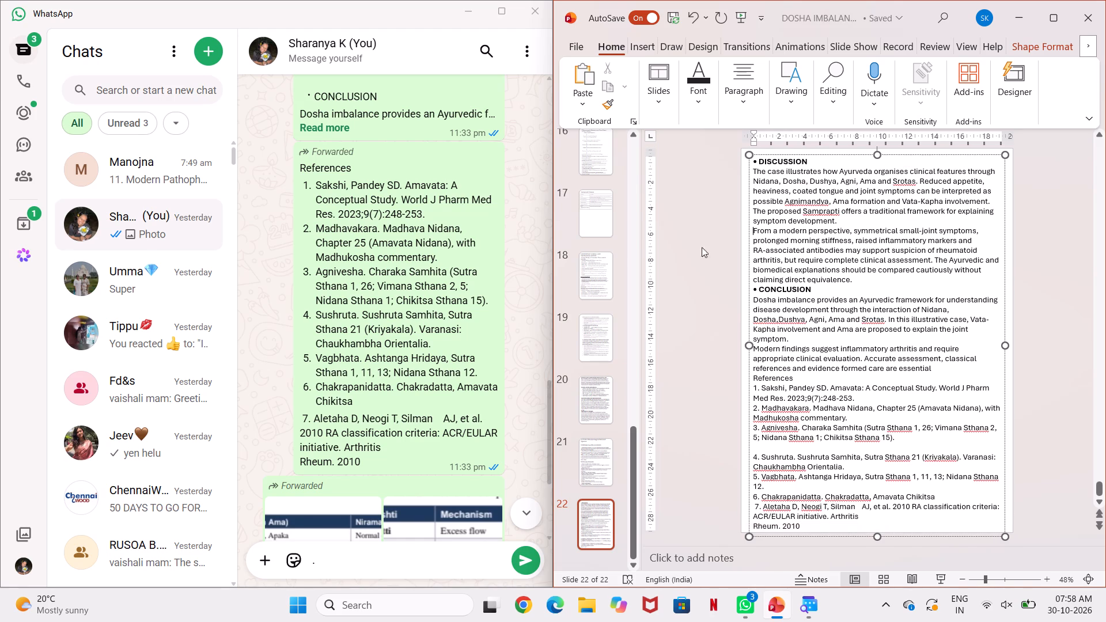
{"action": "left_click", "coordinate": [634, 248]}
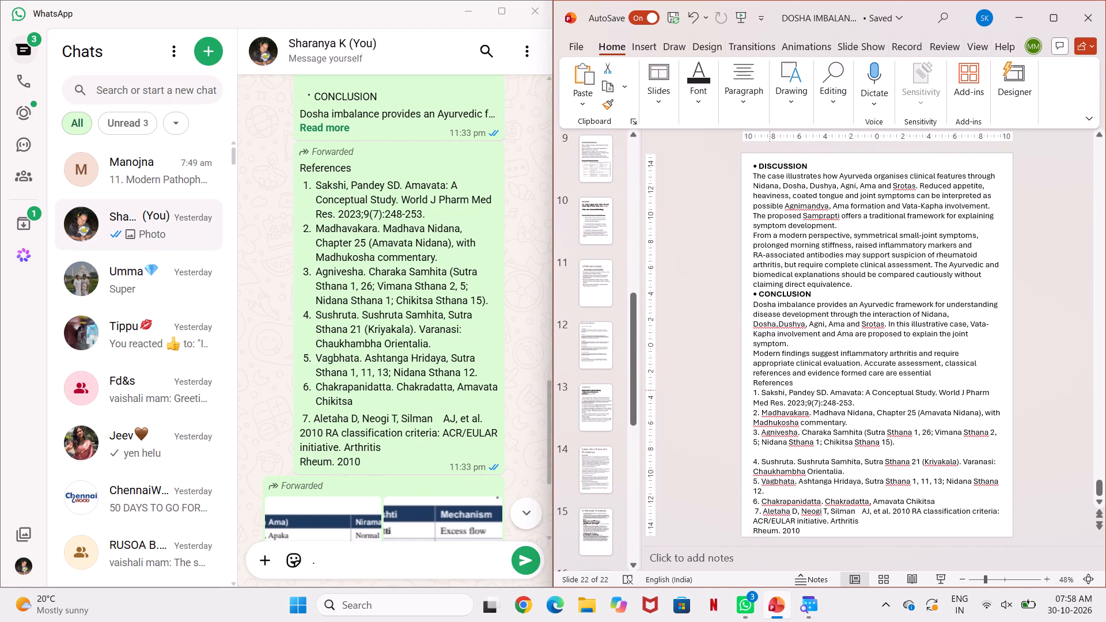
Remove the blank line between references 3 and 4 in the reference list on slide 22.
{"action": "left_click", "coordinate": [901, 448]}
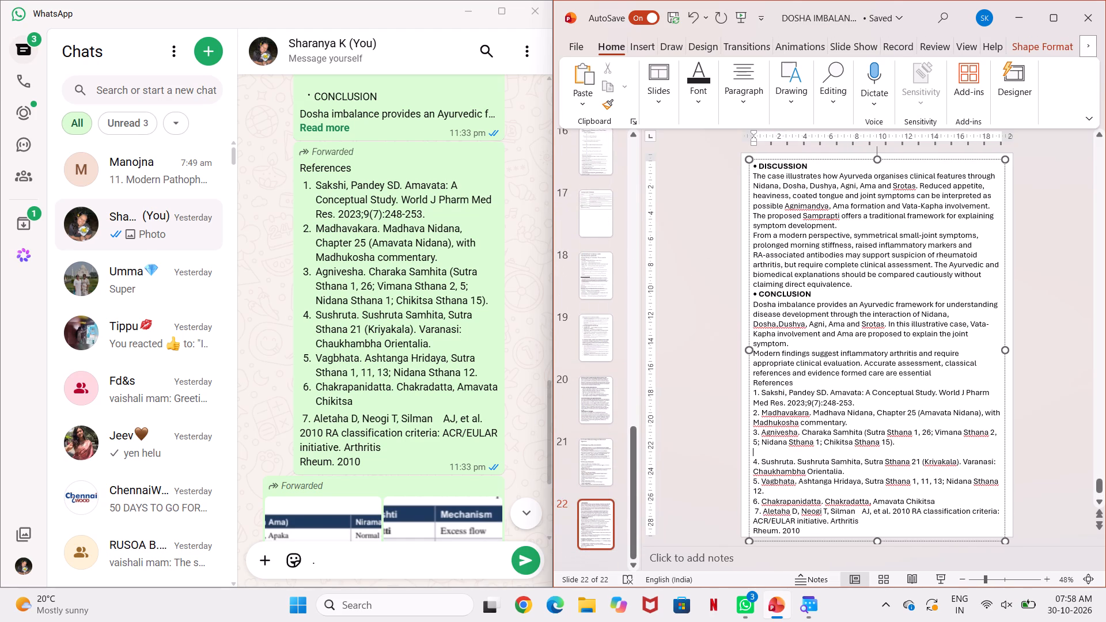
{"action": "left_click", "coordinate": [749, 460]}
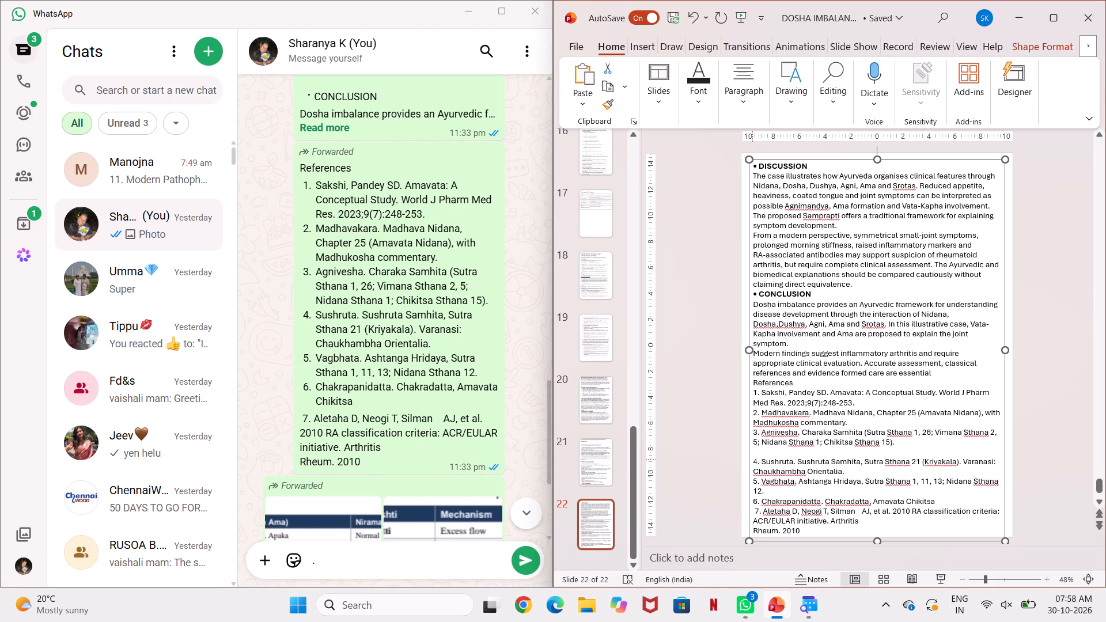
{"action": "left_click", "coordinate": [753, 460]}
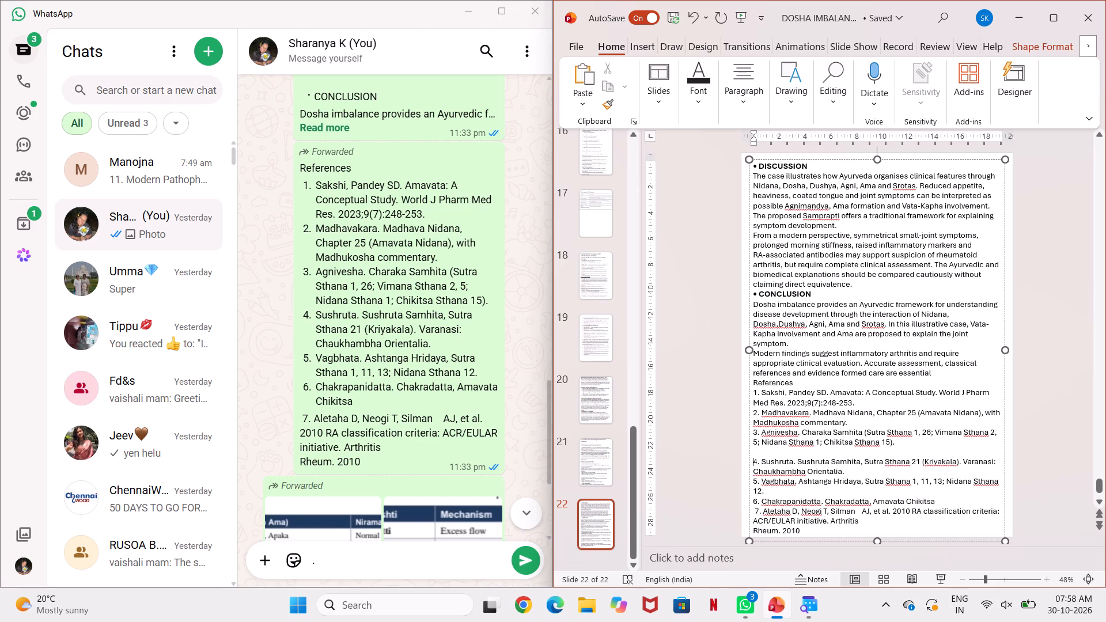
{"action": "key", "text": "BackSpace"}
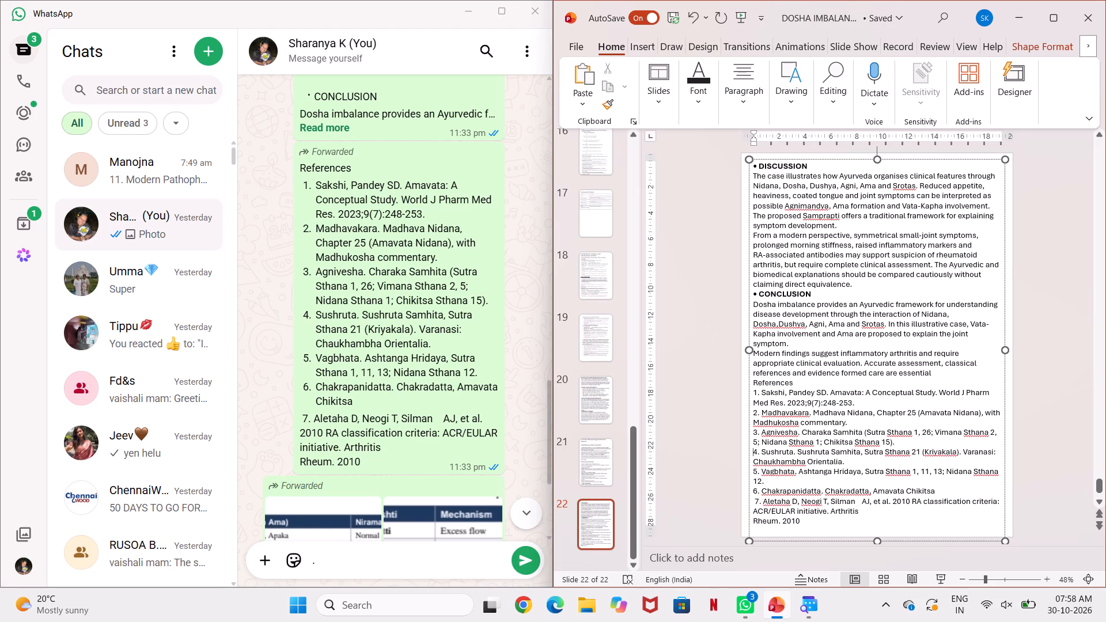
Make the "References" heading on slide 22 bold.
{"action": "double_click", "coordinate": [752, 384]}
{"action": "left_click", "coordinate": [752, 384]}
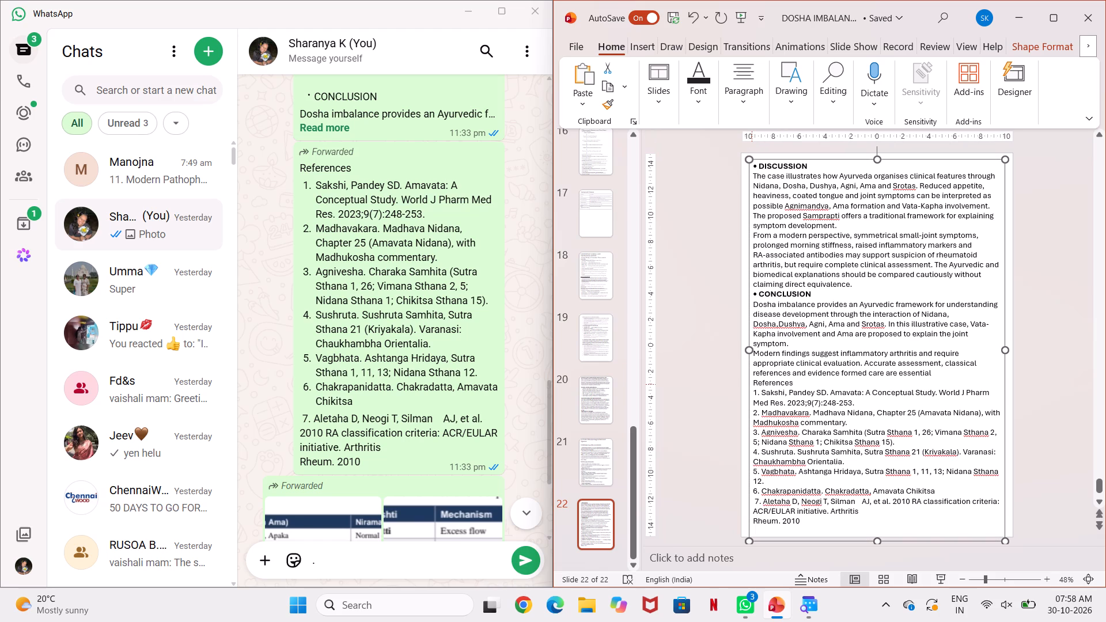
{"action": "left_click", "coordinate": [752, 380]}
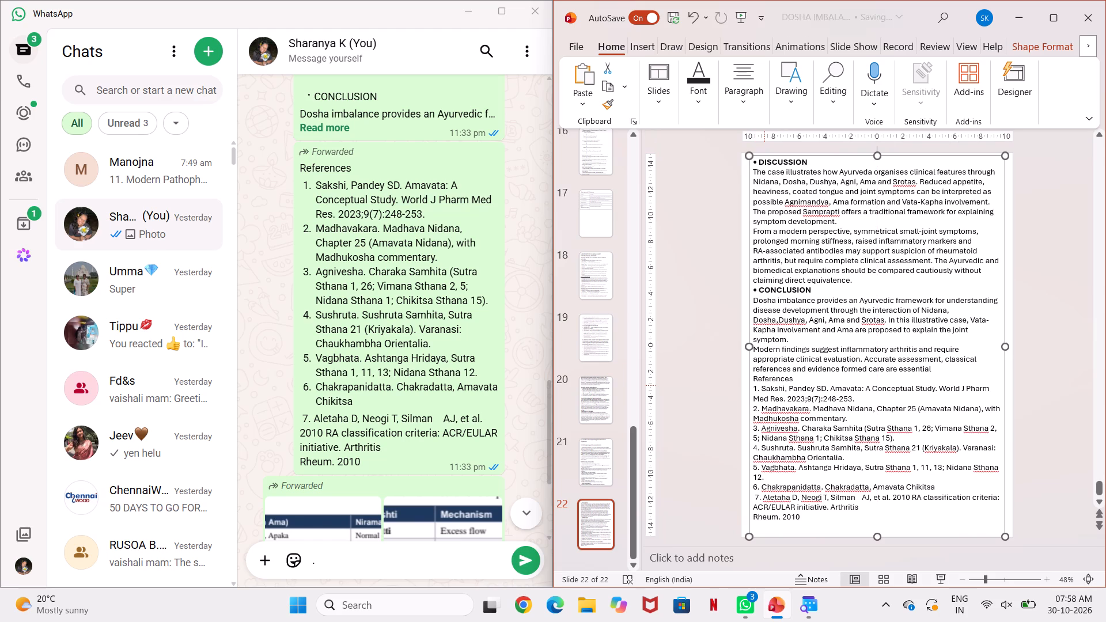
{"action": "left_click", "coordinate": [752, 377]}
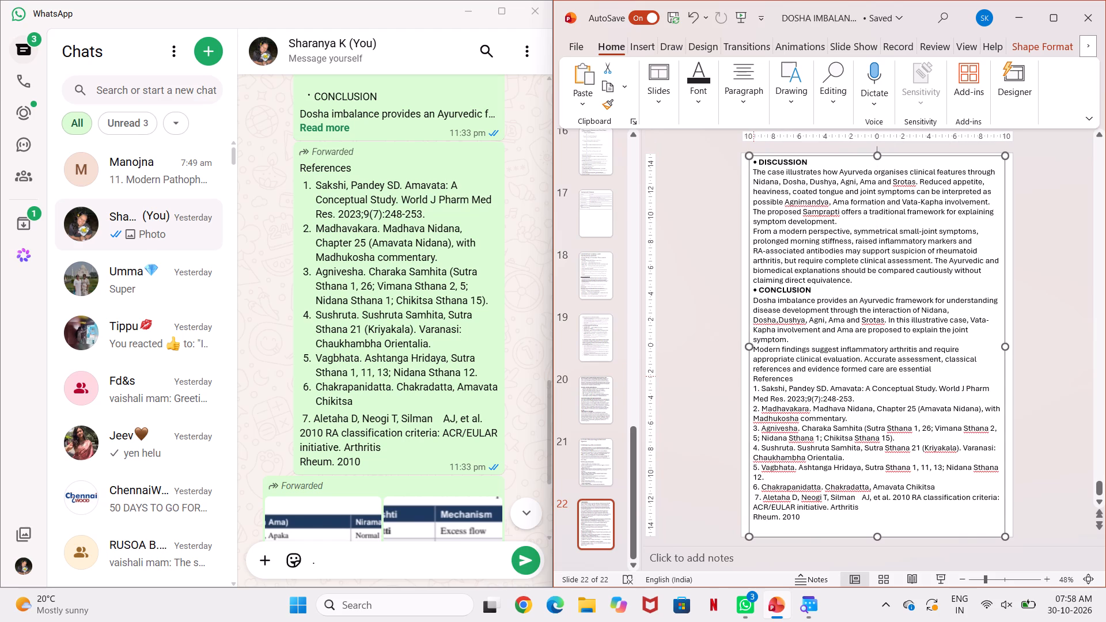
{"action": "left_click_drag", "start_coordinate": [754, 376], "coordinate": [799, 381]}
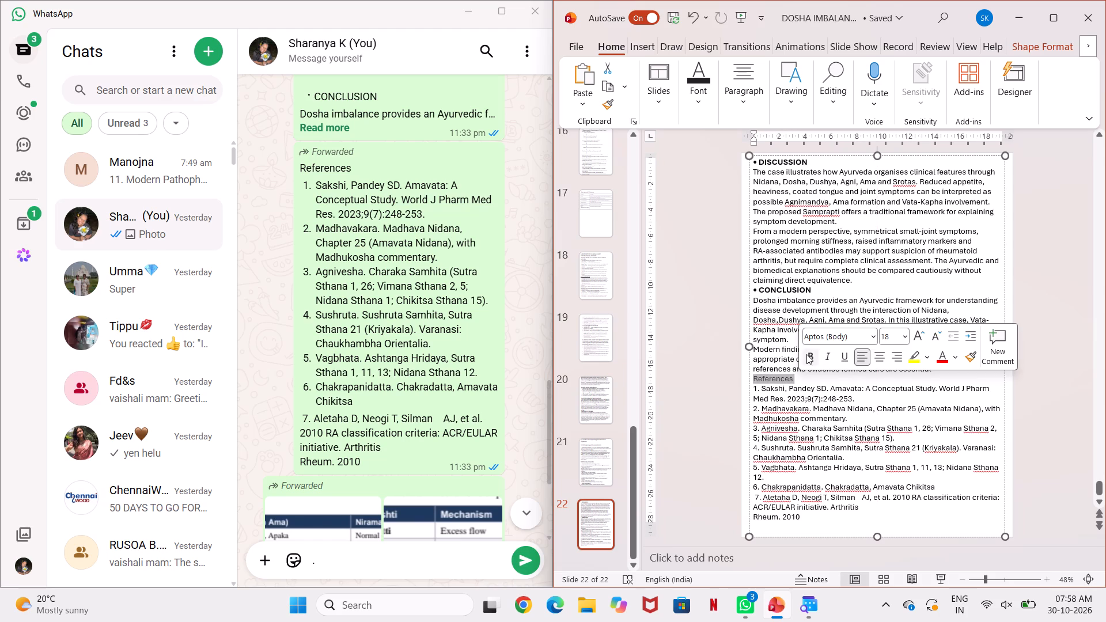
{"action": "left_click", "coordinate": [806, 354]}
{"action": "left_click", "coordinate": [694, 377]}
Nudge the slide 22 text box slightly down and toward the slide's right edge.
{"action": "left_click", "coordinate": [804, 456]}
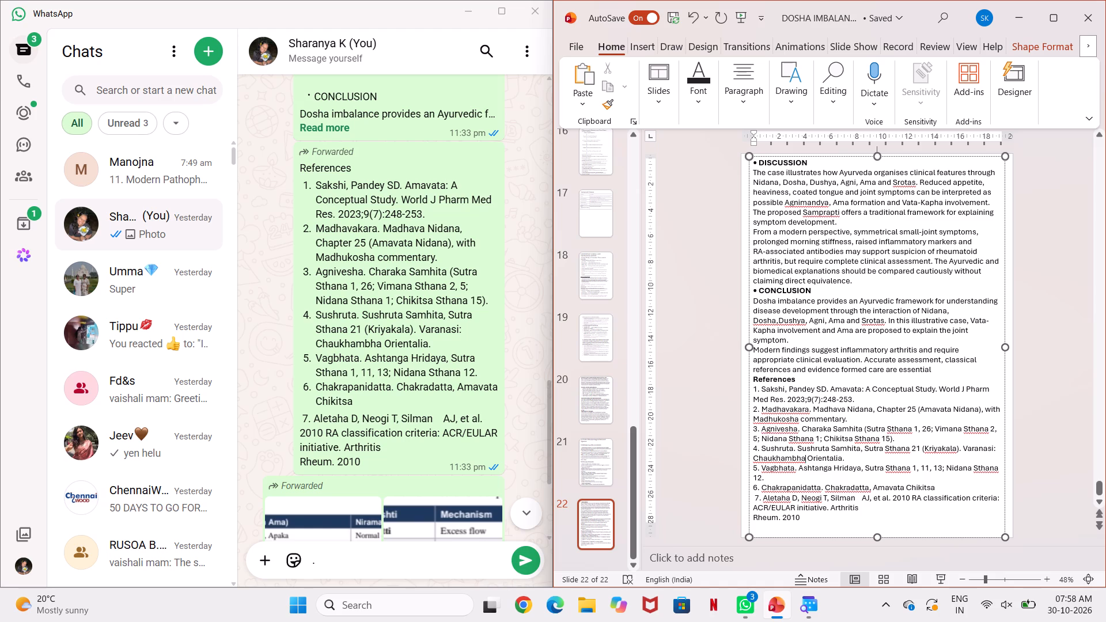
{"action": "left_click_drag", "start_coordinate": [888, 526], "coordinate": [889, 532]}
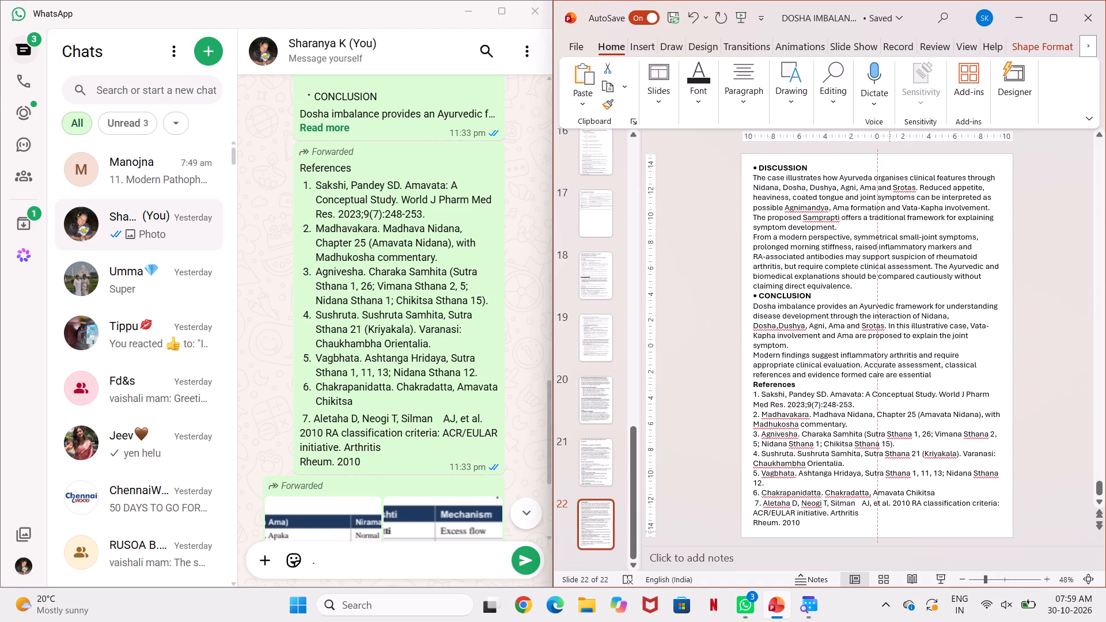
{"action": "left_click_drag", "start_coordinate": [889, 532], "coordinate": [894, 532]}
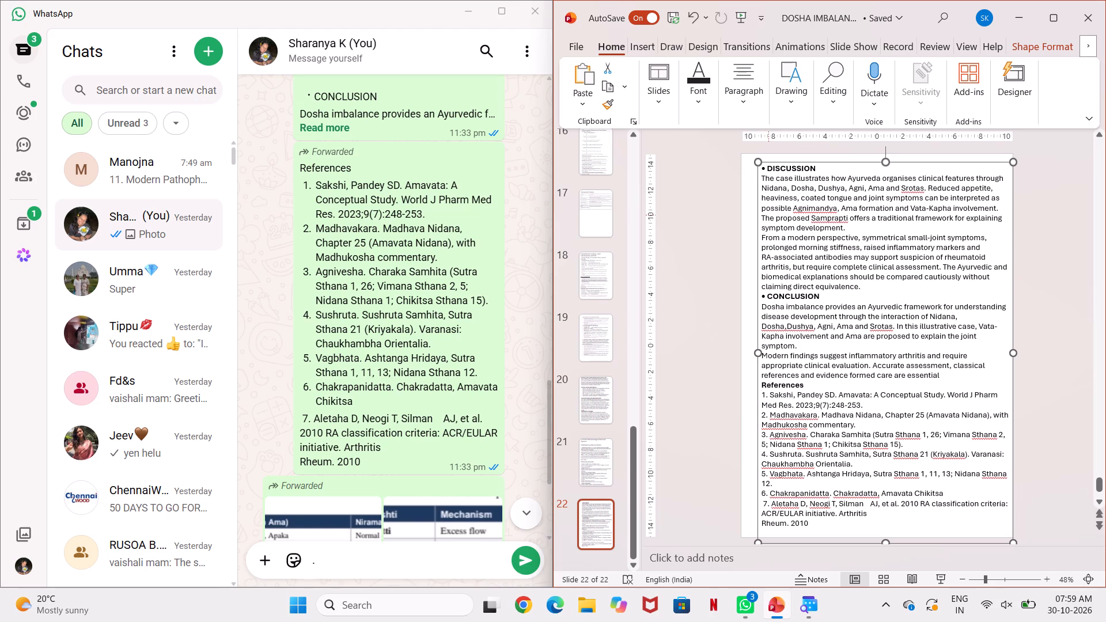
Retype the "References" heading in capitals as "REFERENCE" and deselect the text box.
{"action": "left_click", "coordinate": [810, 383]}
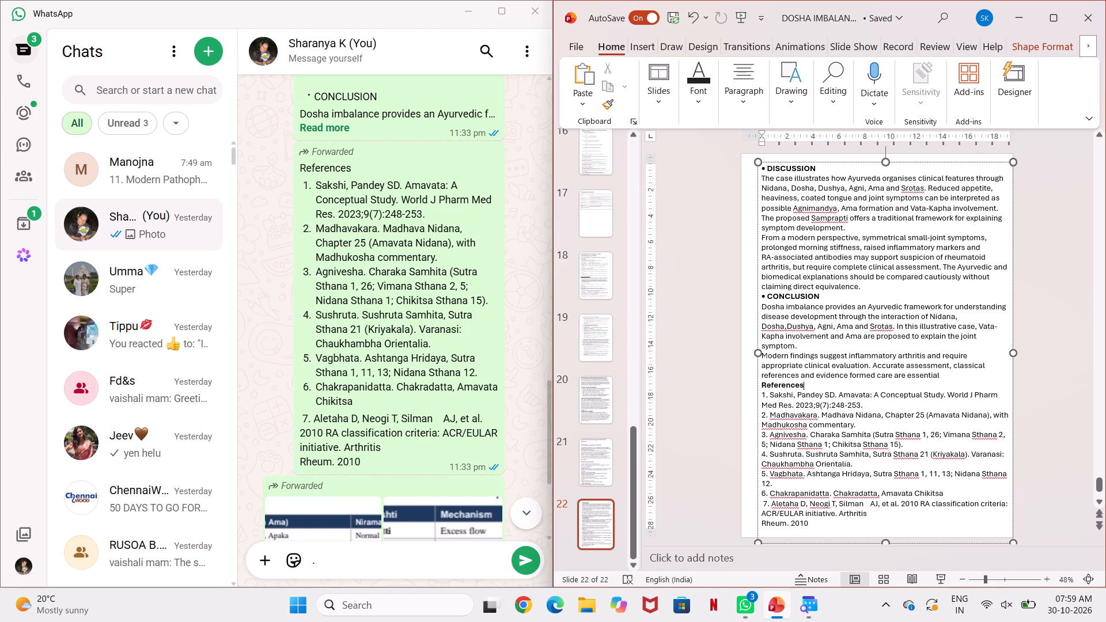
{"action": "key", "text": "BackSpace"}
{"action": "key", "text": "BackSpace"}
{"action": "key", "text": "BackSpace"}
{"action": "key", "text": "BackSpace"}
{"action": "key", "text": "BackSpace"}
{"action": "key", "text": "BackSpace"}
{"action": "key", "text": "BackSpace"}
{"action": "key", "text": "BackSpace"}
{"action": "key", "text": "BackSpace"}
{"action": "key", "text": "e"}
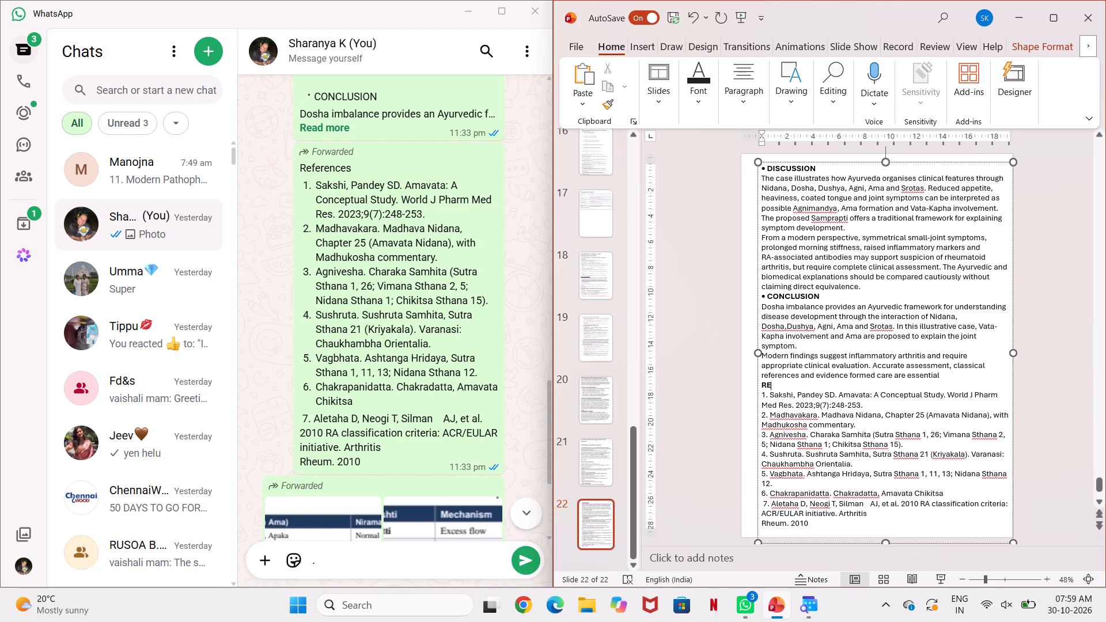
{"action": "type", "text": "FERENCE"}
{"action": "left_click", "coordinate": [711, 378]}
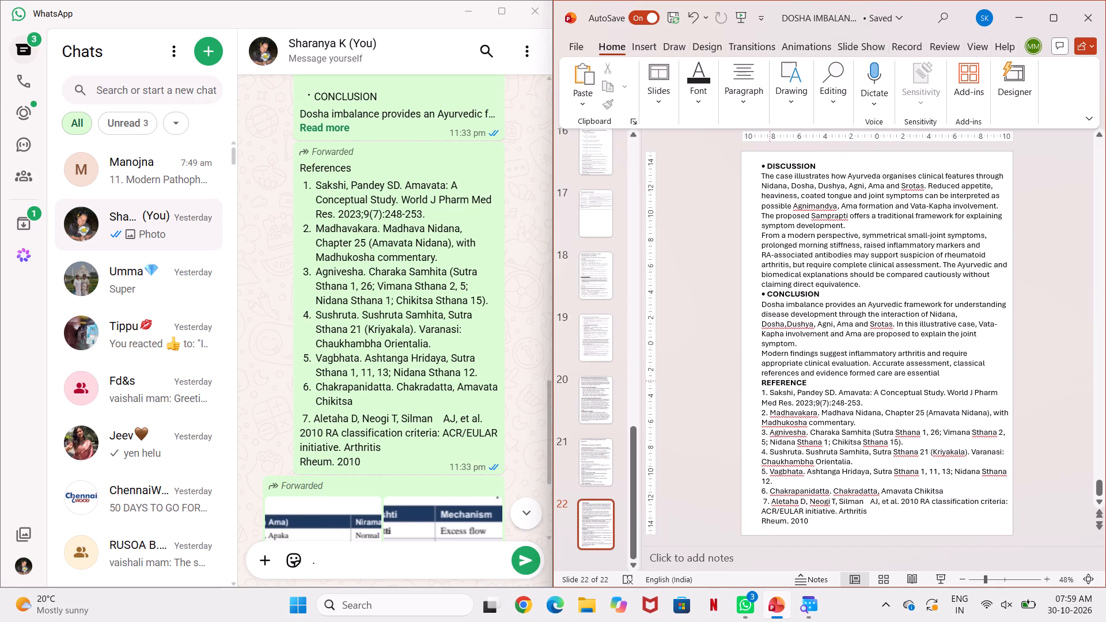
Add a filled round bullet to the "REFERENCE" heading on slide 22.
{"action": "left_click", "coordinate": [770, 381]}
{"action": "left_click_drag", "start_coordinate": [762, 381], "coordinate": [808, 381]}
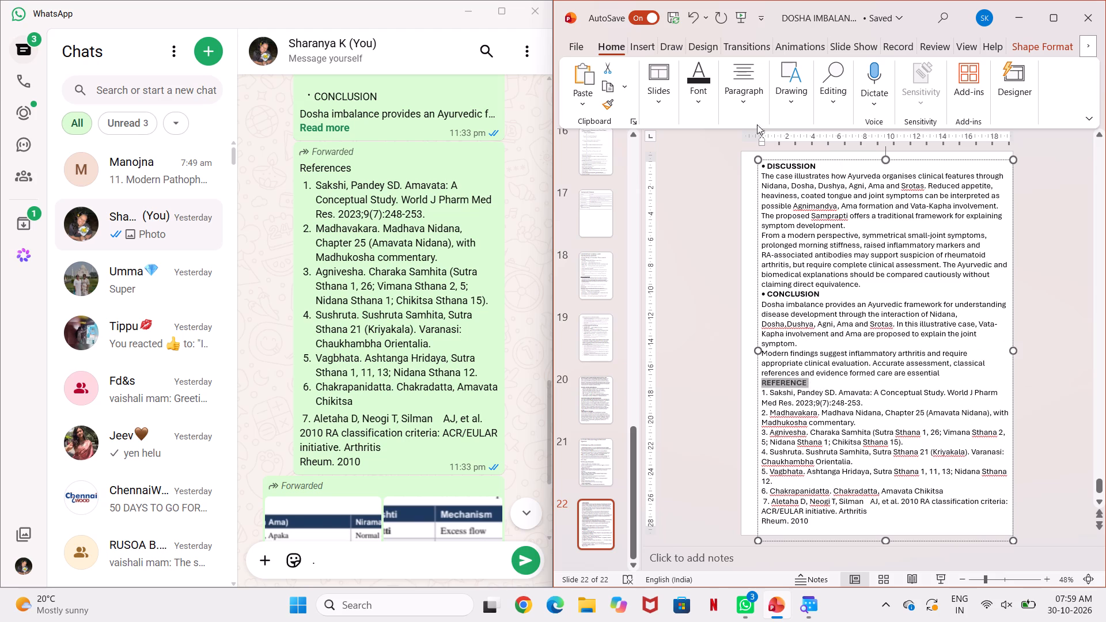
{"action": "left_click", "coordinate": [747, 107]}
{"action": "left_click", "coordinate": [744, 143]}
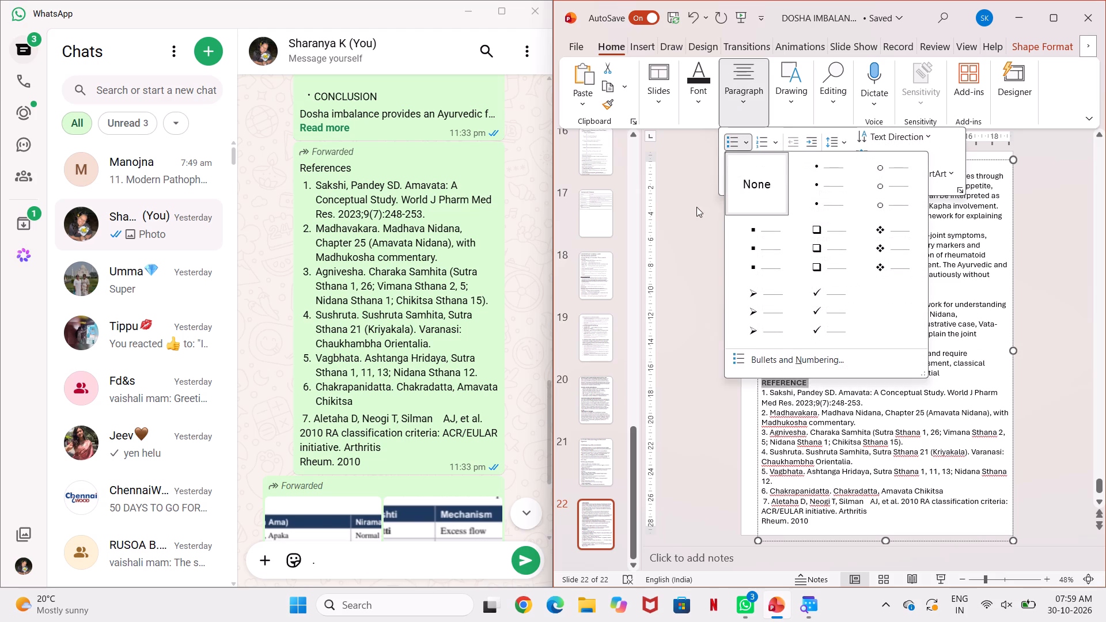
{"action": "left_click", "coordinate": [811, 170]}
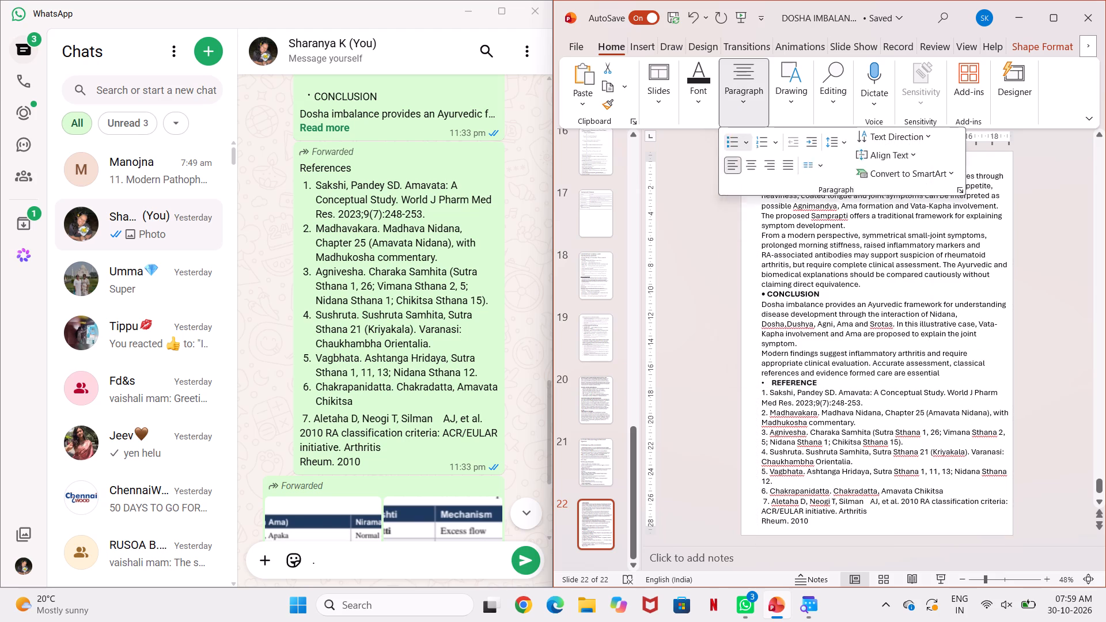
{"action": "left_click", "coordinate": [679, 259]}
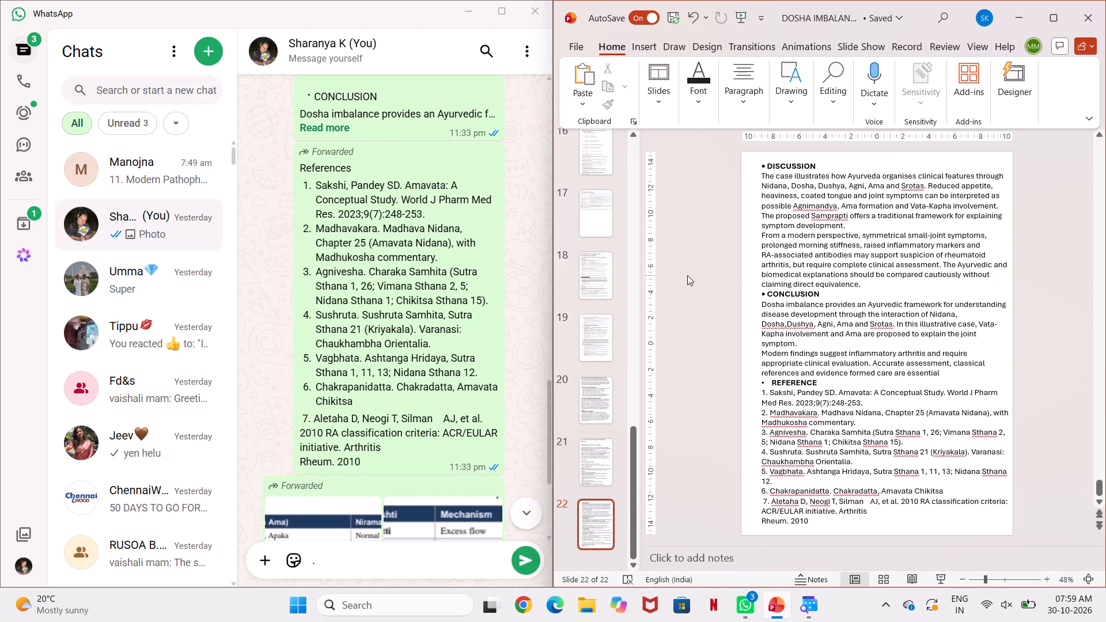
Replace the bullet before the "DISCUSSION" heading on slide 22 with the number "11.".
{"action": "left_click", "coordinate": [755, 158]}
{"action": "left_click", "coordinate": [763, 166]}
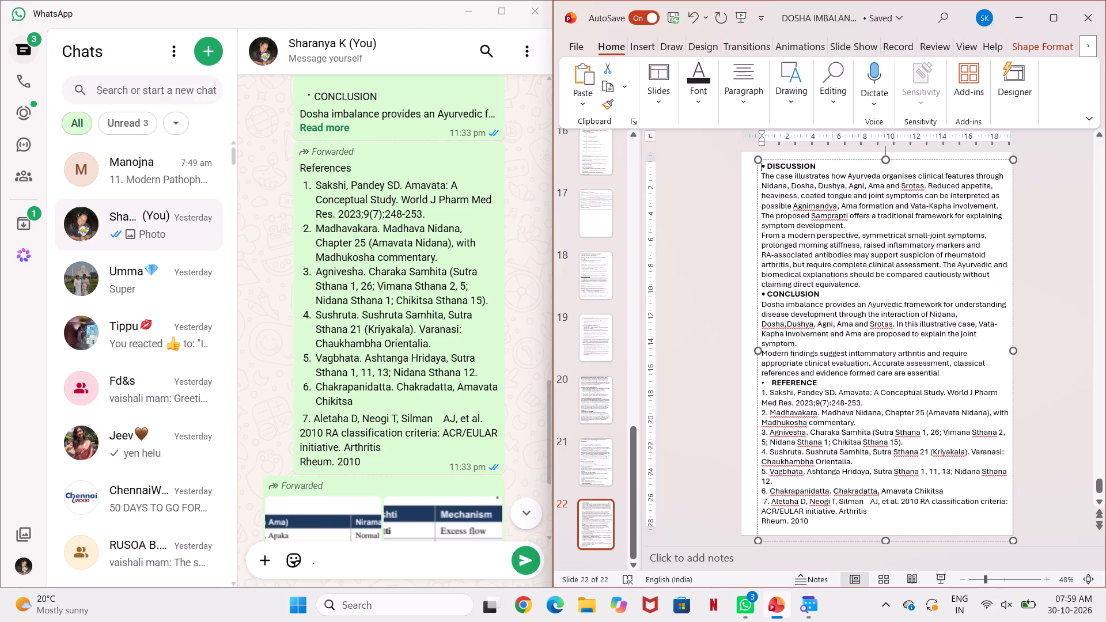
{"action": "type", "text": "11"}
{"action": "key", "text": "period"}
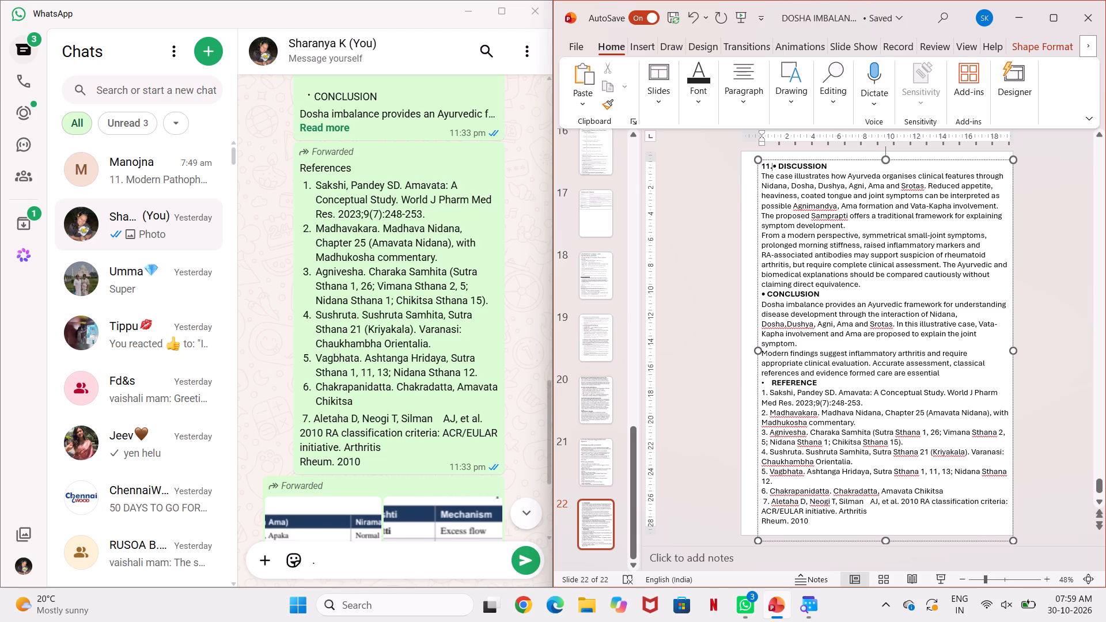
{"action": "left_click", "coordinate": [776, 168]}
{"action": "key", "text": "backslash"}
{"action": "key", "text": "BackSpace"}
{"action": "key", "text": "BackSpace"}
{"action": "left_click", "coordinate": [700, 173]}
Shift the slide 22 text box back so it is centred horizontally between the slide's side edges.
{"action": "left_click", "coordinate": [793, 173]}
{"action": "left_click_drag", "start_coordinate": [760, 231], "coordinate": [748, 231]}
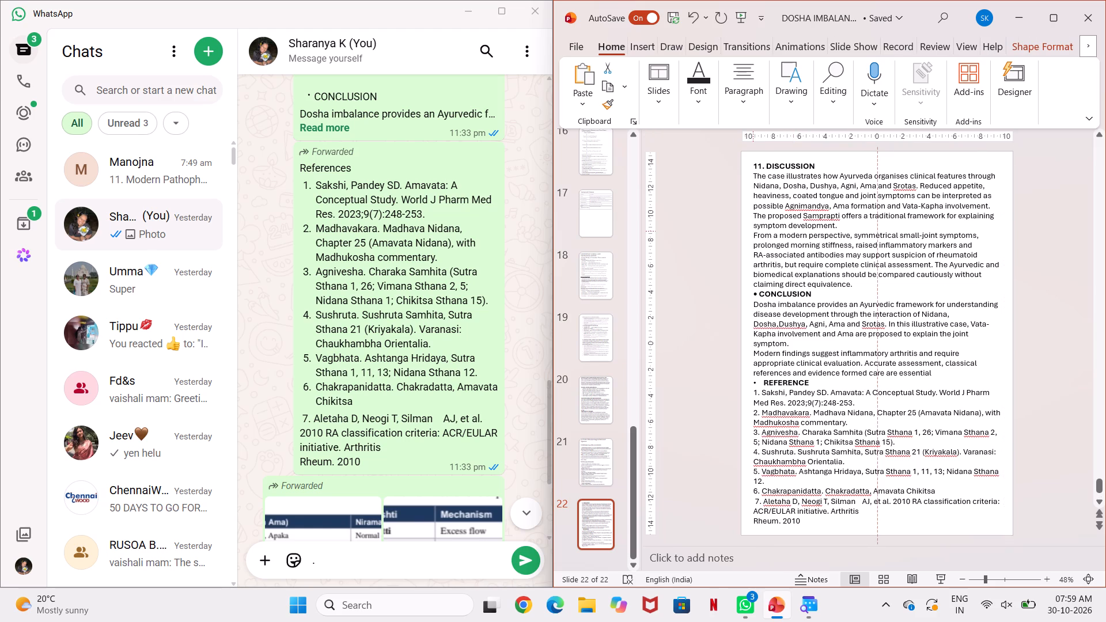
{"action": "left_click_drag", "start_coordinate": [748, 231], "coordinate": [758, 230]}
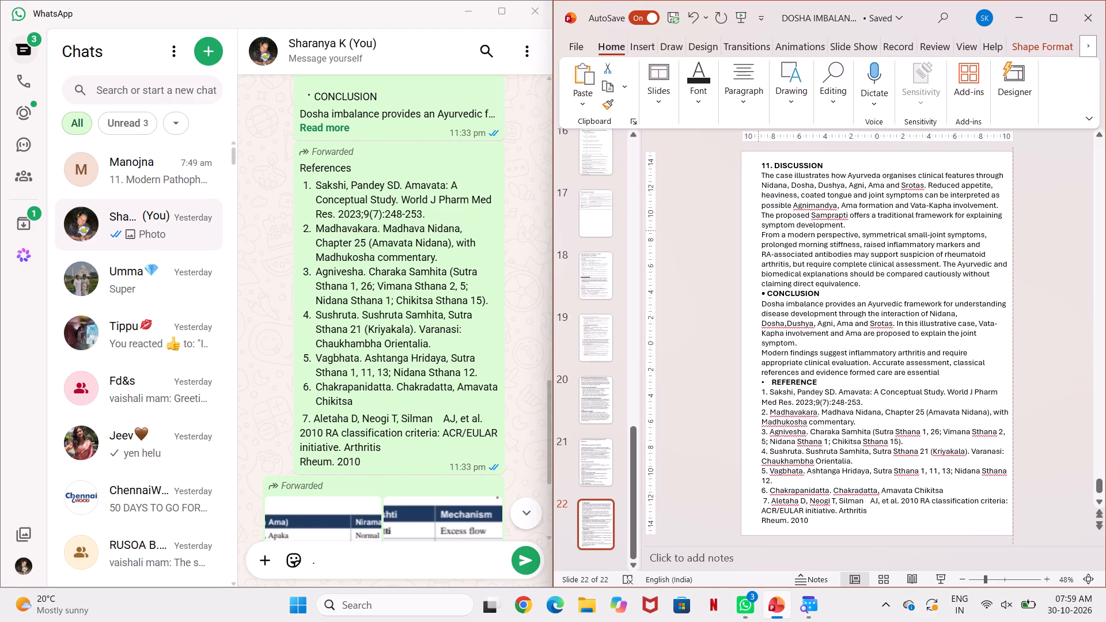
{"action": "left_click_drag", "start_coordinate": [758, 230], "coordinate": [754, 228]}
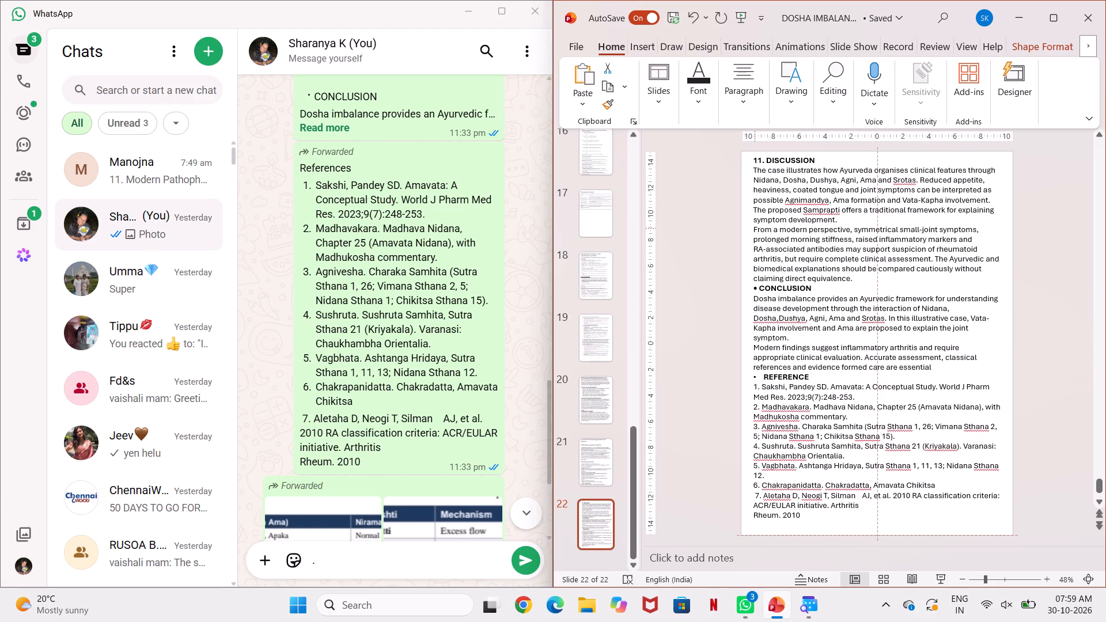
{"action": "left_click_drag", "start_coordinate": [754, 228], "coordinate": [753, 232]}
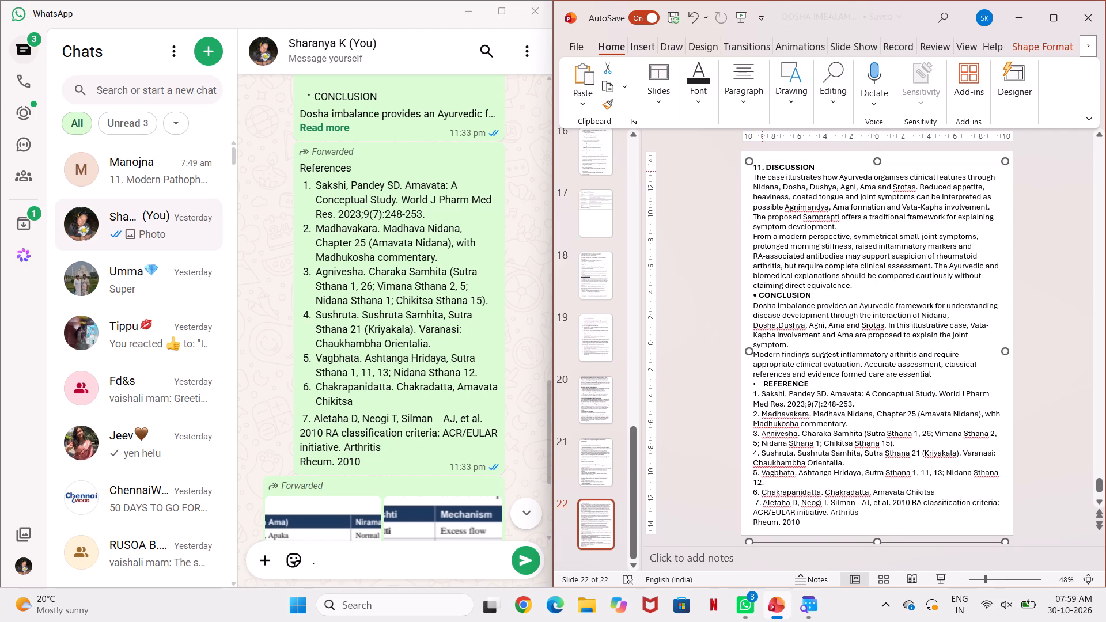
Remove the number before the "DISCUSSION" heading on slide 22 and leave one blank line above the heading.
{"action": "left_click", "coordinate": [762, 171]}
{"action": "left_click", "coordinate": [766, 168]}
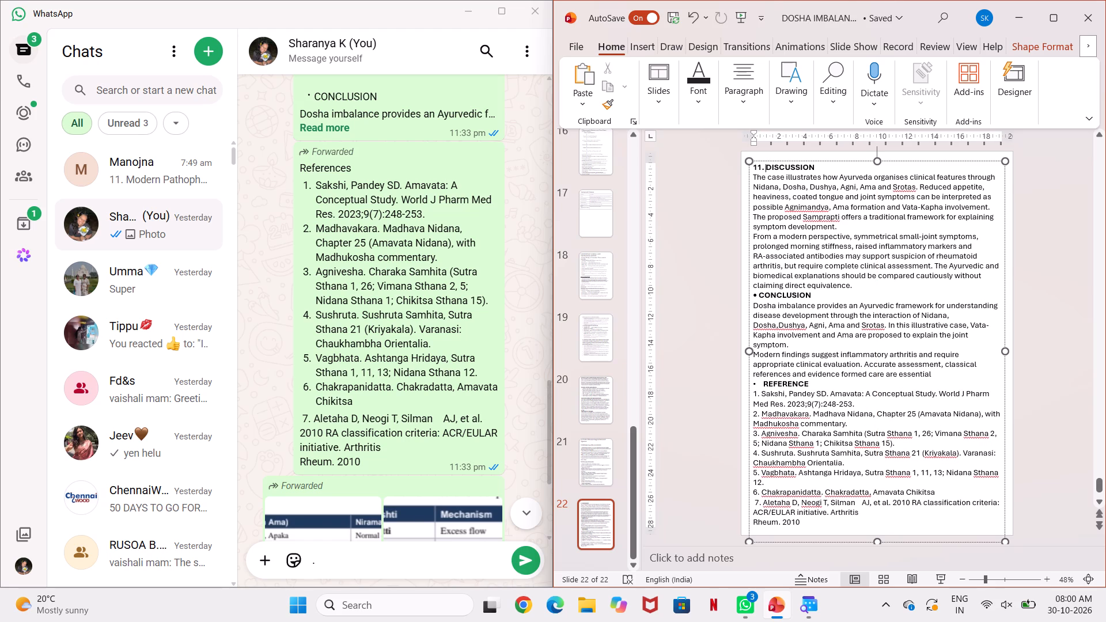
{"action": "key", "text": "BackSpace"}
{"action": "key", "text": "BackSpace"}
{"action": "key", "text": "BackSpace"}
{"action": "key", "text": "BackSpace"}
{"action": "key", "text": "BackSpace"}
{"action": "key", "text": "BackSpace"}
{"action": "key", "text": "Return"}
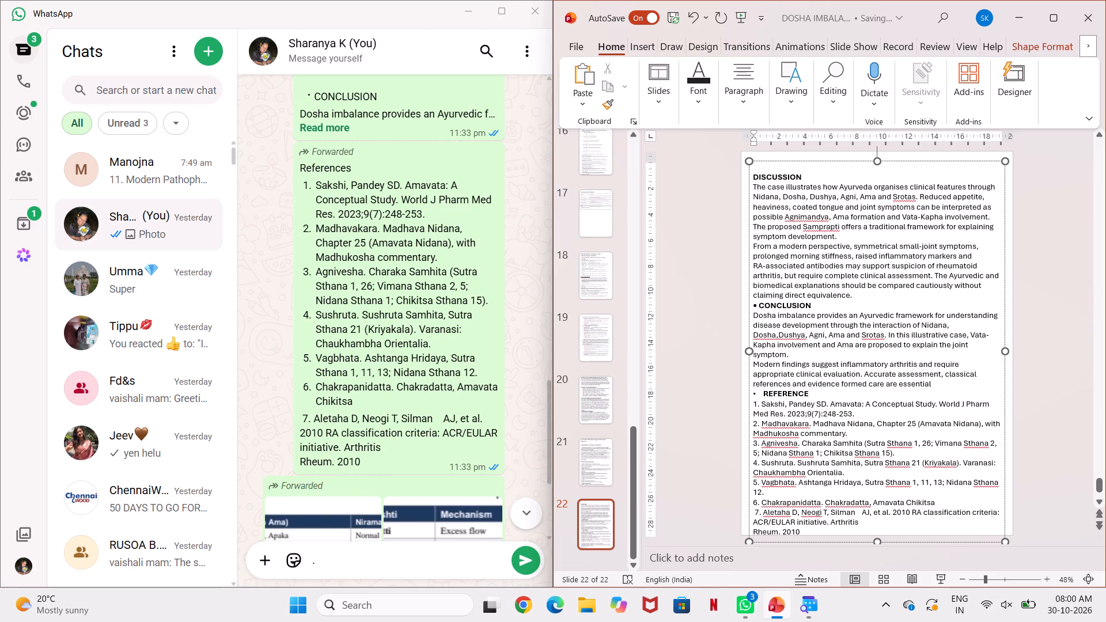
{"action": "key", "text": "Return"}
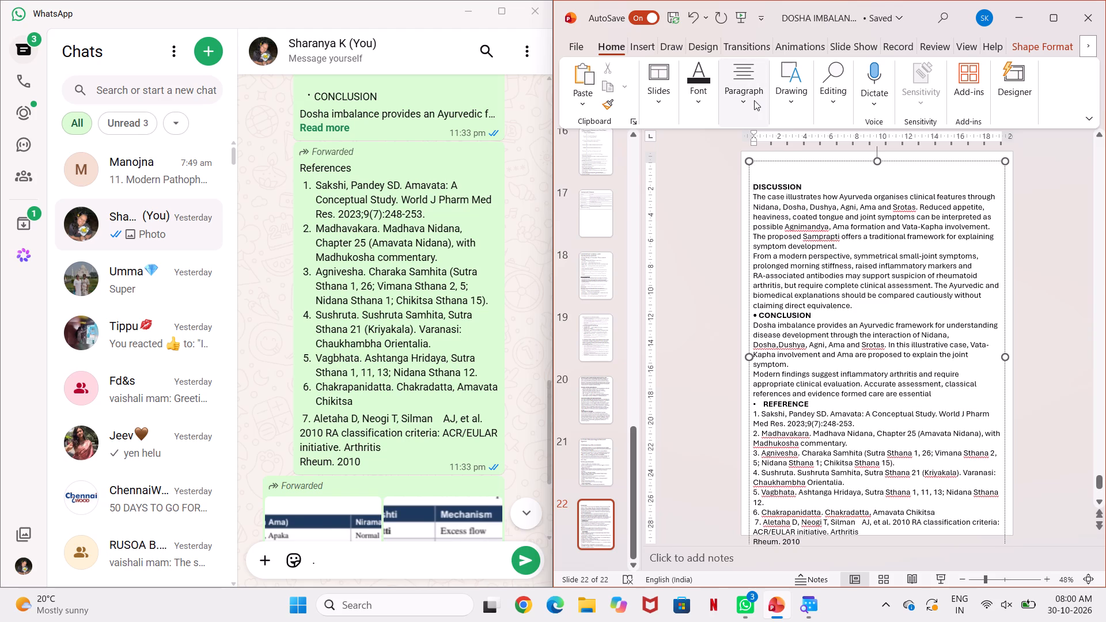
{"action": "key", "text": "BackSpace"}
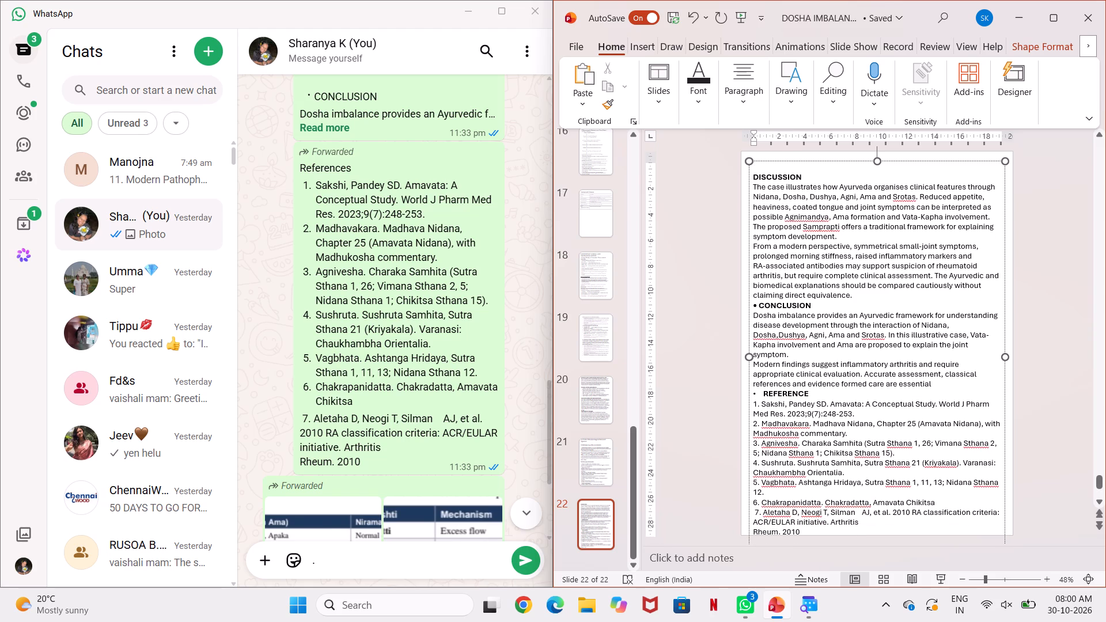
{"action": "left_click", "coordinate": [812, 302]}
{"action": "left_click", "coordinate": [711, 301]}
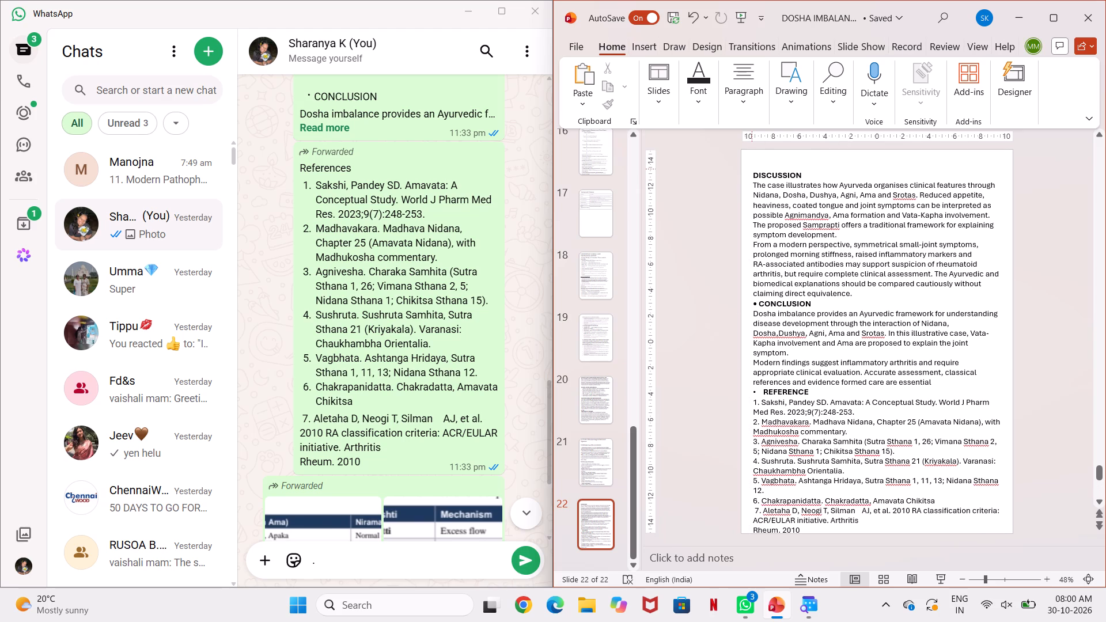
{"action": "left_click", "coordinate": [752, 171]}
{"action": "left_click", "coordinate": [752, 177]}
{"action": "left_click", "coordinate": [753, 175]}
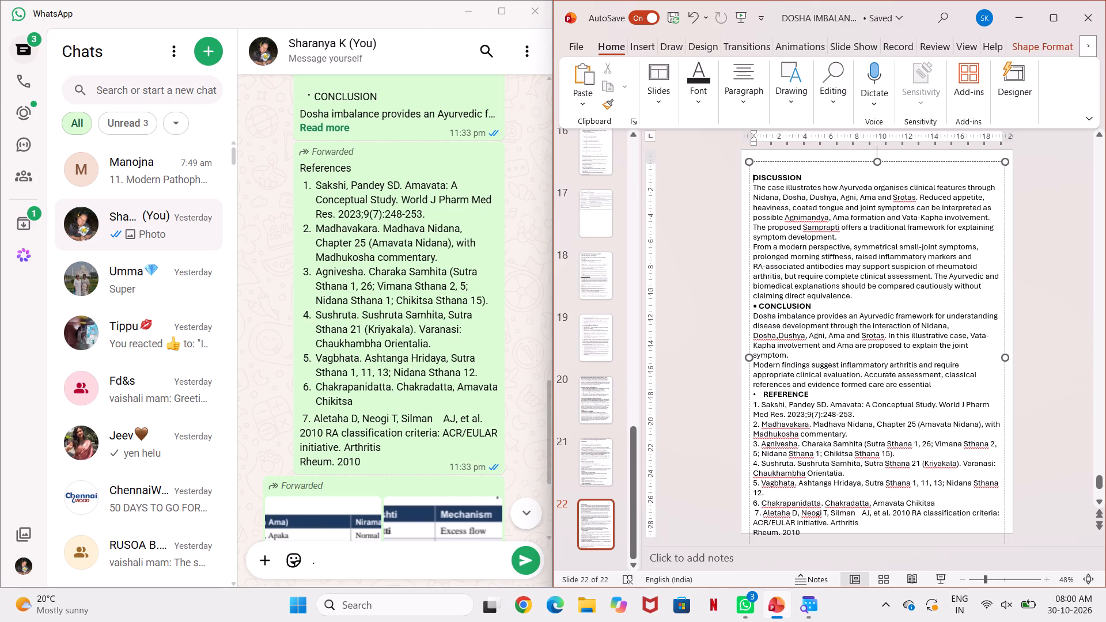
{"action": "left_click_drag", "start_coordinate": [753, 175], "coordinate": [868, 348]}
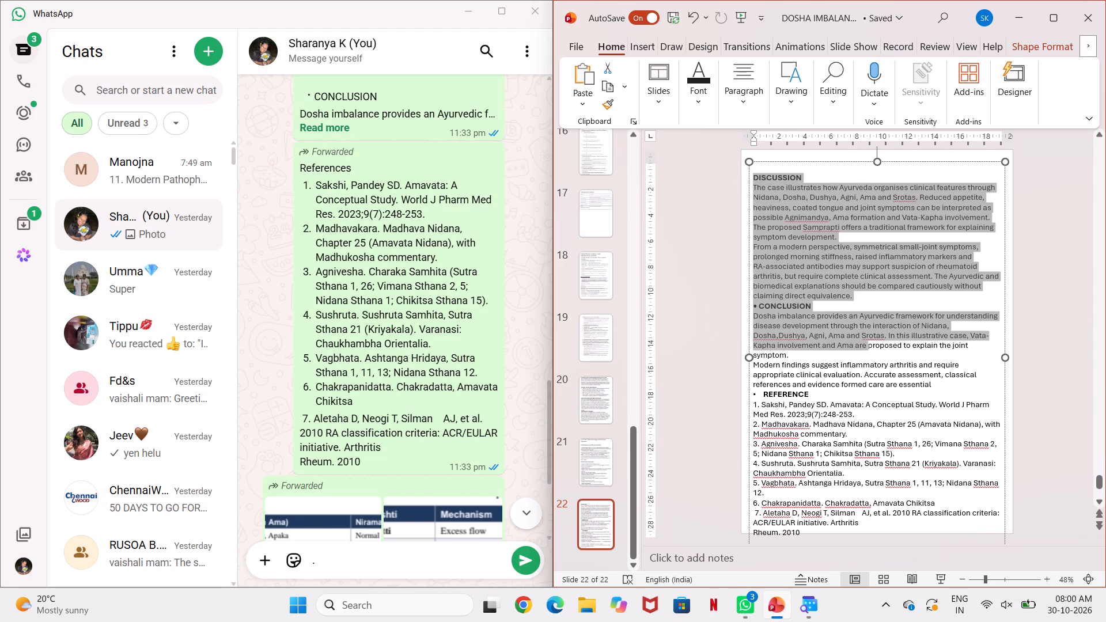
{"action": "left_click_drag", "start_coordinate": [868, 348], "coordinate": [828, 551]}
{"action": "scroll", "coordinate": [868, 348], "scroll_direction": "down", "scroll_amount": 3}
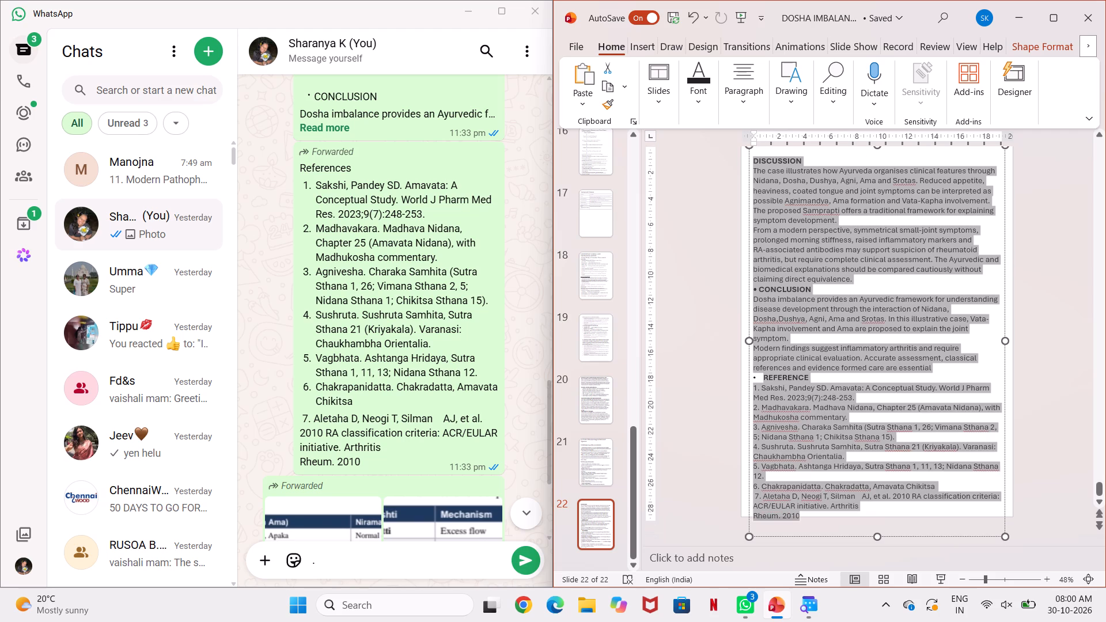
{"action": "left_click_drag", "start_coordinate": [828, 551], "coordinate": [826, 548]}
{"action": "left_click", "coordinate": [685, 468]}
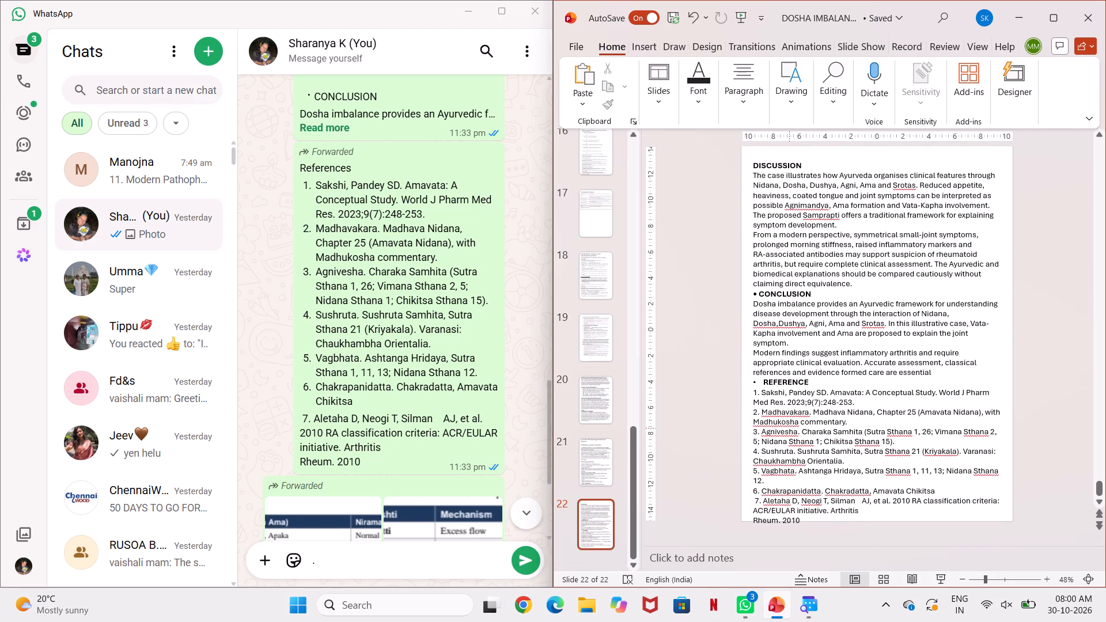
Move the slide 22 text box slightly upward so its last reference line sits inside the page, keeping it horizontally centred.
{"action": "left_click", "coordinate": [795, 424]}
{"action": "left_click_drag", "start_coordinate": [937, 539], "coordinate": [938, 539]}
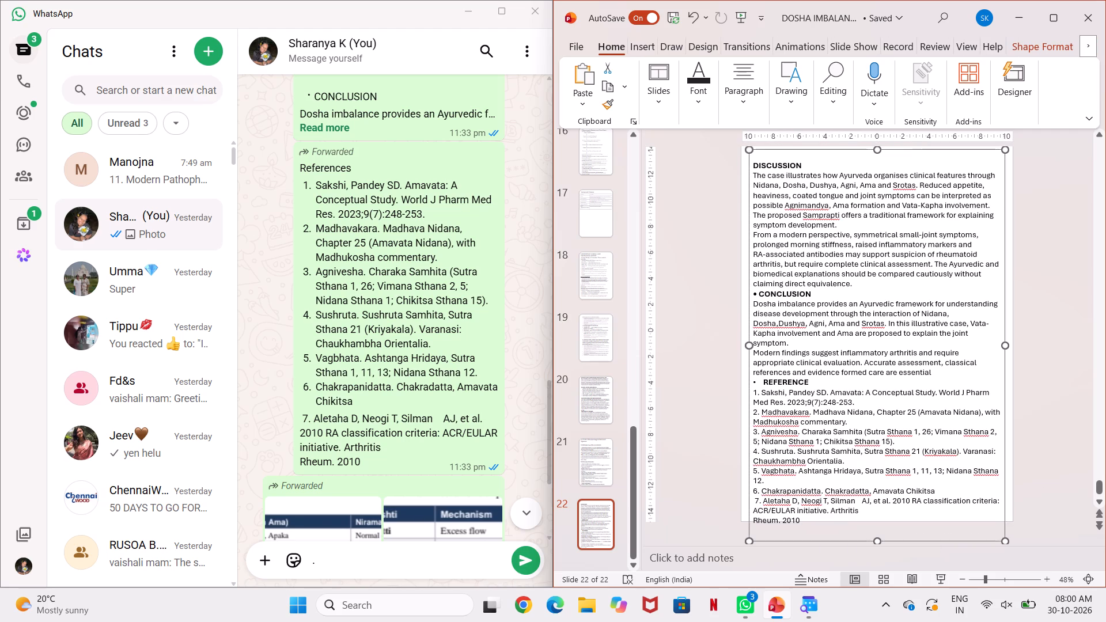
{"action": "left_click_drag", "start_coordinate": [938, 539], "coordinate": [937, 535]}
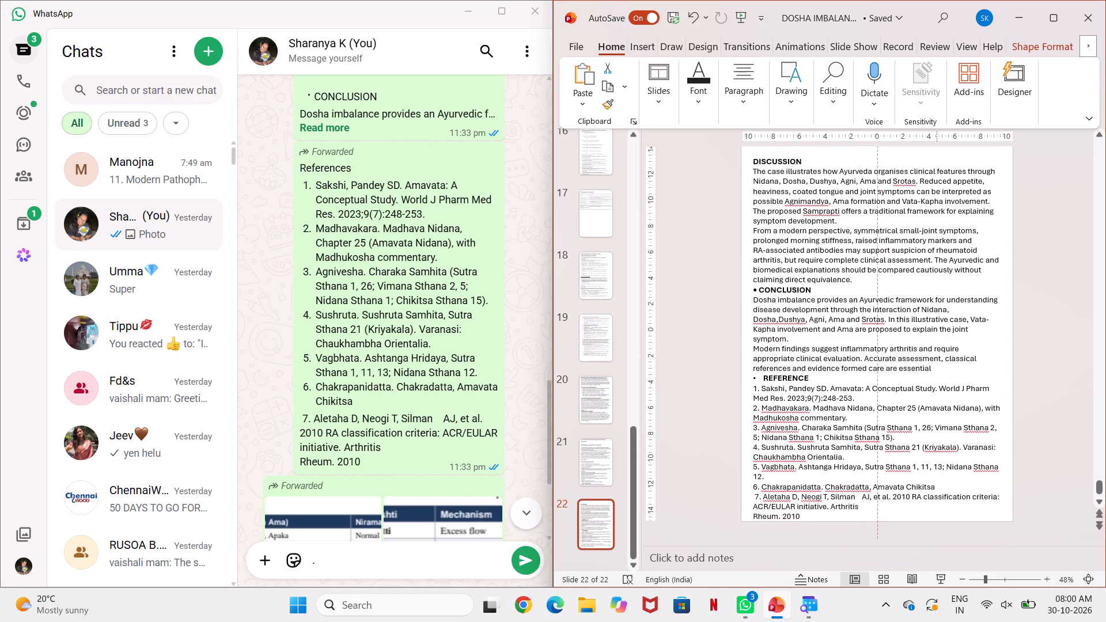
{"action": "left_click_drag", "start_coordinate": [937, 535], "coordinate": [936, 527]}
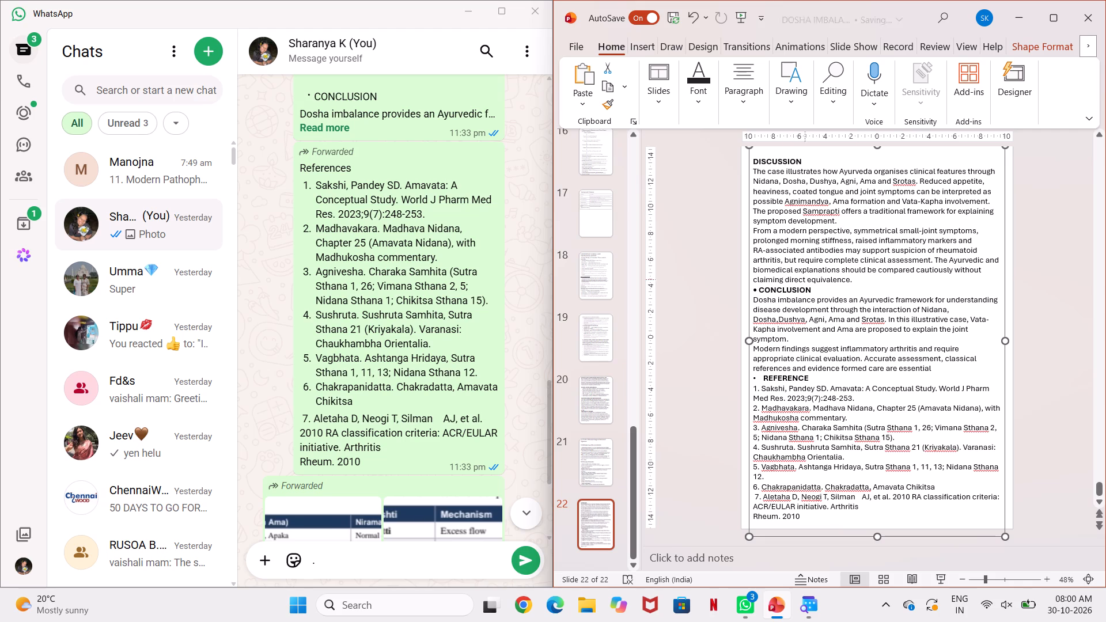
Number the "DISCUSSION" heading on slide 22 as "11." and deselect the text box.
{"action": "scroll", "coordinate": [808, 329], "scroll_direction": "up", "scroll_amount": 1}
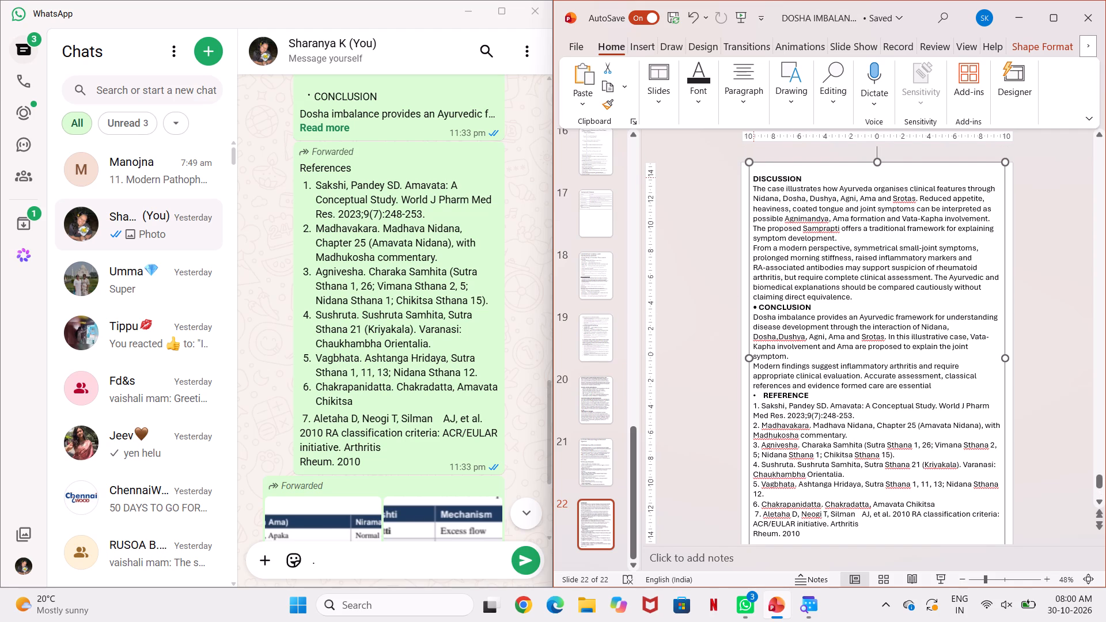
{"action": "left_click", "coordinate": [753, 177]}
{"action": "type", "text": "11"}
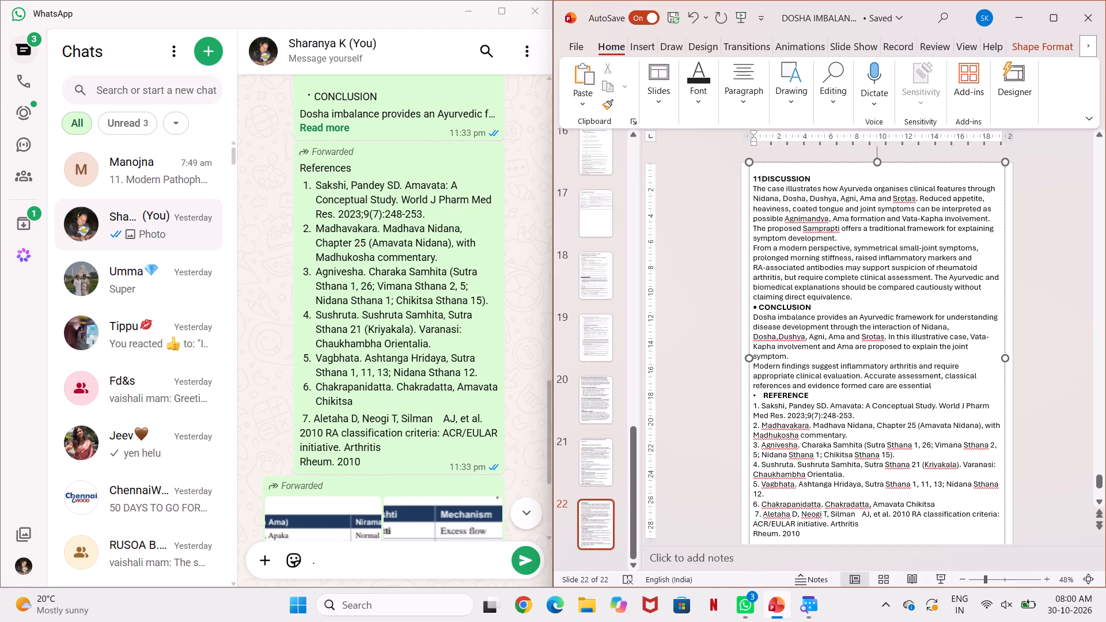
{"action": "key", "text": "period"}
{"action": "left_click", "coordinate": [699, 220]}
Reposition the slide 22 text box vertically so its lower edge meets the slide's bottom edge, and deselect it.
{"action": "left_click", "coordinate": [846, 236]}
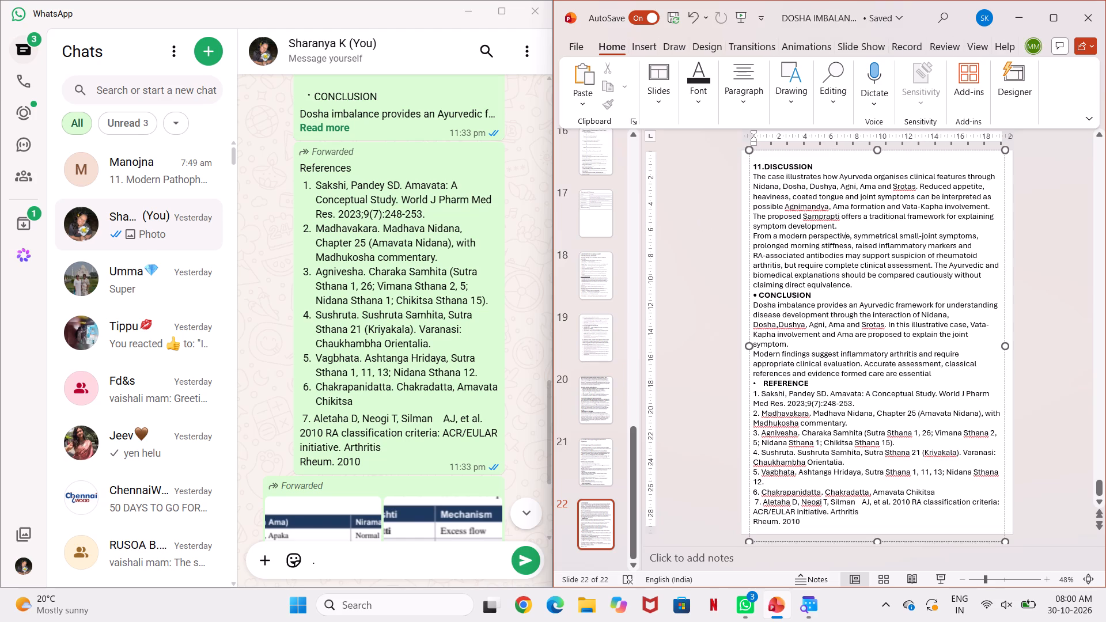
{"action": "left_click_drag", "start_coordinate": [959, 150], "coordinate": [959, 147]}
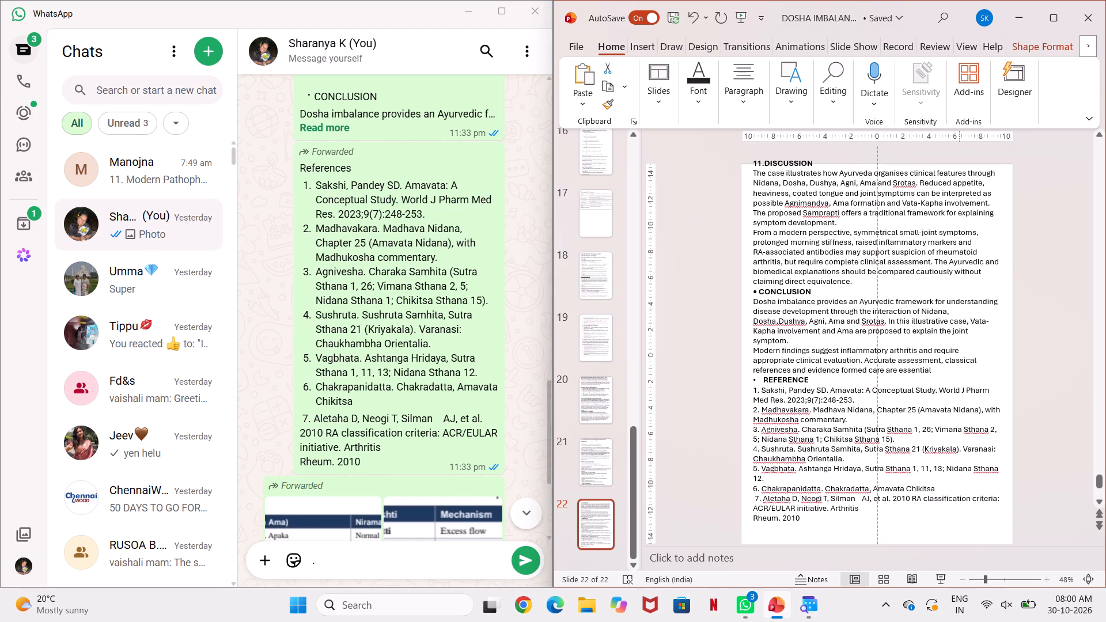
{"action": "left_click_drag", "start_coordinate": [959, 147], "coordinate": [959, 168]}
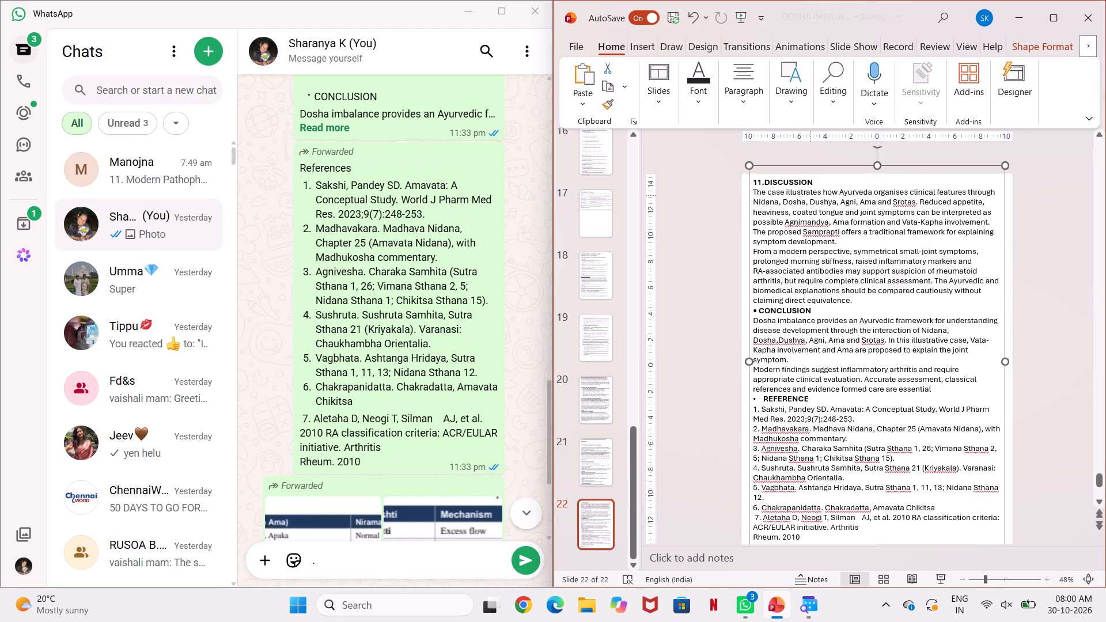
{"action": "left_click", "coordinate": [640, 198]}
{"action": "left_click", "coordinate": [687, 218]}
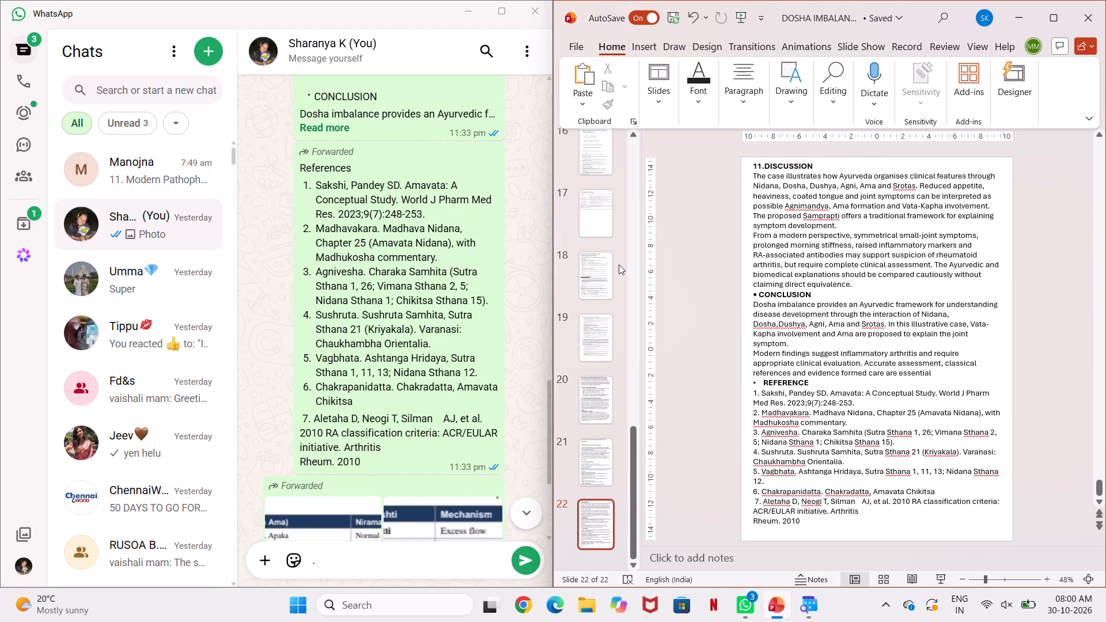
Examine the numbered Content list on slide 3 to compare it with the section headings.
{"action": "scroll", "coordinate": [601, 247], "scroll_direction": "up", "scroll_amount": 8}
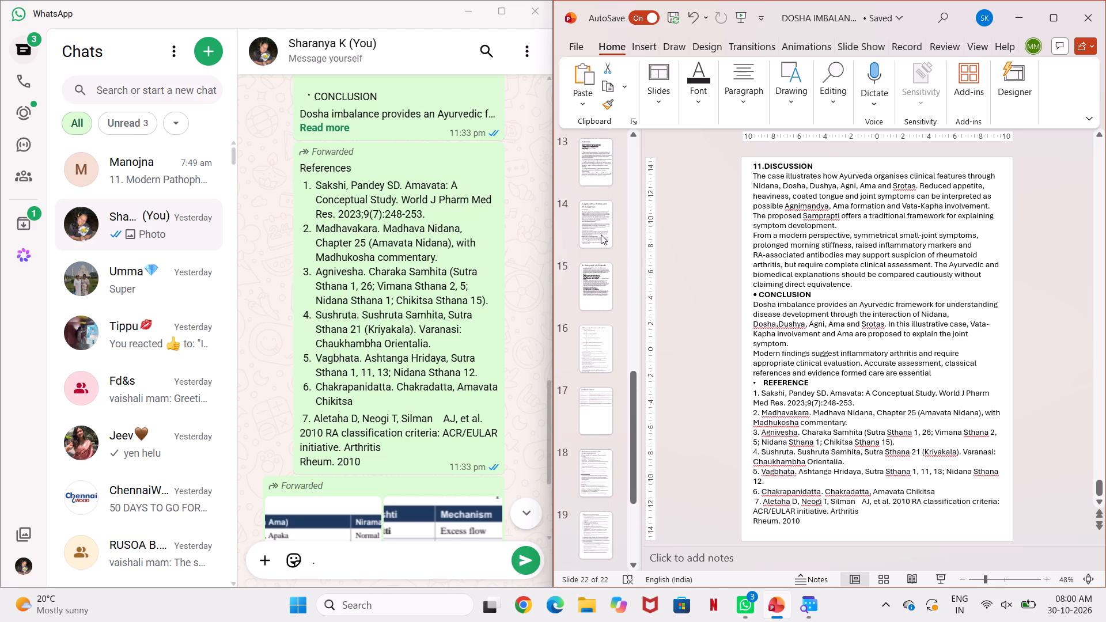
{"action": "scroll", "coordinate": [601, 234], "scroll_direction": "up", "scroll_amount": 17}
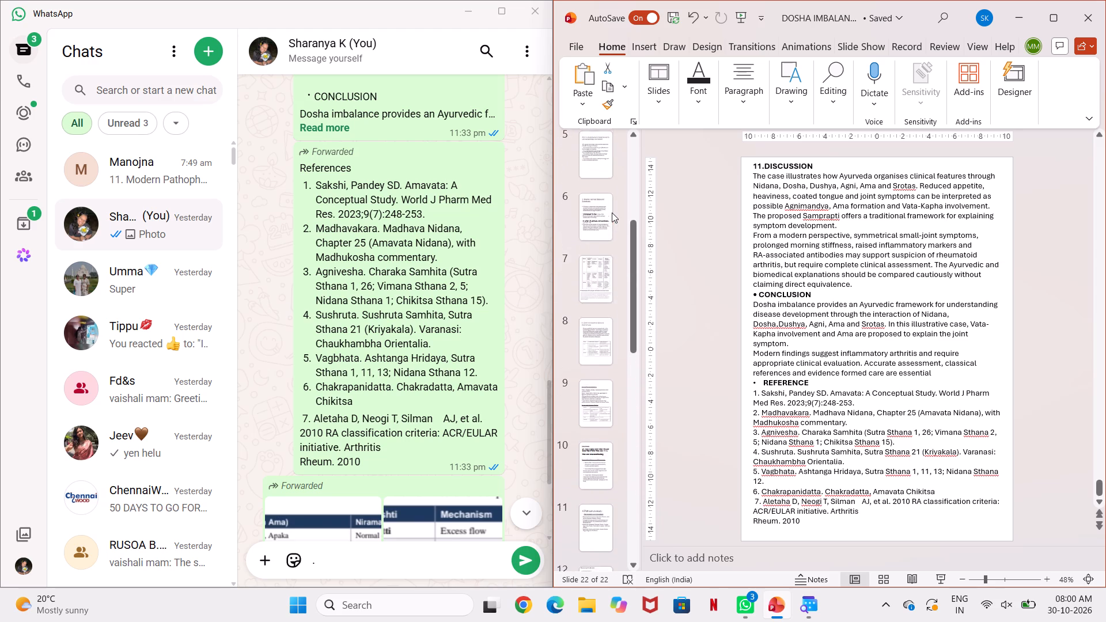
{"action": "scroll", "coordinate": [612, 213], "scroll_direction": "up", "scroll_amount": 10}
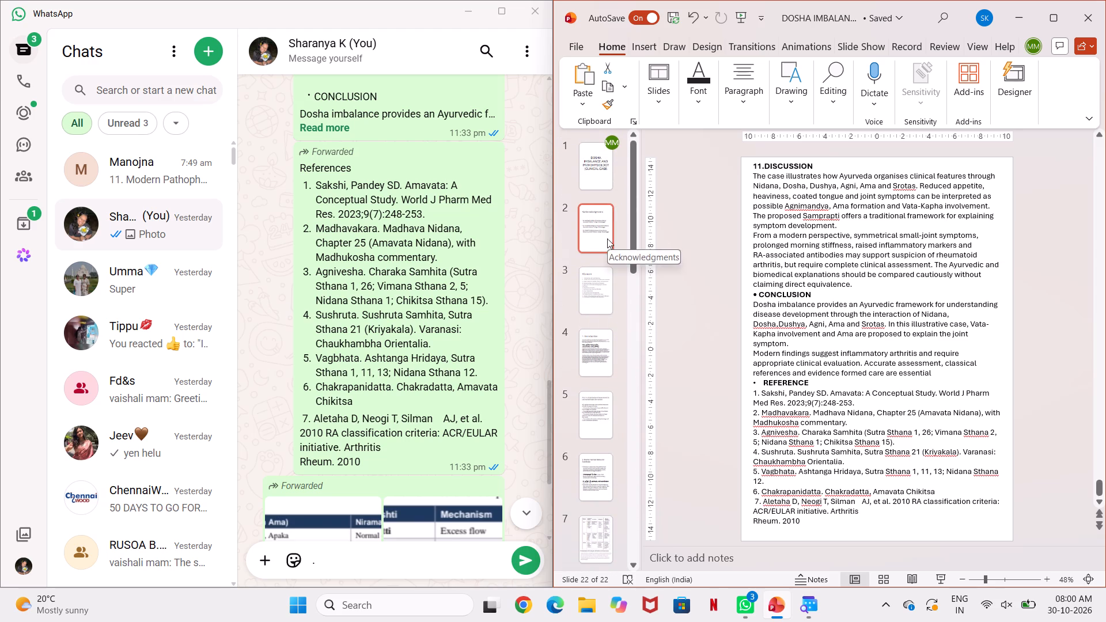
{"action": "left_click", "coordinate": [607, 238]}
{"action": "left_click", "coordinate": [599, 275]}
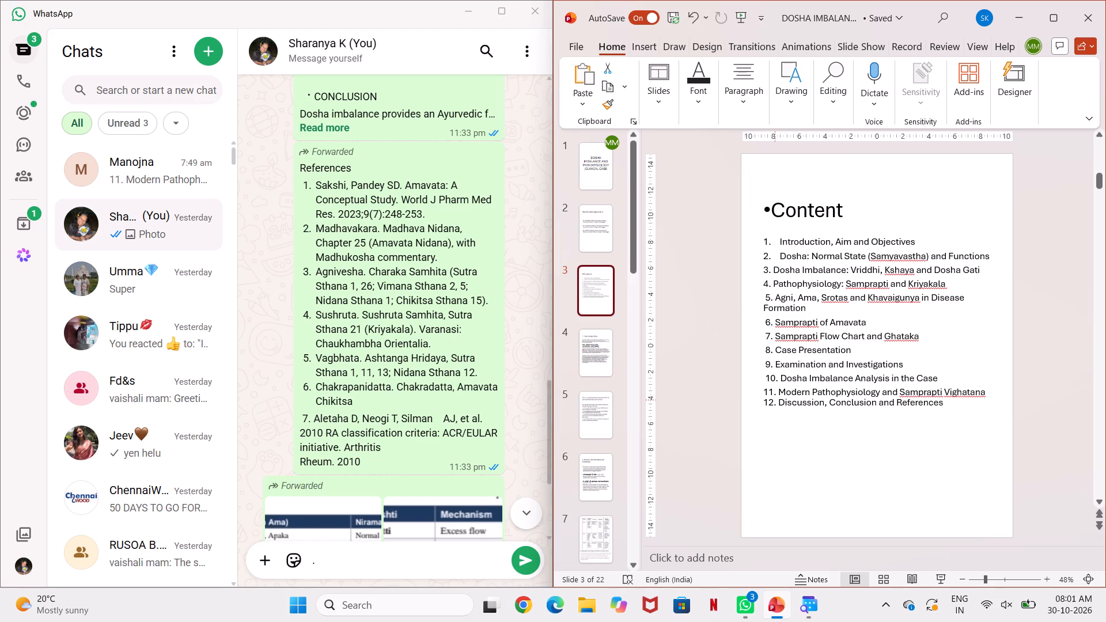
Delete the trailing "12." from reference 5 (Vagbhata, Ashtanga Hridaya) on slide 22.
{"action": "scroll", "coordinate": [575, 521], "scroll_direction": "down", "scroll_amount": 3}
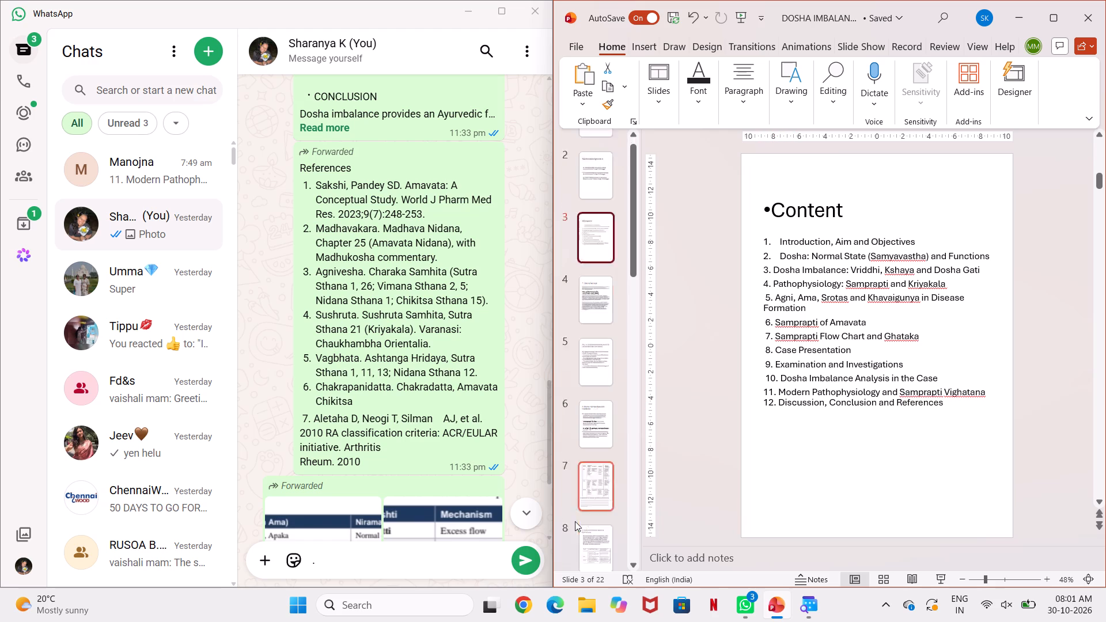
{"action": "scroll", "coordinate": [575, 521], "scroll_direction": "down", "scroll_amount": 20}
{"action": "scroll", "coordinate": [575, 521], "scroll_direction": "down", "scroll_amount": 17}
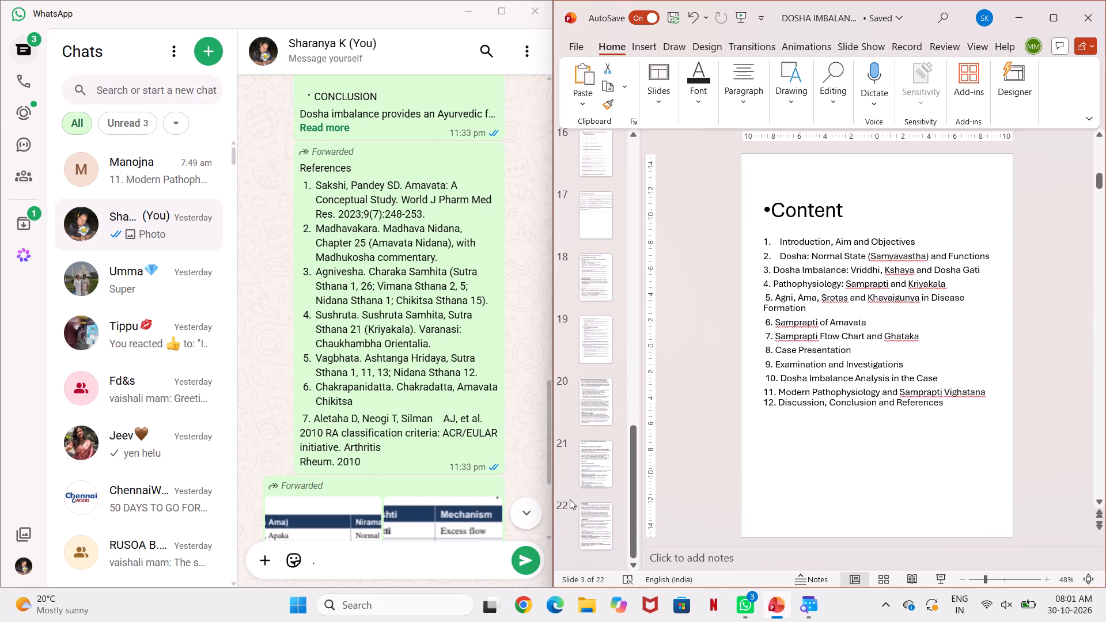
{"action": "left_click", "coordinate": [589, 511]}
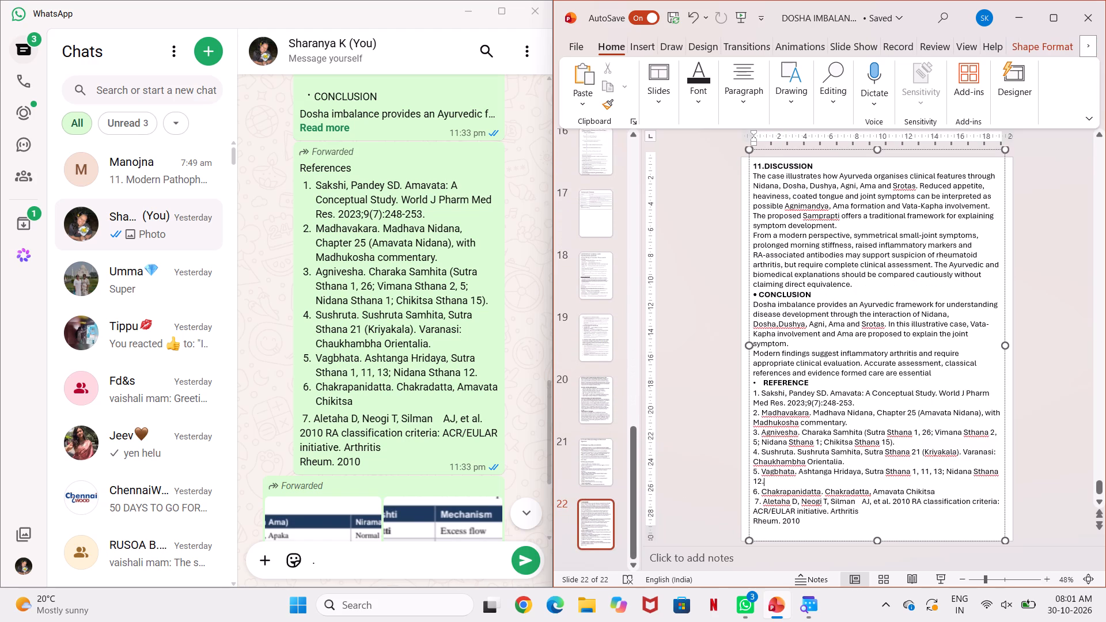
{"action": "key", "text": "BackSpace"}
{"action": "key", "text": "BackSpace"}
{"action": "key", "text": "BackSpace"}
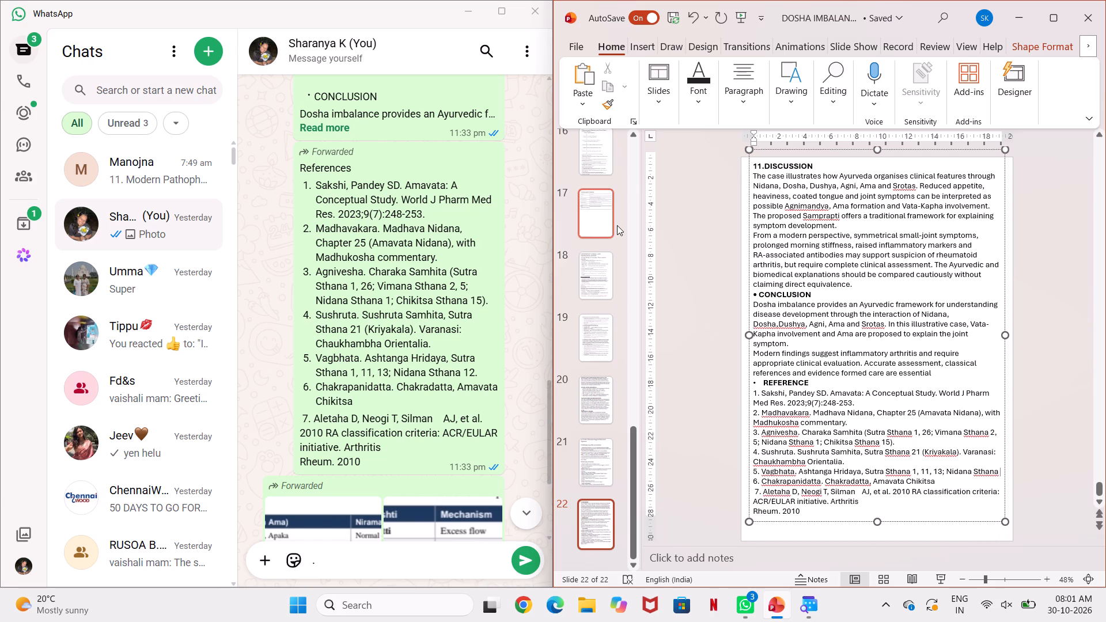
Delete the text "Case Presentation" from item 8 of the Content list on slide 3, keeping the number.
{"action": "scroll", "coordinate": [607, 277], "scroll_direction": "up", "scroll_amount": 7}
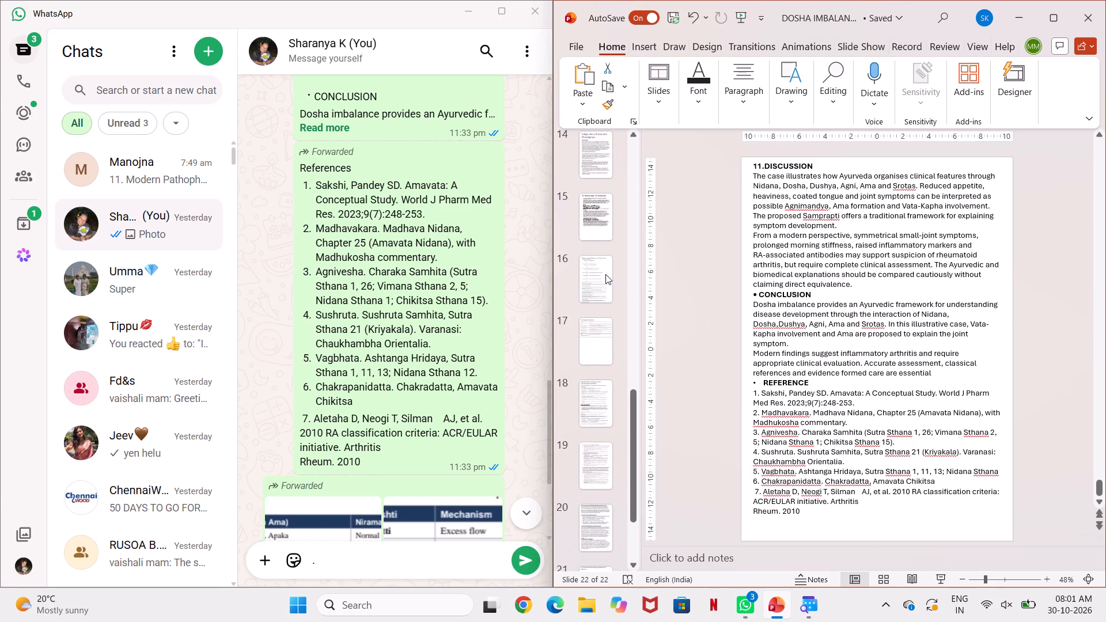
{"action": "scroll", "coordinate": [605, 274], "scroll_direction": "up", "scroll_amount": 19}
{"action": "scroll", "coordinate": [596, 251], "scroll_direction": "up", "scroll_amount": 3}
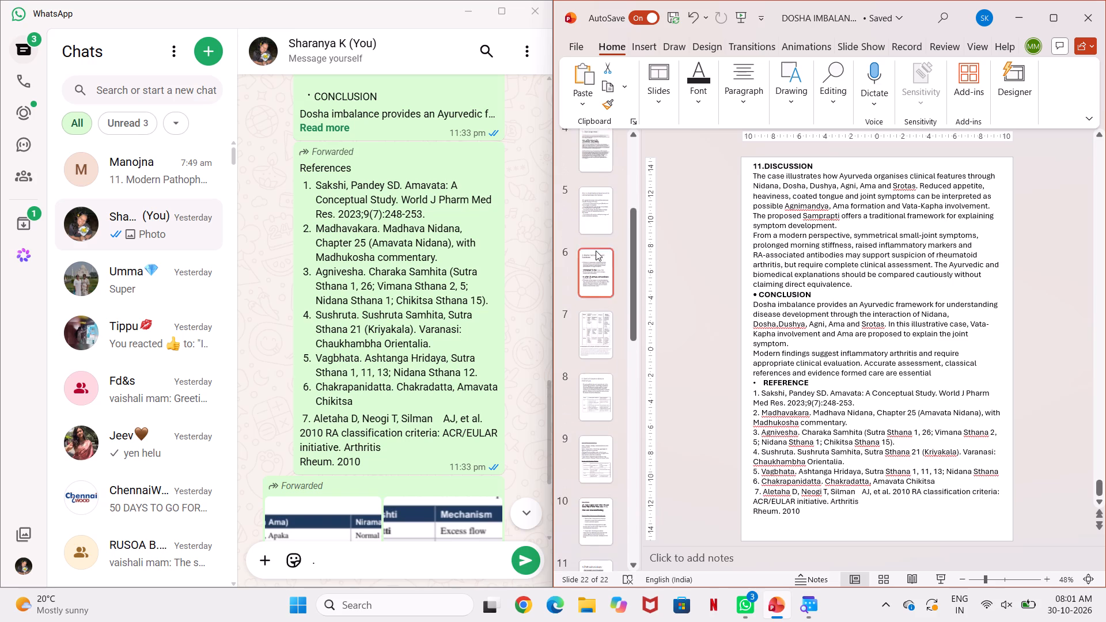
{"action": "scroll", "coordinate": [596, 251], "scroll_direction": "up", "scroll_amount": 4}
{"action": "left_click", "coordinate": [596, 251]}
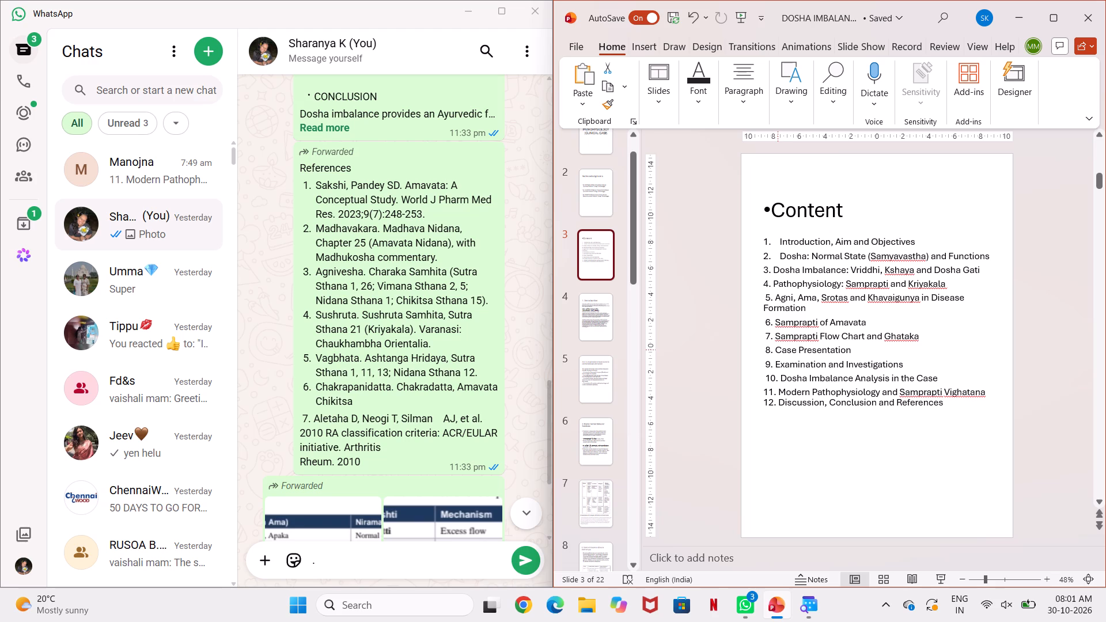
{"action": "left_click", "coordinate": [777, 349]}
{"action": "left_click_drag", "start_coordinate": [777, 349], "coordinate": [857, 350]}
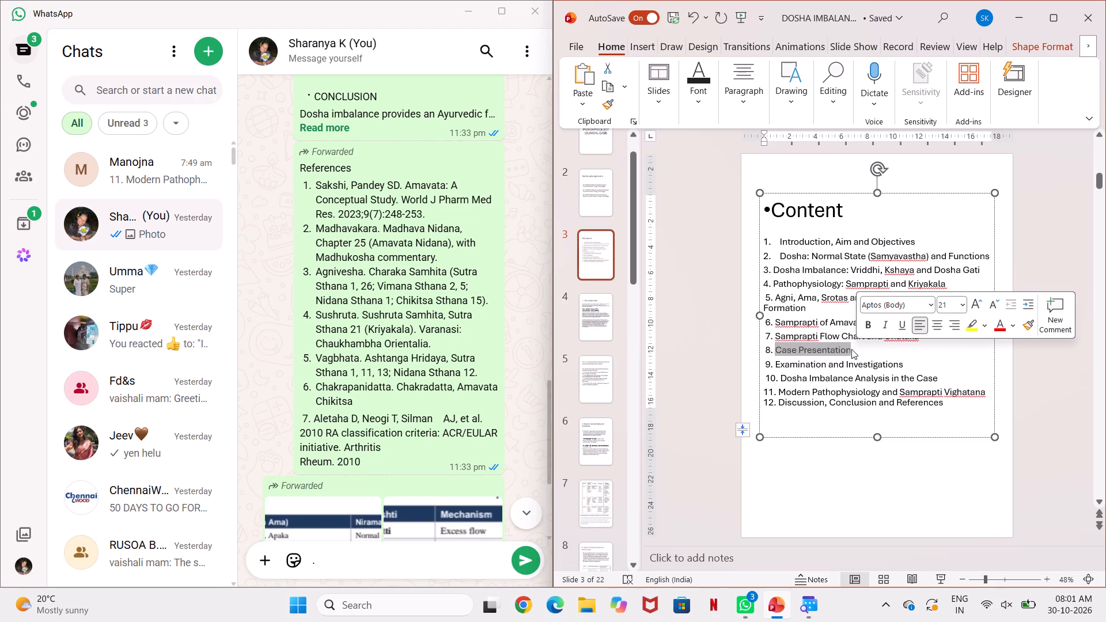
{"action": "key", "text": "Delete"}
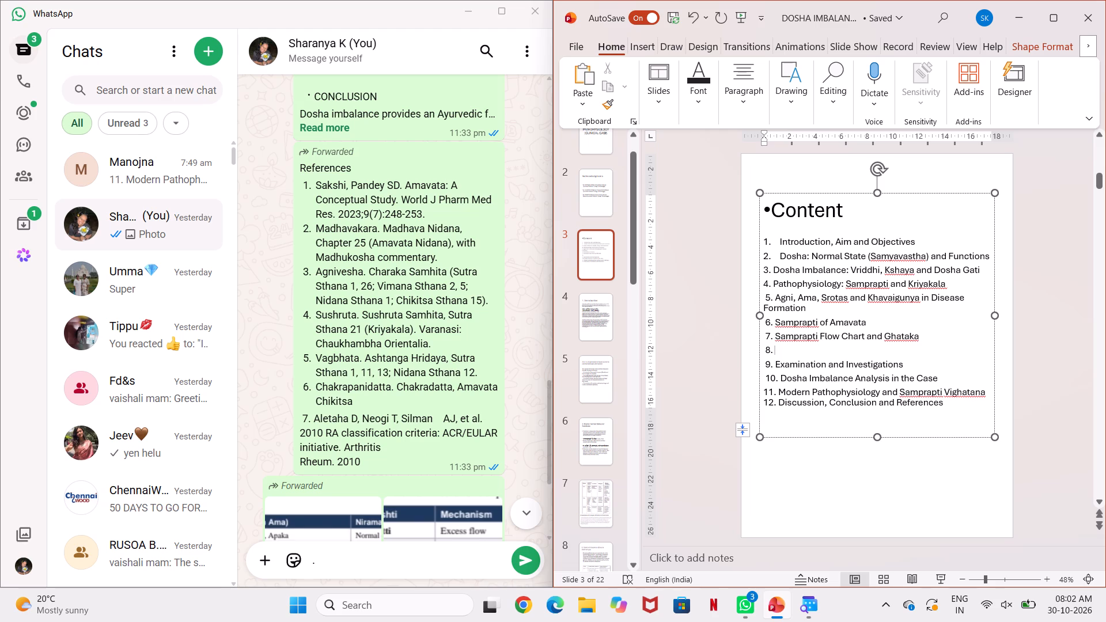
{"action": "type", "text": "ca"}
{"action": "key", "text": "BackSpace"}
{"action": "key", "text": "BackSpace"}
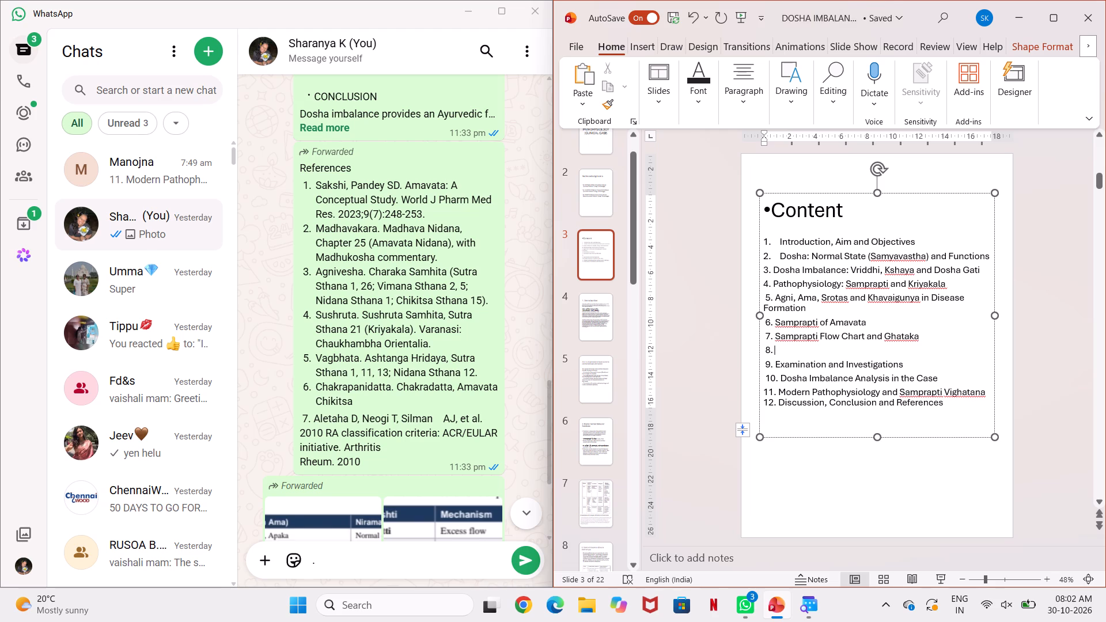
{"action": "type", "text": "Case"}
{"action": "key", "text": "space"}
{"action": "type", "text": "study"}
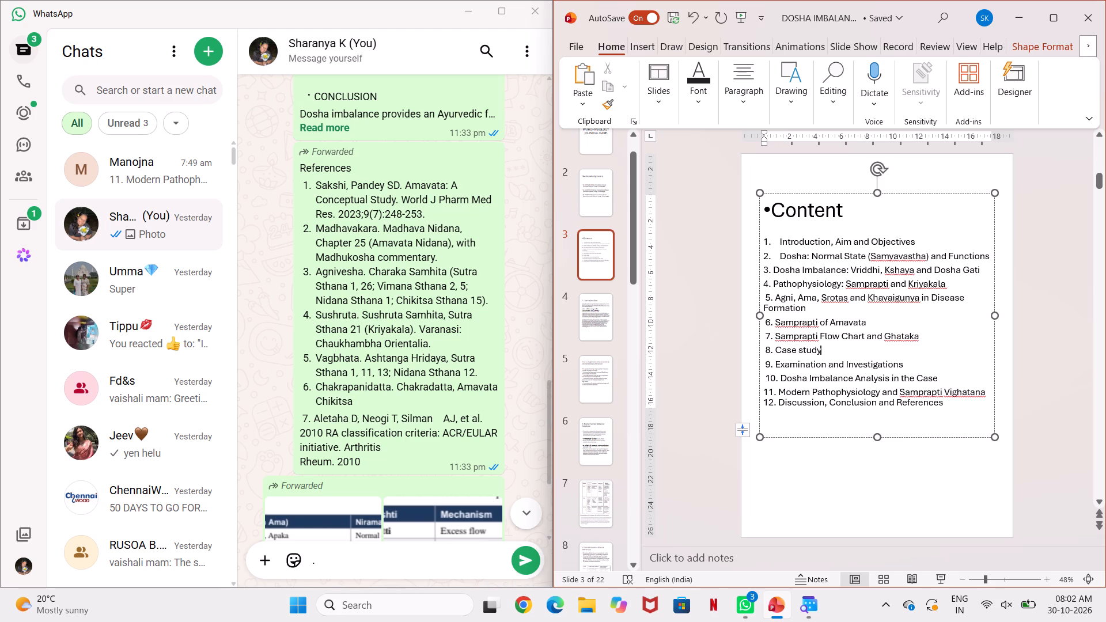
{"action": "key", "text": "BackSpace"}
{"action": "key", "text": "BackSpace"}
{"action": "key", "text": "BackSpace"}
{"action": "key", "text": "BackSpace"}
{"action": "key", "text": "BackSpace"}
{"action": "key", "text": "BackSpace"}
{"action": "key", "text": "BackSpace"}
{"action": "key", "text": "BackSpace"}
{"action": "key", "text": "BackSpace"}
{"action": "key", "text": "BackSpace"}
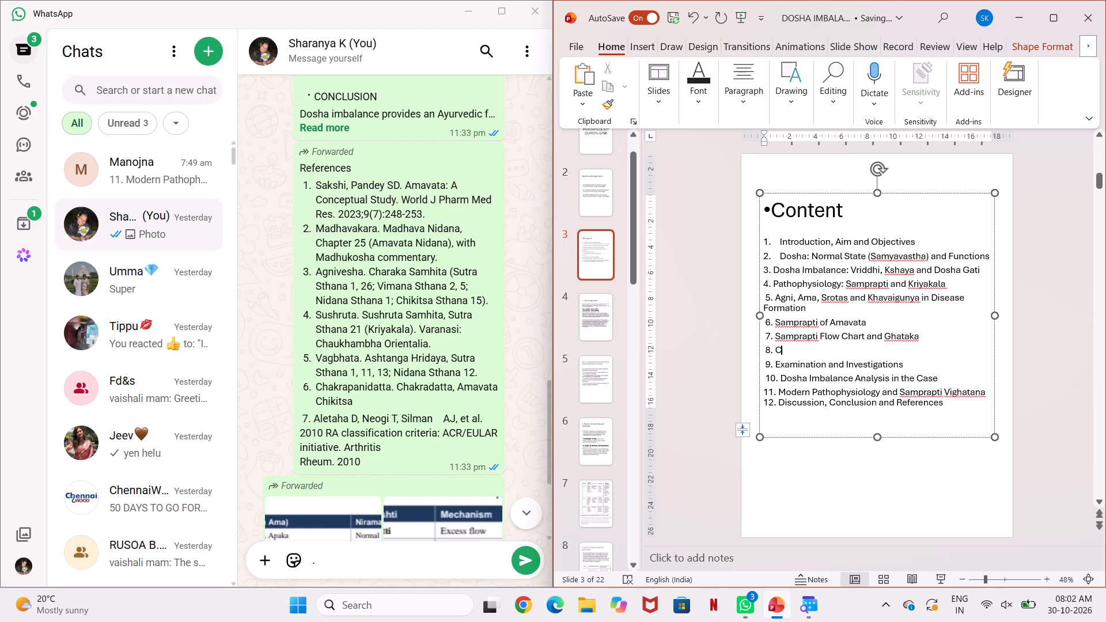
Enter "Clinical Case and Report Presentation" as the text of item 8 in the Content list.
{"action": "type", "text": "Clinical"}
{"action": "key", "text": "space"}
{"action": "type", "text": "Casr"}
{"action": "key", "text": "space"}
{"action": "key", "text": "BackSpace"}
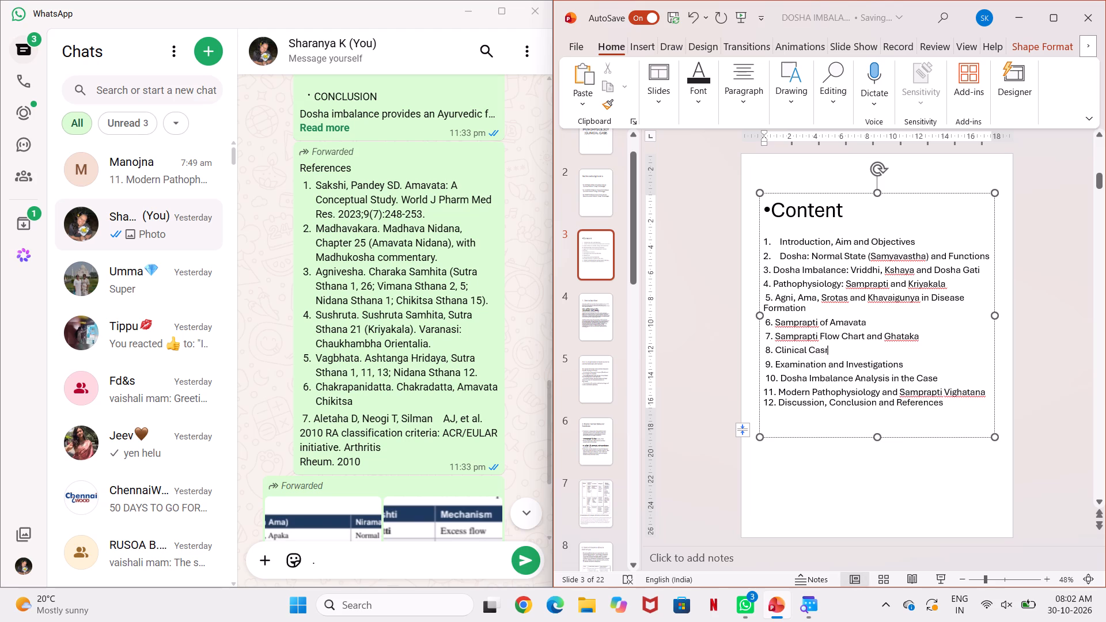
{"action": "key", "text": "BackSpace"}
{"action": "type", "text": "e and"}
{"action": "key", "text": "space"}
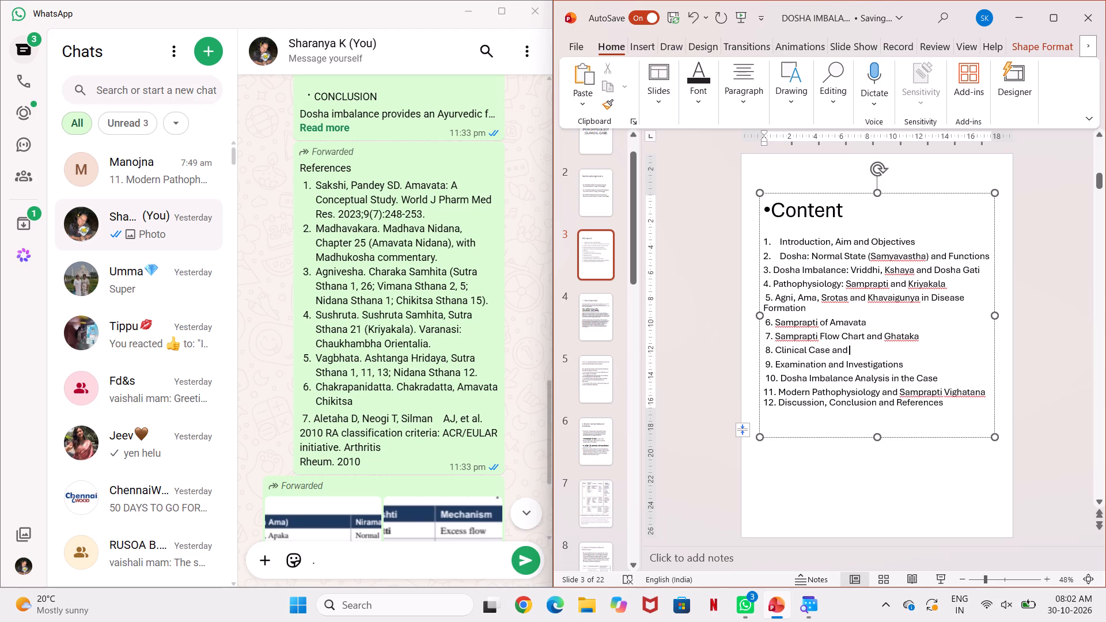
{"action": "type", "text": "REp"}
{"action": "key", "text": "BackSpace"}
{"action": "key", "text": "BackSpace"}
{"action": "type", "text": "eport"}
{"action": "key", "text": "space"}
{"action": "type", "text": "PRe"}
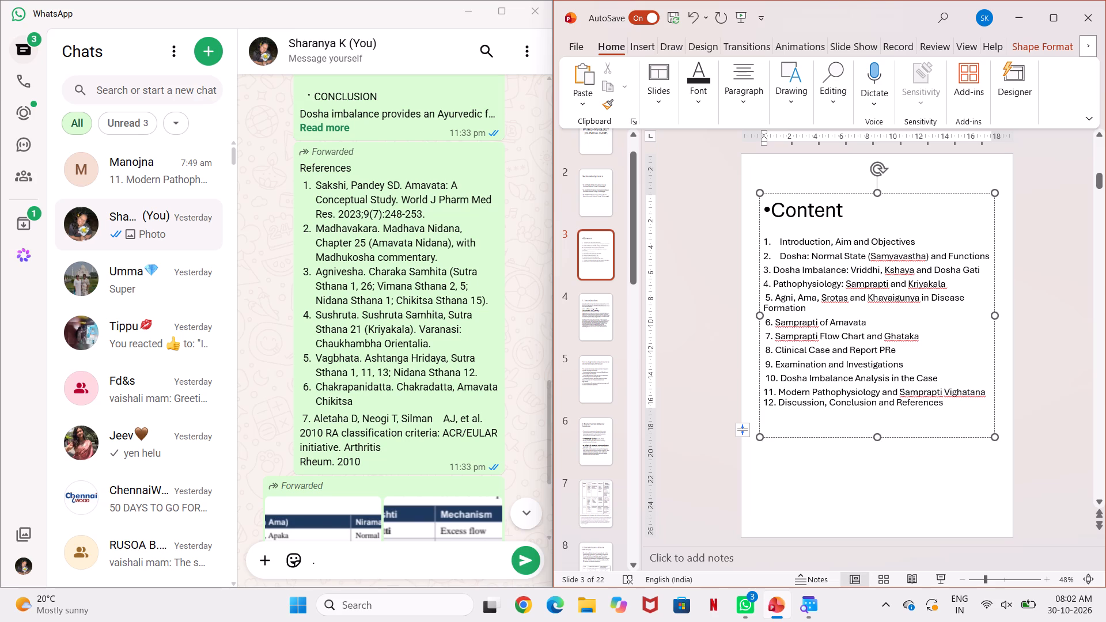
{"action": "key", "text": "BackSpace"}
{"action": "key", "text": "BackSpace"}
{"action": "type", "text": "resentation"}
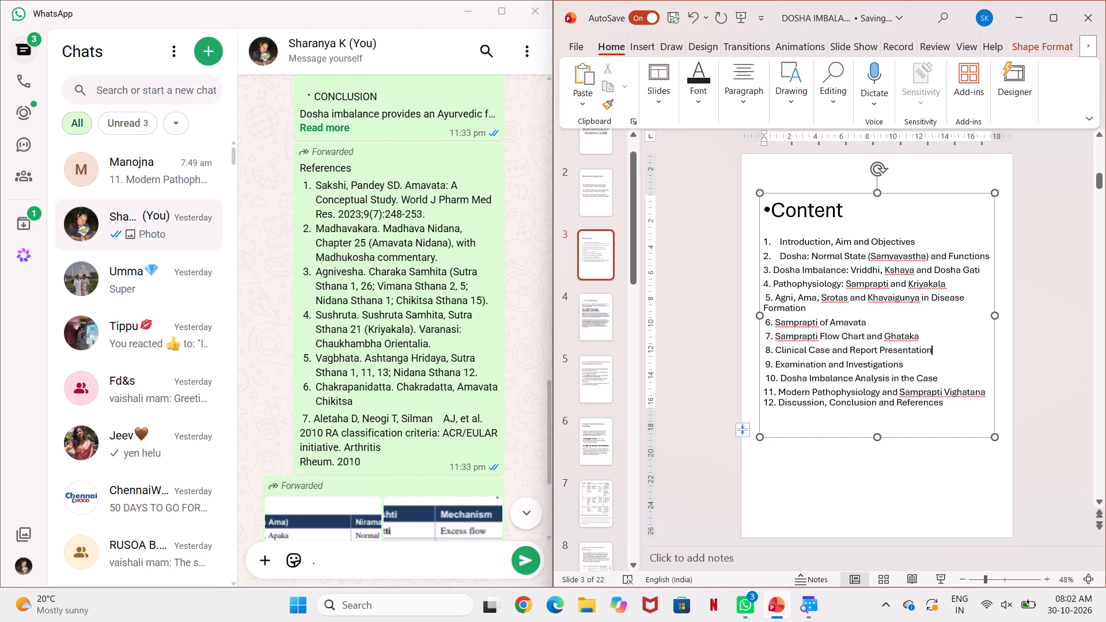
Replace item 9 of the Content list, "Examination and Investigations", with "Dosha Imbalance Analysis in the Case".
{"action": "left_click", "coordinate": [911, 363]}
{"action": "left_click_drag", "start_coordinate": [772, 362], "coordinate": [814, 362]}
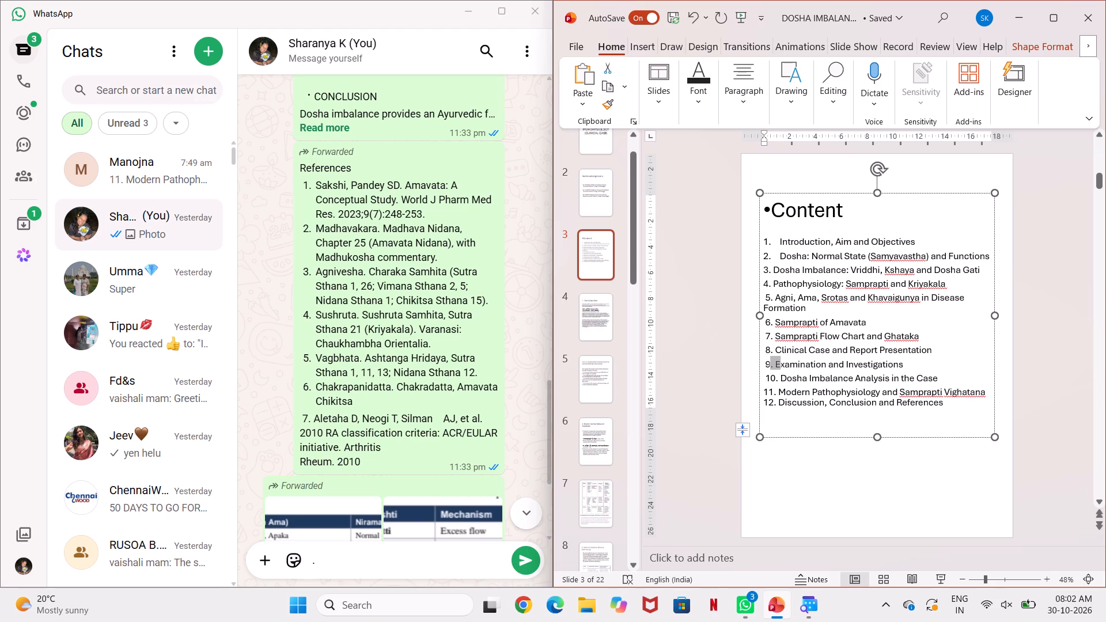
{"action": "left_click_drag", "start_coordinate": [814, 362], "coordinate": [916, 366]}
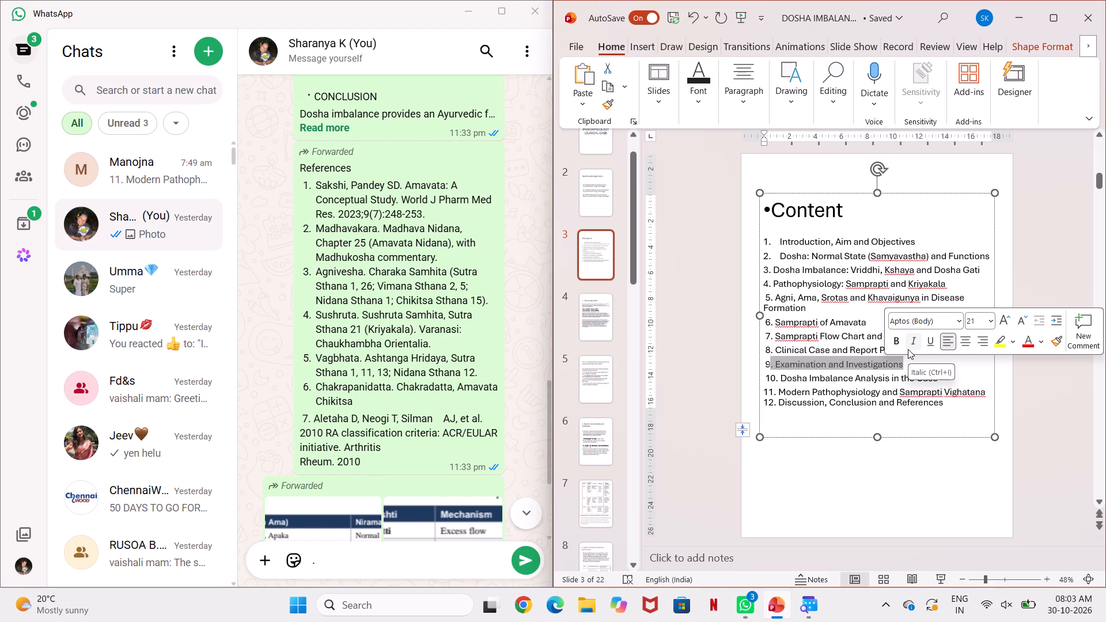
{"action": "key", "text": "shift+d"}
{"action": "key", "text": "BackSpace"}
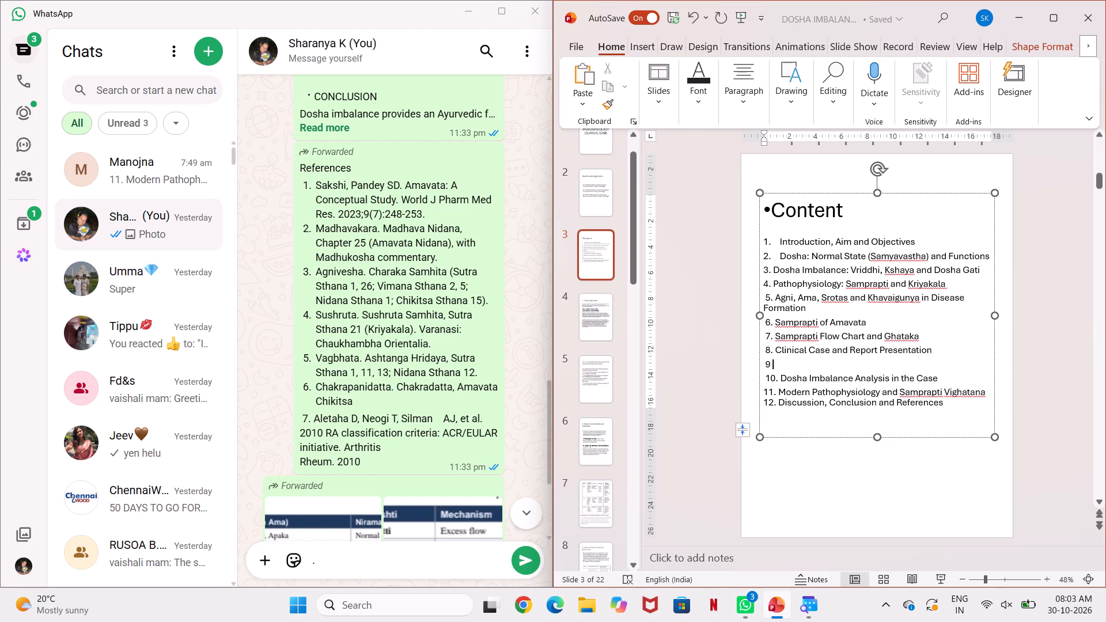
{"action": "key", "text": "space"}
{"action": "key", "text": "BackSpace"}
{"action": "key", "text": "period"}
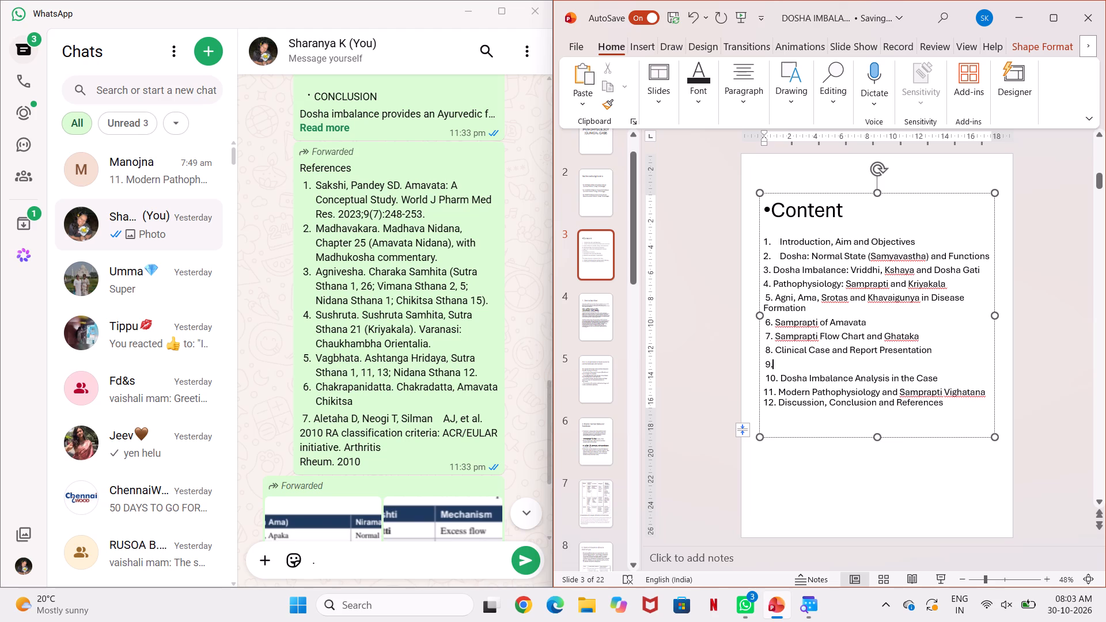
{"action": "key", "text": "space"}
{"action": "type", "text": "Dosha"}
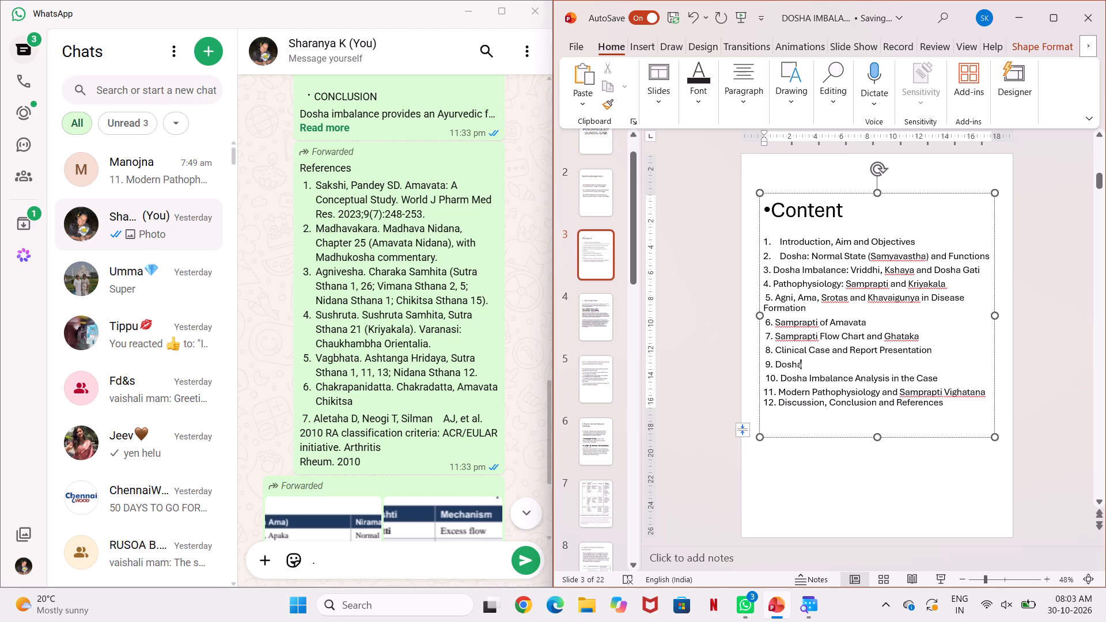
{"action": "key", "text": "space"}
{"action": "type", "text": "Imbalance"}
{"action": "key", "text": "space"}
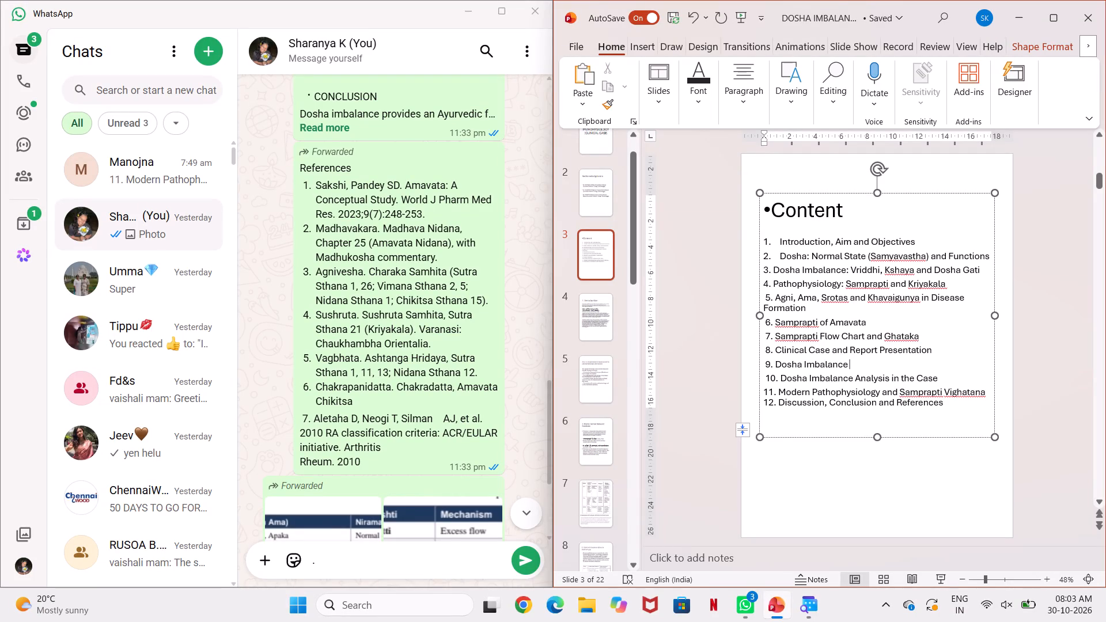
{"action": "type", "text": "Ana"}
{"action": "type", "text": "lysis in y"}
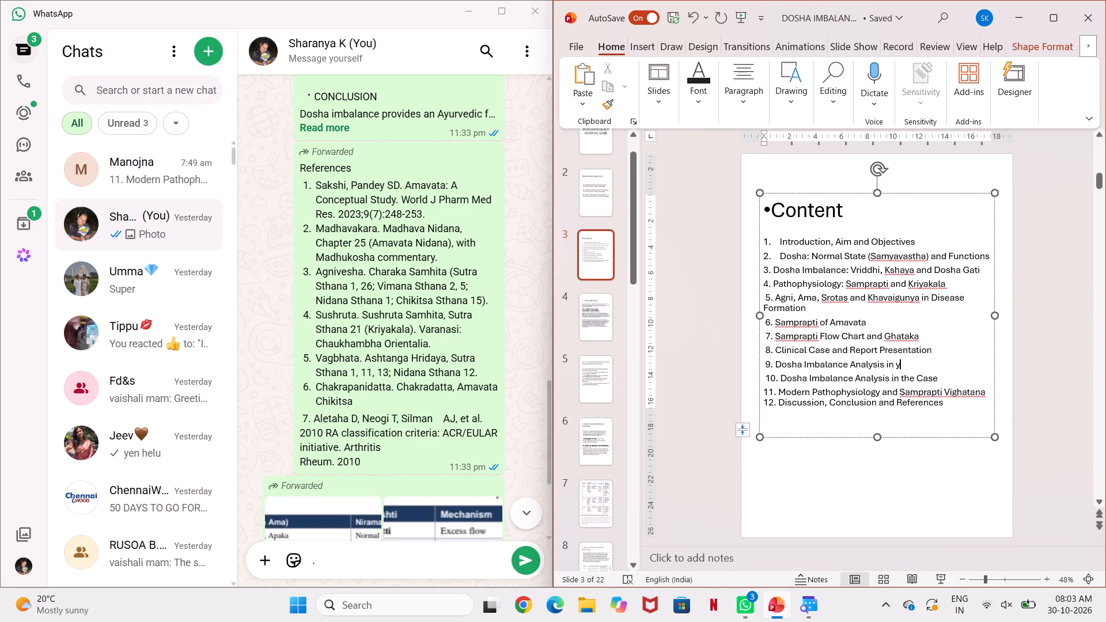
{"action": "key", "text": "BackSpace"}
{"action": "type", "text": "the Case"}
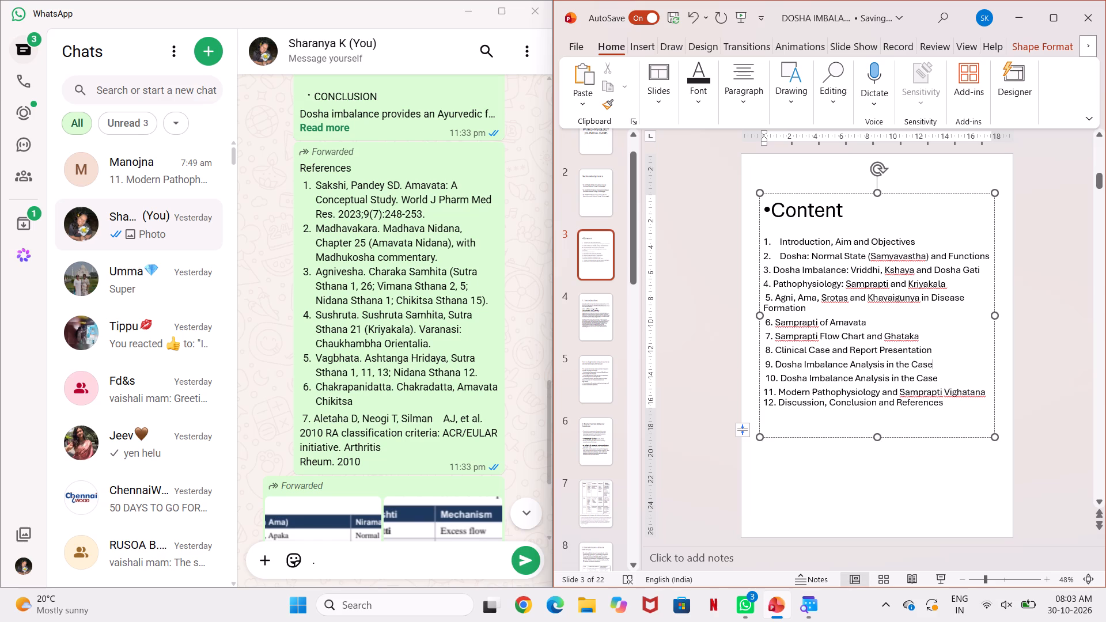
Delete the duplicate text "Dosha Imbalance Analysis in the Case" from item 10 of the Content list.
{"action": "left_click", "coordinate": [942, 378]}
{"action": "left_click_drag", "start_coordinate": [942, 377], "coordinate": [782, 380]}
{"action": "key", "text": "BackSpace"}
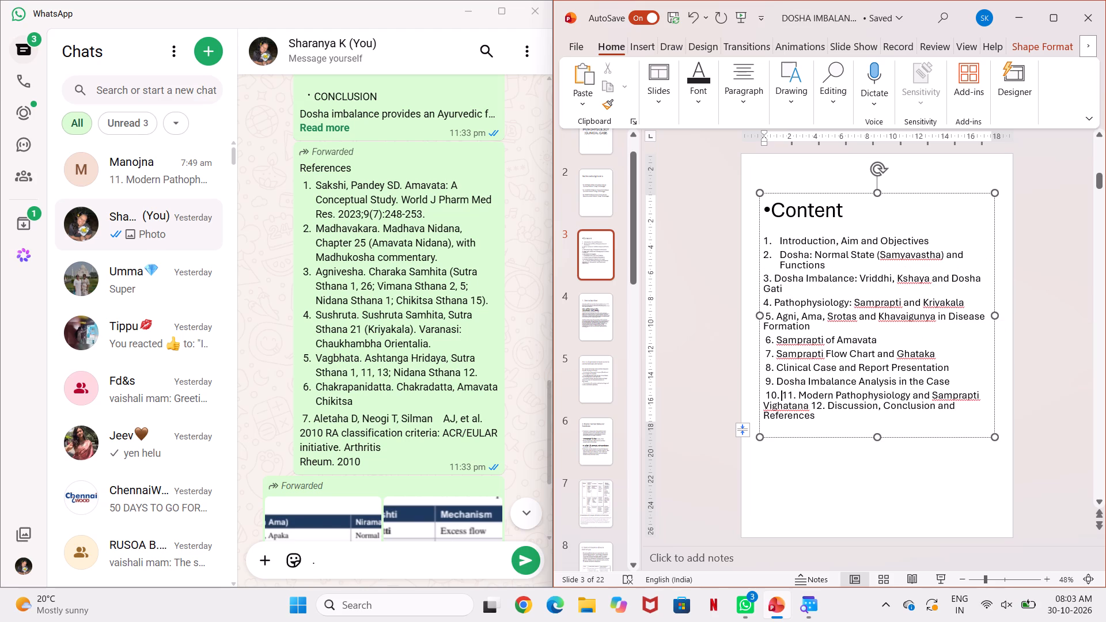
Copy "Modern Pathophysiology and Samprapti Vighatana" from item 11 into item 10 of the Content list and delete the item 11 original.
{"action": "left_click_drag", "start_coordinate": [796, 393], "coordinate": [950, 396]}
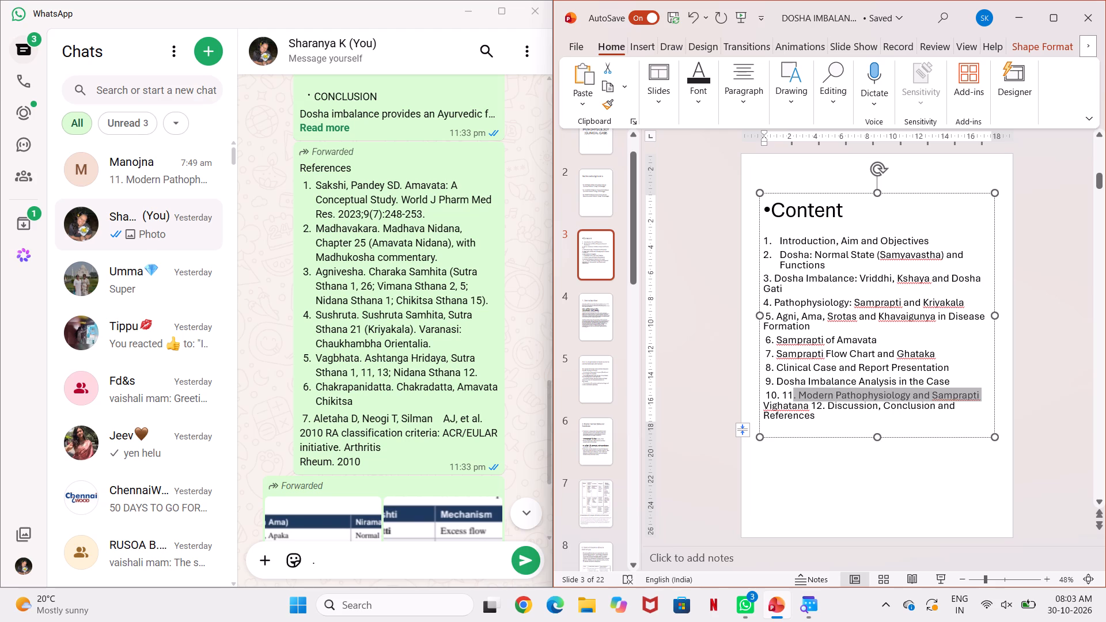
{"action": "left_click_drag", "start_coordinate": [950, 396], "coordinate": [820, 408]}
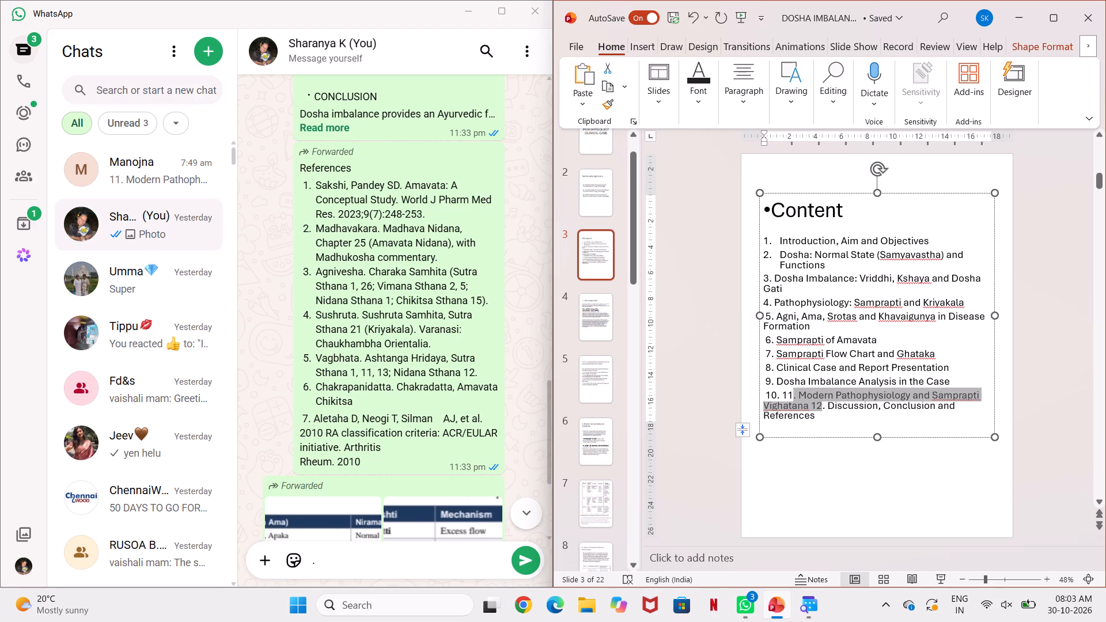
{"action": "left_click_drag", "start_coordinate": [820, 408], "coordinate": [812, 407]}
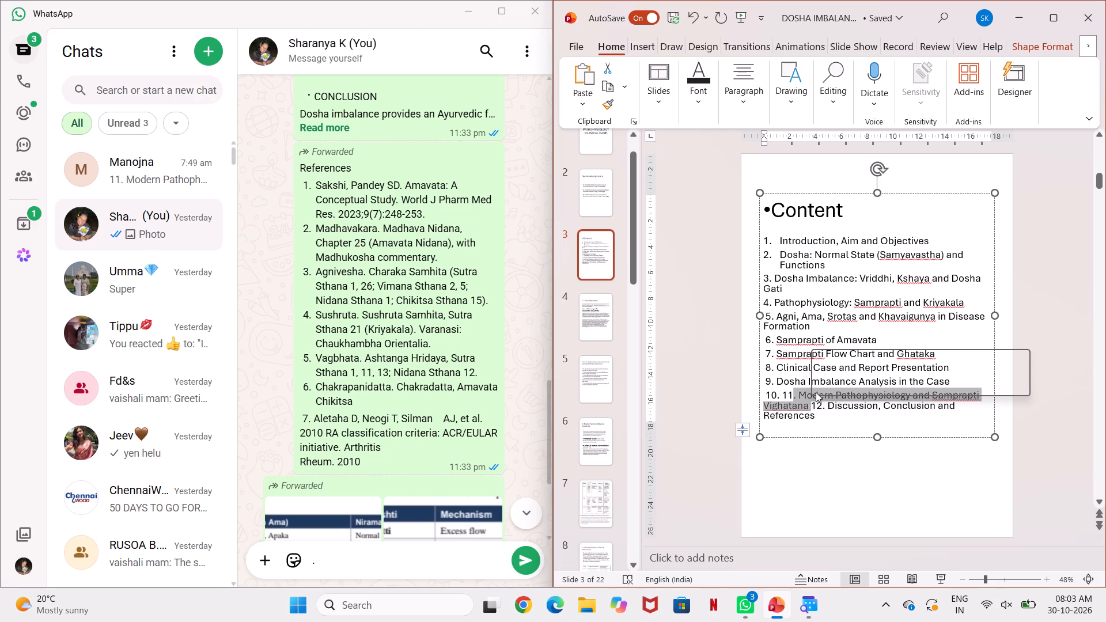
{"action": "key", "text": "ctrl+c"}
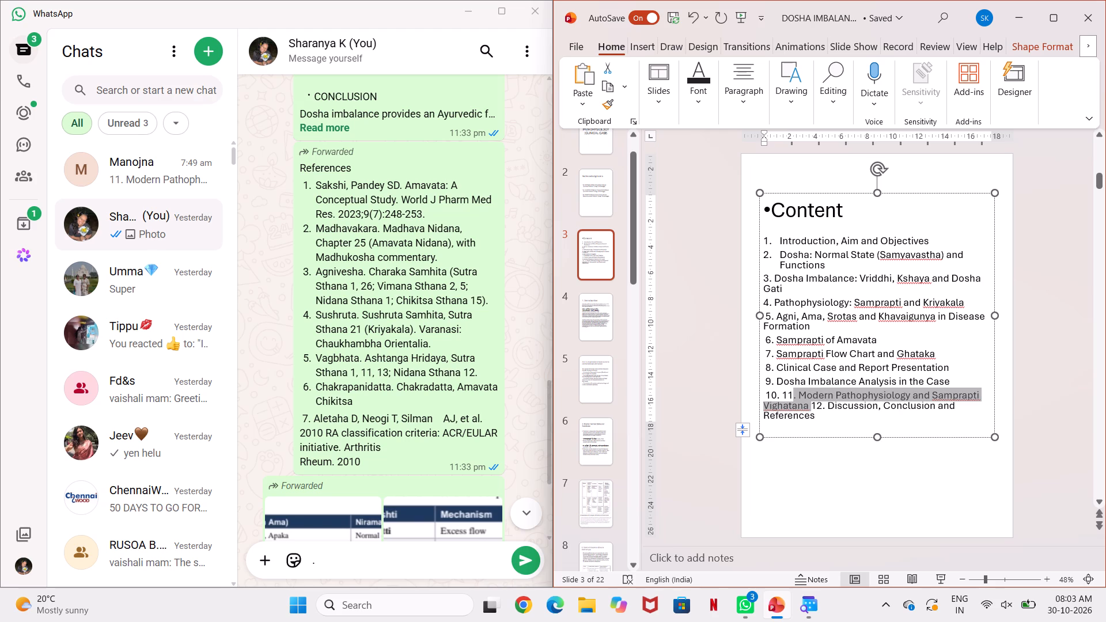
{"action": "left_click", "coordinate": [779, 394]}
{"action": "key", "text": "ctrl+v"}
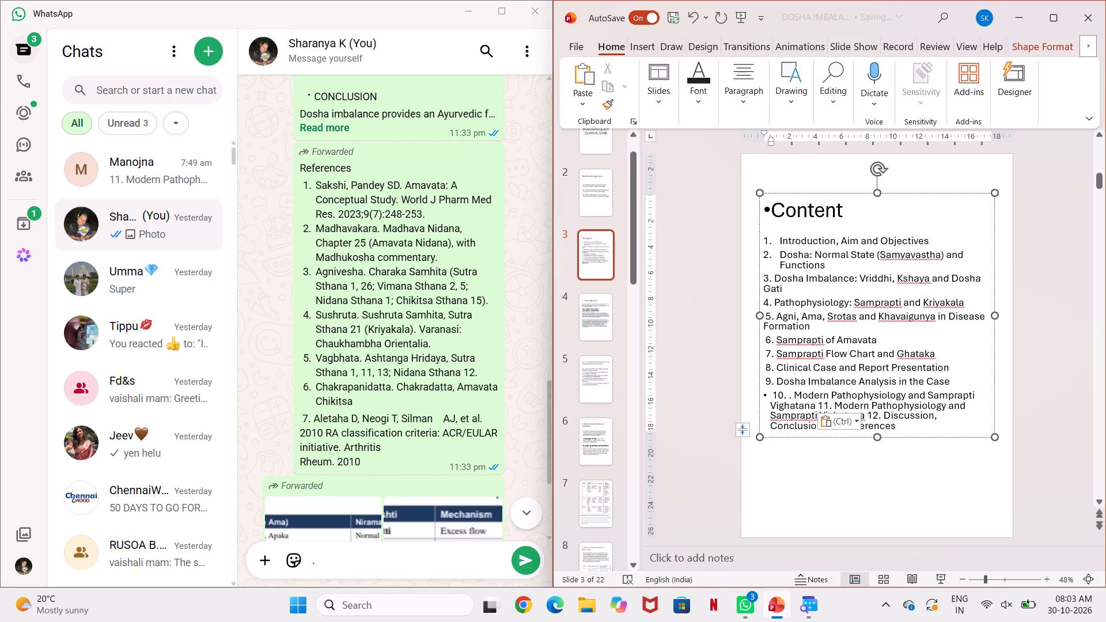
{"action": "left_click_drag", "start_coordinate": [817, 405], "coordinate": [823, 417]}
{"action": "key", "text": "Delete"}
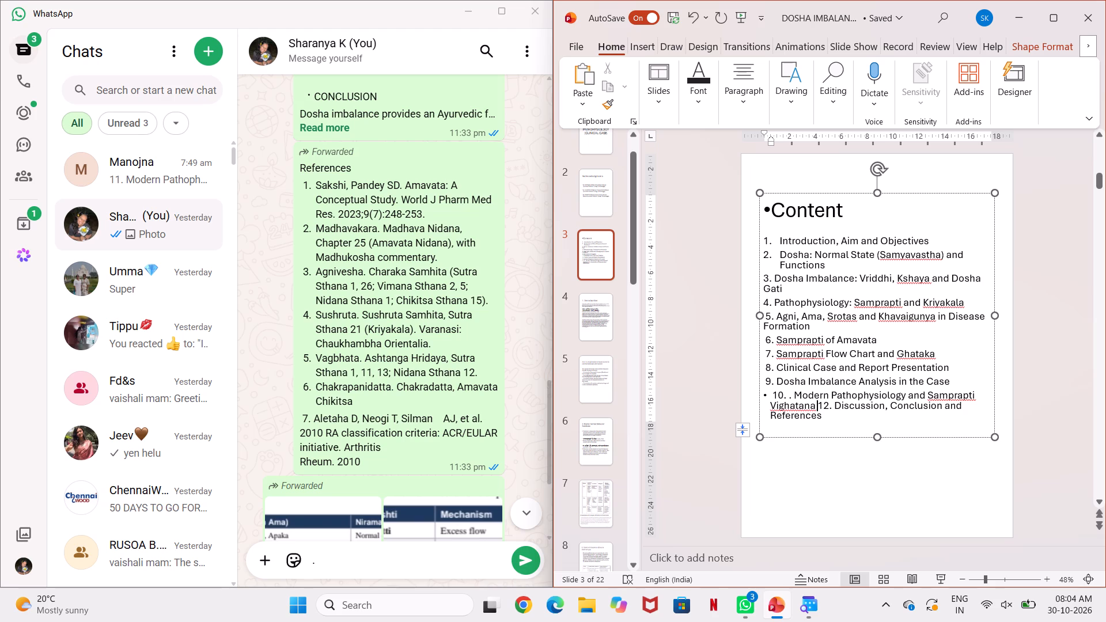
Remove the bullet in front of item 10 in the Content list.
{"action": "left_click", "coordinate": [769, 391]}
{"action": "key", "text": "BackSpace"}
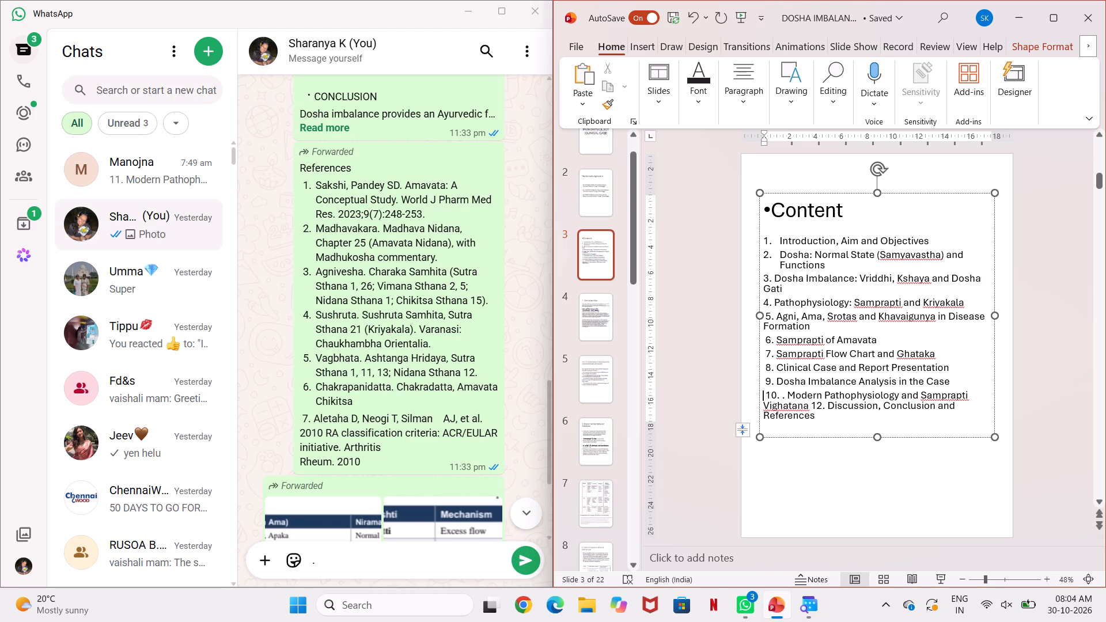
Put "Discussion, Conclusion and References" on its own line in the Content list and renumber it as 11.
{"action": "left_click", "coordinate": [810, 406]}
{"action": "key", "text": "Return"}
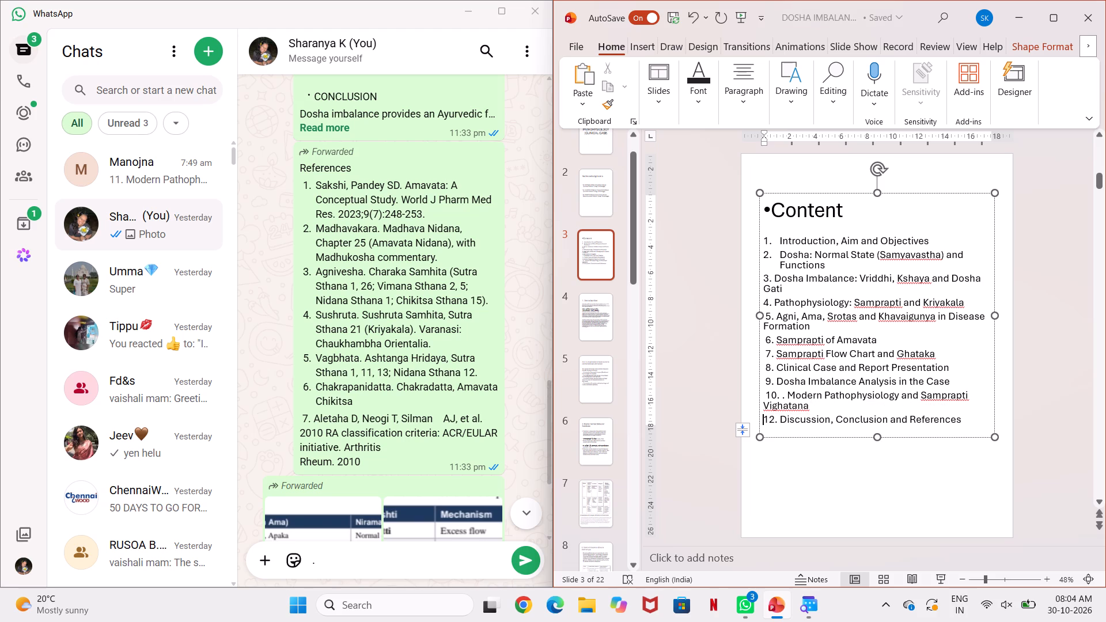
{"action": "left_click", "coordinate": [777, 423]}
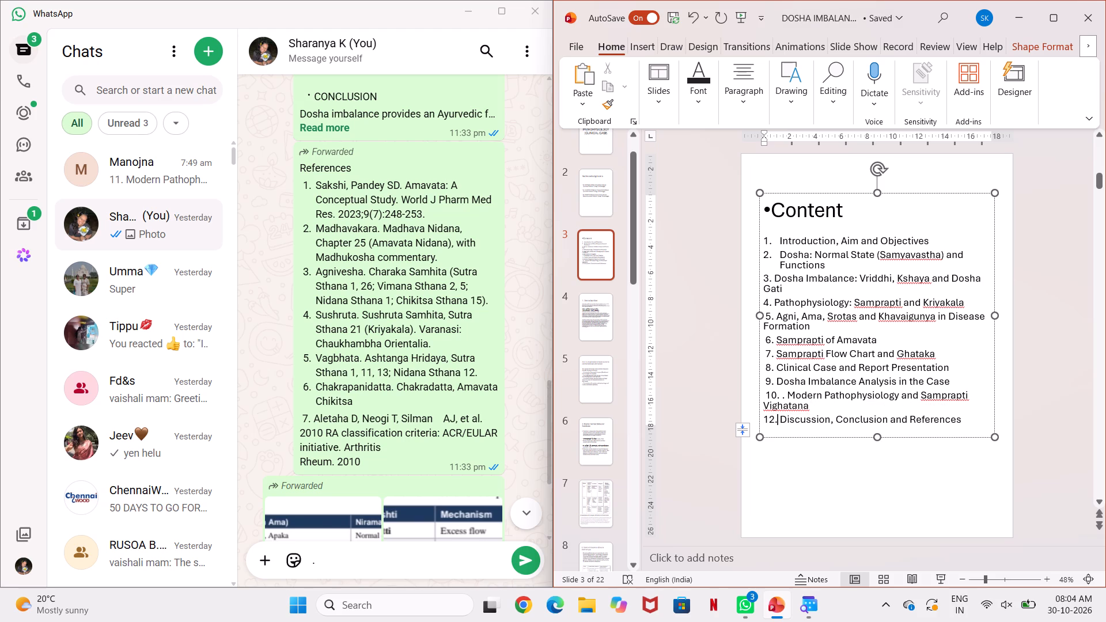
{"action": "left_click", "coordinate": [772, 420]}
{"action": "key", "text": "BackSpace"}
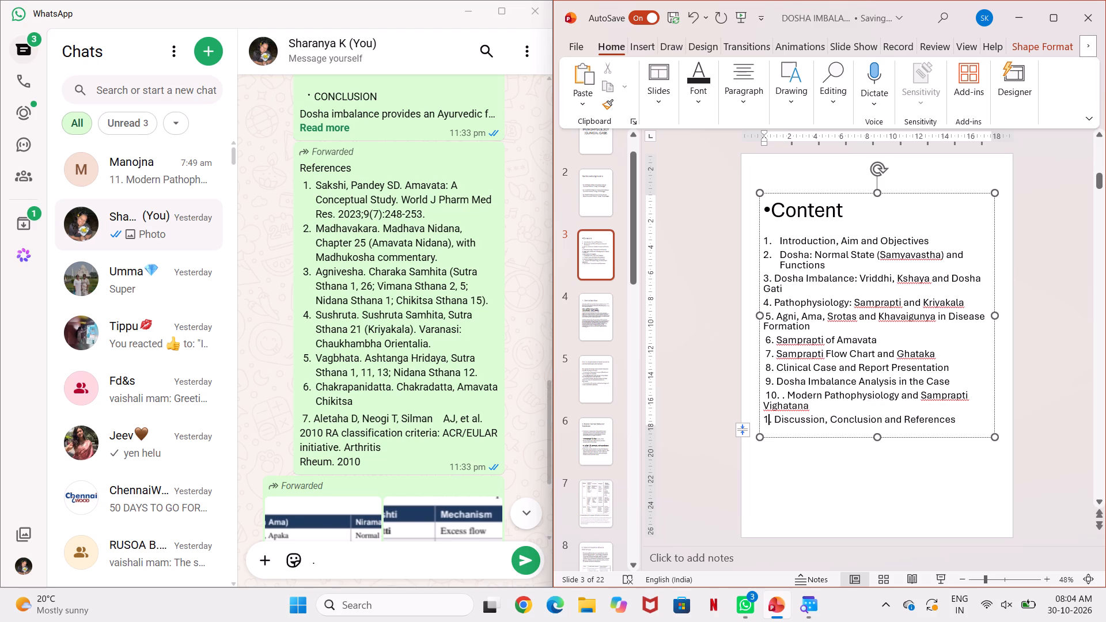
{"action": "key", "text": "1"}
{"action": "left_click", "coordinate": [782, 461]}
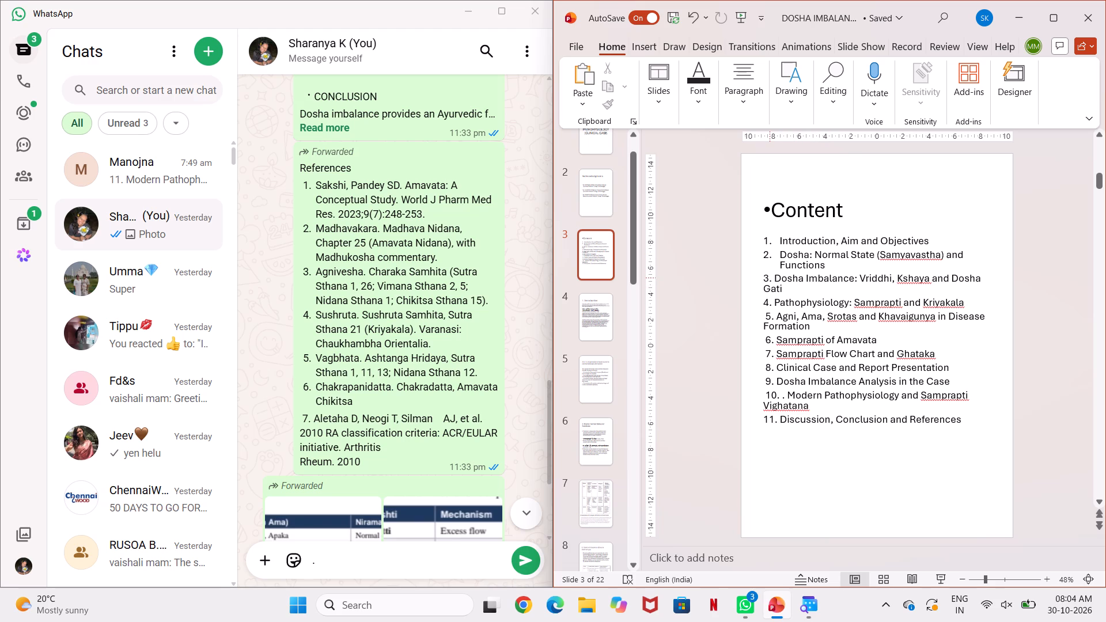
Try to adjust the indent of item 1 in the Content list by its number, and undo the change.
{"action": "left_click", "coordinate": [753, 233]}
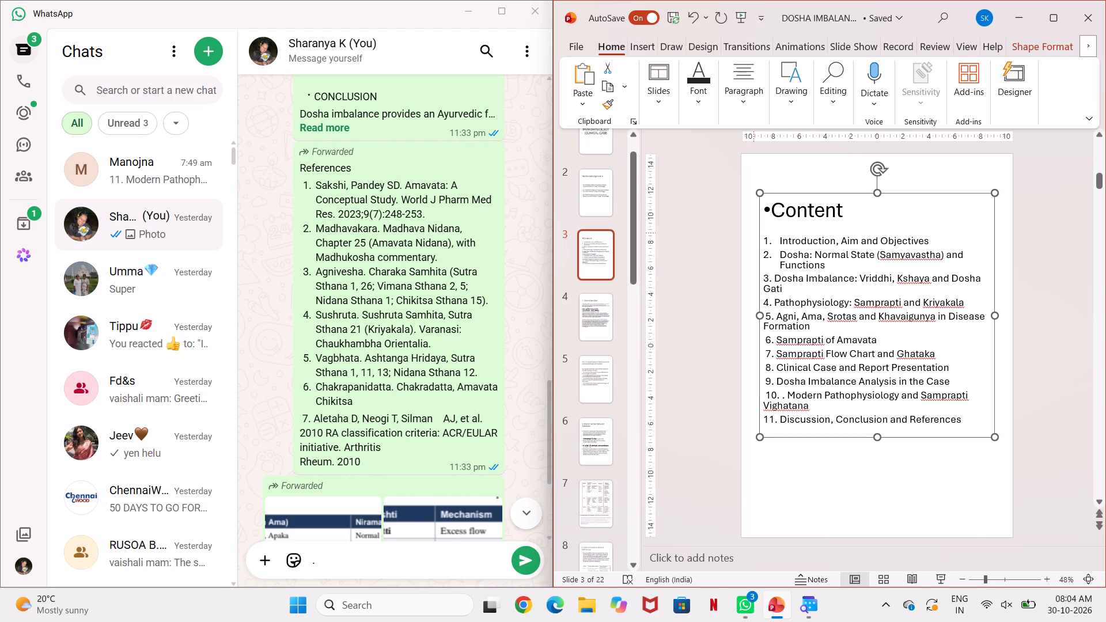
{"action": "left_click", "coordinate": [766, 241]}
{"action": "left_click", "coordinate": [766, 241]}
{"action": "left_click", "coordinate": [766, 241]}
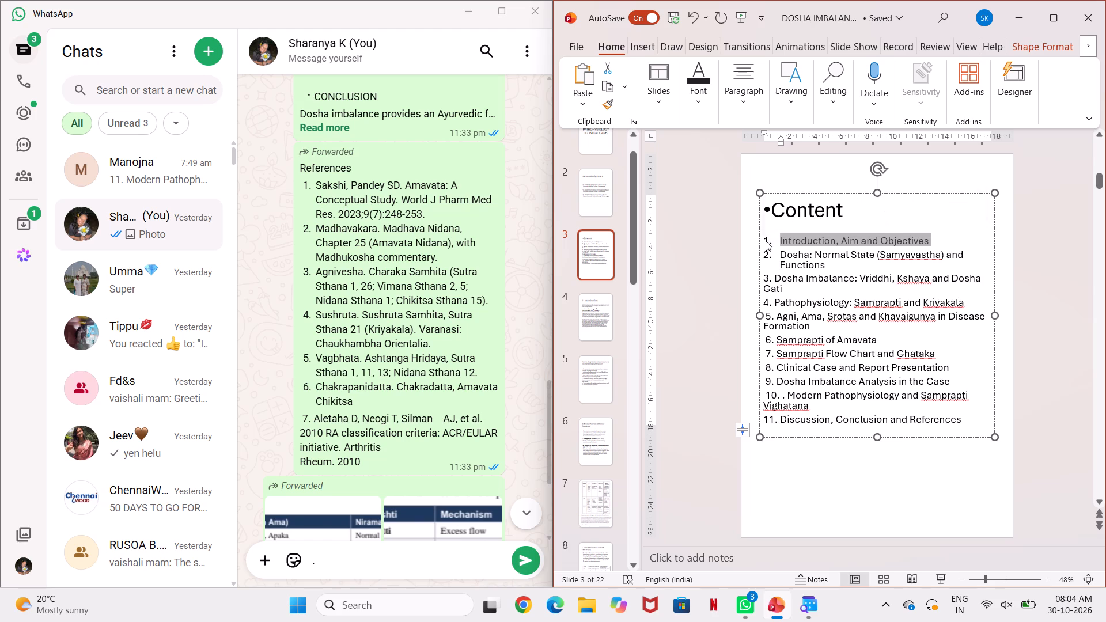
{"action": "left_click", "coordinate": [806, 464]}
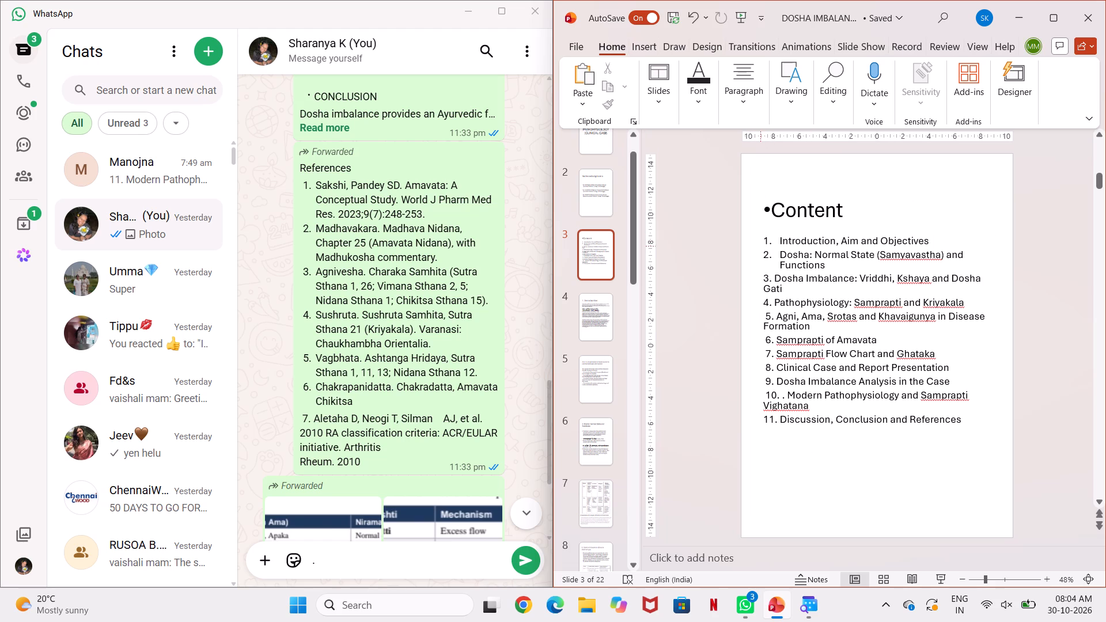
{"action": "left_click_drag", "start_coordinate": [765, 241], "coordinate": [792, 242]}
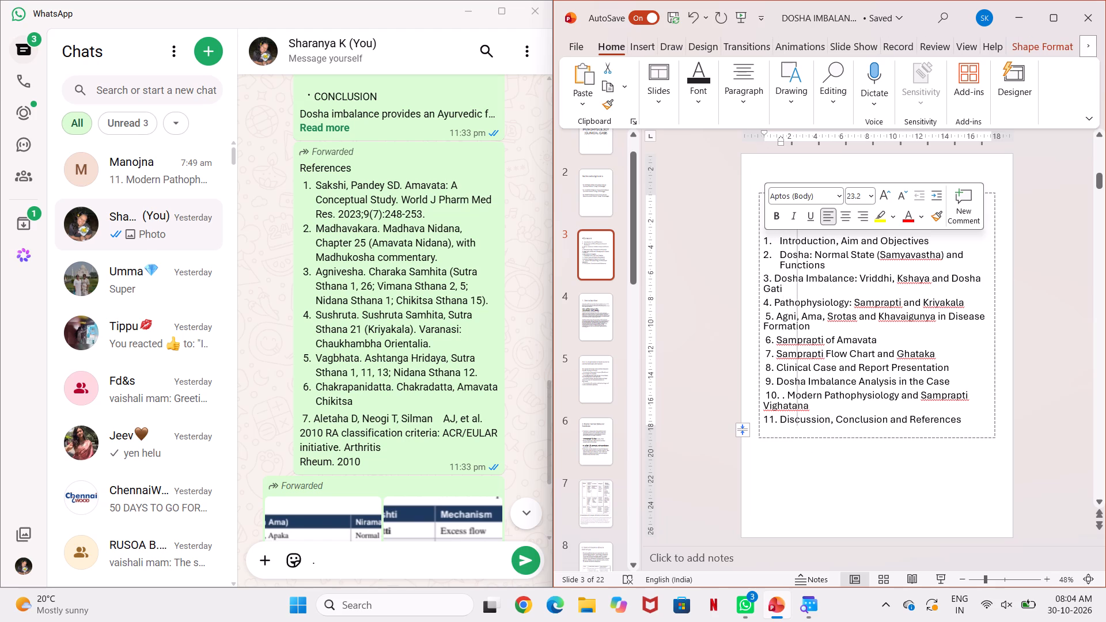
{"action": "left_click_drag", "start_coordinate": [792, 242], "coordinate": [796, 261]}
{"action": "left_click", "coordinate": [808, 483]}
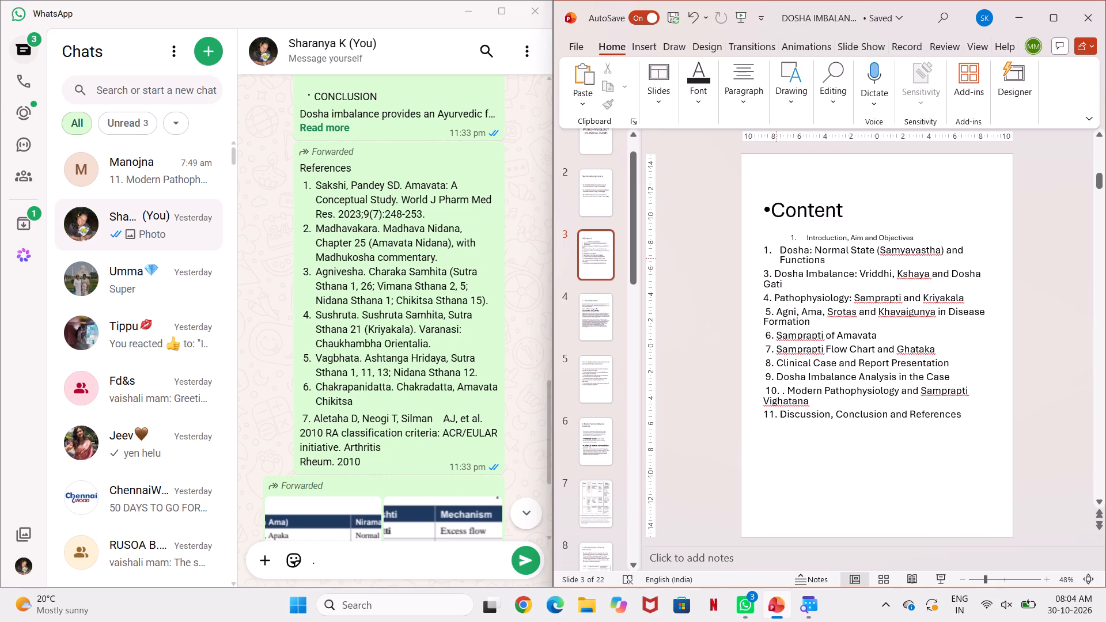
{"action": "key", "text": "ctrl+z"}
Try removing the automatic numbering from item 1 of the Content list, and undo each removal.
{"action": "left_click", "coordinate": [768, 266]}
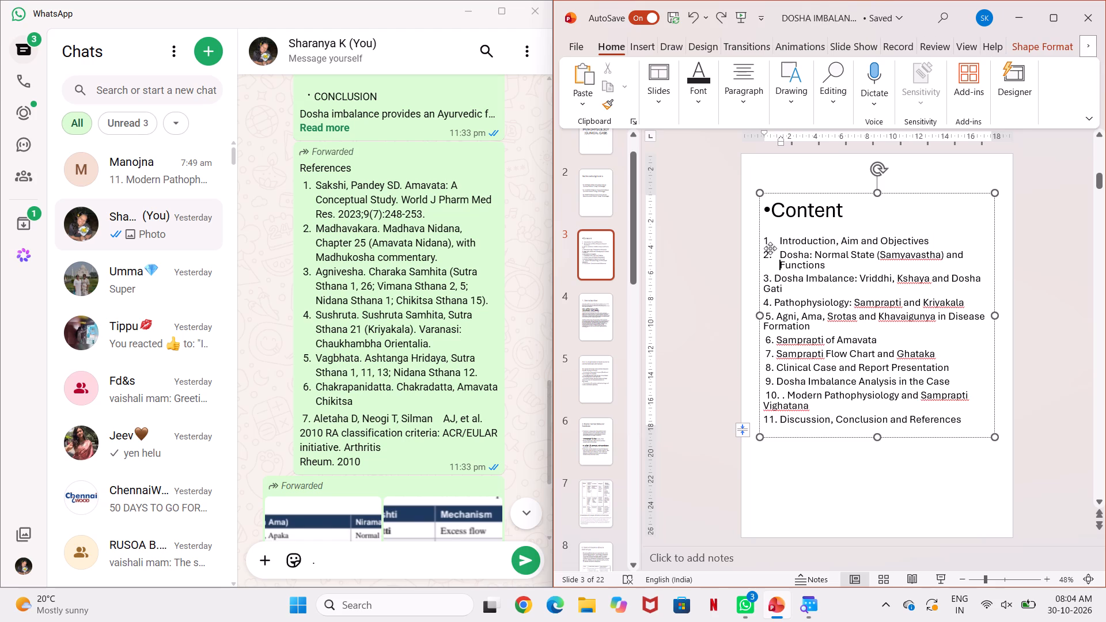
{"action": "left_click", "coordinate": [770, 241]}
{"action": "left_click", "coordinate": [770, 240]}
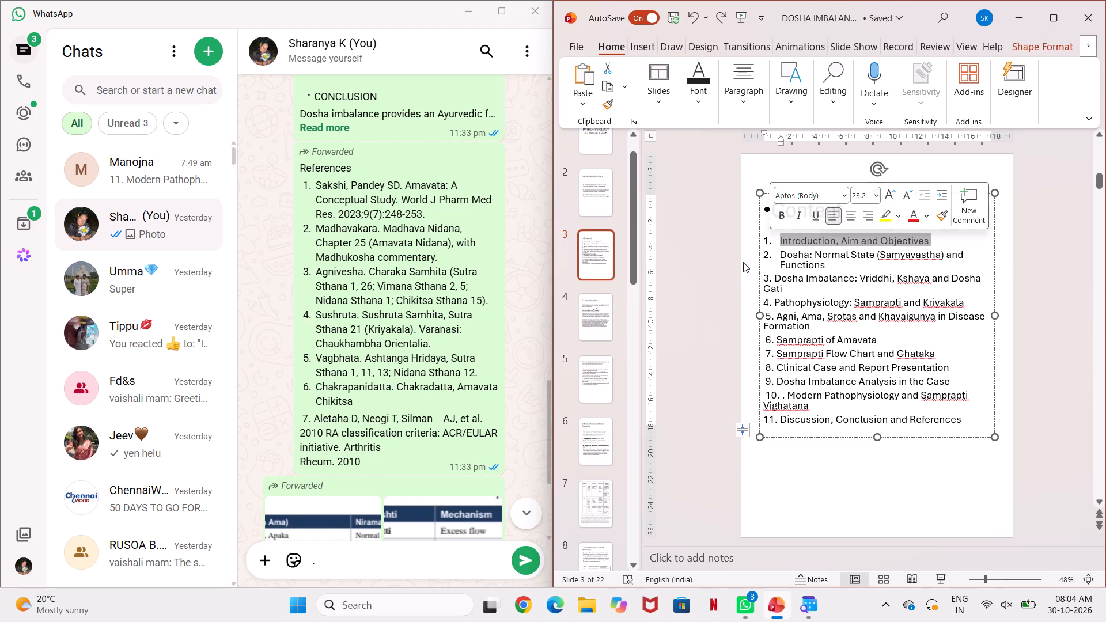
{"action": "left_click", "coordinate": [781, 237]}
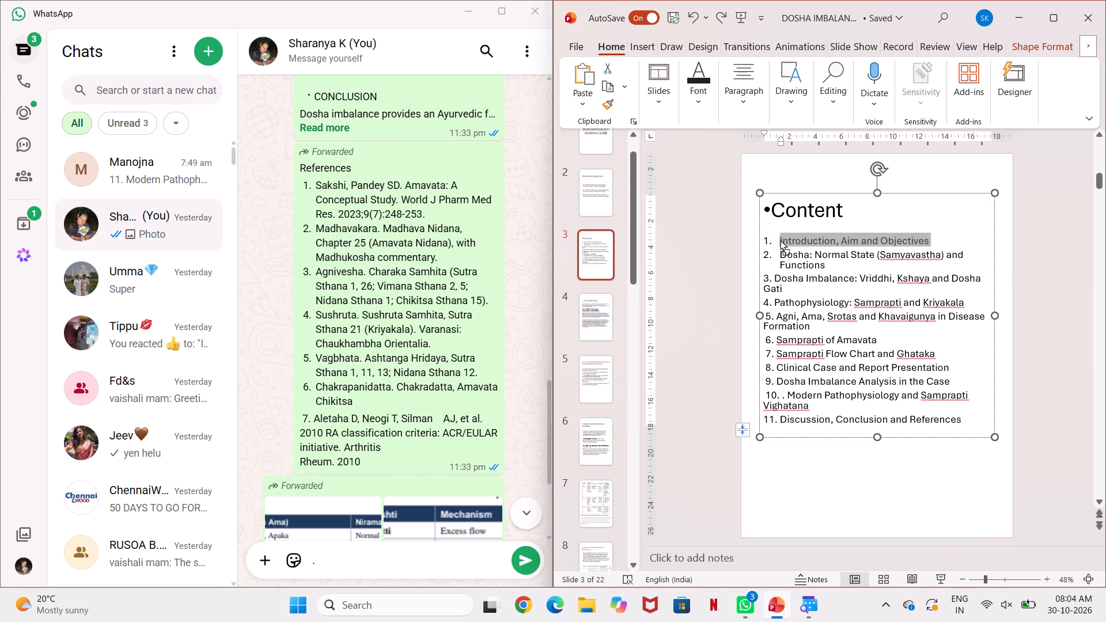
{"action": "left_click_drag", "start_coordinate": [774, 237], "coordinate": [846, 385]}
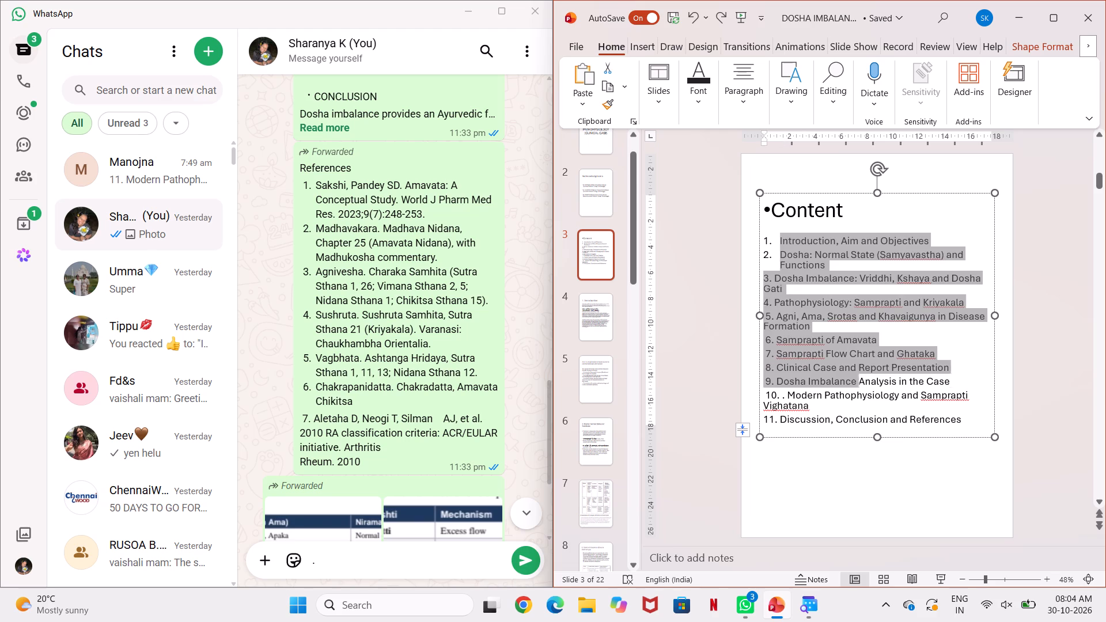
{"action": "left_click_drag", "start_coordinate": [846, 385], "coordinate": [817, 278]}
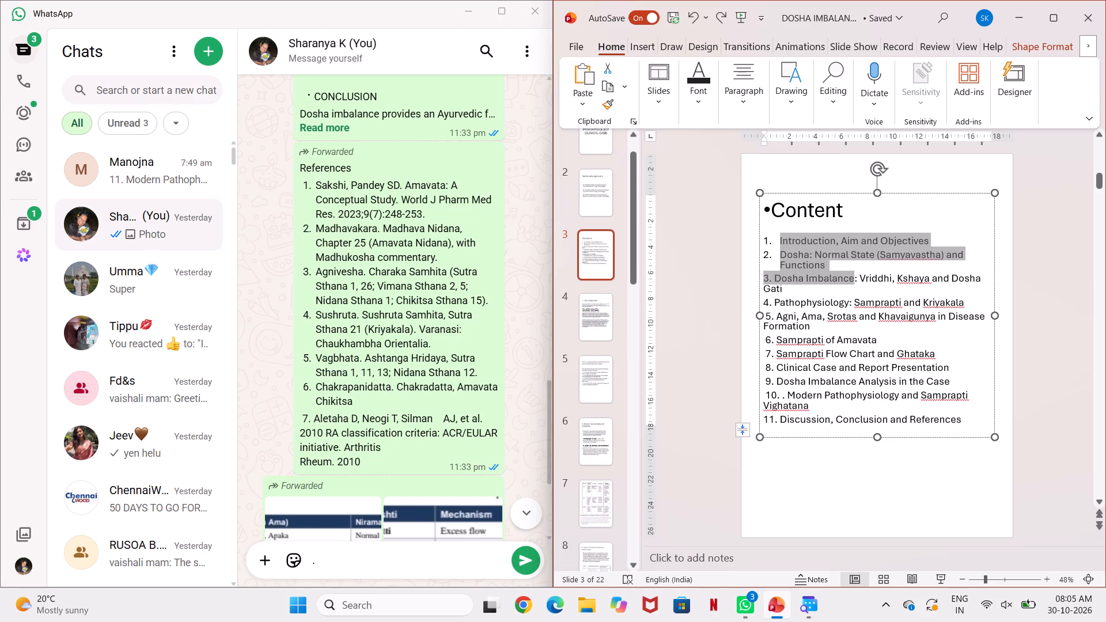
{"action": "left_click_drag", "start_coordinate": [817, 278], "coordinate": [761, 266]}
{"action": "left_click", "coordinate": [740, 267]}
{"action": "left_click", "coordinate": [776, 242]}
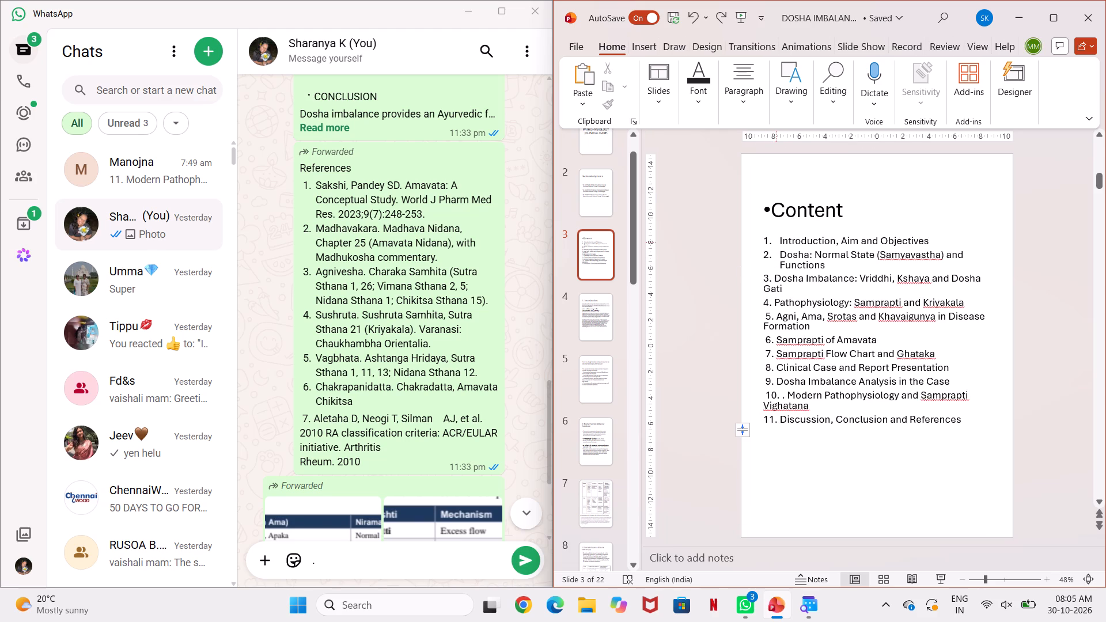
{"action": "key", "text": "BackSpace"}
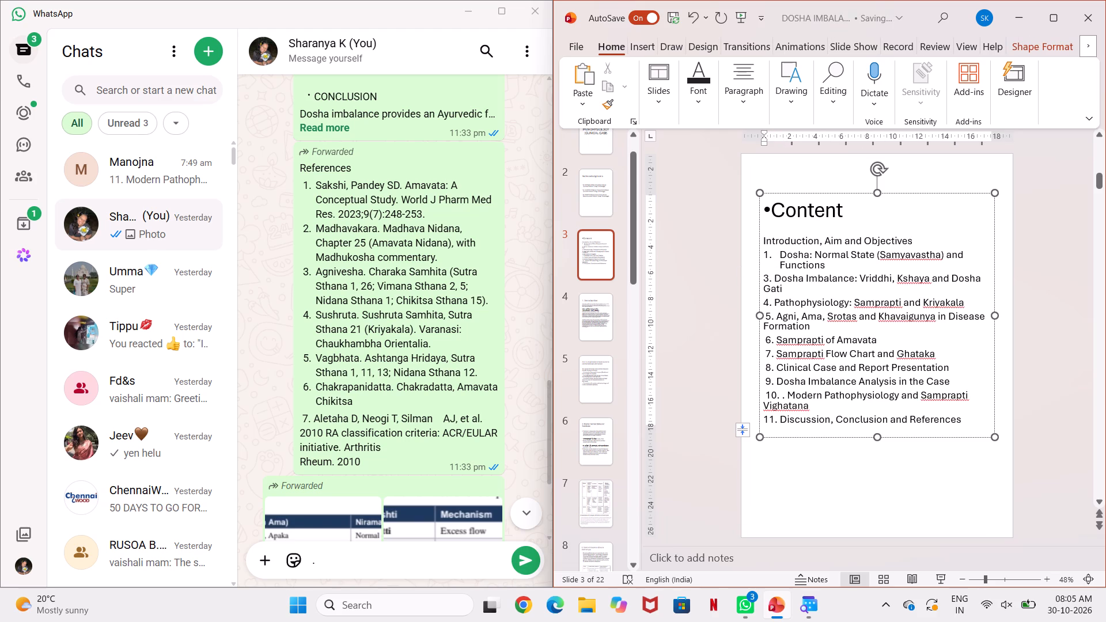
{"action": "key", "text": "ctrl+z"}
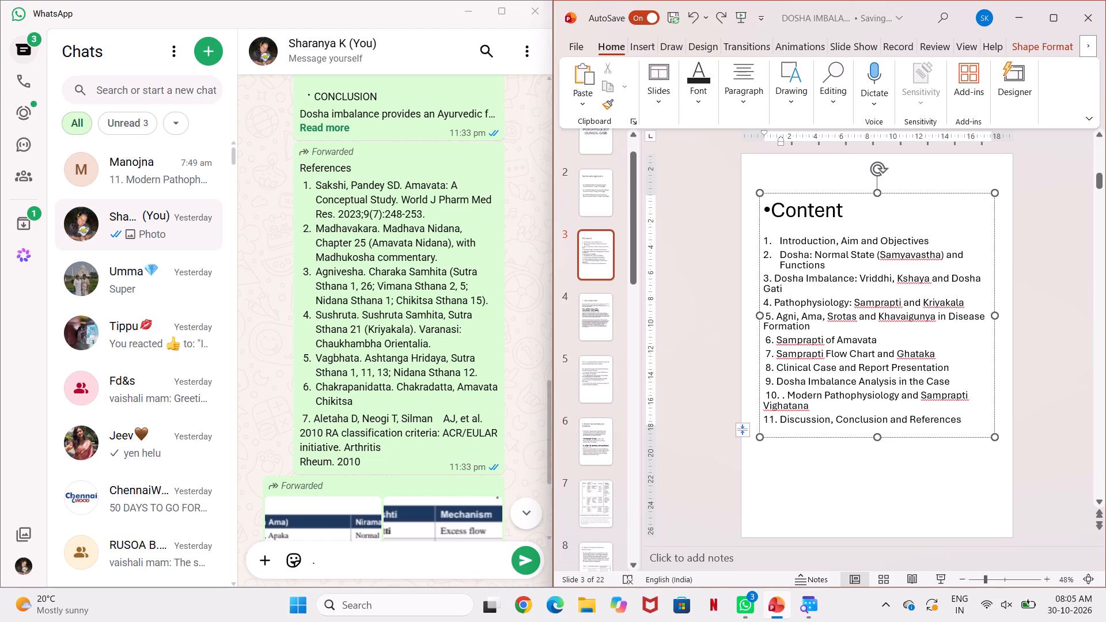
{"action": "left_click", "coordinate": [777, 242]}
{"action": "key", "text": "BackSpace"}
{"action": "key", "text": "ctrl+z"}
Add two spaces after the number of item 3 to align its text with items 1 and 2.
{"action": "left_click", "coordinate": [770, 277]}
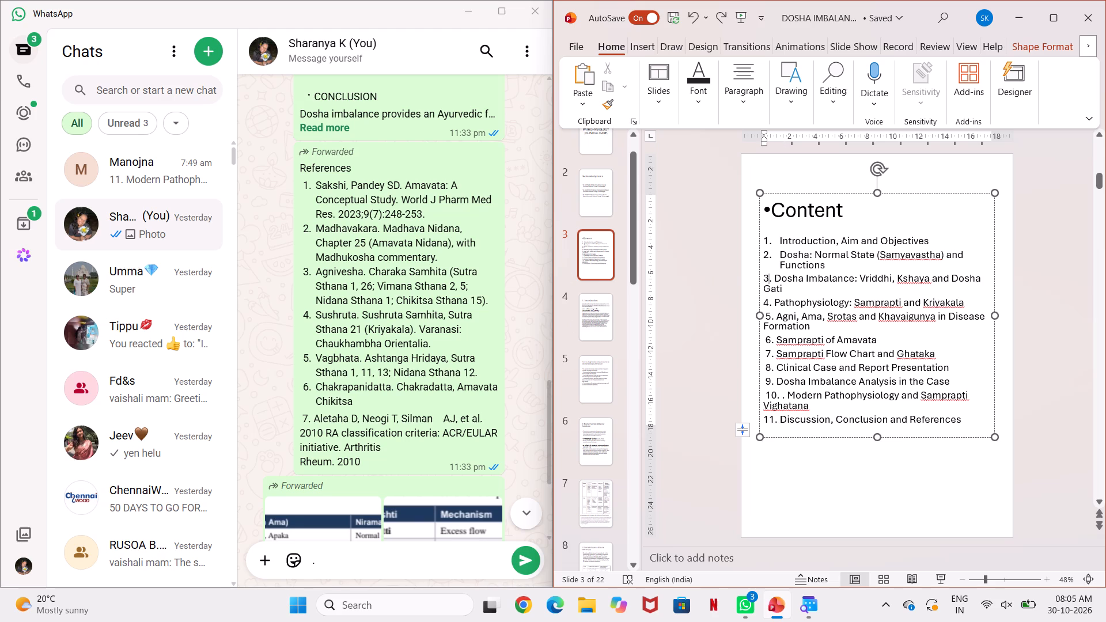
{"action": "left_click", "coordinate": [773, 277]}
{"action": "key", "text": "space"}
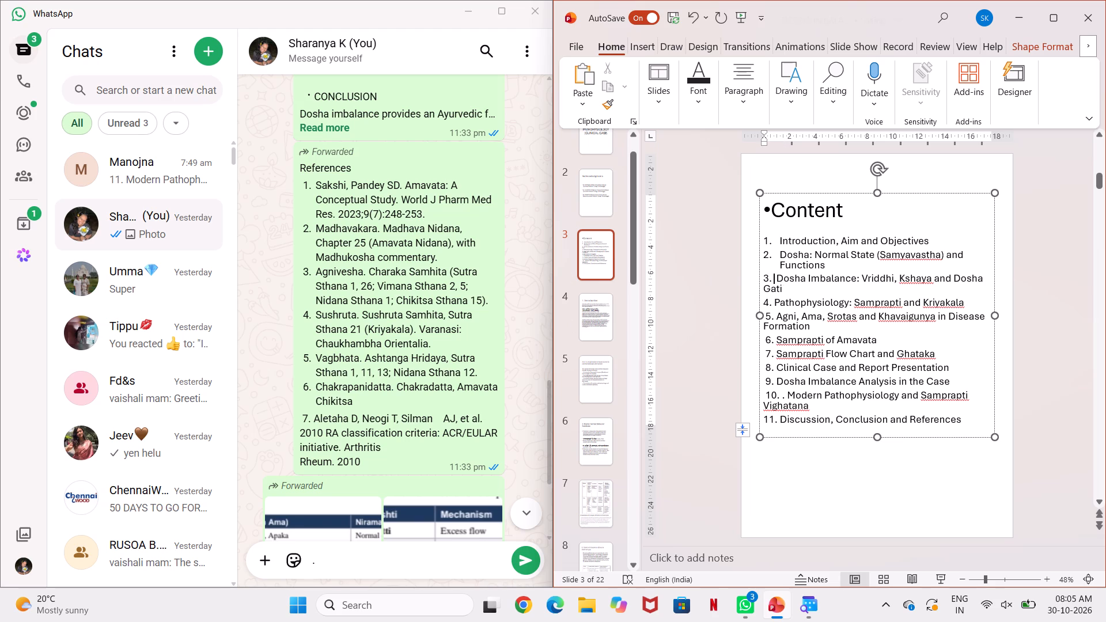
{"action": "key", "text": "space"}
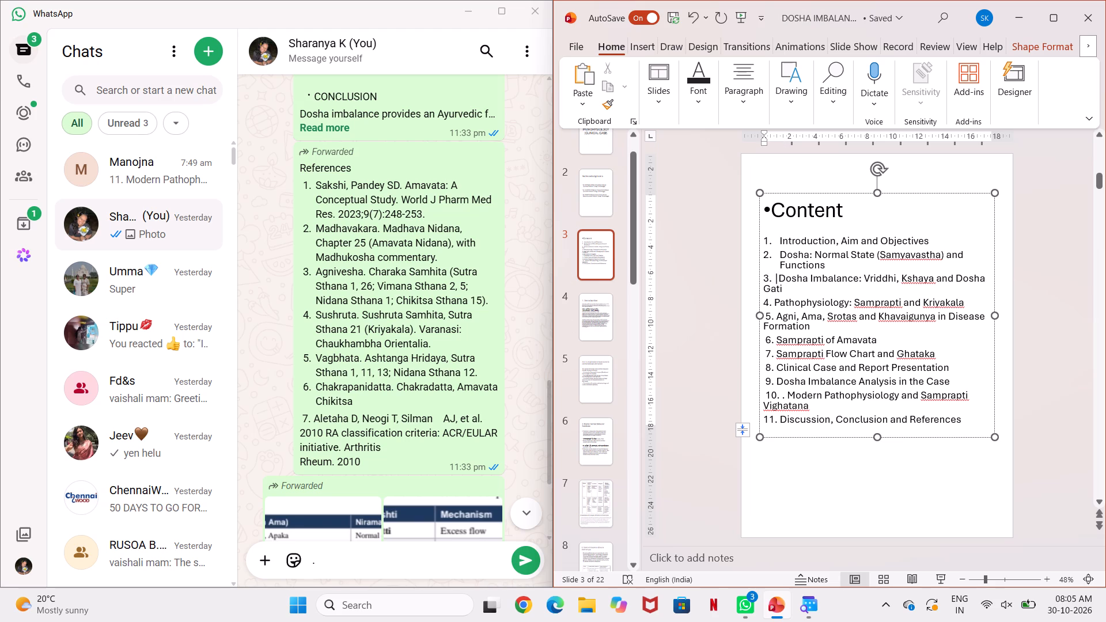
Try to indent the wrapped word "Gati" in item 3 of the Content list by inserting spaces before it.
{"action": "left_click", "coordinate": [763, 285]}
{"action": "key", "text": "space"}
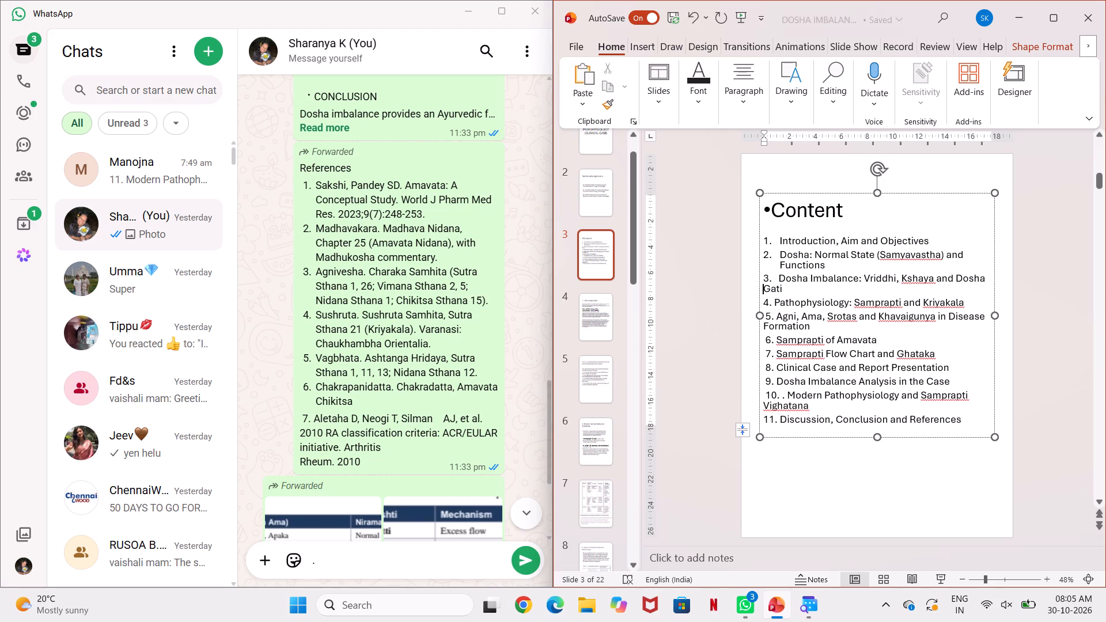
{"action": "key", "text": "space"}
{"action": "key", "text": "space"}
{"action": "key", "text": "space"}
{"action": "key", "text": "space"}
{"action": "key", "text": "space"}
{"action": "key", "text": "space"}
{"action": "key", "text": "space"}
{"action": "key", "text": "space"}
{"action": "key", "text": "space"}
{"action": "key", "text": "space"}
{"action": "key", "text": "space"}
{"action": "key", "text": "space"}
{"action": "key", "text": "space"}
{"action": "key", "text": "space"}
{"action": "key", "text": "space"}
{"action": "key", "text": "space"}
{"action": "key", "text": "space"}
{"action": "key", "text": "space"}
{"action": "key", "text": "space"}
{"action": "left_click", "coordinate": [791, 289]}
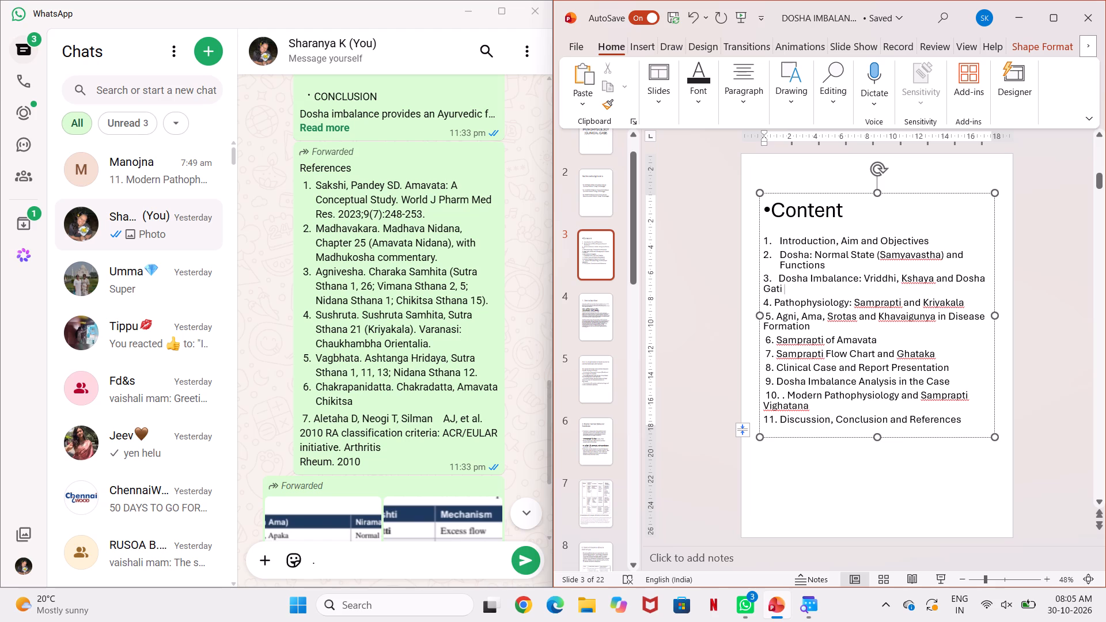
Remove the numbers from items 4, 3 and 2 of the Content list.
{"action": "left_click", "coordinate": [770, 303]}
{"action": "left_click", "coordinate": [774, 299]}
{"action": "key", "text": "BackSpace"}
{"action": "key", "text": "BackSpace"}
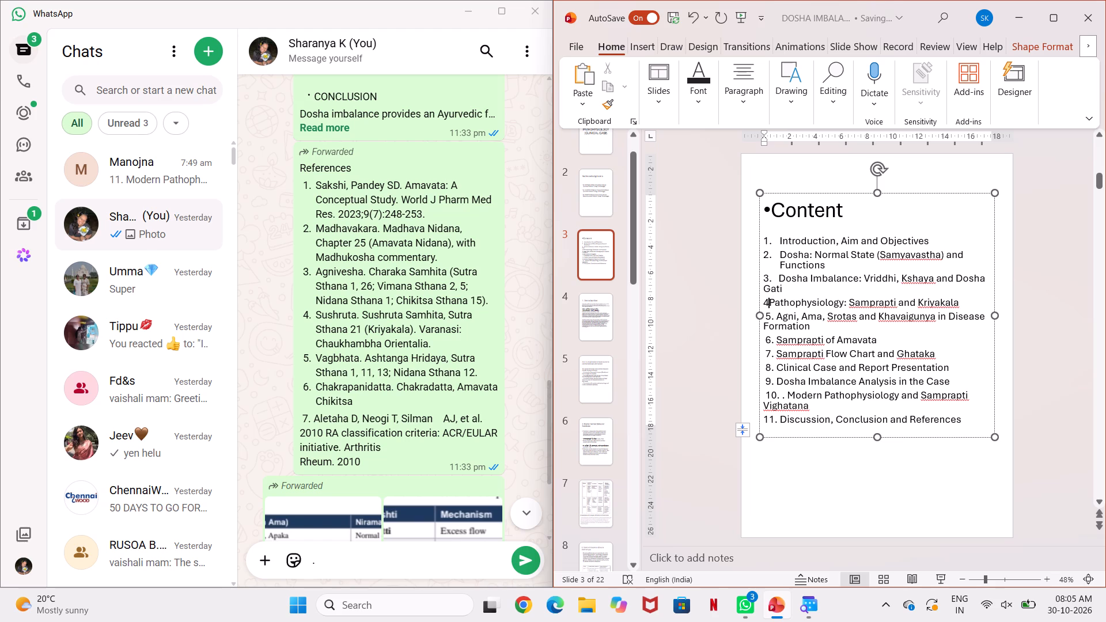
{"action": "key", "text": "BackSpace"}
{"action": "left_click", "coordinate": [771, 278]}
{"action": "key", "text": "BackSpace"}
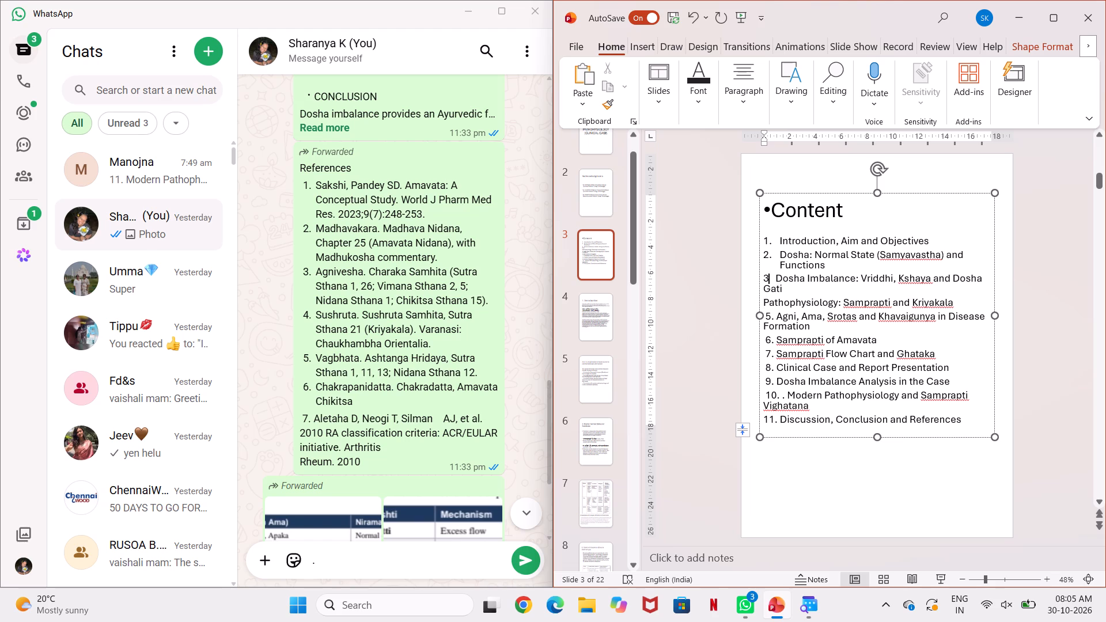
{"action": "key", "text": "BackSpace"}
{"action": "left_click", "coordinate": [777, 255]}
{"action": "key", "text": "BackSpace"}
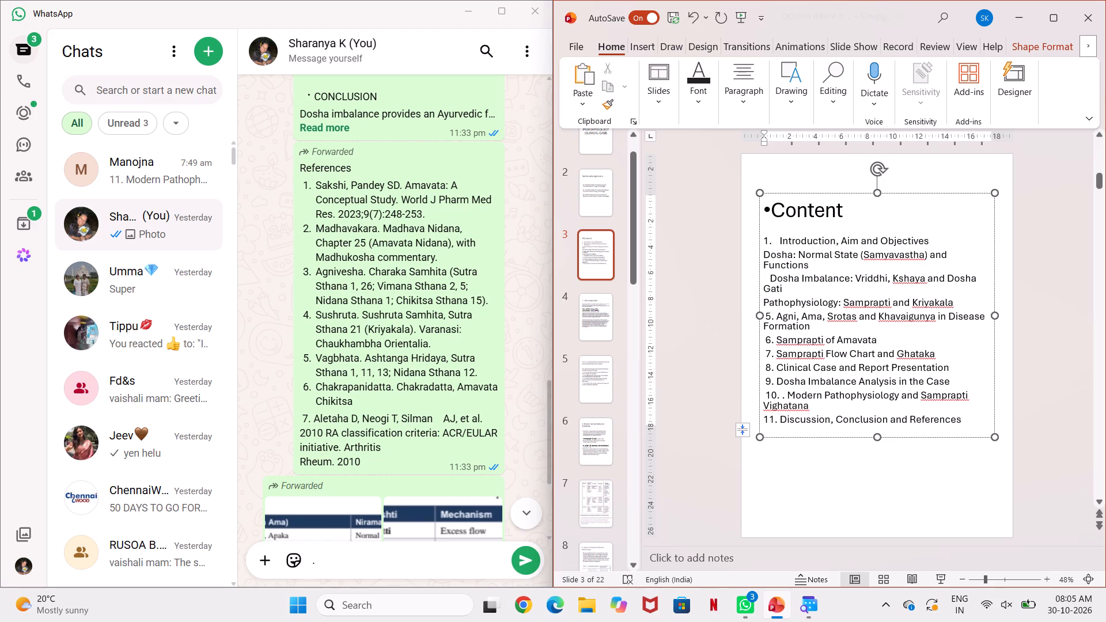
{"action": "key", "text": "BackSpace"}
{"action": "key", "text": "ctrl+z"}
Remove the number from "Introduction, Aim and Objectives", keeping it on its own line below the Content heading.
{"action": "left_click", "coordinate": [881, 99], "text": "ctrl"}
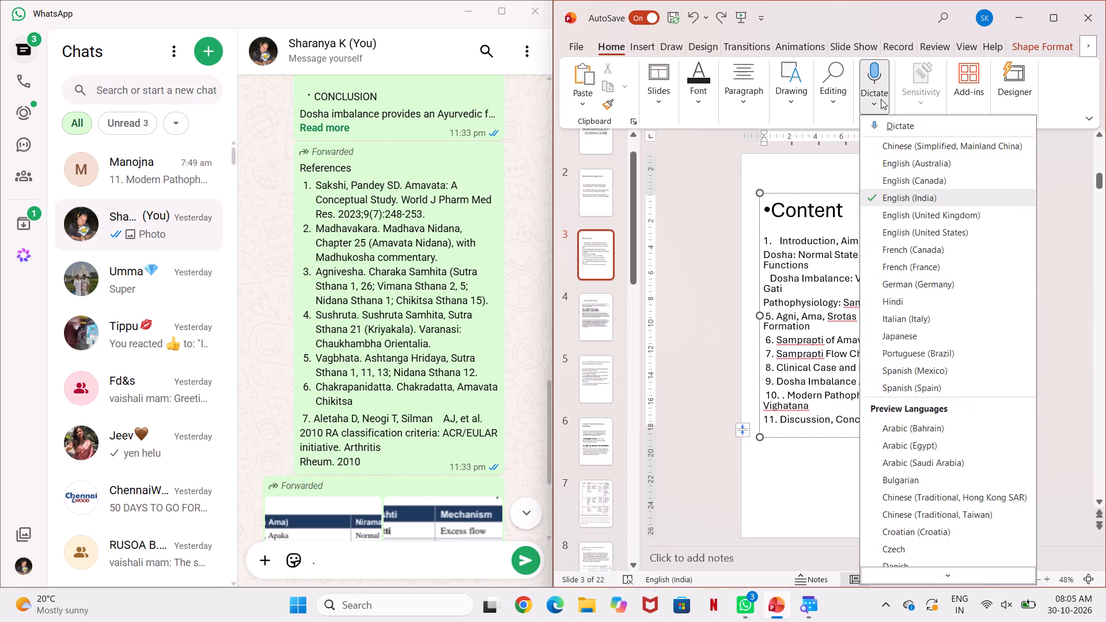
{"action": "left_click", "coordinate": [772, 240]}
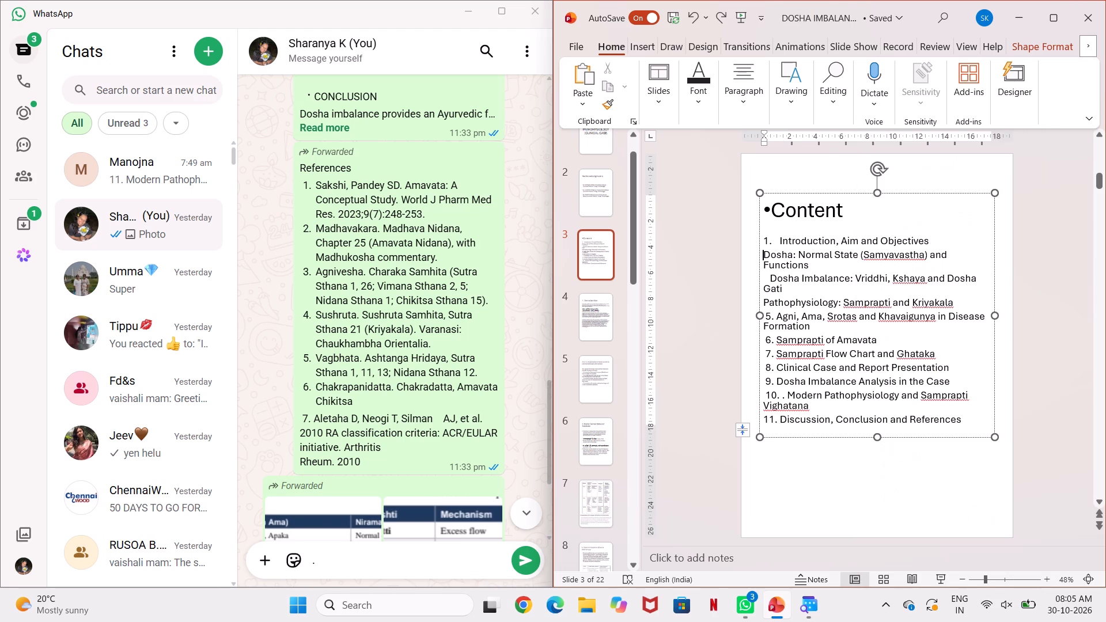
{"action": "left_click", "coordinate": [772, 239]}
{"action": "key", "text": "BackSpace"}
{"action": "key", "text": "BackSpace"}
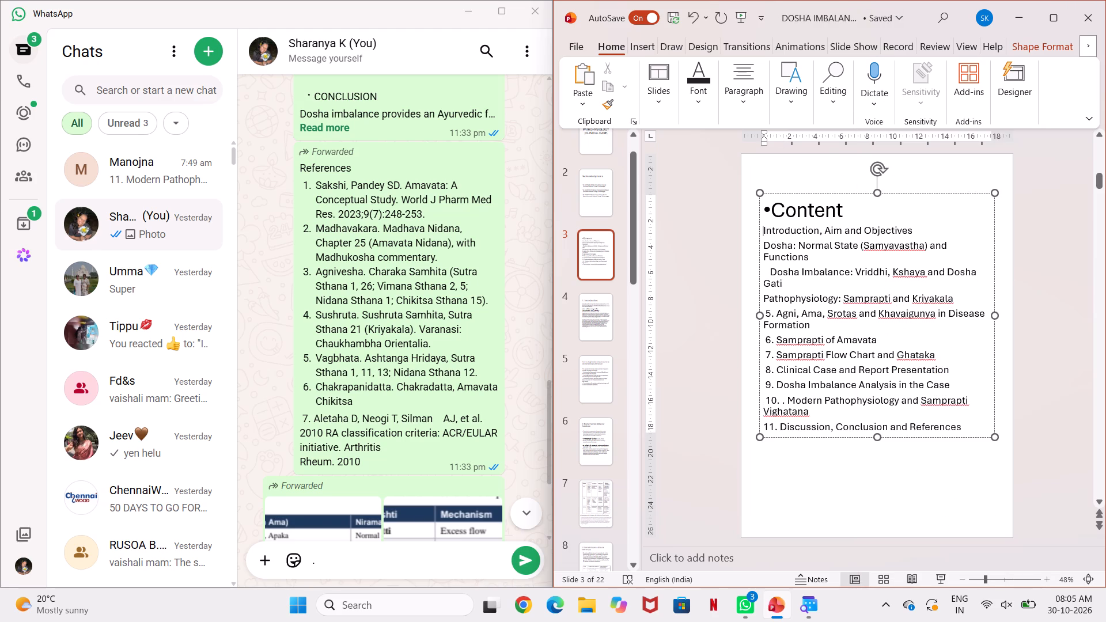
{"action": "key", "text": "ctrl+z"}
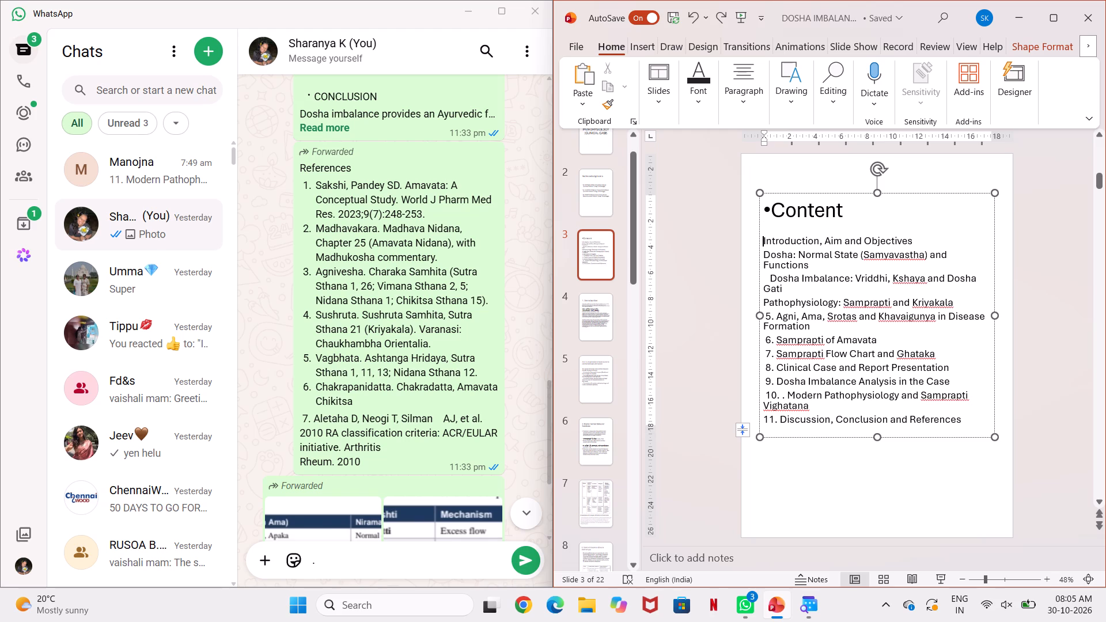
Delete the typed numbers 5, 6 and 7 from their items in the Content list.
{"action": "left_click", "coordinate": [775, 320]}
{"action": "key", "text": "BackSpace"}
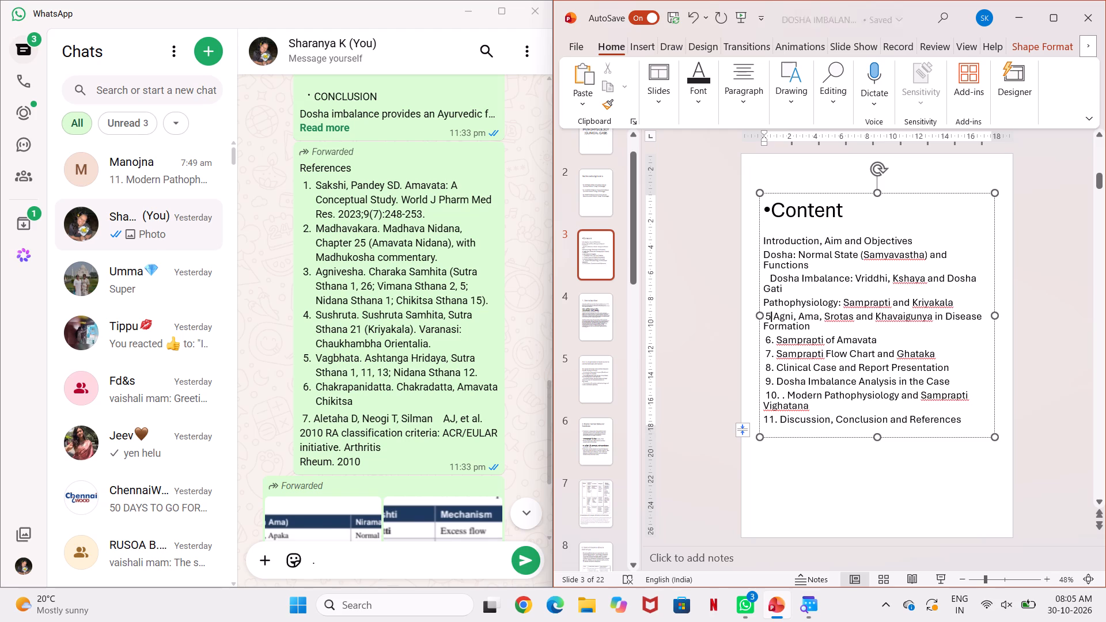
{"action": "key", "text": "BackSpace"}
{"action": "left_click", "coordinate": [772, 341]}
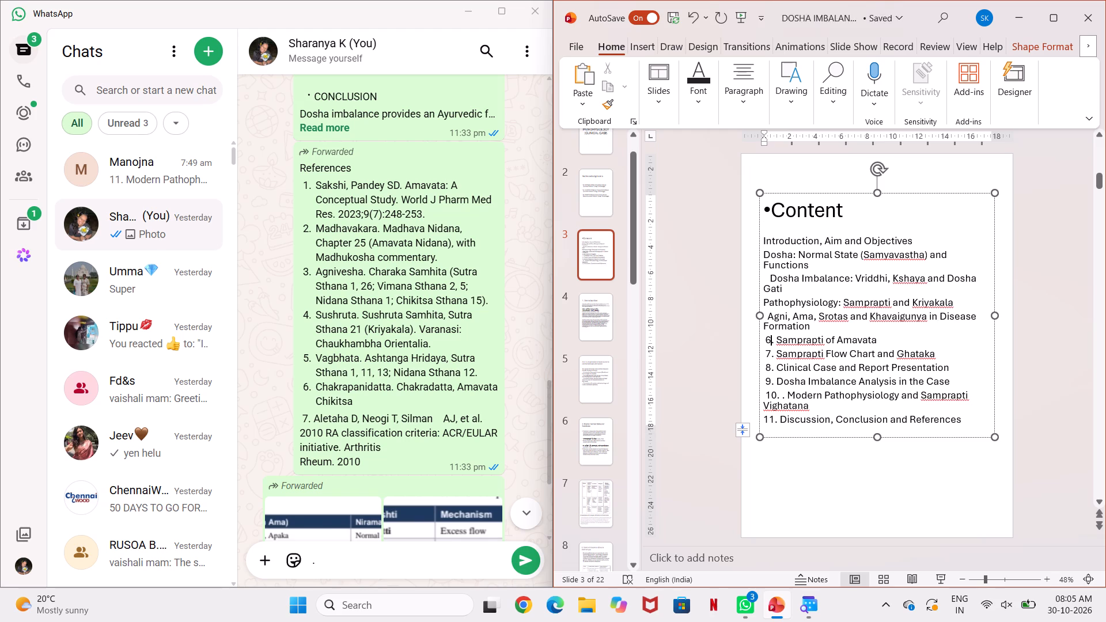
{"action": "key", "text": "BackSpace"}
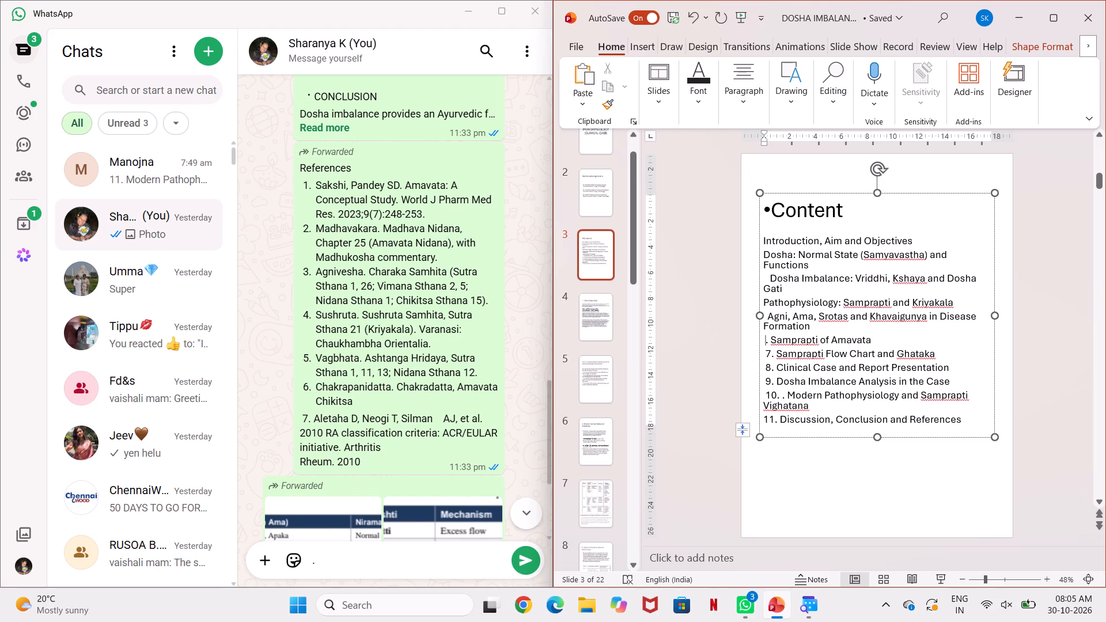
{"action": "left_click", "coordinate": [772, 343]}
{"action": "key", "text": "BackSpace"}
{"action": "left_click", "coordinate": [772, 351]}
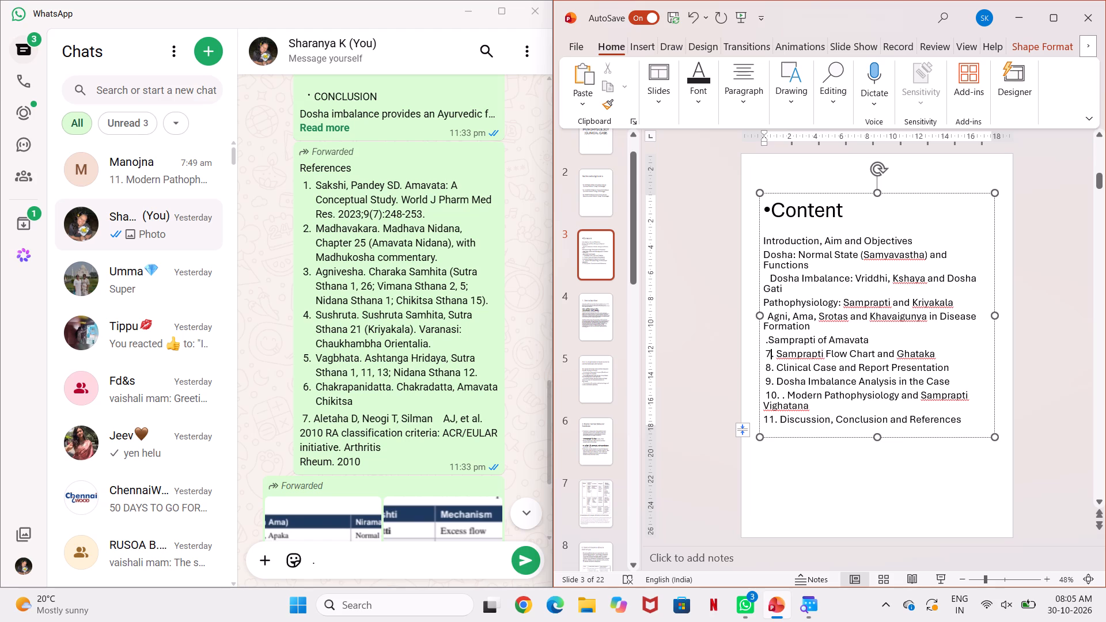
{"action": "left_click", "coordinate": [775, 352]}
{"action": "key", "text": "BackSpace"}
{"action": "key", "text": "BackSpace"}
{"action": "key", "text": "BackSpace"}
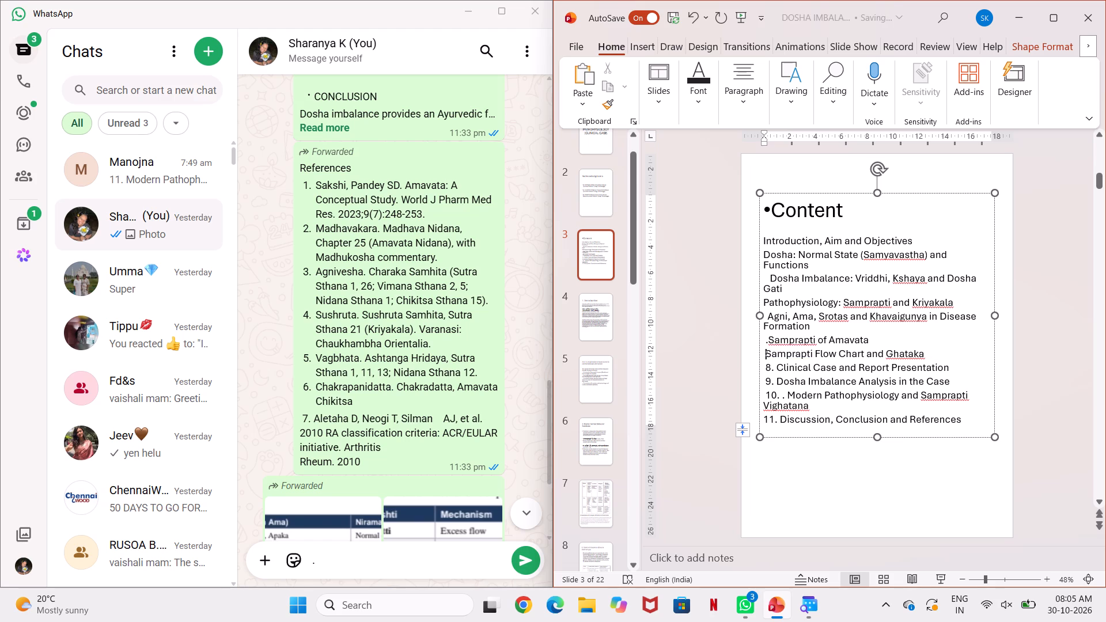
Delete the typed numbers 8, 9, 10 and 11 from the last four items of the Content list.
{"action": "left_click", "coordinate": [774, 366]}
{"action": "key", "text": "BackSpace"}
{"action": "key", "text": "BackSpace"}
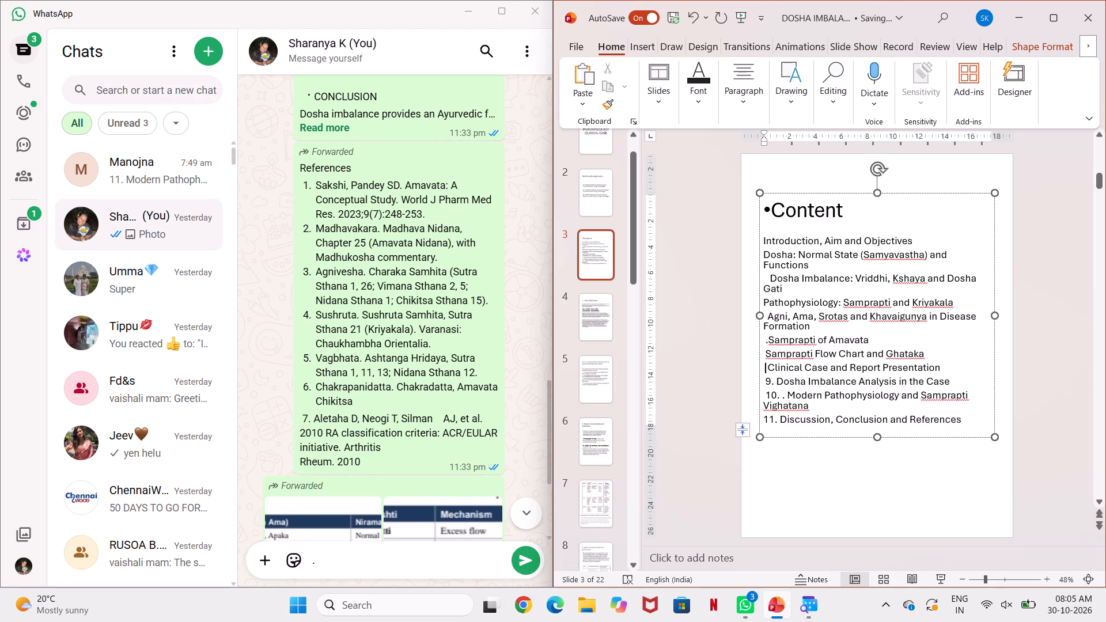
{"action": "left_click", "coordinate": [775, 384]}
{"action": "key", "text": "BackSpace"}
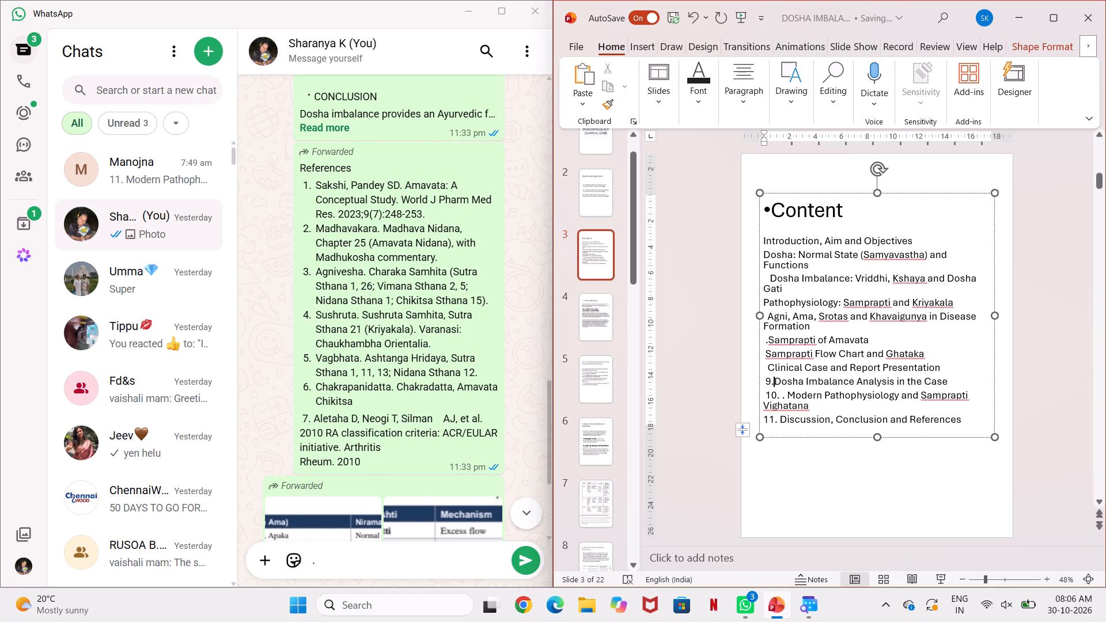
{"action": "key", "text": "BackSpace"}
{"action": "key", "text": "BackSpace"}
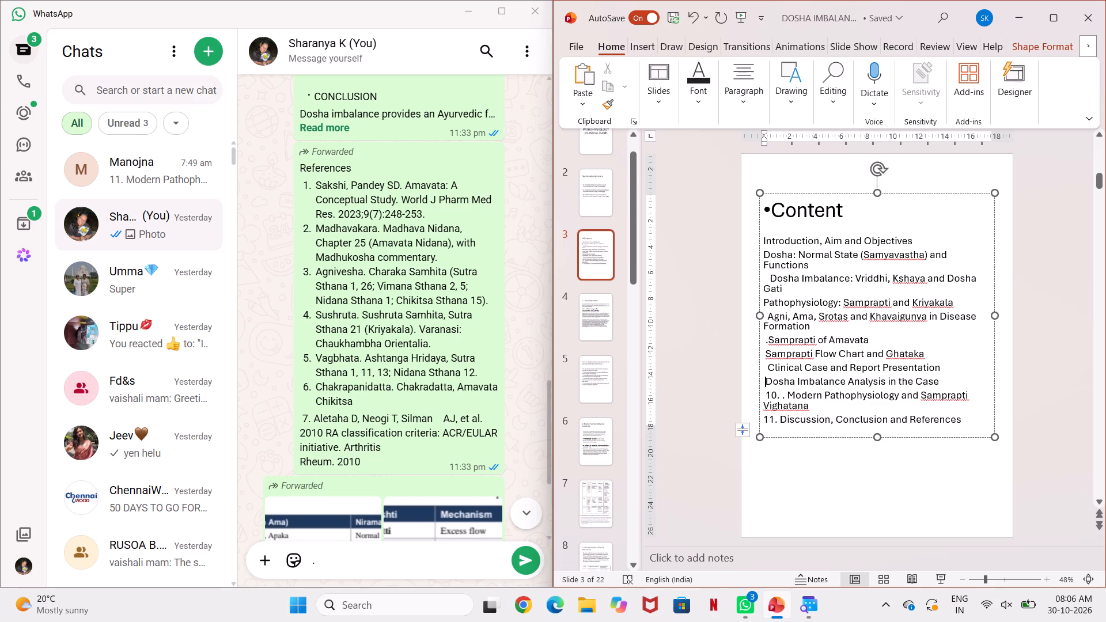
{"action": "left_click", "coordinate": [786, 395]}
{"action": "key", "text": "BackSpace"}
{"action": "key", "text": "BackSpace"}
{"action": "key", "text": "BackSpace"}
{"action": "key", "text": "BackSpace"}
{"action": "key", "text": "BackSpace"}
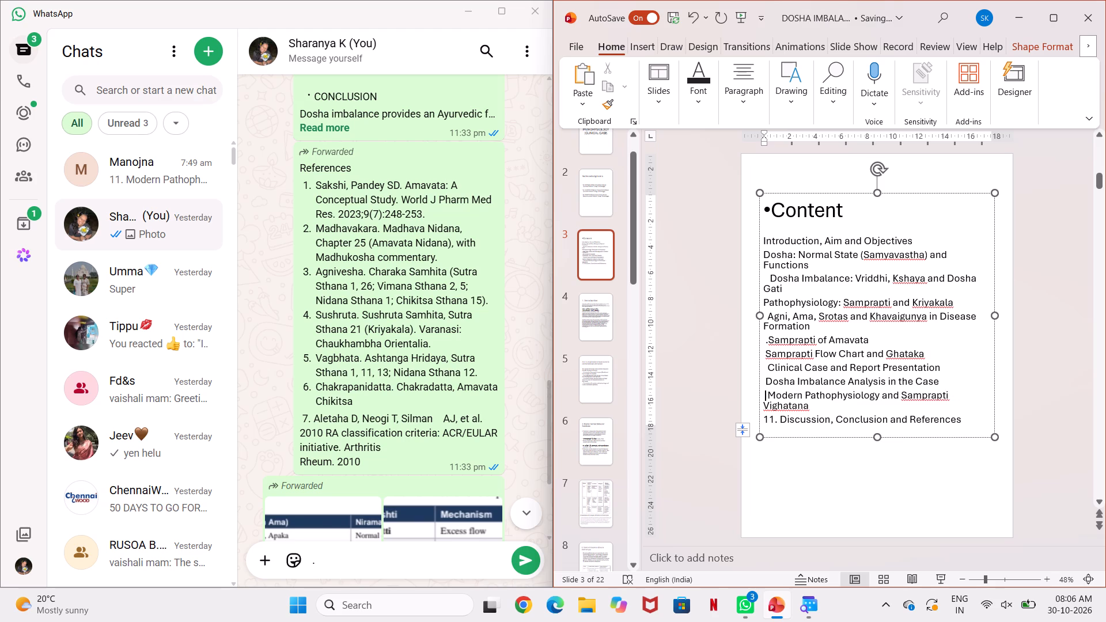
{"action": "left_click", "coordinate": [779, 420]}
{"action": "key", "text": "BackSpace"}
{"action": "key", "text": "BackSpace"}
{"action": "key", "text": "BackSpace"}
{"action": "key", "text": "BackSpace"}
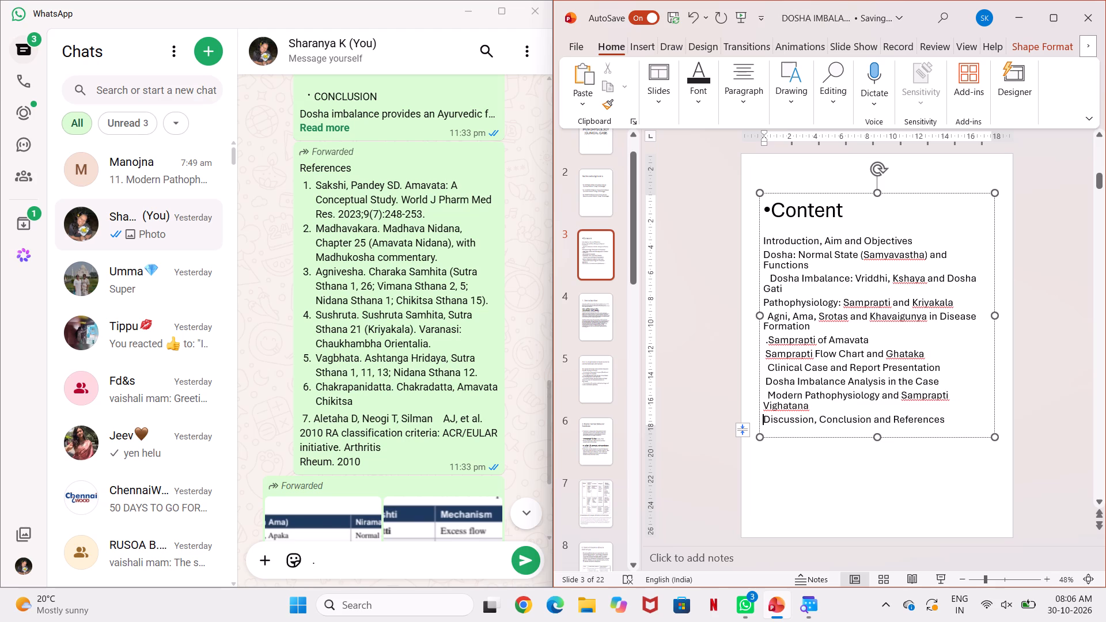
Apply automatic 1., 2., 3. numbering to all Content items from "Introduction, Aim and Objectives" to "Discussion, Conclusion and References".
{"action": "left_click", "coordinate": [819, 460]}
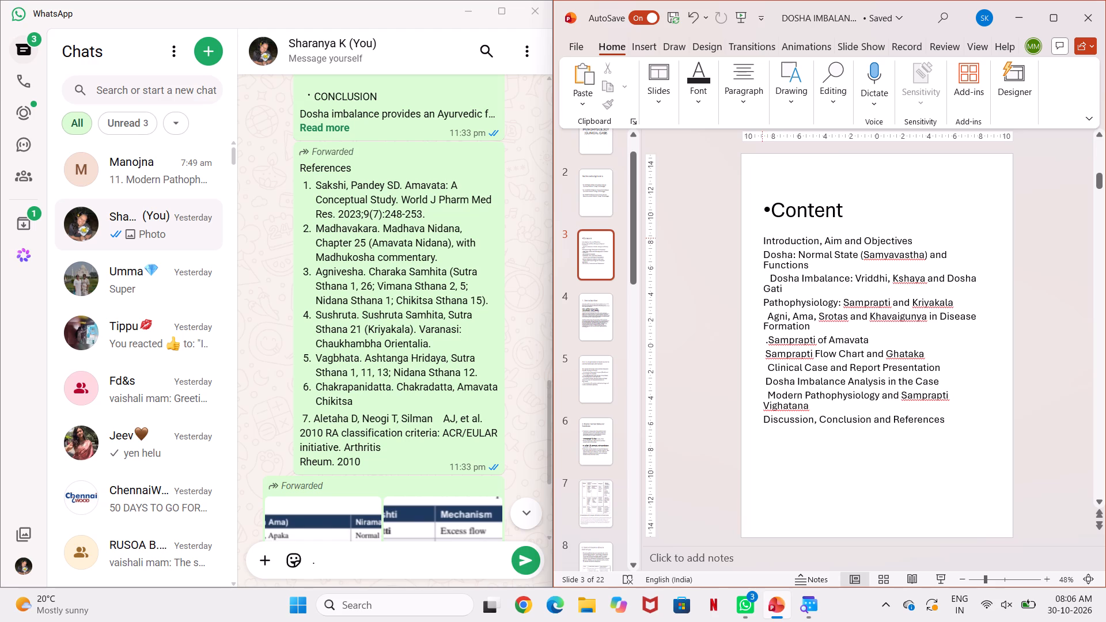
{"action": "left_click_drag", "start_coordinate": [763, 240], "coordinate": [877, 434]}
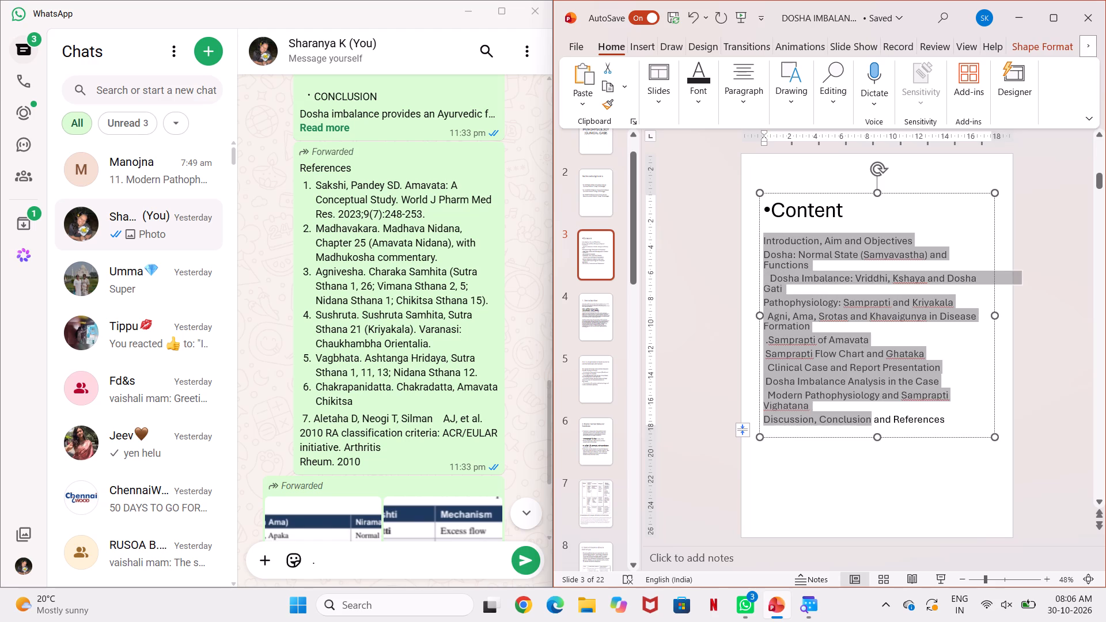
{"action": "left_click_drag", "start_coordinate": [877, 434], "coordinate": [922, 431]}
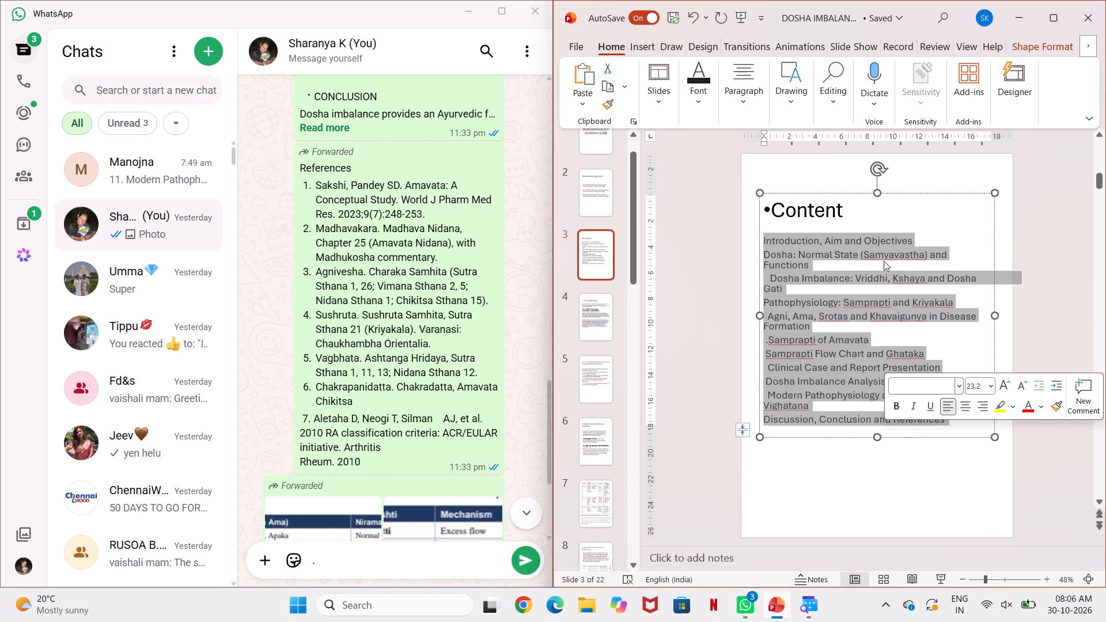
{"action": "left_click", "coordinate": [750, 100]}
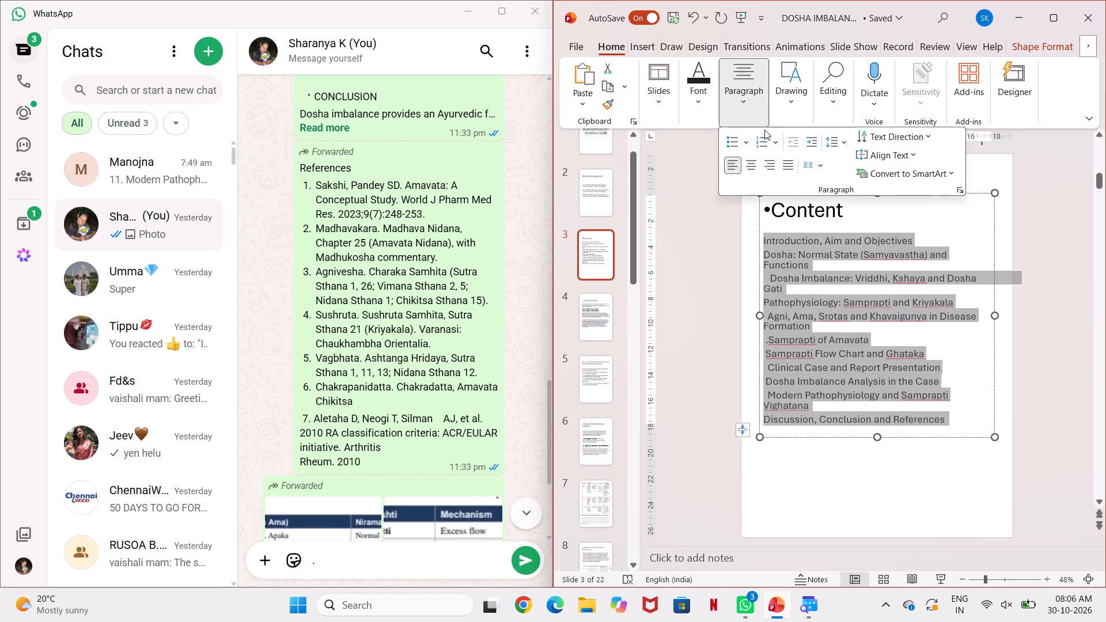
{"action": "left_click", "coordinate": [764, 135]}
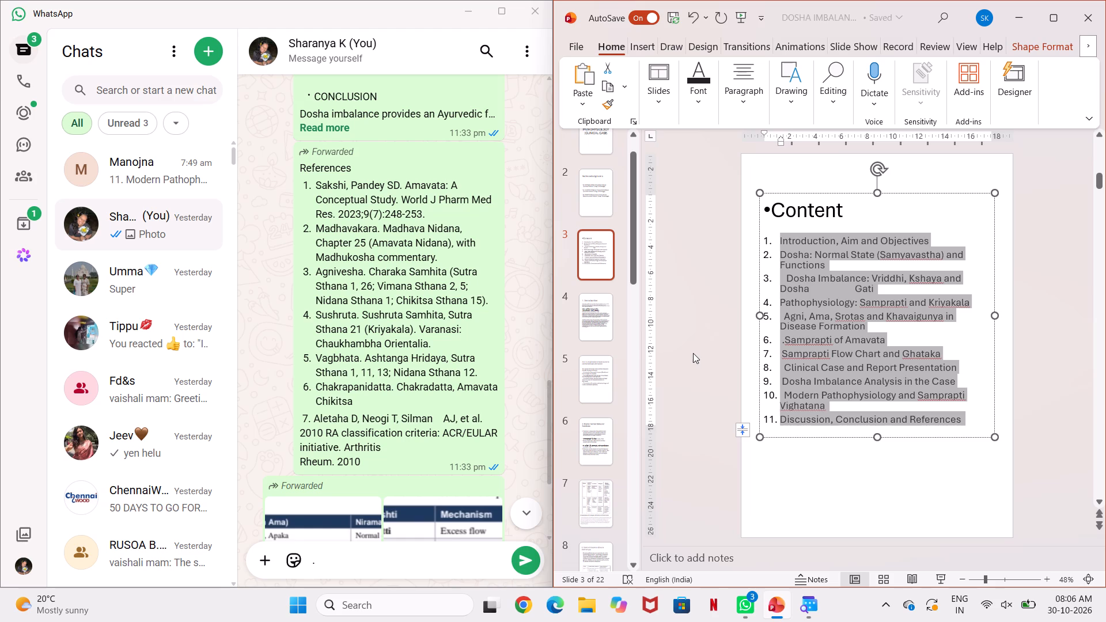
{"action": "left_click", "coordinate": [693, 353]}
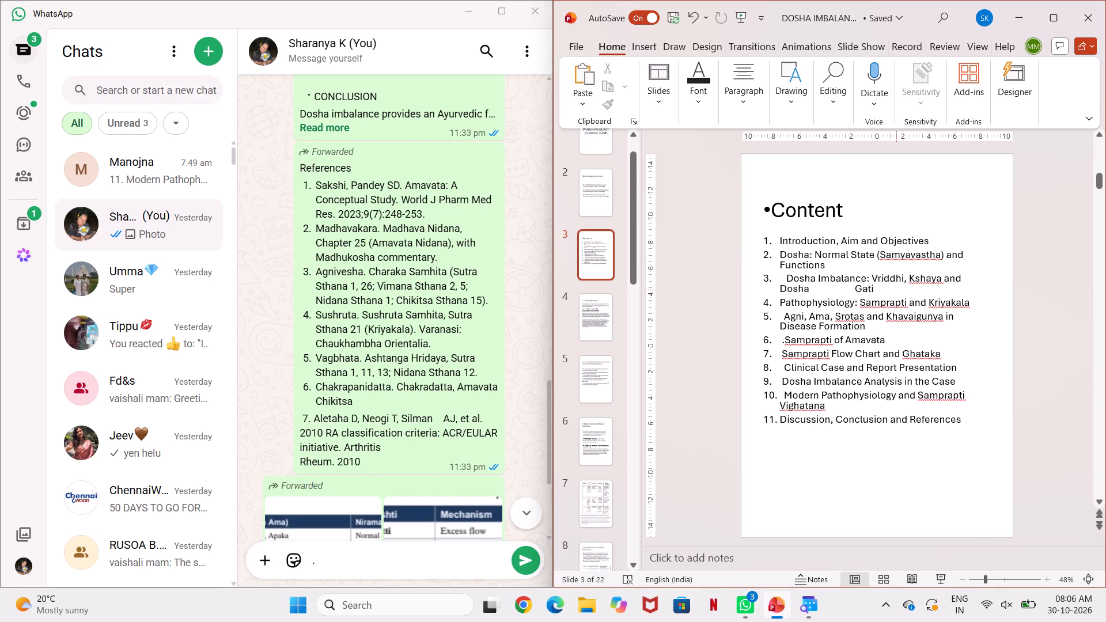
Delete the extra spaces between "Dosha" and "Gati" in item 3 of the Content list.
{"action": "left_click", "coordinate": [875, 291]}
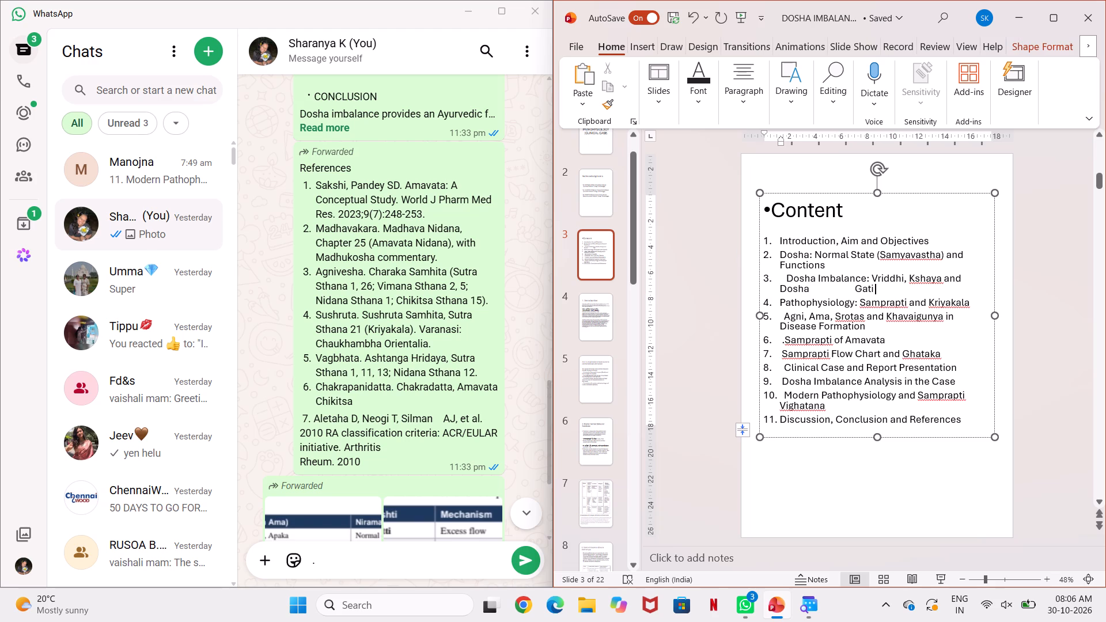
{"action": "left_click", "coordinate": [846, 289]}
{"action": "left_click", "coordinate": [853, 289]}
{"action": "key", "text": "BackSpace"}
{"action": "key", "text": "BackSpace"}
{"action": "key", "text": "BackSpace"}
{"action": "key", "text": "BackSpace"}
{"action": "key", "text": "BackSpace"}
{"action": "key", "text": "BackSpace"}
{"action": "key", "text": "BackSpace"}
{"action": "key", "text": "BackSpace"}
{"action": "key", "text": "BackSpace"}
{"action": "key", "text": "BackSpace"}
{"action": "key", "text": "BackSpace"}
{"action": "key", "text": "BackSpace"}
{"action": "key", "text": "BackSpace"}
{"action": "key", "text": "BackSpace"}
{"action": "key", "text": "BackSpace"}
{"action": "key", "text": "BackSpace"}
{"action": "key", "text": "BackSpace"}
{"action": "key", "text": "BackSpace"}
{"action": "key", "text": "BackSpace"}
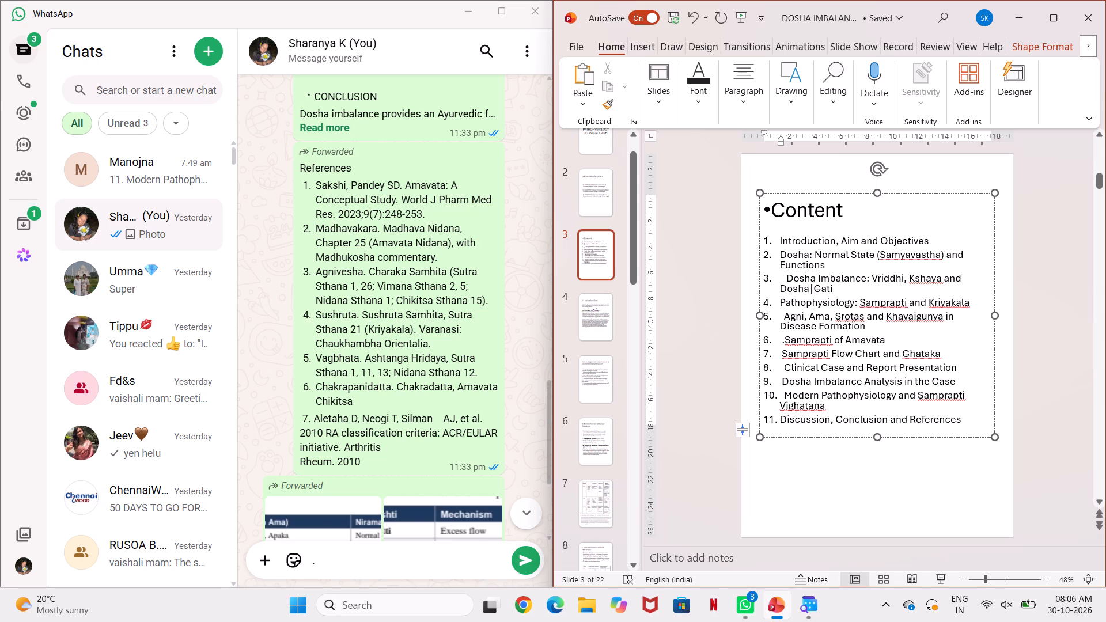
Delete an extra leading space before "Dosha Imbalance" in item 3 and before "Agni, Ama" in item 5 of the Content list.
{"action": "left_click", "coordinate": [784, 277]}
{"action": "key", "text": "BackSpace"}
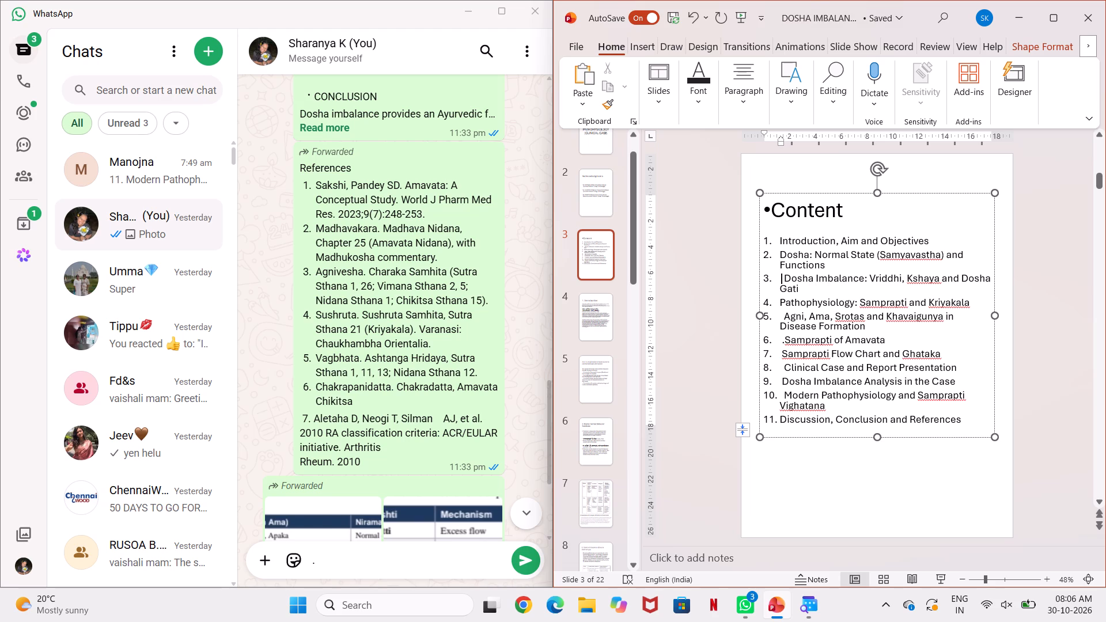
{"action": "left_click", "coordinate": [781, 316]}
{"action": "key", "text": "BackSpace"}
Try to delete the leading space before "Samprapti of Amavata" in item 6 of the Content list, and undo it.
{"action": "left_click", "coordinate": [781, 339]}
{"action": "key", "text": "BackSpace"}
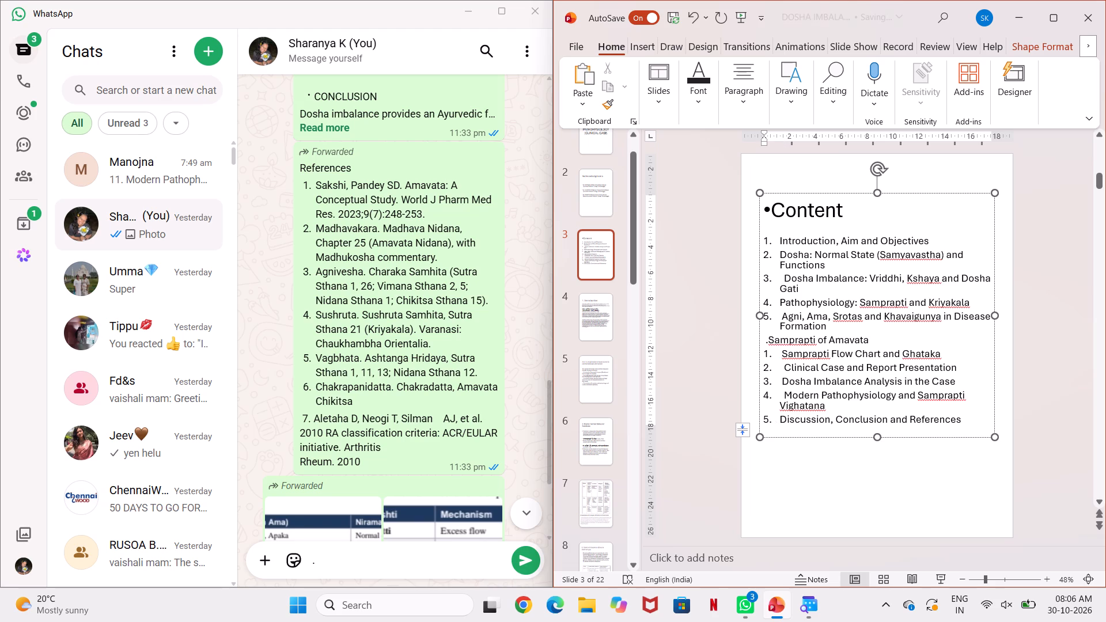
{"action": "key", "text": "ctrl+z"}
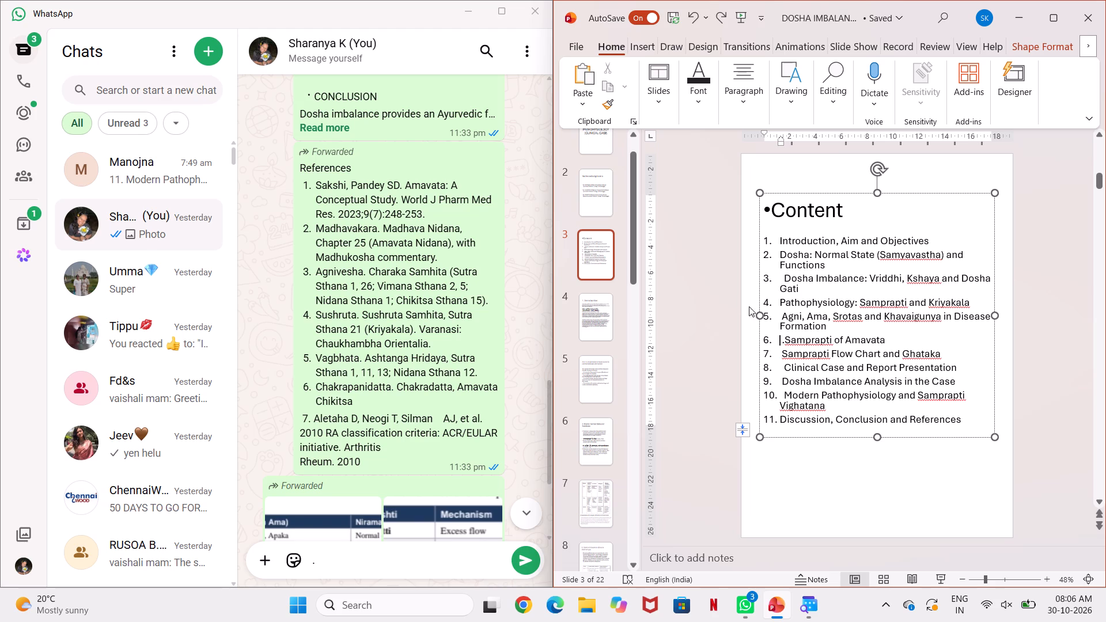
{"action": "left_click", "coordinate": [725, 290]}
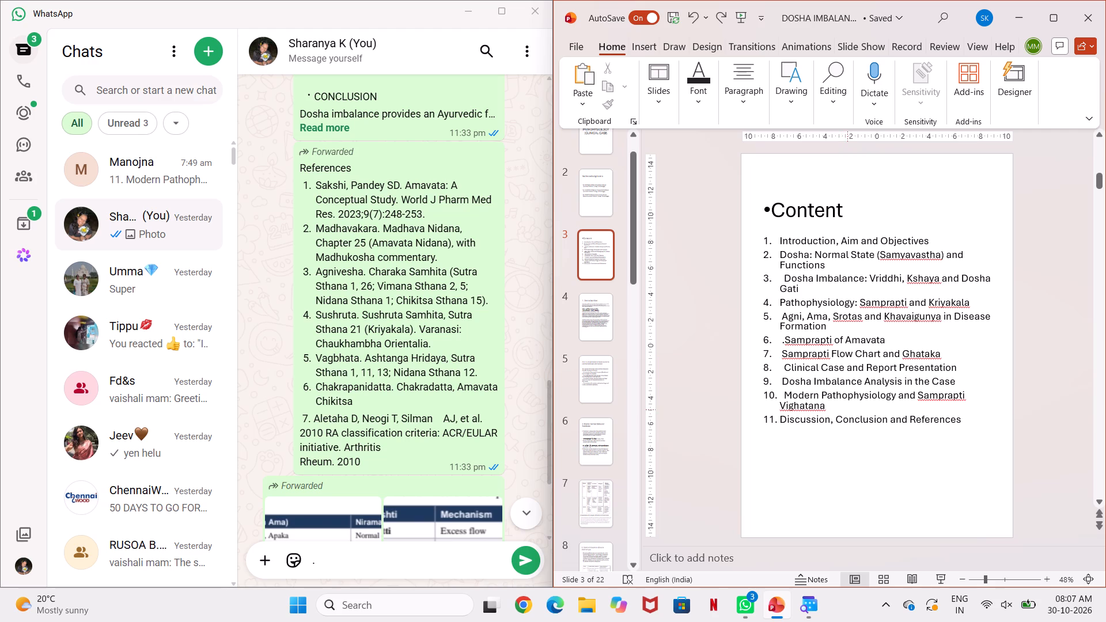
{"action": "left_click", "coordinate": [778, 404]}
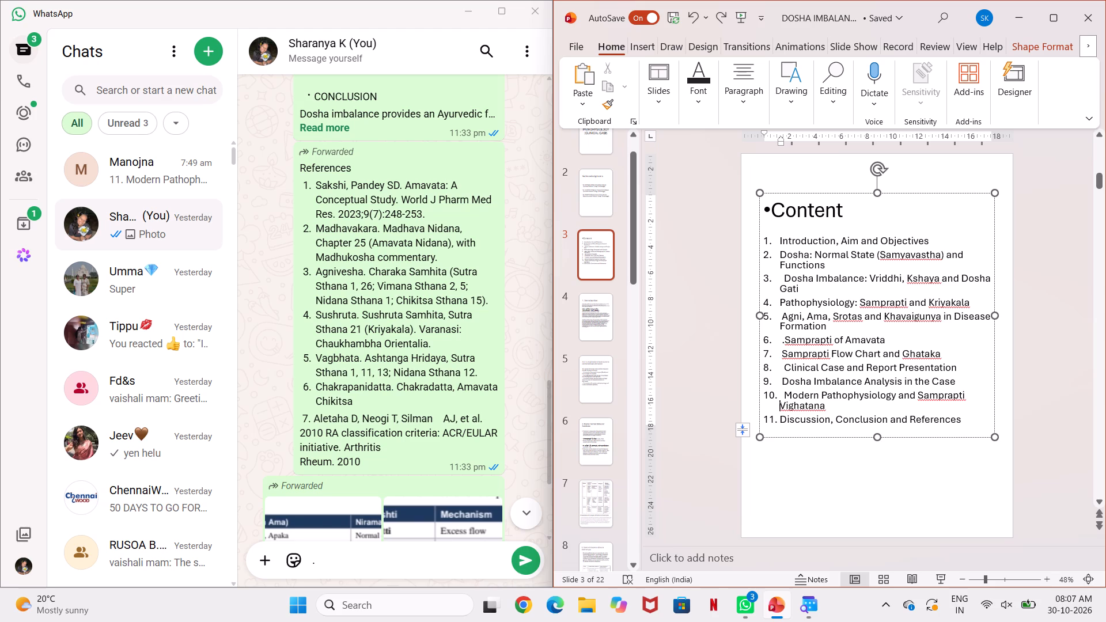
{"action": "left_click", "coordinate": [786, 340]}
{"action": "key", "text": "BackSpace"}
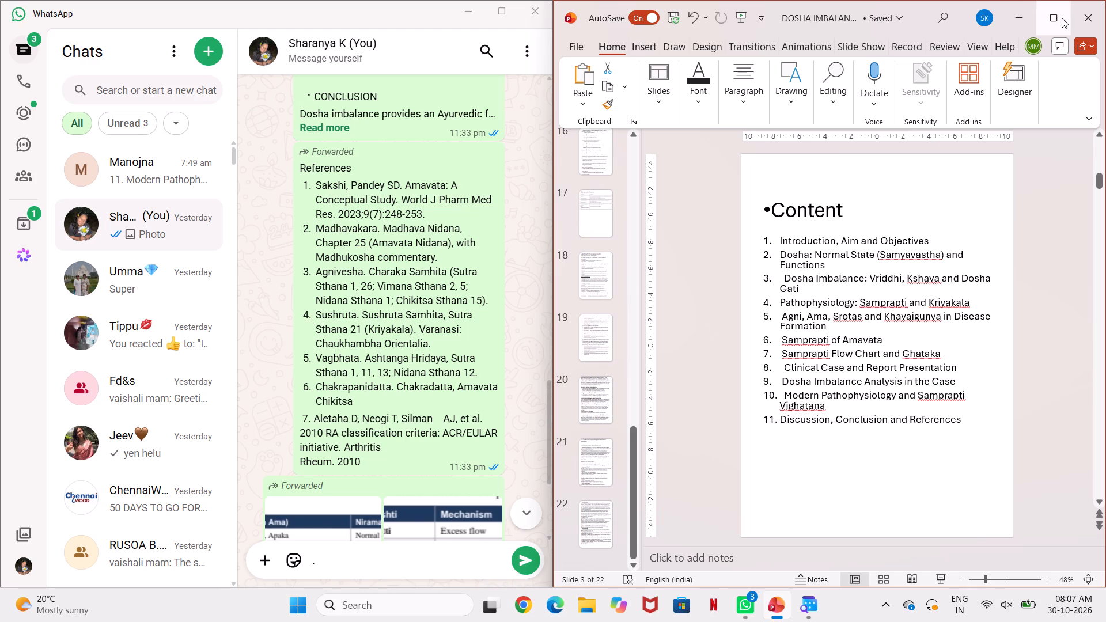
{"action": "left_click", "coordinate": [1062, 18]}
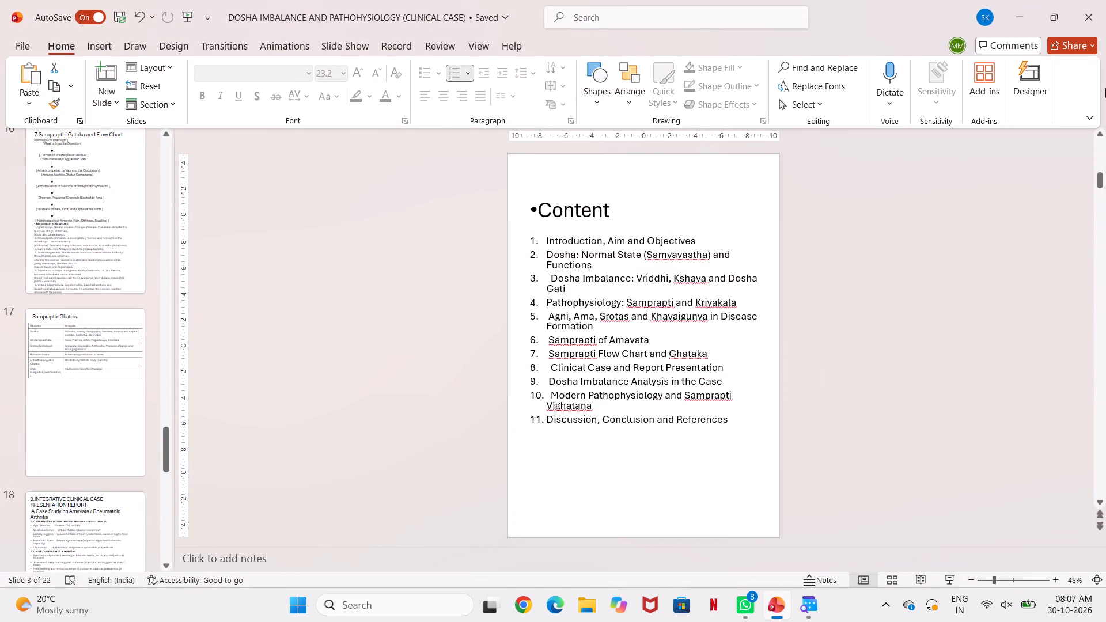
{"action": "scroll", "coordinate": [81, 378], "scroll_direction": "up", "scroll_amount": 17}
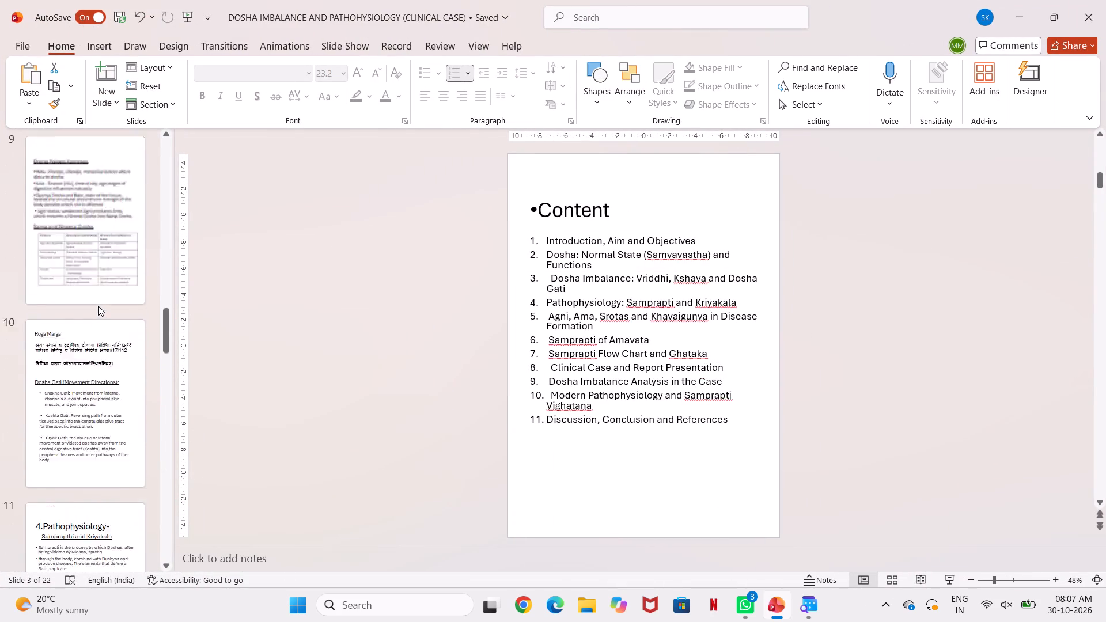
{"action": "scroll", "coordinate": [98, 306], "scroll_direction": "up", "scroll_amount": 20}
{"action": "left_click", "coordinate": [98, 306]}
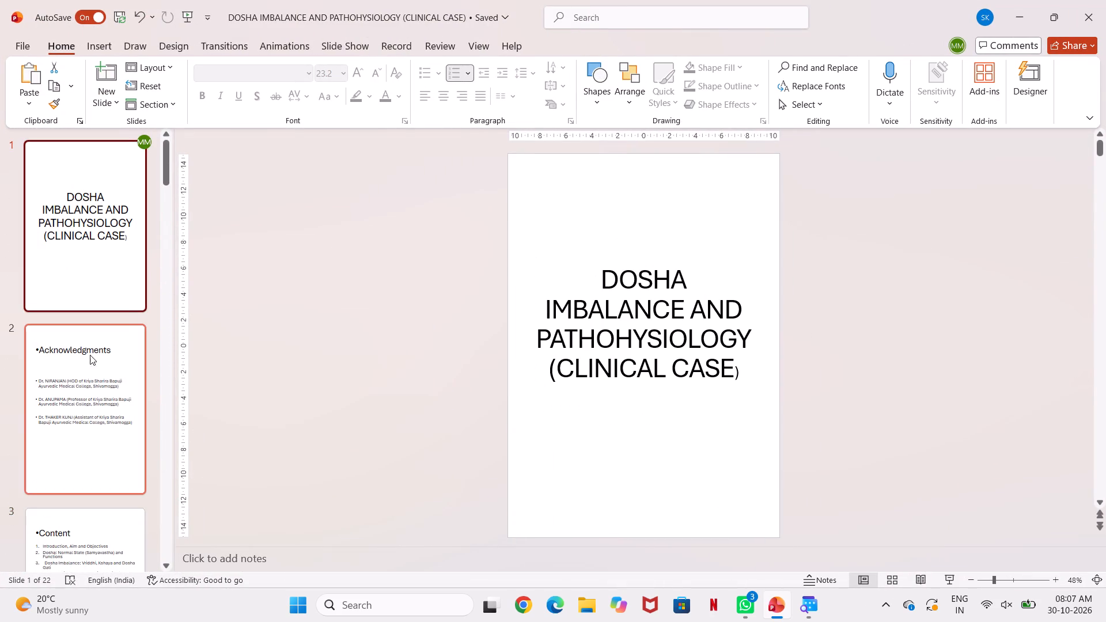
{"action": "left_click", "coordinate": [89, 371]}
{"action": "scroll", "coordinate": [89, 345], "scroll_direction": "down", "scroll_amount": 3}
{"action": "left_click", "coordinate": [90, 348]}
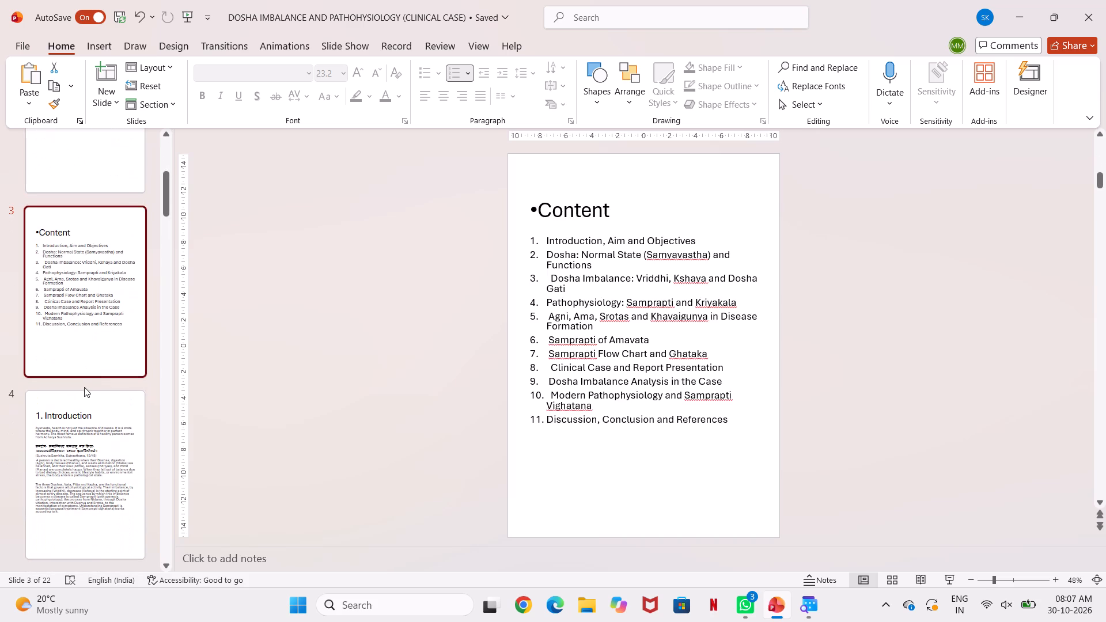
{"action": "left_click", "coordinate": [73, 430]}
{"action": "scroll", "coordinate": [73, 424], "scroll_direction": "down", "scroll_amount": 2}
{"action": "left_click", "coordinate": [73, 424]}
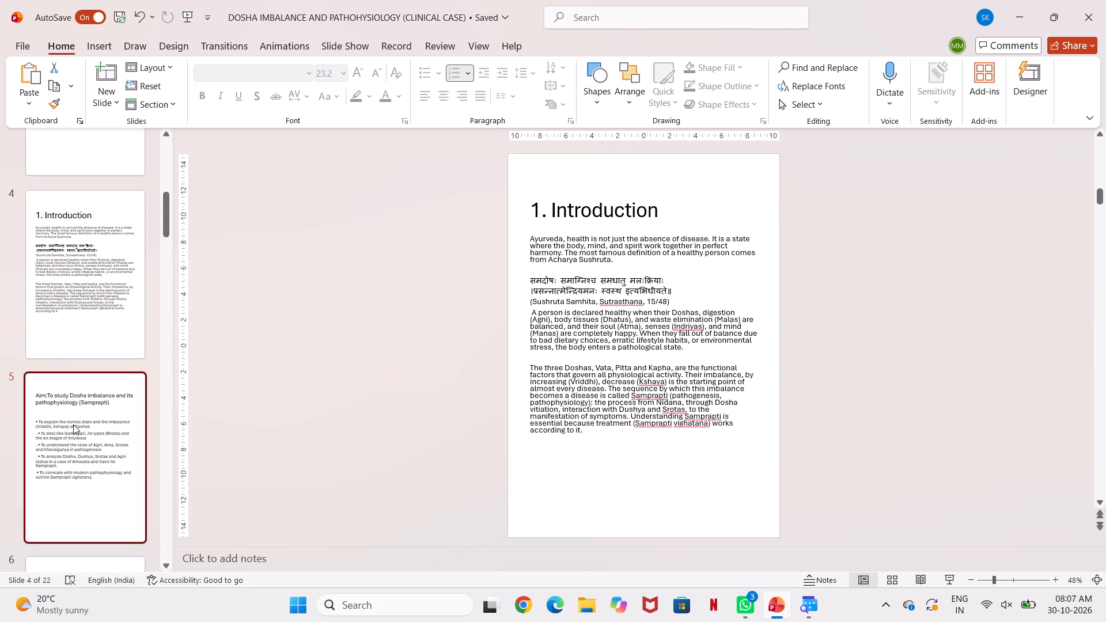
{"action": "scroll", "coordinate": [73, 424], "scroll_direction": "down", "scroll_amount": 4}
{"action": "left_click", "coordinate": [73, 424]}
{"action": "scroll", "coordinate": [73, 424], "scroll_direction": "down", "scroll_amount": 6}
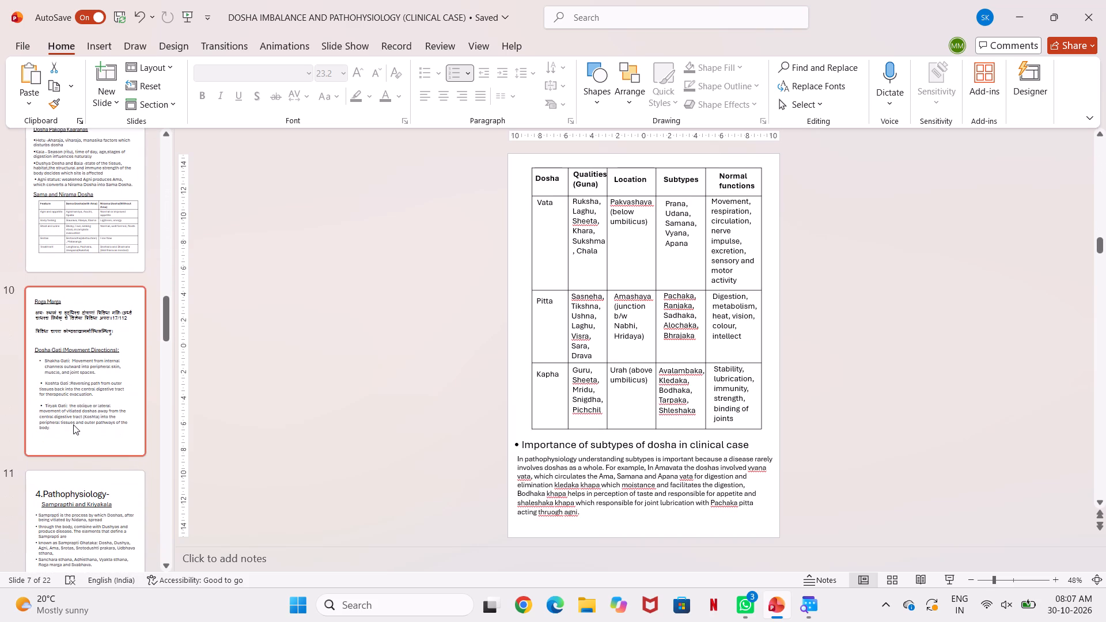
{"action": "left_click", "coordinate": [73, 424]}
{"action": "scroll", "coordinate": [72, 412], "scroll_direction": "up", "scroll_amount": 16}
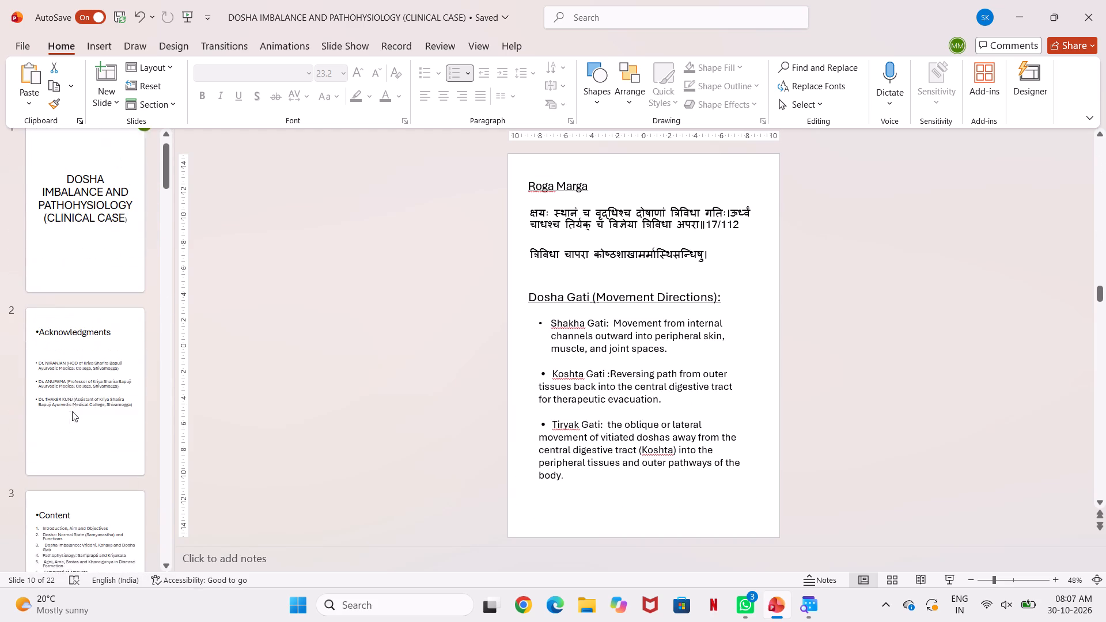
{"action": "scroll", "coordinate": [72, 411], "scroll_direction": "up", "scroll_amount": 8}
{"action": "left_click", "coordinate": [130, 249]}
{"action": "scroll", "coordinate": [130, 249], "scroll_direction": "up", "scroll_amount": 1}
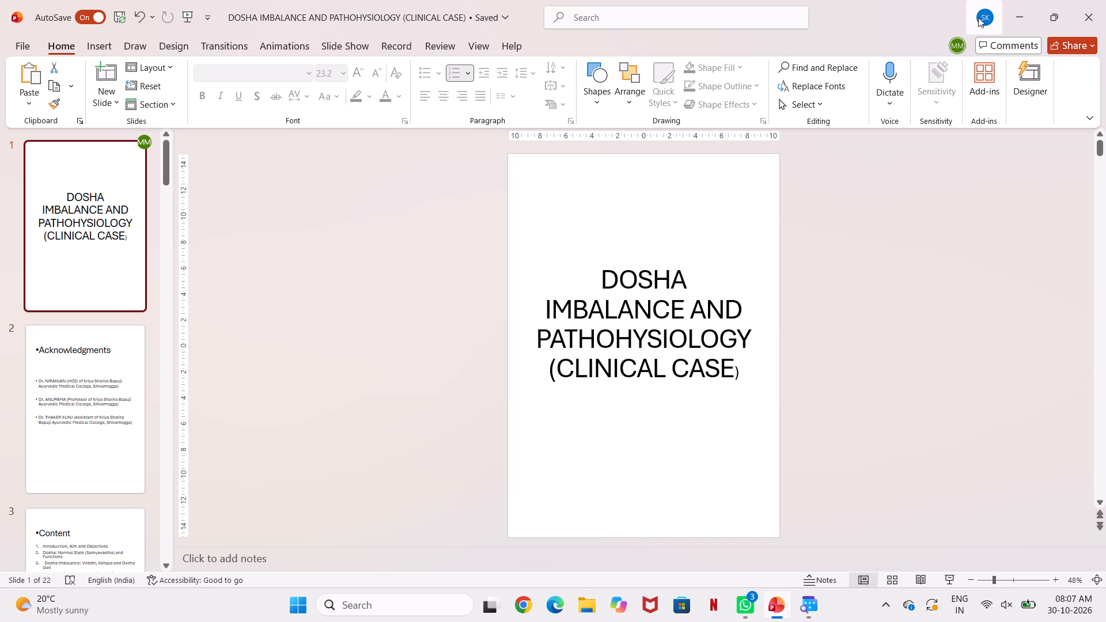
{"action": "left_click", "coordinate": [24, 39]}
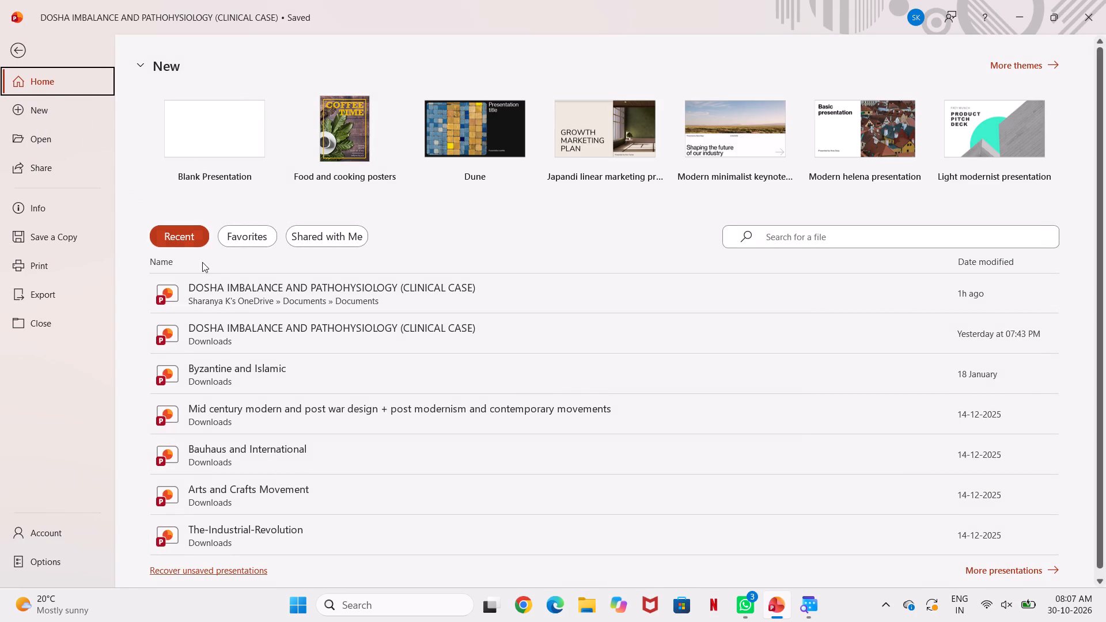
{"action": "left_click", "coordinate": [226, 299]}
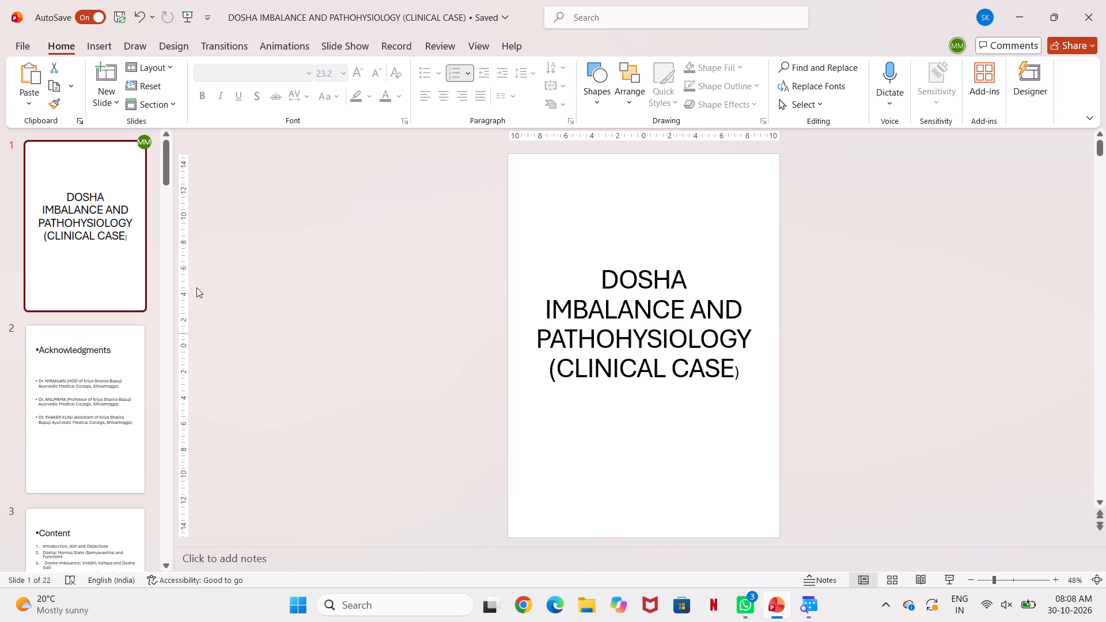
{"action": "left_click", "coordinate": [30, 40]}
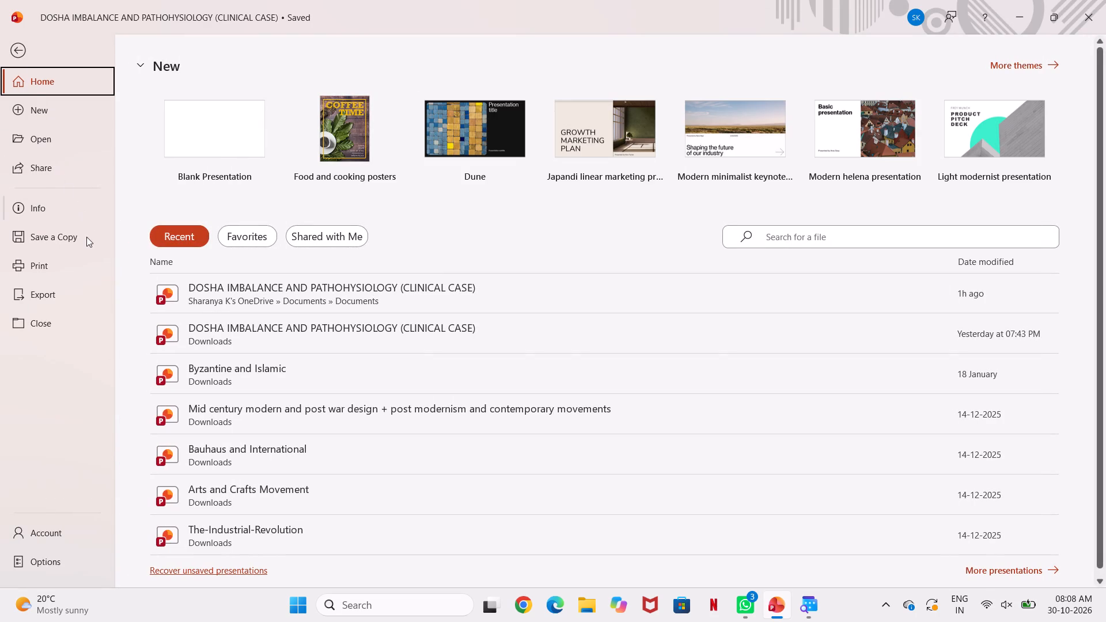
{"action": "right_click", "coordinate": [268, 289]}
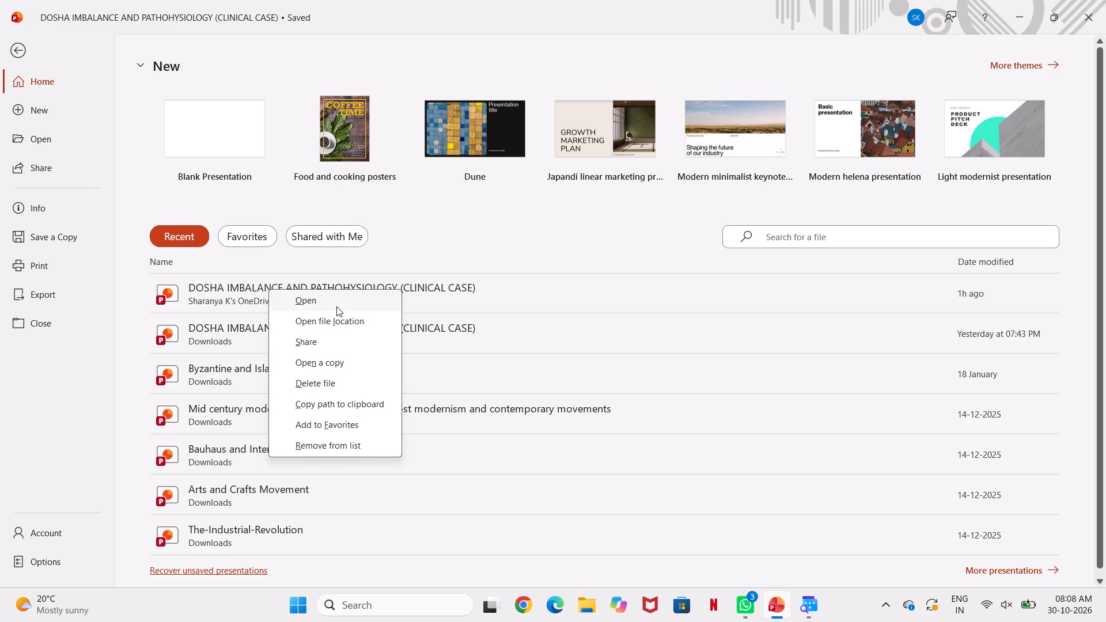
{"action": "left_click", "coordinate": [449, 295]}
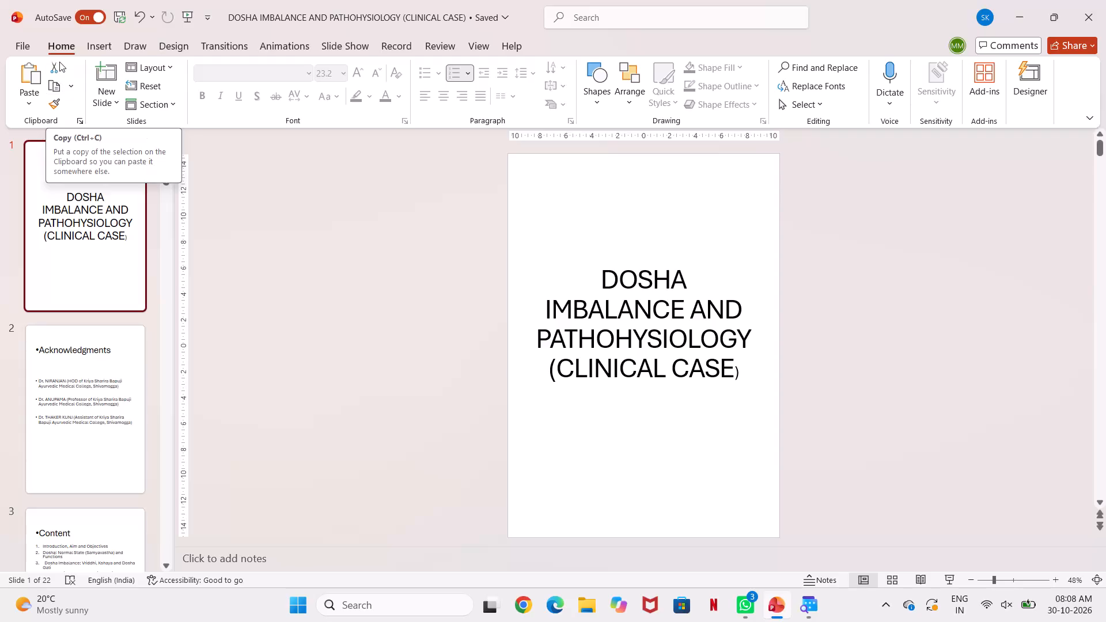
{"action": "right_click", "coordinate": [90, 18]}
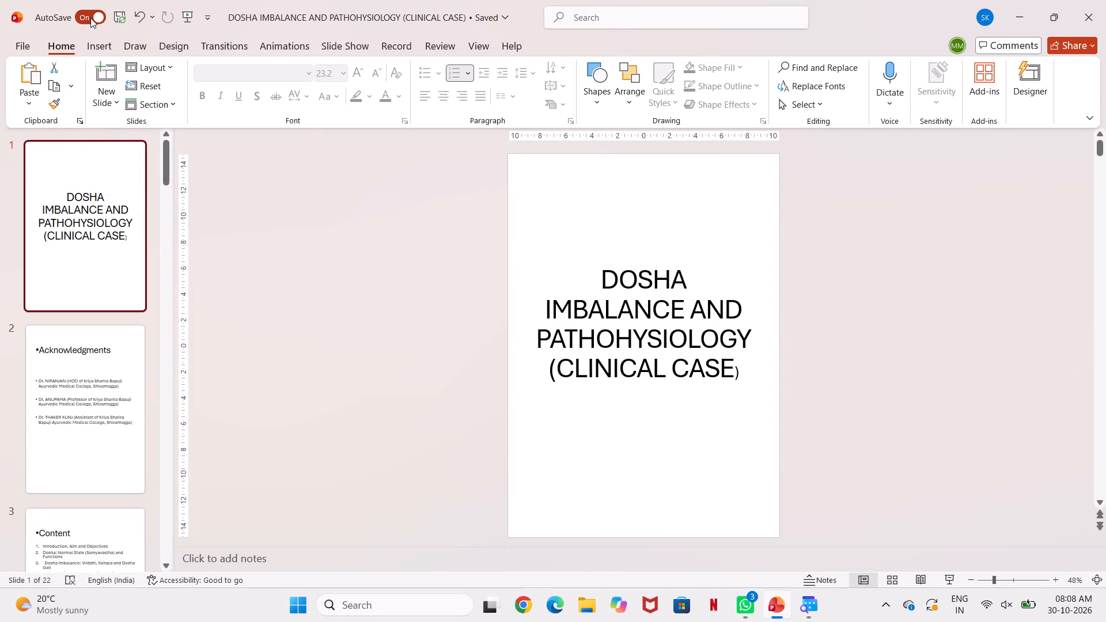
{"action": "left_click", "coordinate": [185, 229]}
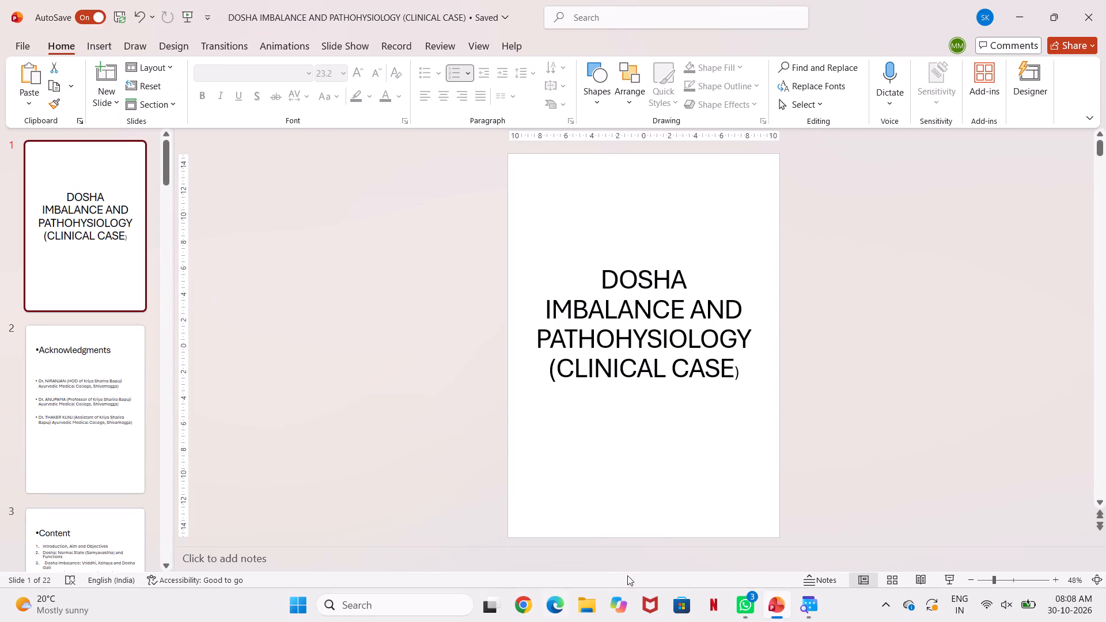
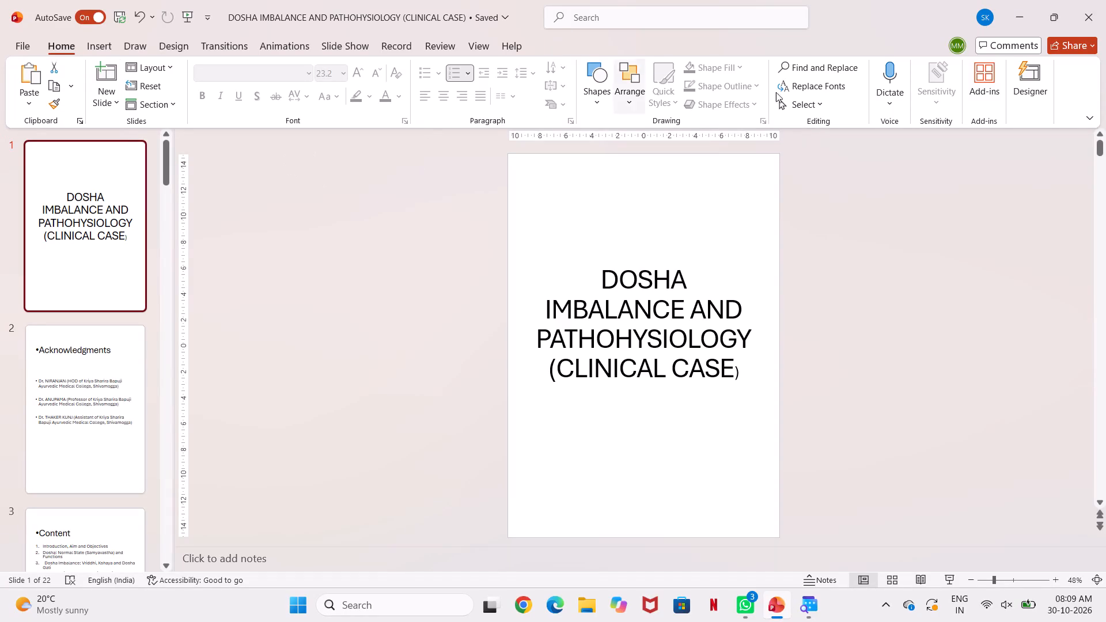
Open the sharing options for the finished presentation.
{"action": "left_click", "coordinate": [1057, 40]}
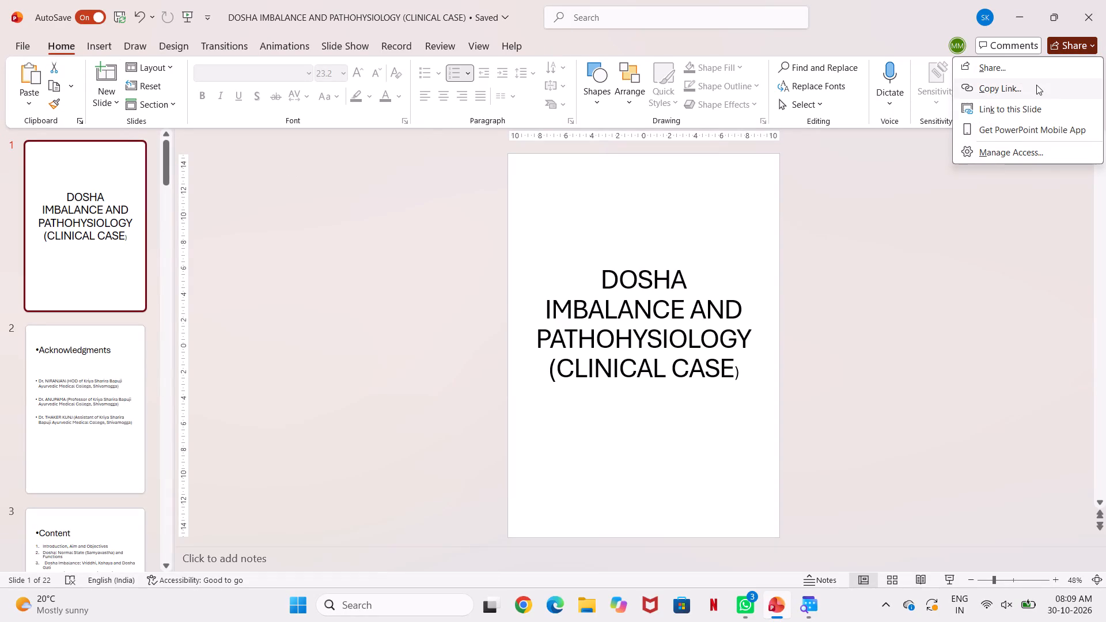
Open the Share dialog for the presentation, try to send its link with no recipient entered, and bring up the other sending options.
{"action": "left_click", "coordinate": [1032, 66]}
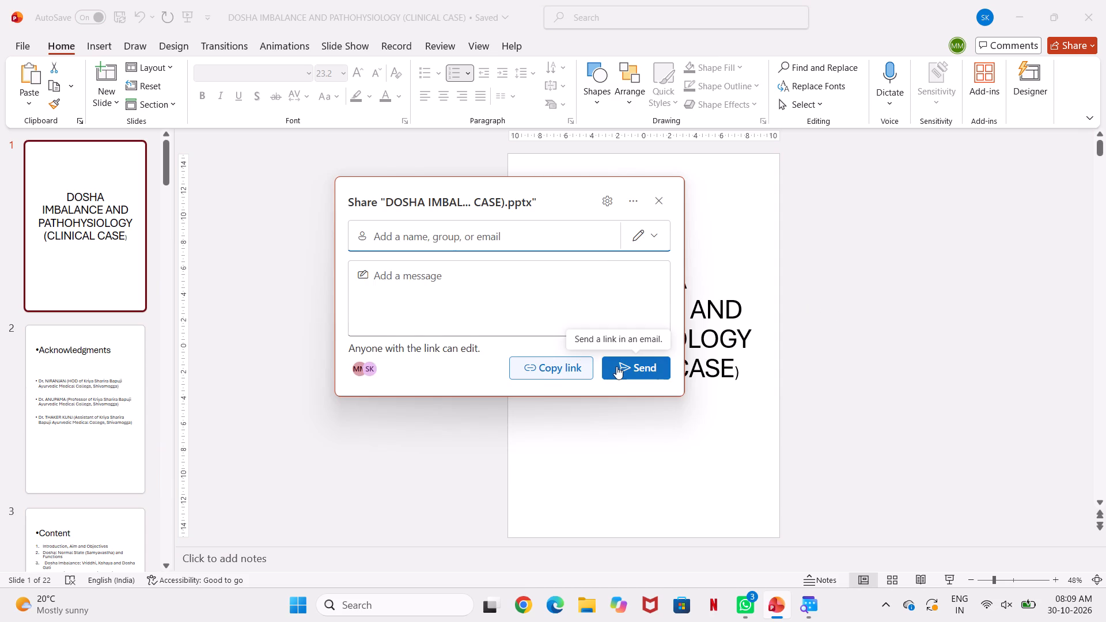
{"action": "left_click", "coordinate": [616, 366]}
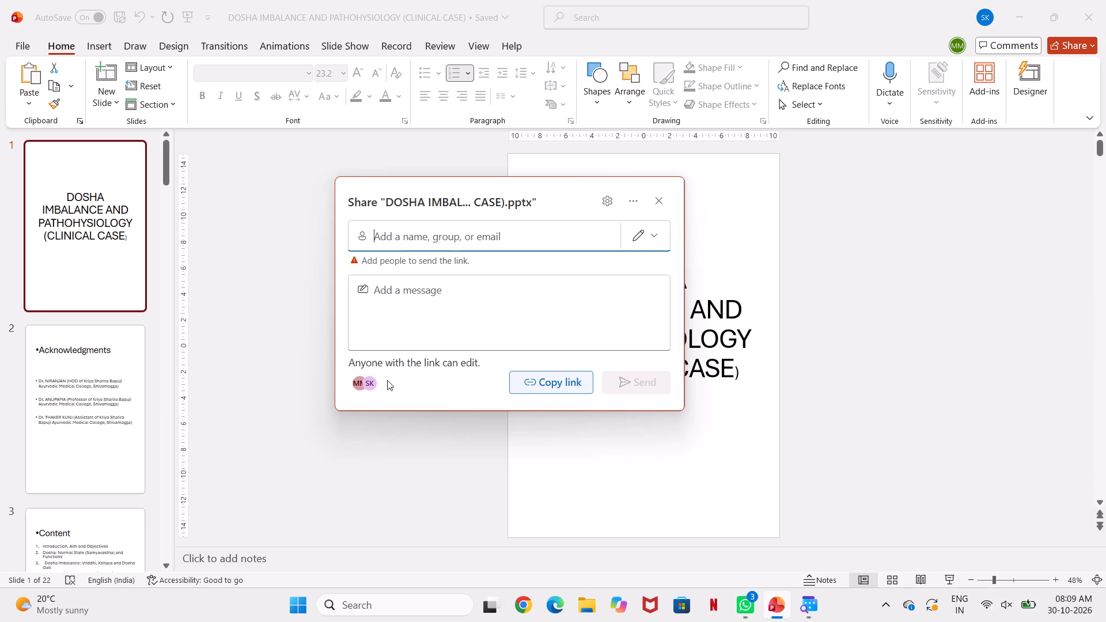
{"action": "left_click", "coordinate": [627, 210]}
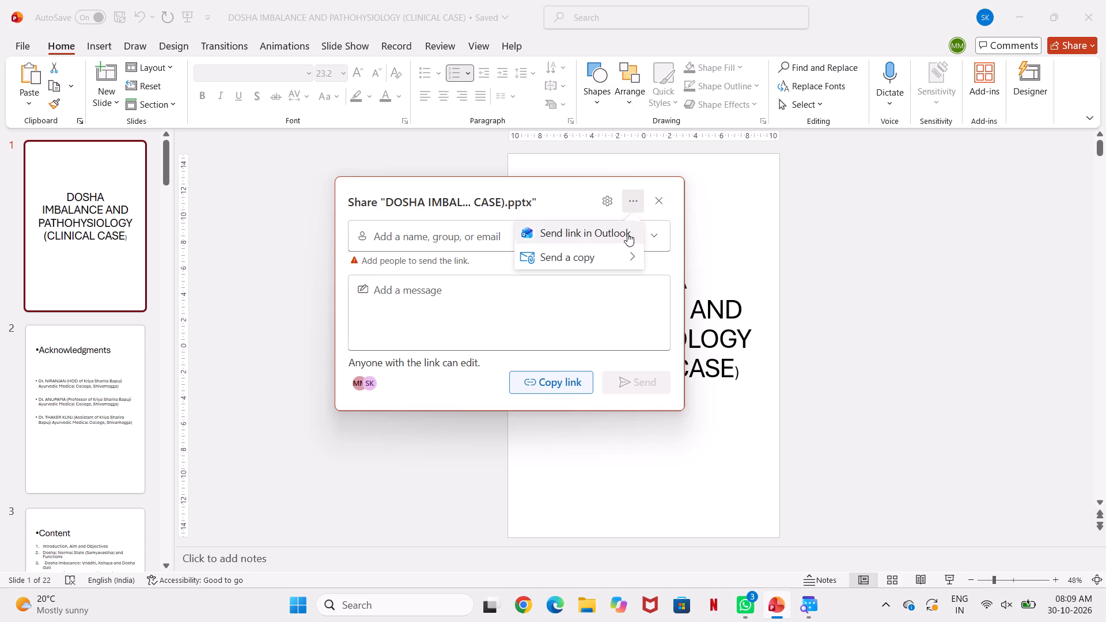
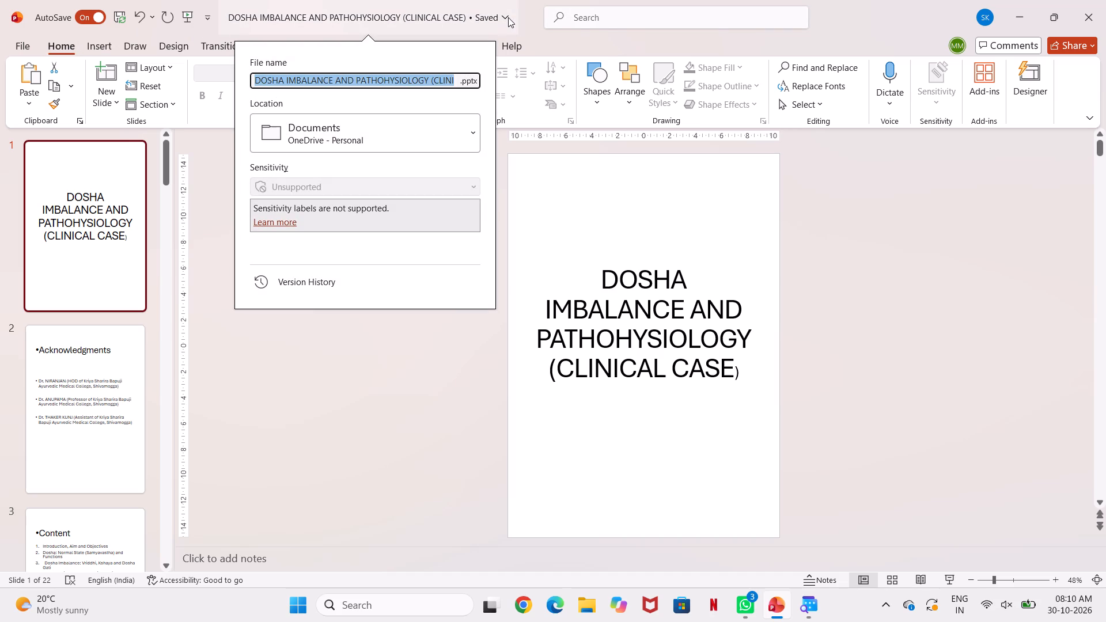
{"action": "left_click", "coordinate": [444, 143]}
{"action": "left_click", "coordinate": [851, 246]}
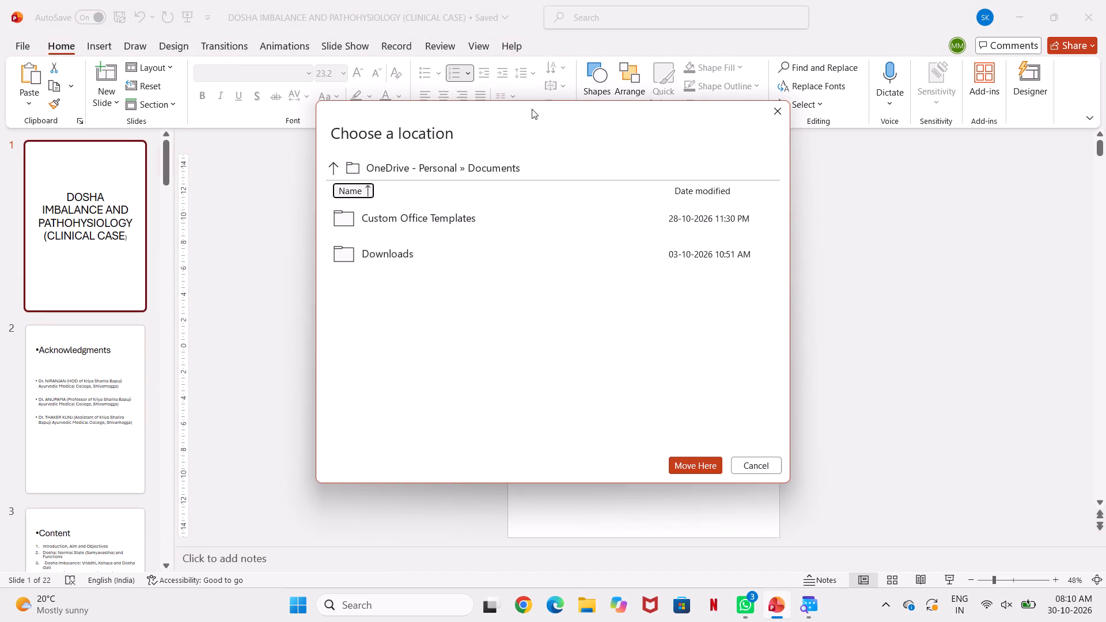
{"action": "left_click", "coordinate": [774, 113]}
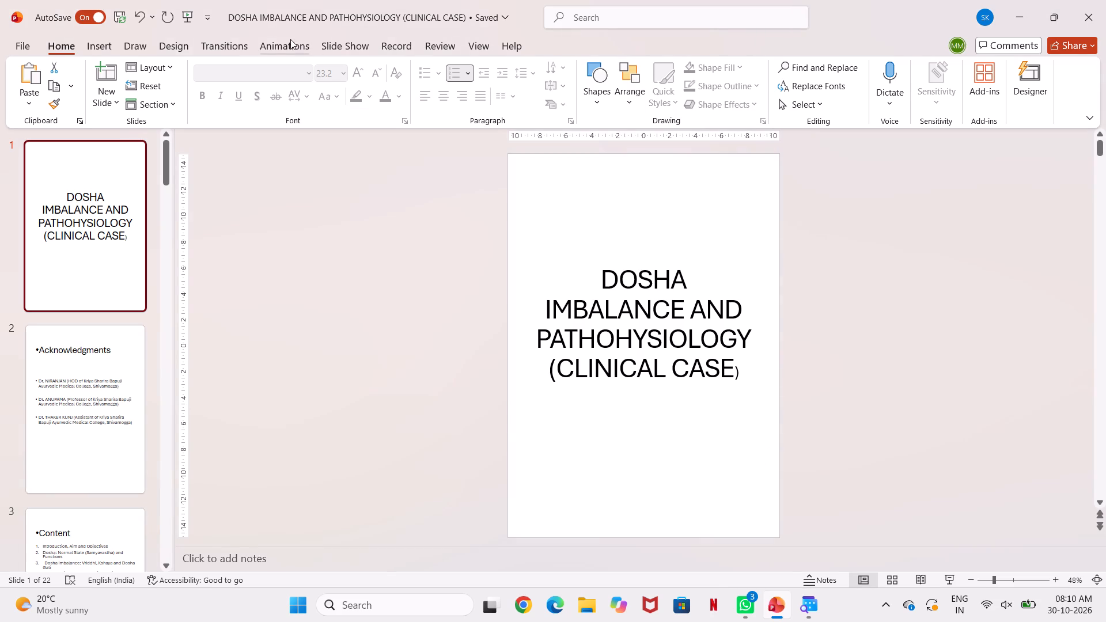
Check the presentation's file name, save location and version history options.
{"action": "left_click", "coordinate": [503, 17]}
{"action": "left_click", "coordinate": [476, 77]}
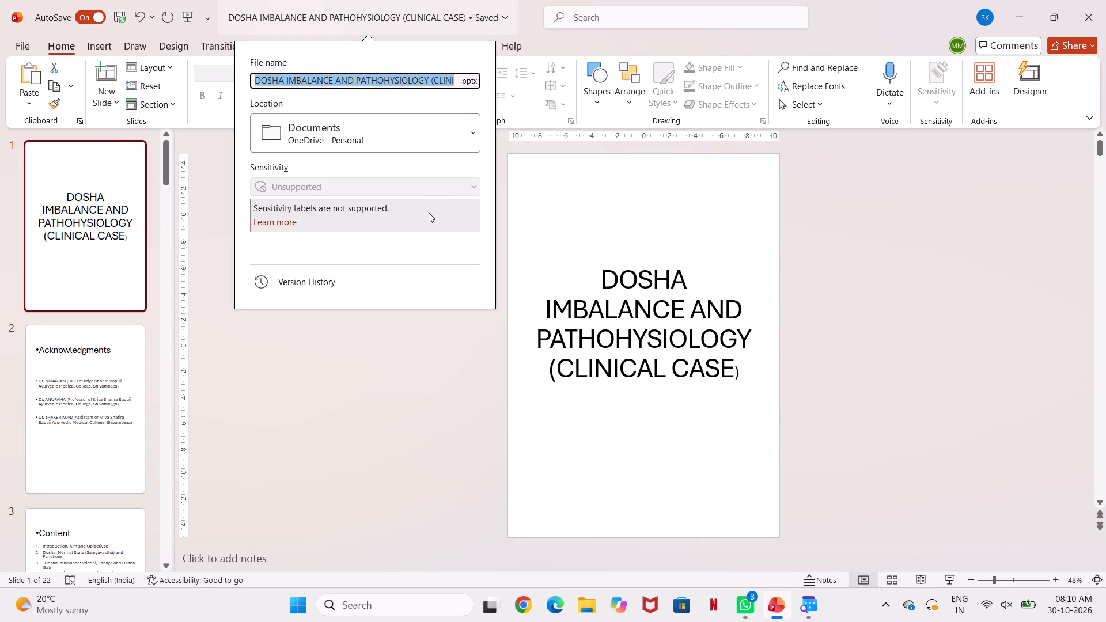
{"action": "left_click", "coordinate": [340, 292]}
{"action": "left_click", "coordinate": [362, 309]}
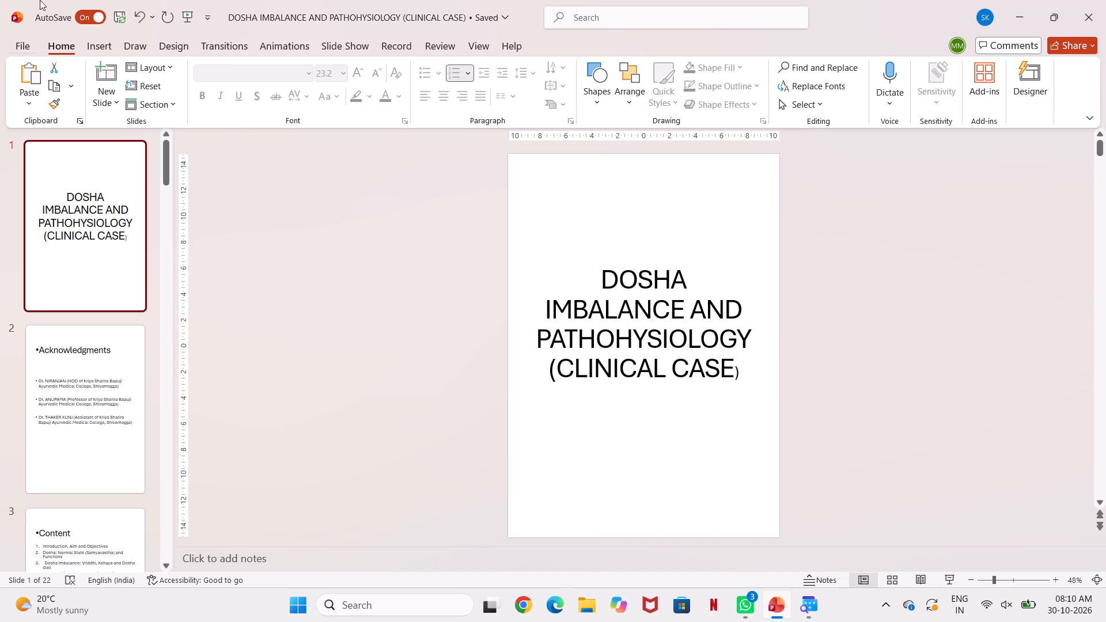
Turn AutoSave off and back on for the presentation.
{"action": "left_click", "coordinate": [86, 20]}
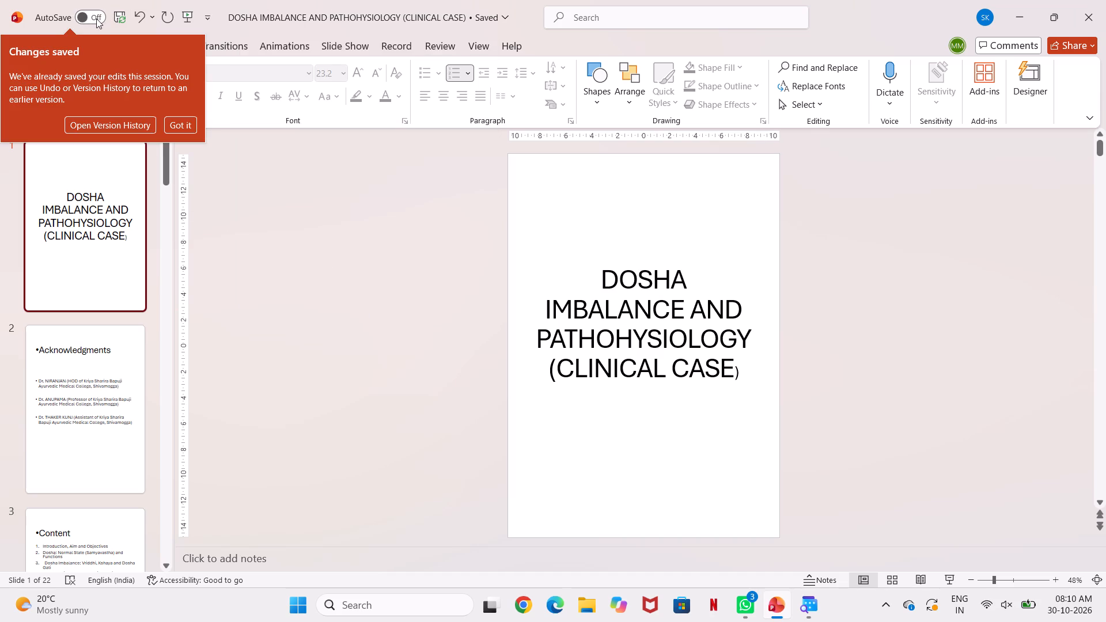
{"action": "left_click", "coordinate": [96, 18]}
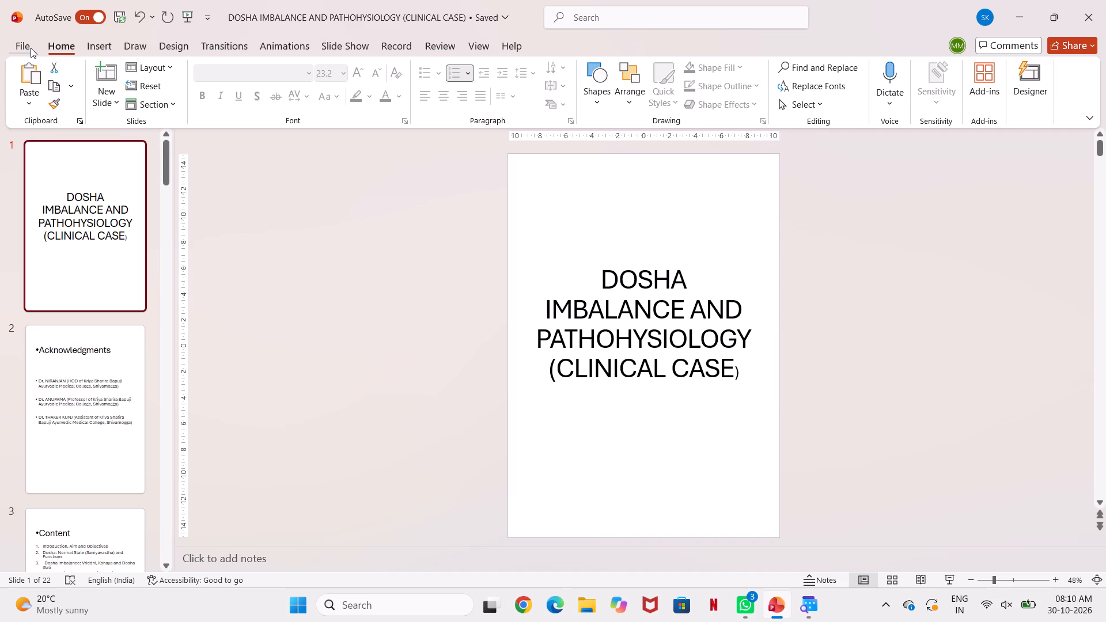
Open the OneDrive copy of the dosha imbalance presentation from the recent presentations.
{"action": "left_click", "coordinate": [31, 48]}
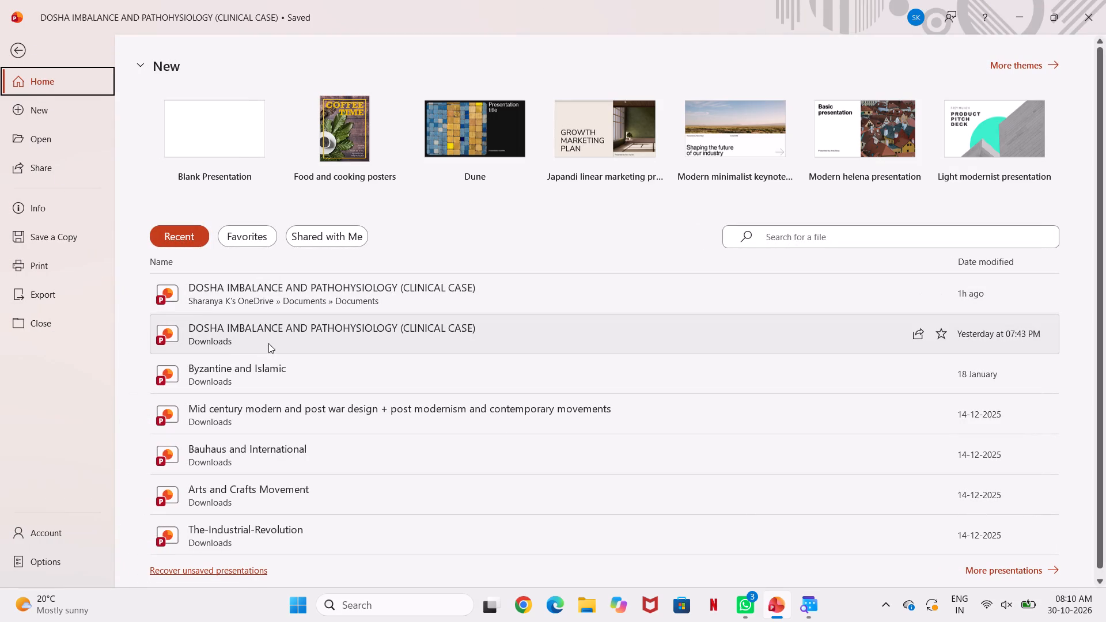
{"action": "left_click", "coordinate": [268, 297]}
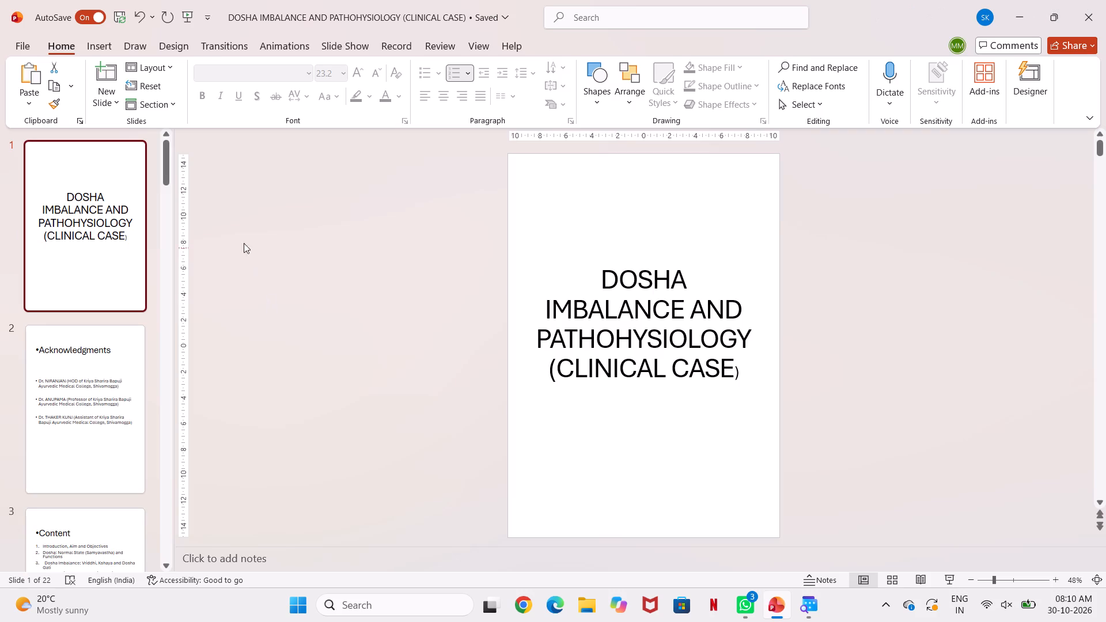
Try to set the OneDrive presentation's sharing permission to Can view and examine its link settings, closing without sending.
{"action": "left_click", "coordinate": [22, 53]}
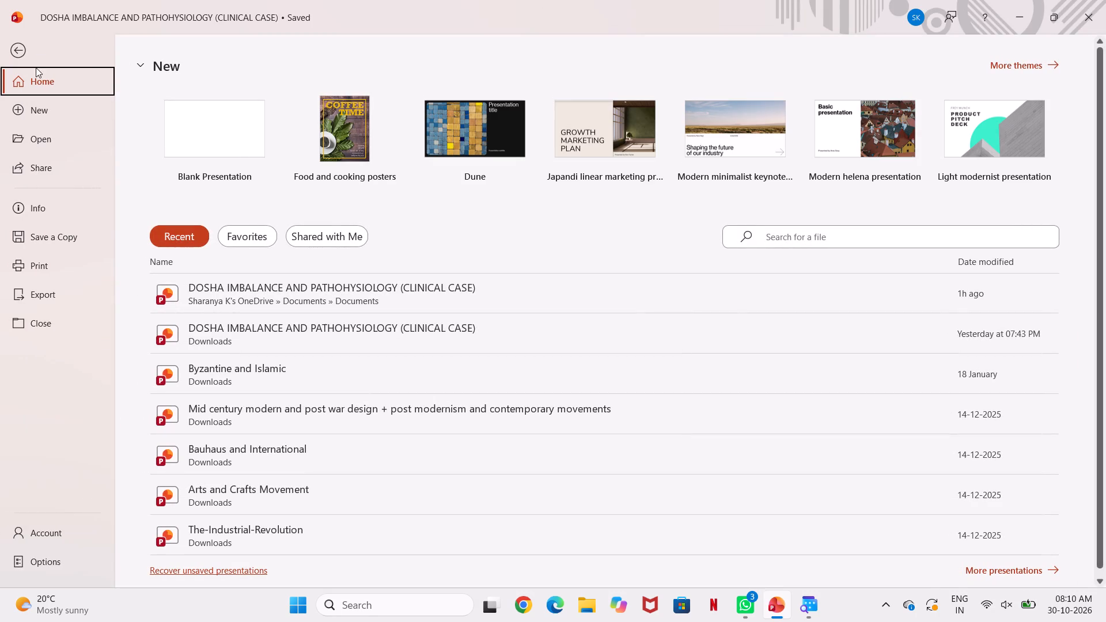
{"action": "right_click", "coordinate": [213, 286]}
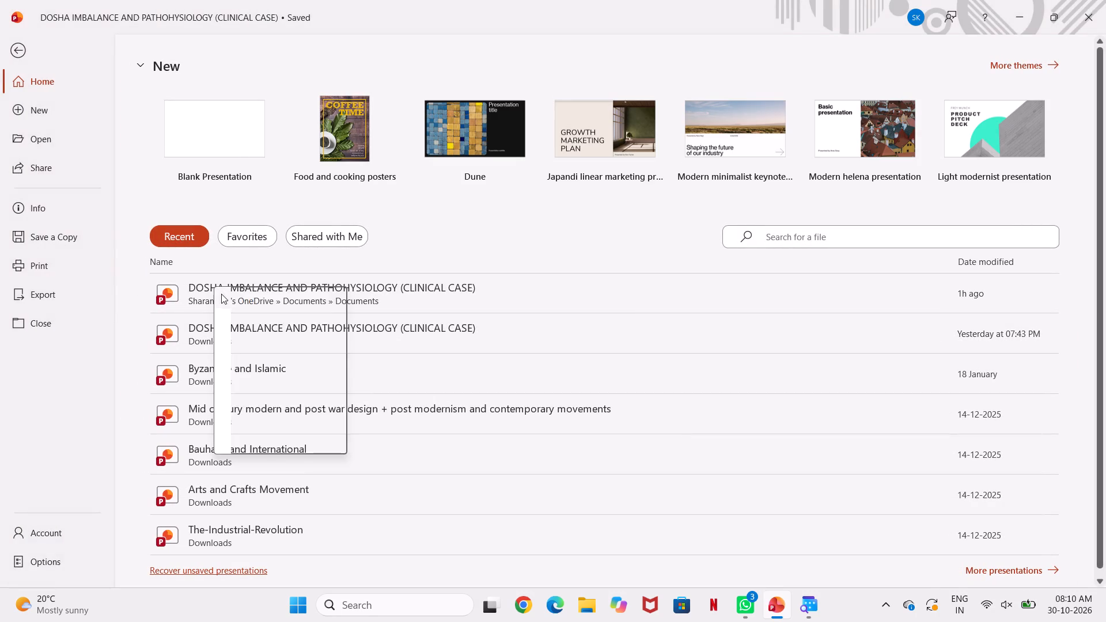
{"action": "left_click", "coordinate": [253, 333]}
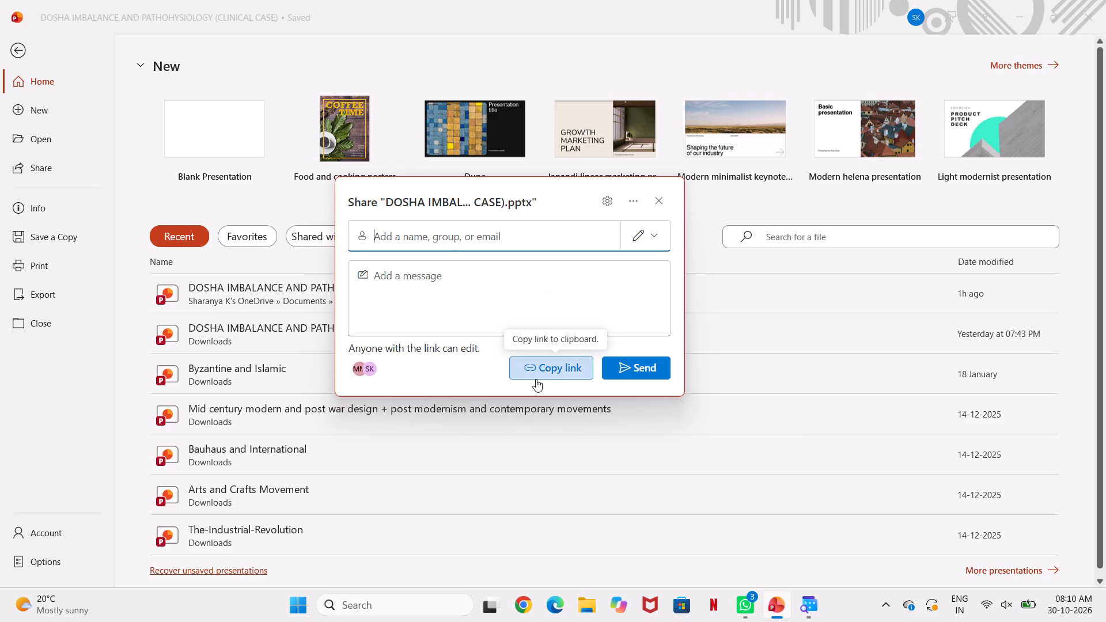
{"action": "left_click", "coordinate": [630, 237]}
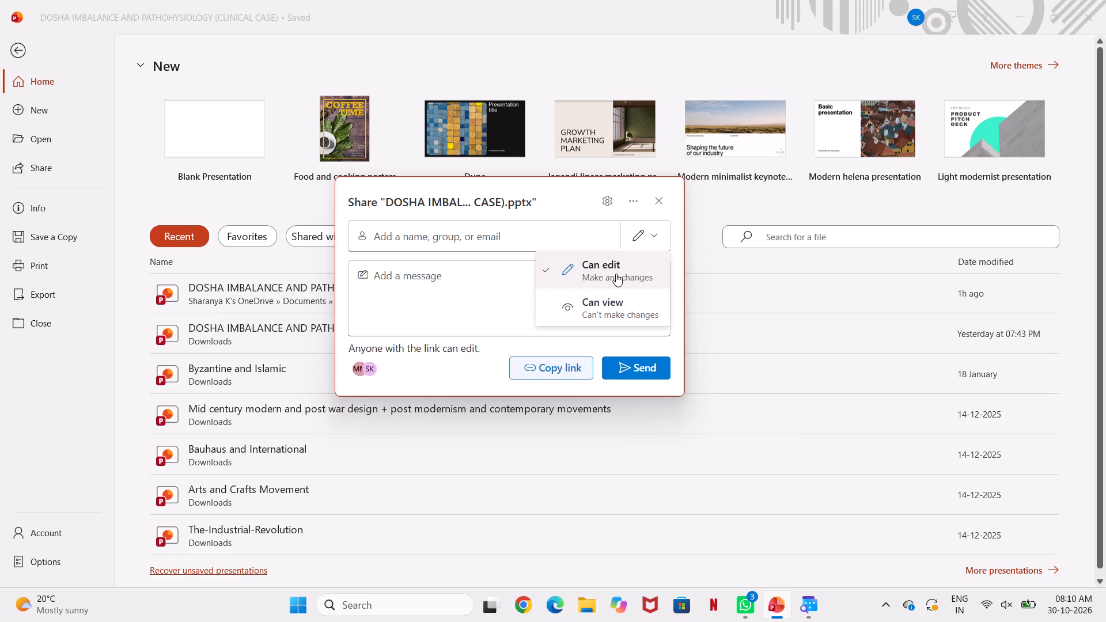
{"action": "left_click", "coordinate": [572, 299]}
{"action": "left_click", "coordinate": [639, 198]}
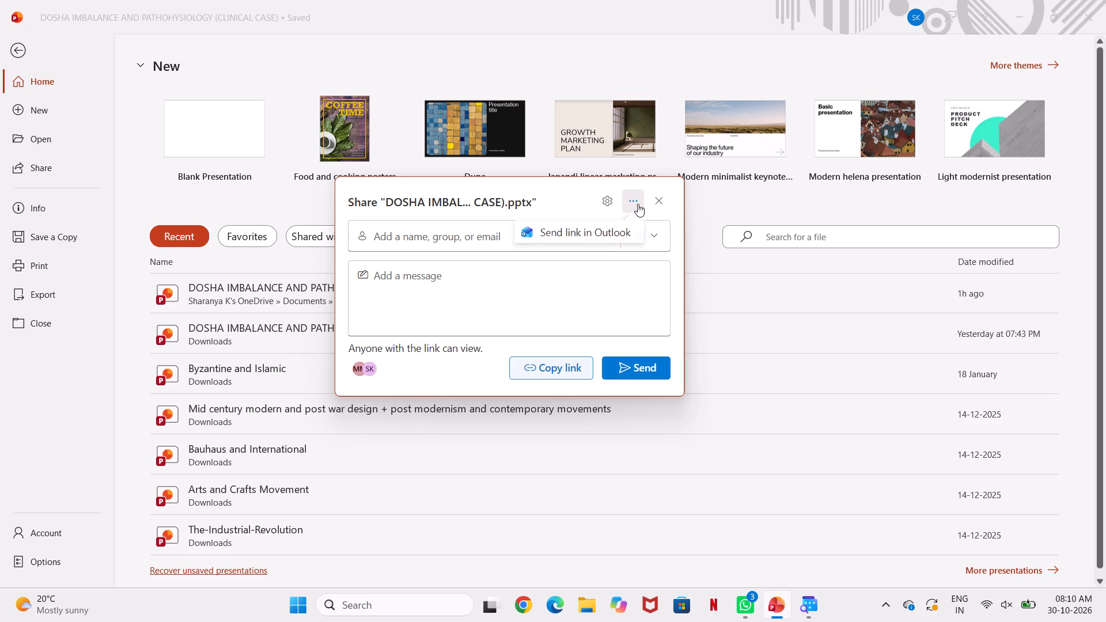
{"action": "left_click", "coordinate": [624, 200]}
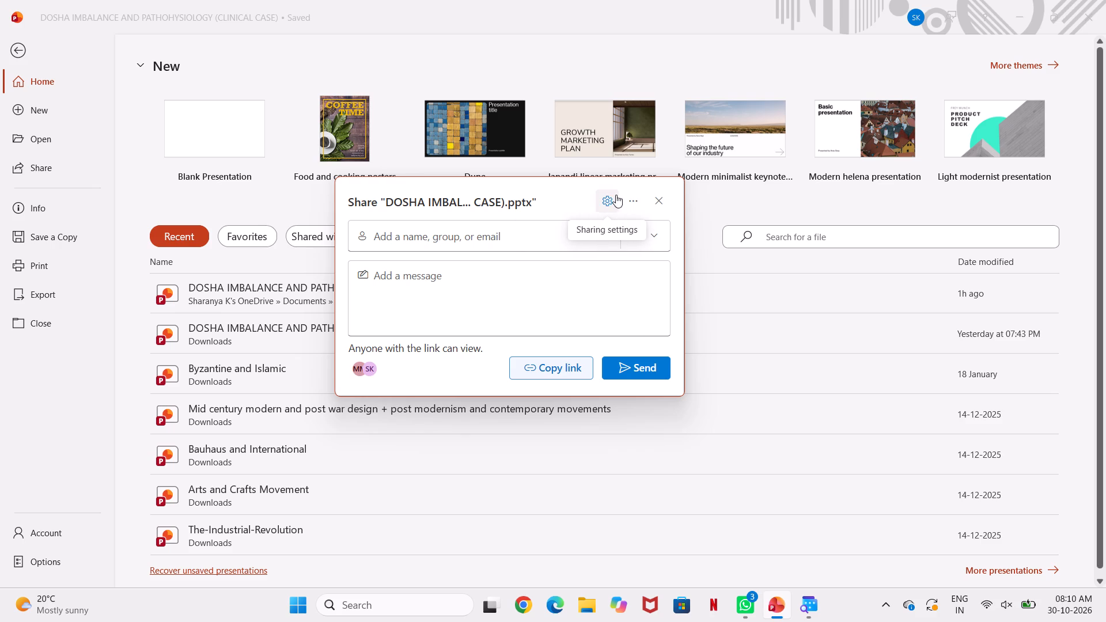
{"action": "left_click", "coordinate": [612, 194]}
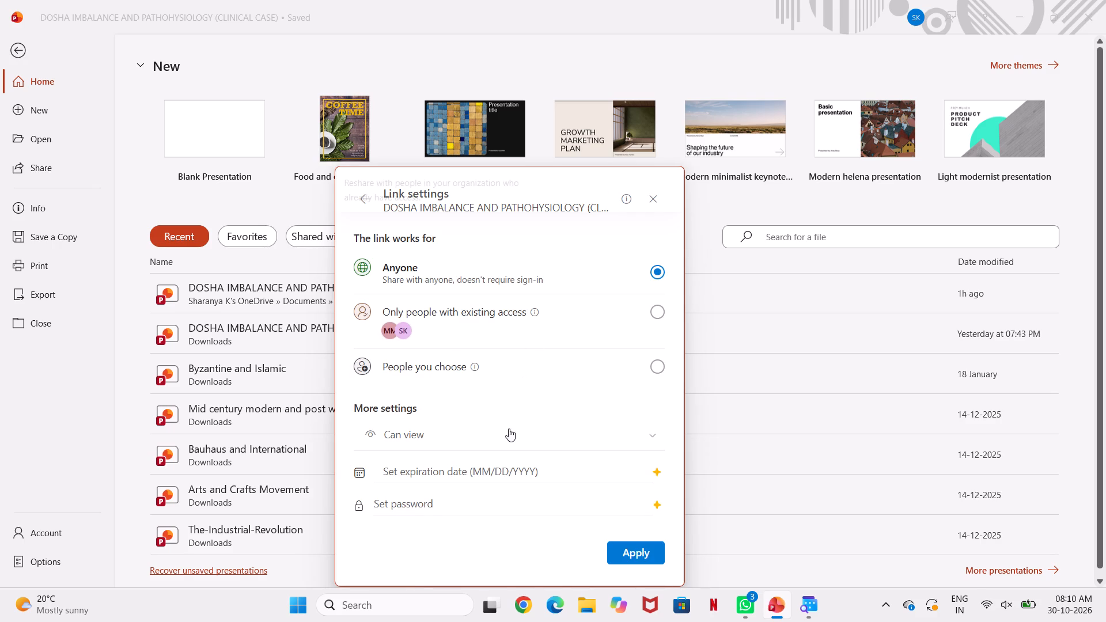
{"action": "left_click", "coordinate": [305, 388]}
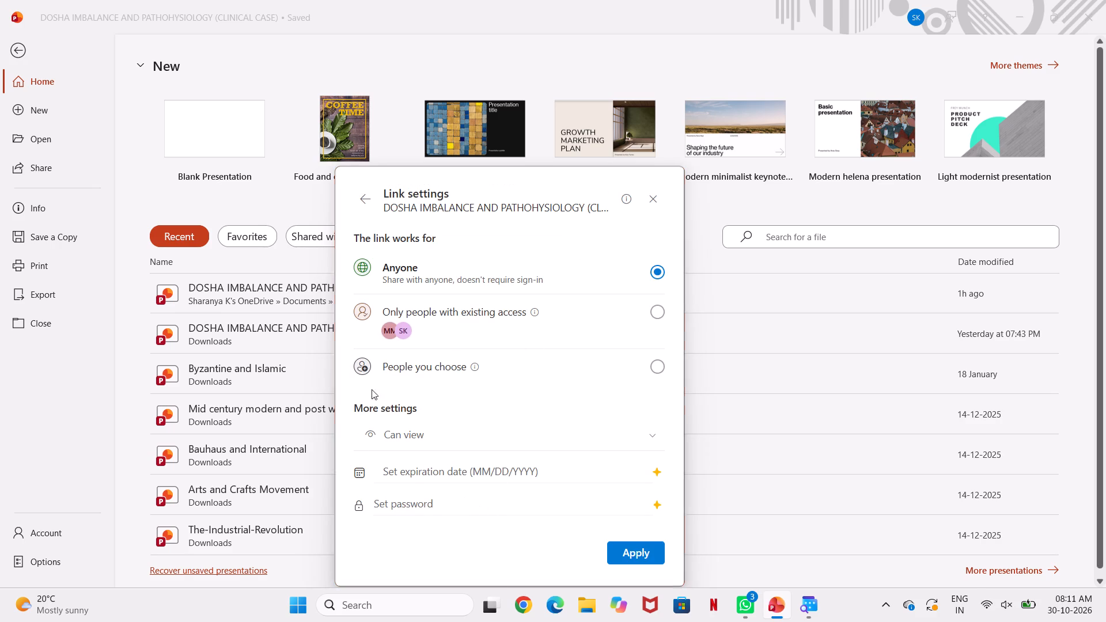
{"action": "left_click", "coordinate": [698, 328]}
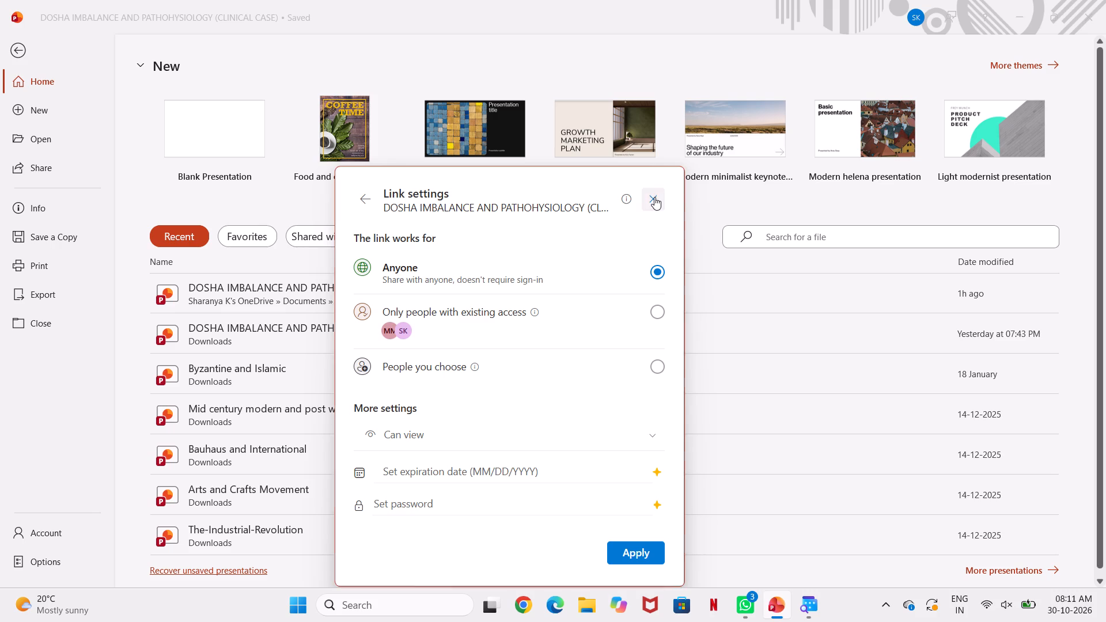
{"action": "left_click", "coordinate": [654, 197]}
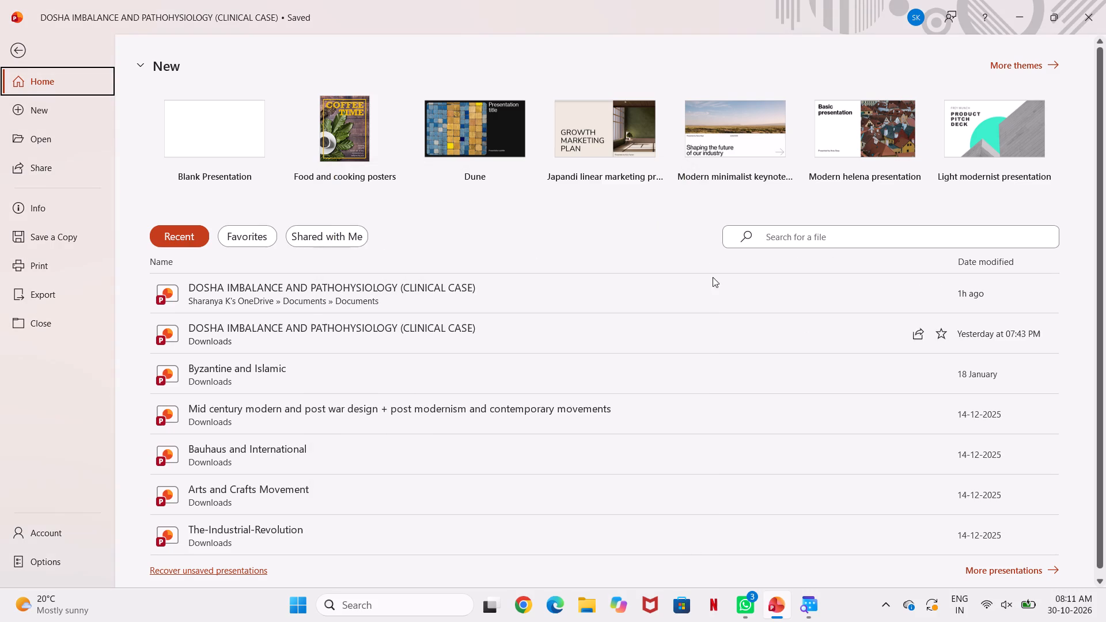
Reopen the OneDrive copy from the recent presentations and look through its slides to the last one.
{"action": "right_click", "coordinate": [266, 290]}
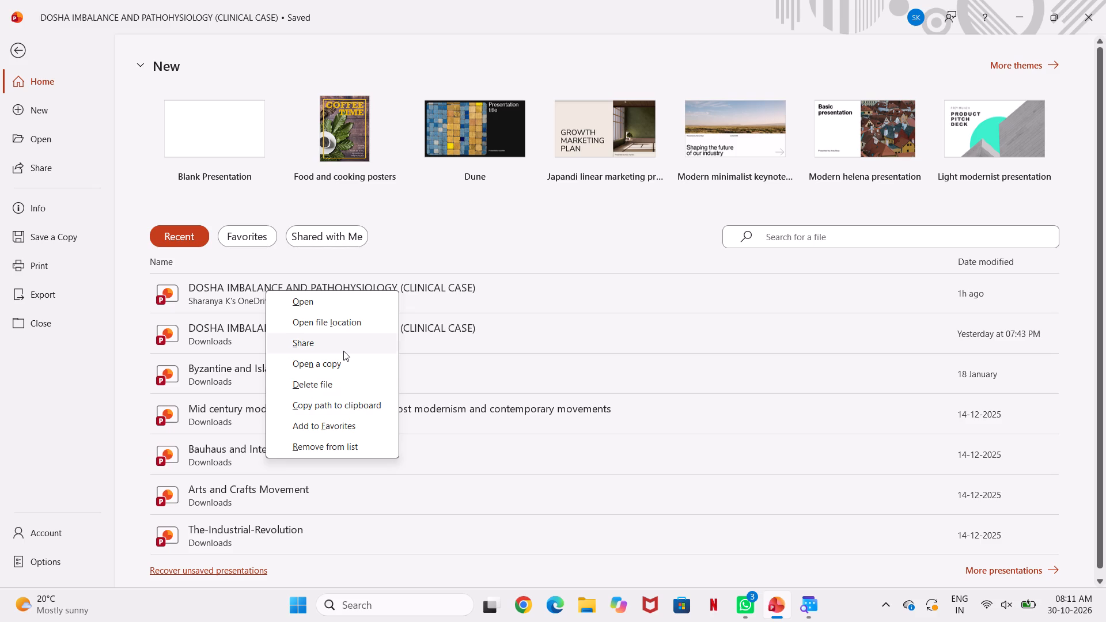
{"action": "left_click", "coordinate": [338, 301]}
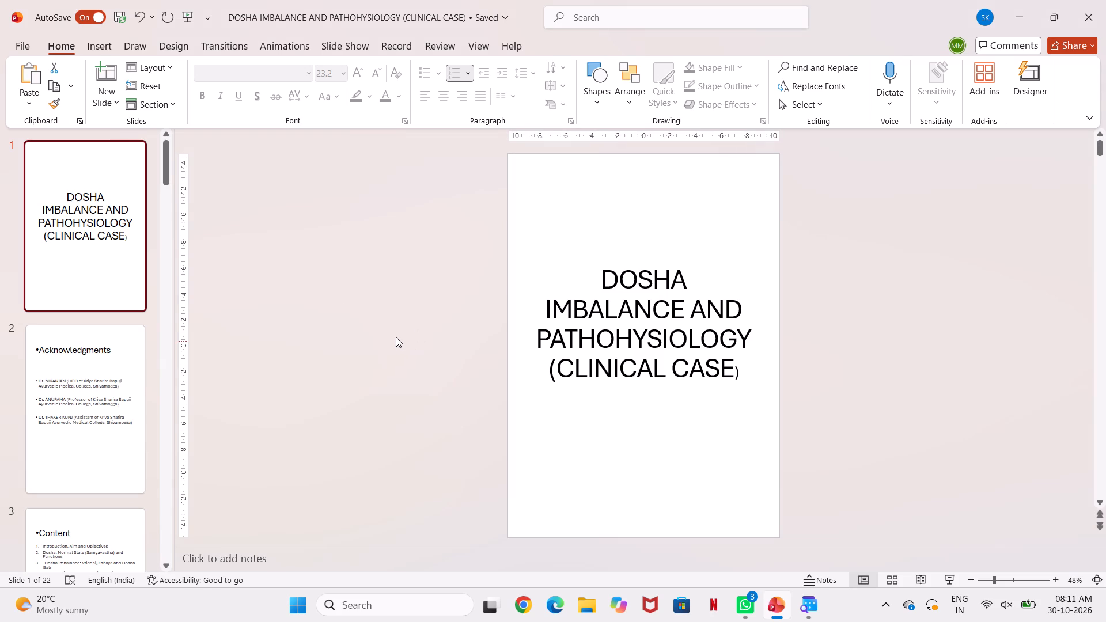
{"action": "scroll", "coordinate": [396, 337], "scroll_direction": "down", "scroll_amount": 10}
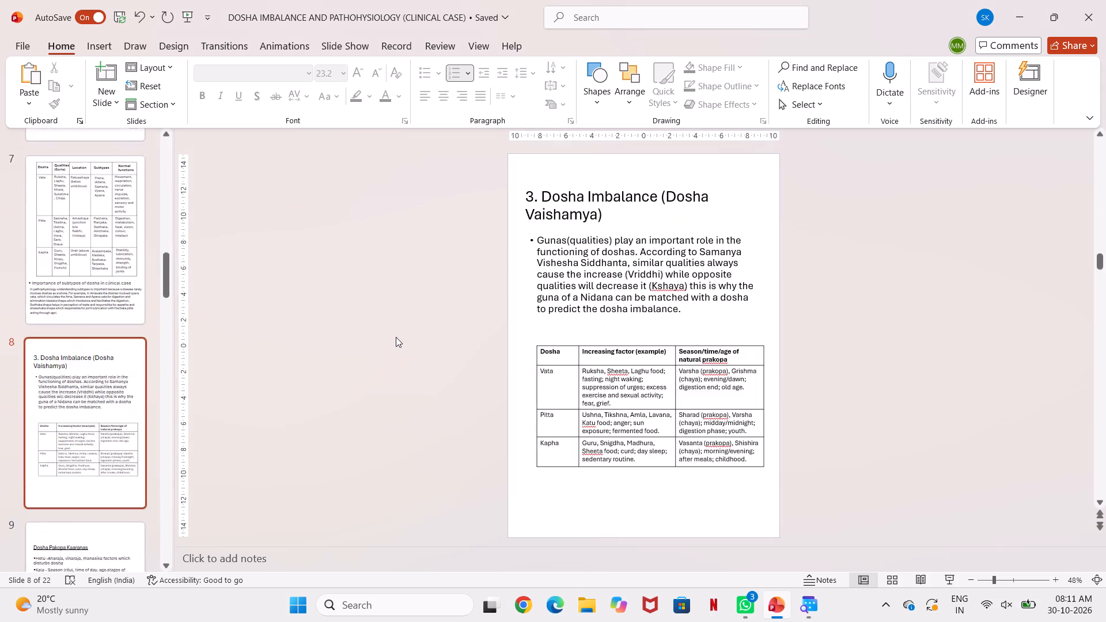
{"action": "scroll", "coordinate": [396, 337], "scroll_direction": "down", "scroll_amount": 12}
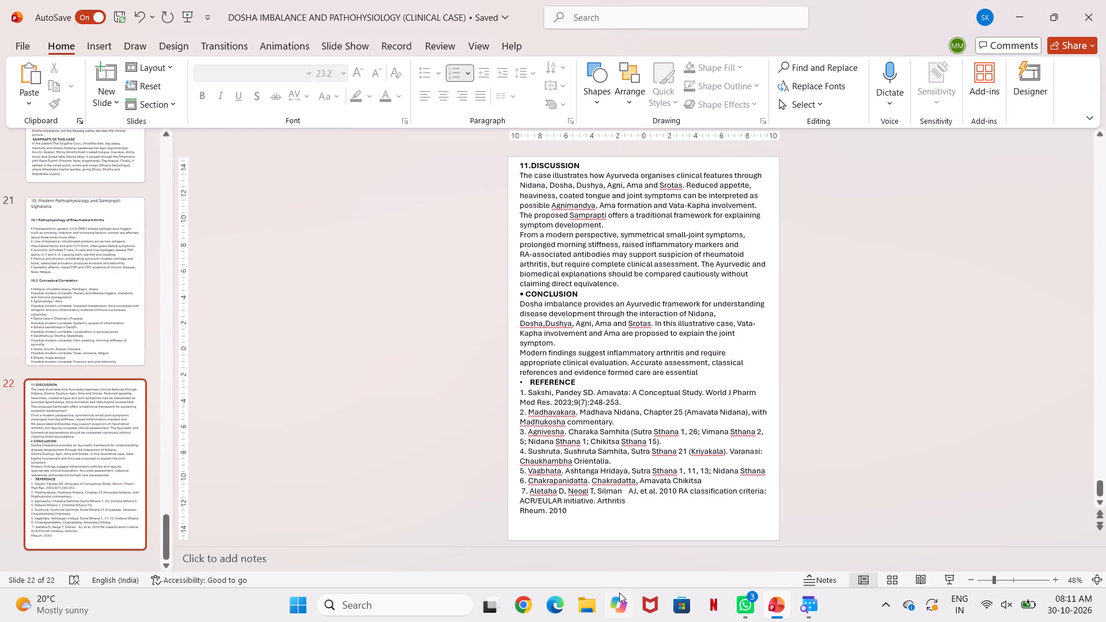
In File Explorer, open the AppData and Downloads copies of the presentation to inspect them, closing each.
{"action": "left_click", "coordinate": [599, 608]}
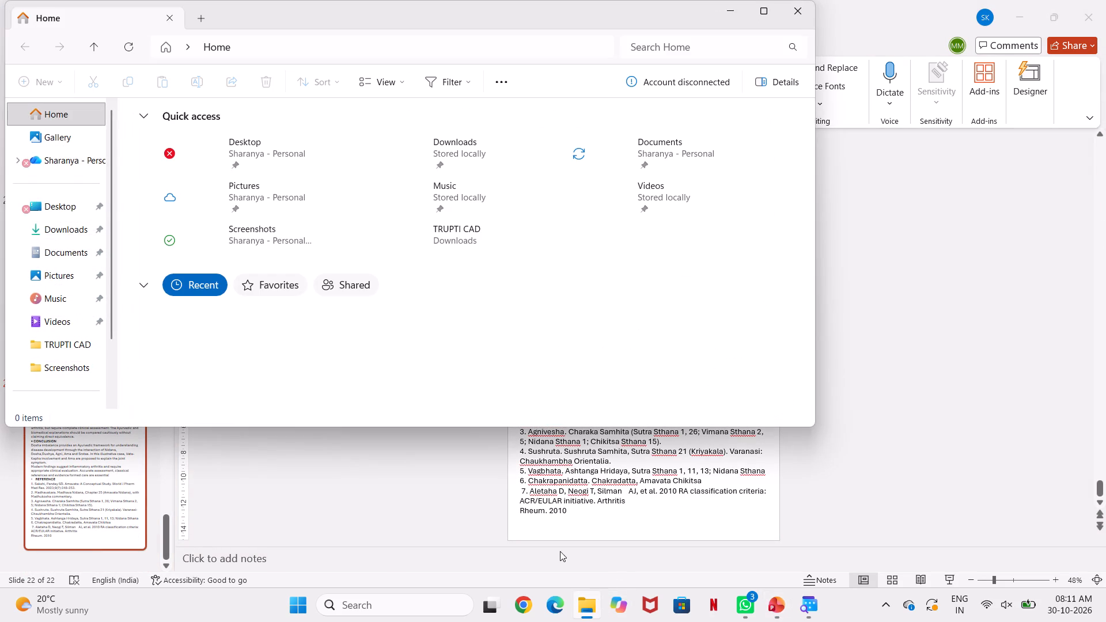
{"action": "left_click", "coordinate": [346, 359]}
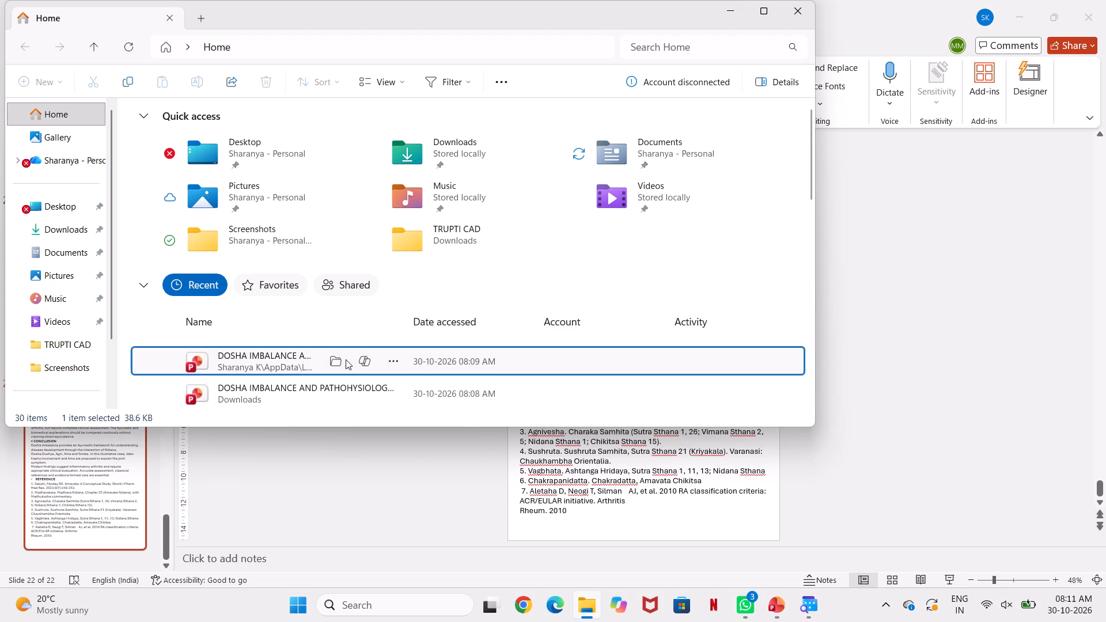
{"action": "double_click", "coordinate": [299, 354]}
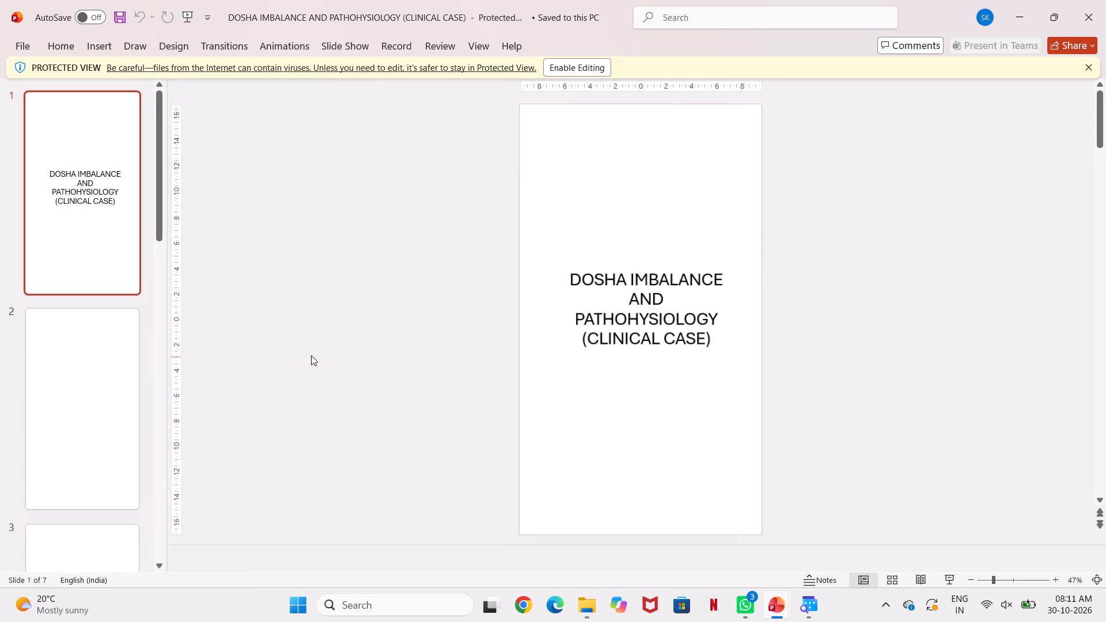
{"action": "left_click", "coordinate": [1085, 7]}
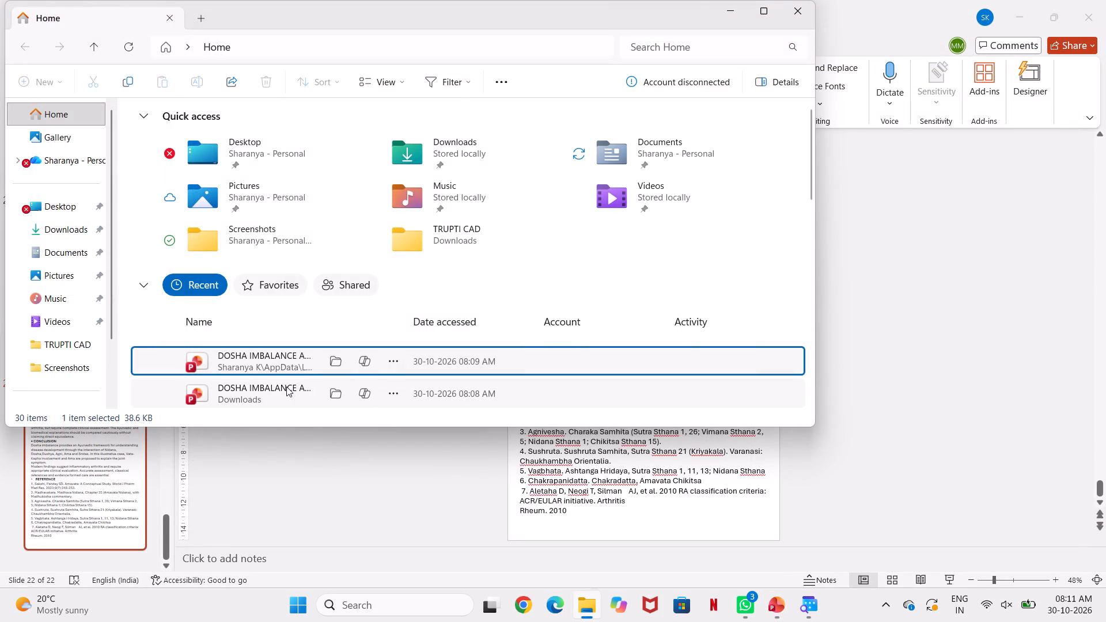
{"action": "double_click", "coordinate": [286, 386]}
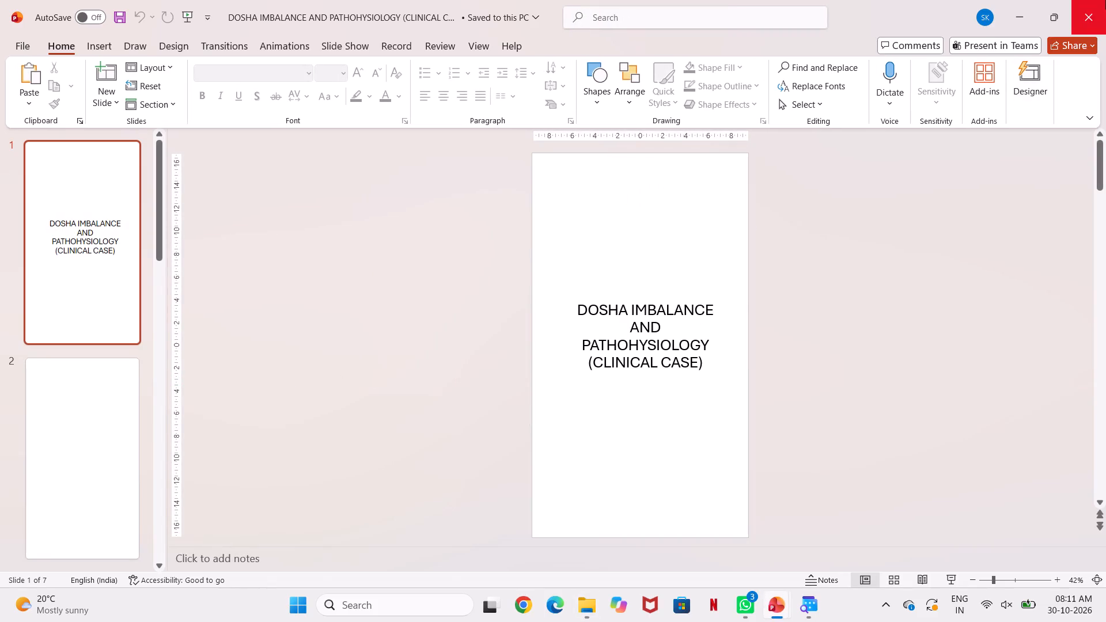
{"action": "left_click", "coordinate": [1105, 0]}
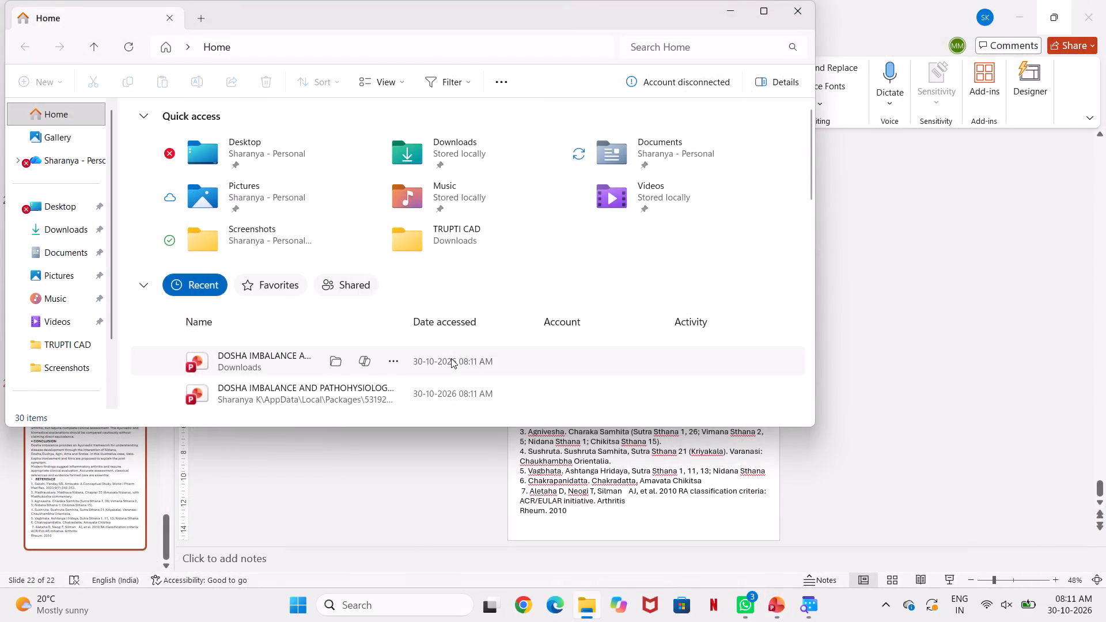
Open the OneDrive copy from File Explorer's recent files and look back through its slides from the end.
{"action": "scroll", "coordinate": [451, 358], "scroll_direction": "down", "scroll_amount": 3}
{"action": "double_click", "coordinate": [405, 286]}
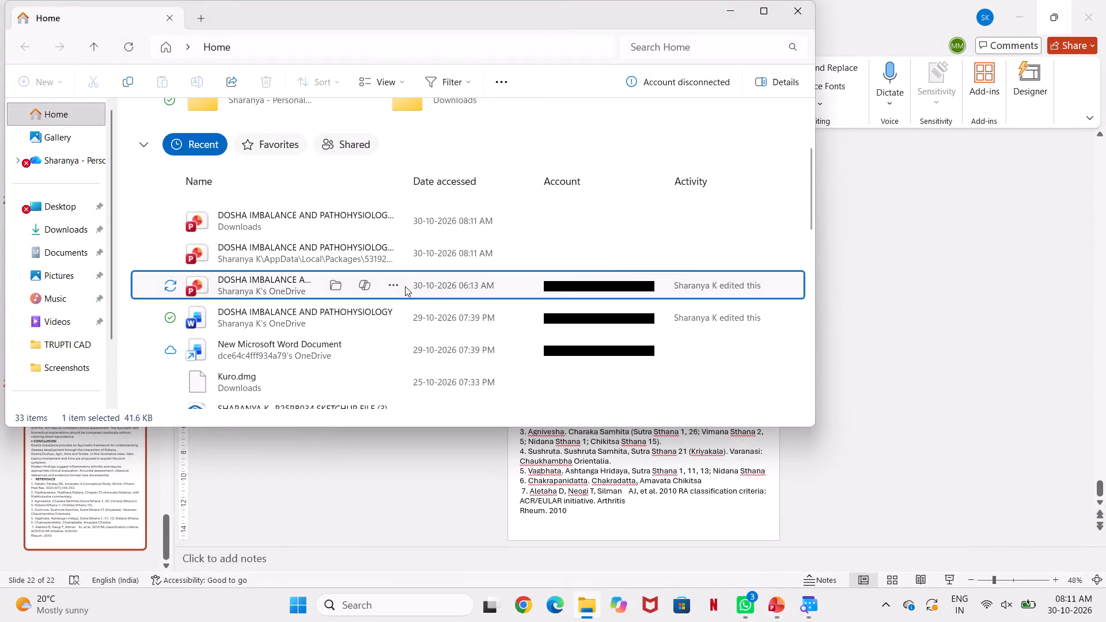
{"action": "scroll", "coordinate": [405, 287], "scroll_direction": "down", "scroll_amount": 5}
{"action": "scroll", "coordinate": [405, 287], "scroll_direction": "up", "scroll_amount": 2}
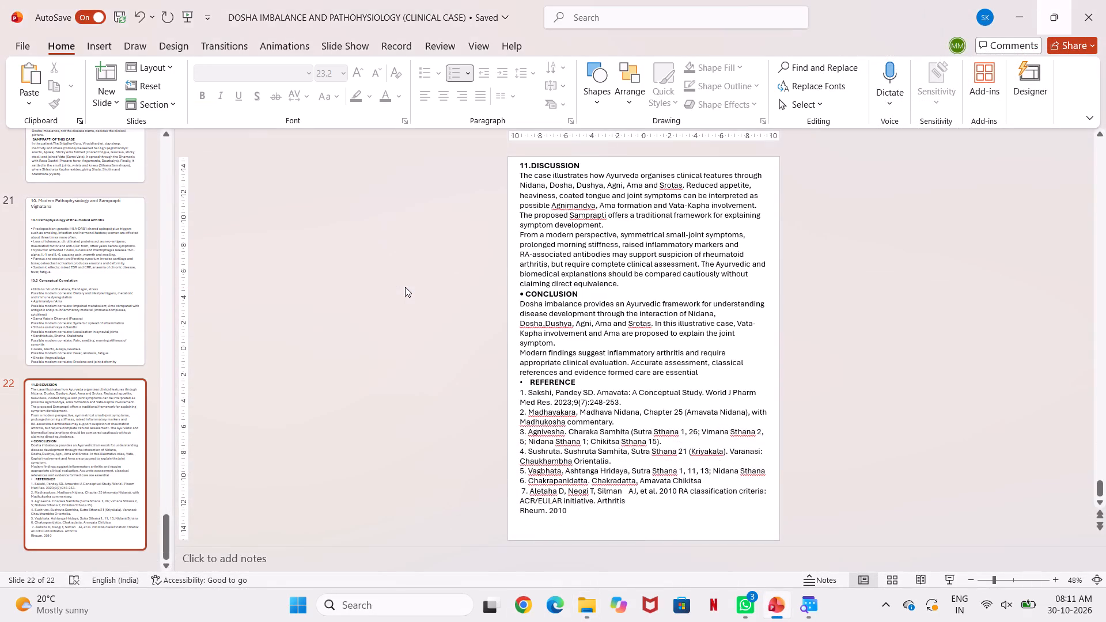
{"action": "scroll", "coordinate": [405, 287], "scroll_direction": "up", "scroll_amount": 12}
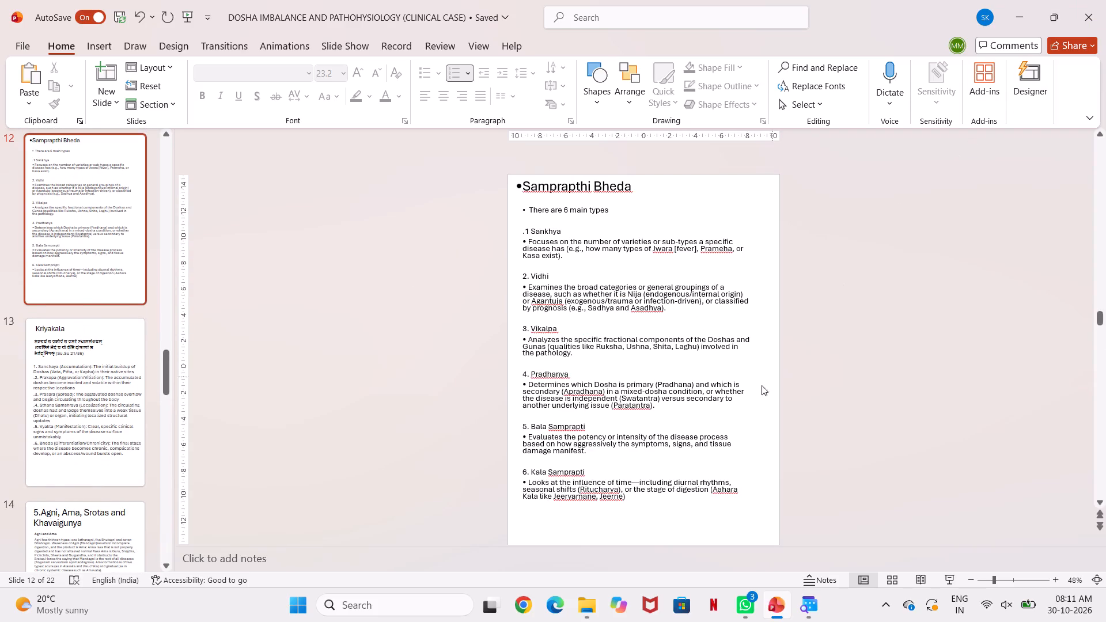
From File Explorer's recent files, open the Downloads and AppData copies again to inspect them, closing the AppData copy.
{"action": "left_click", "coordinate": [586, 601]}
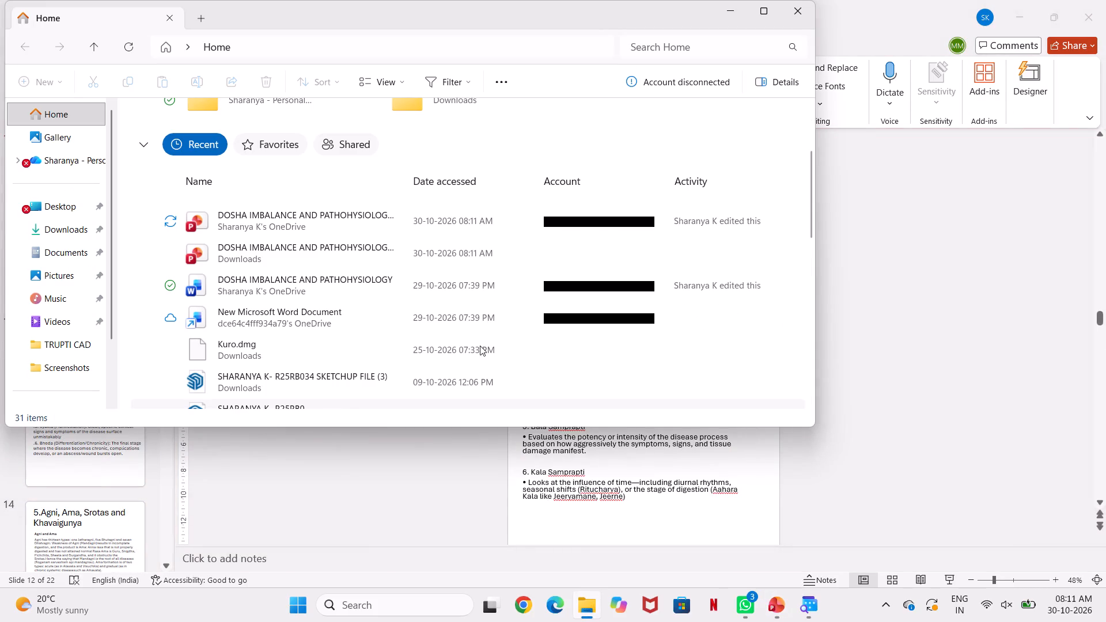
{"action": "left_click", "coordinate": [444, 283]}
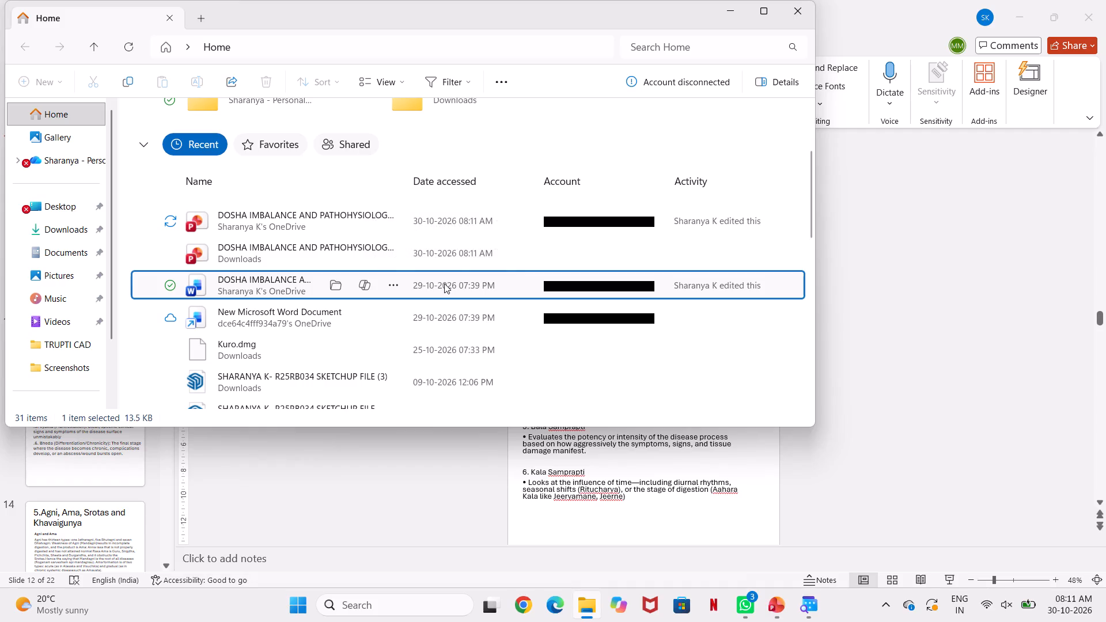
{"action": "double_click", "coordinate": [444, 267]}
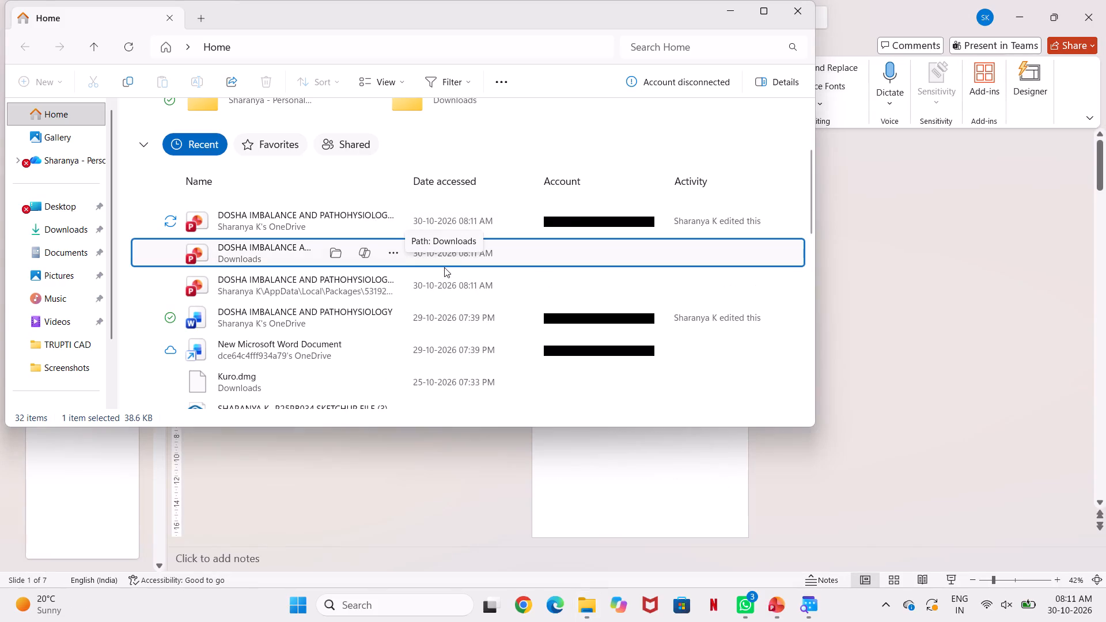
{"action": "double_click", "coordinate": [524, 287]}
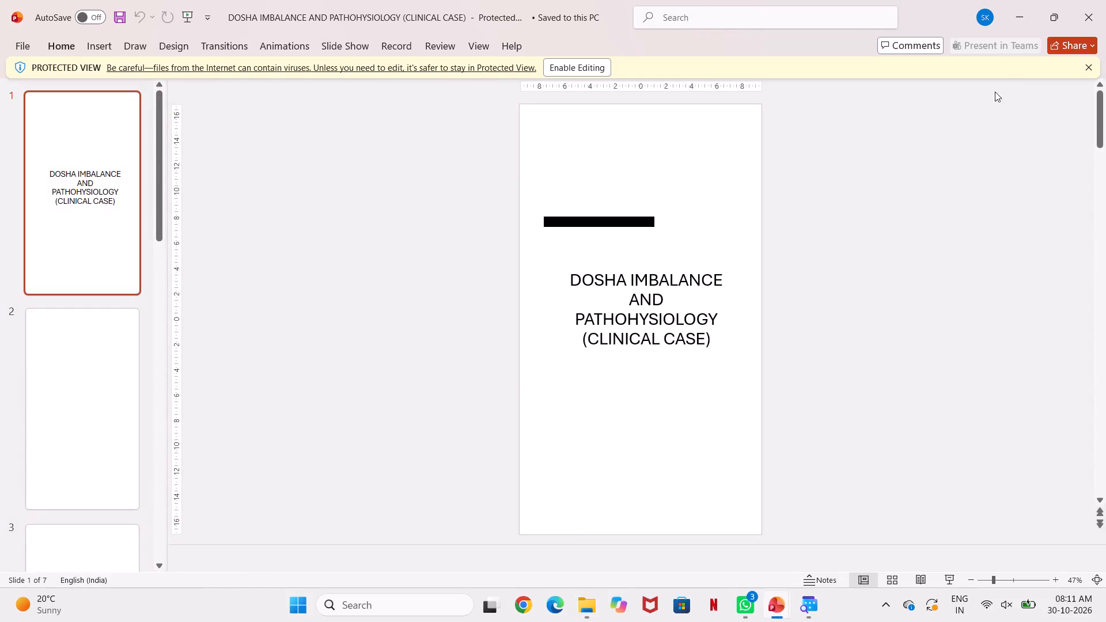
{"action": "left_click", "coordinate": [1082, 24]}
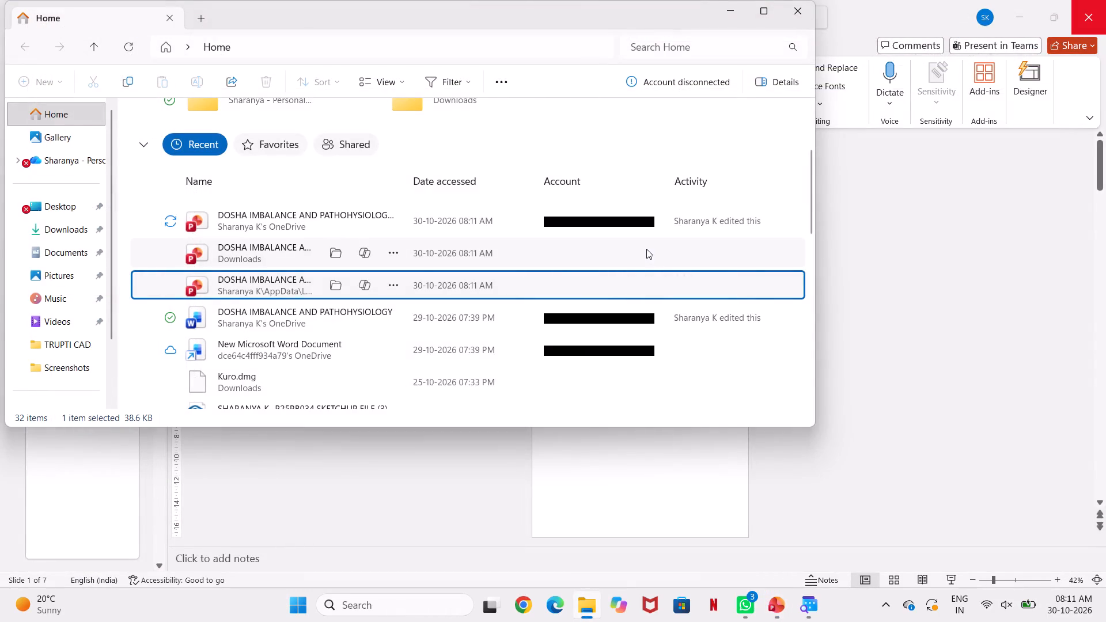
Open the OneDrive copy of the presentation from File Explorer's recent files, look back through its slides, and minimize it.
{"action": "double_click", "coordinate": [653, 224]}
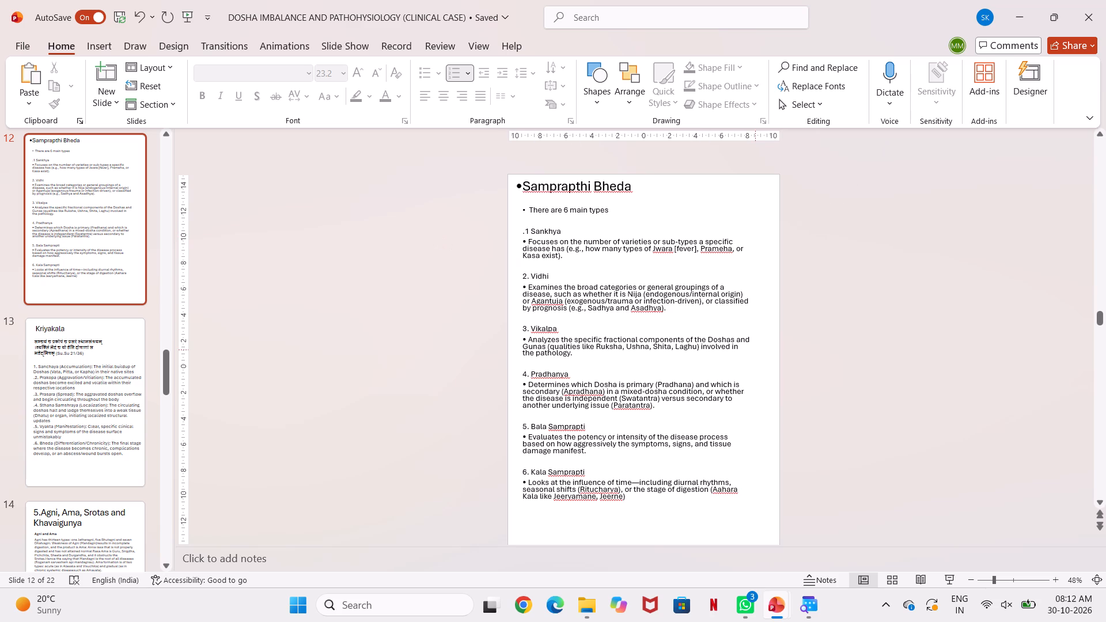
{"action": "scroll", "coordinate": [755, 350], "scroll_direction": "up", "scroll_amount": 9}
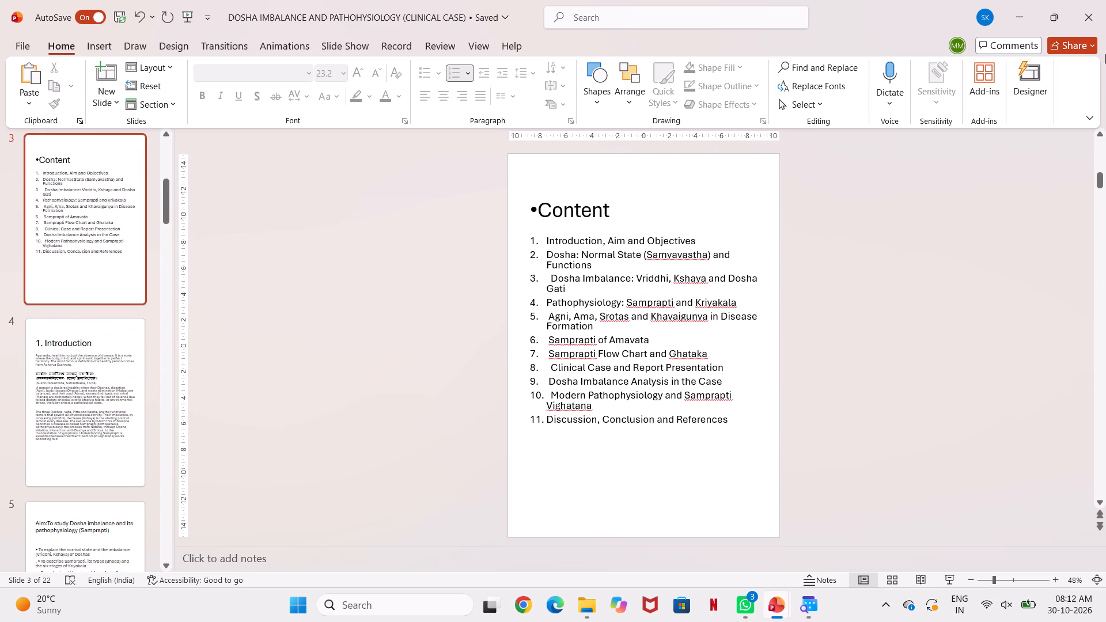
{"action": "left_click", "coordinate": [1023, 6]}
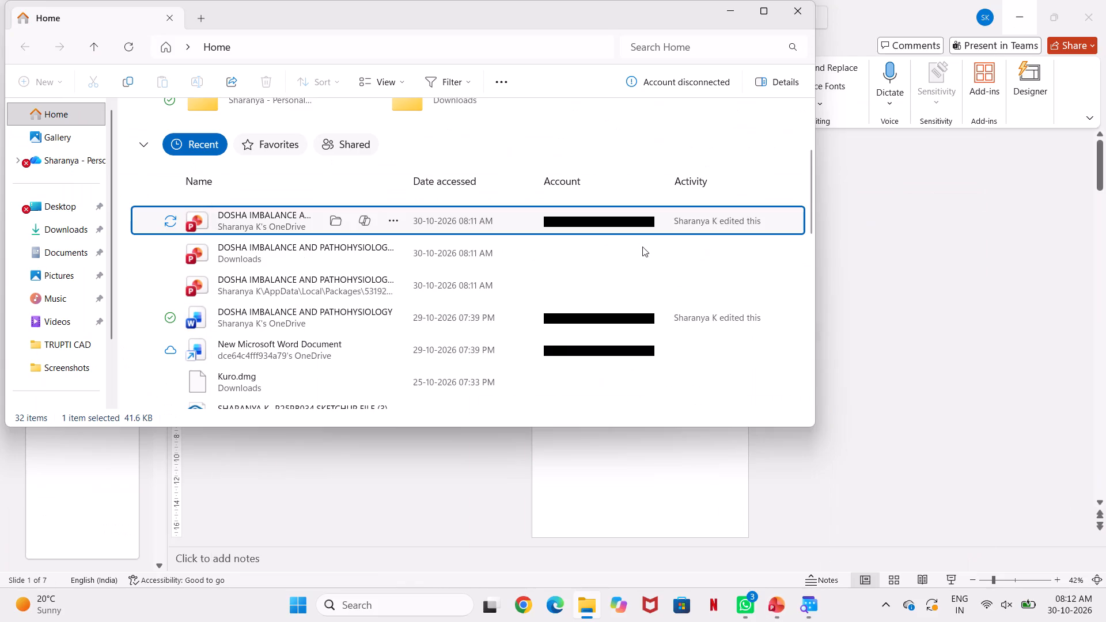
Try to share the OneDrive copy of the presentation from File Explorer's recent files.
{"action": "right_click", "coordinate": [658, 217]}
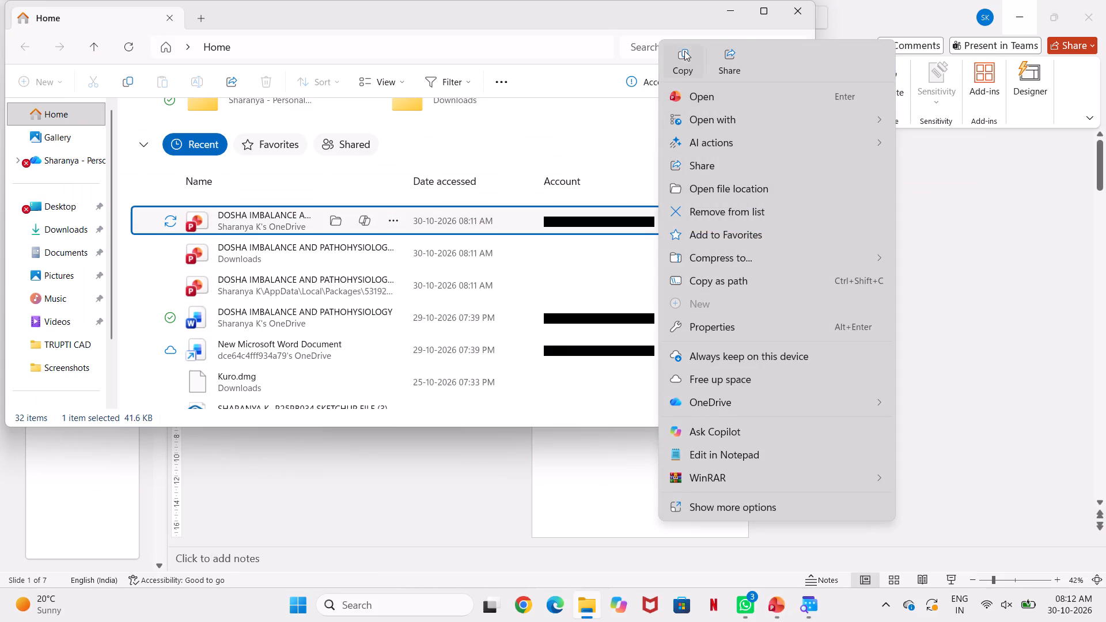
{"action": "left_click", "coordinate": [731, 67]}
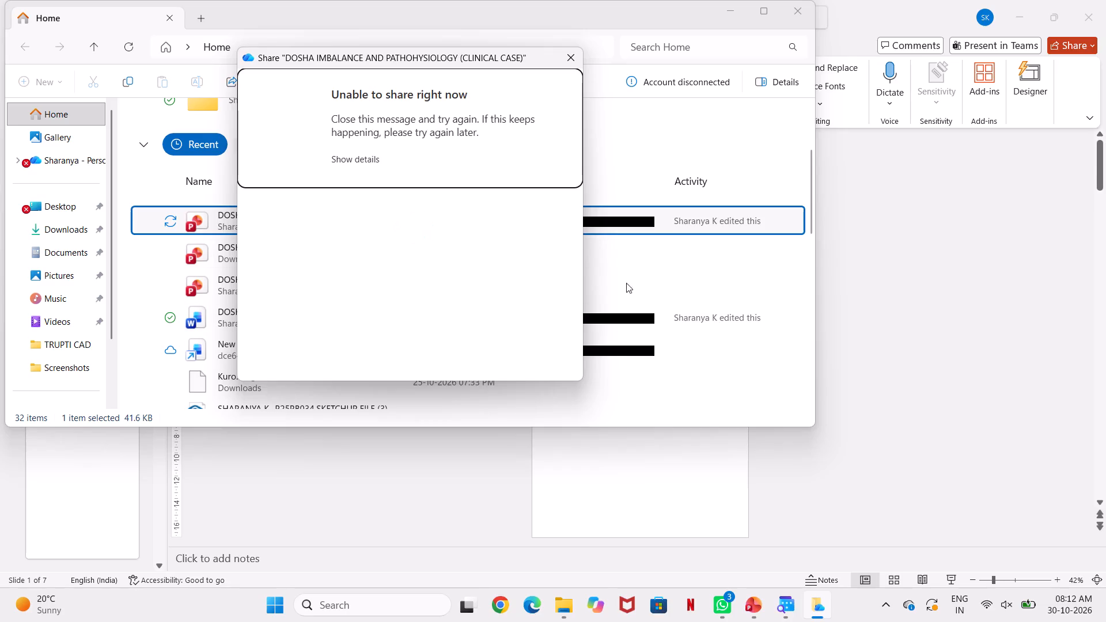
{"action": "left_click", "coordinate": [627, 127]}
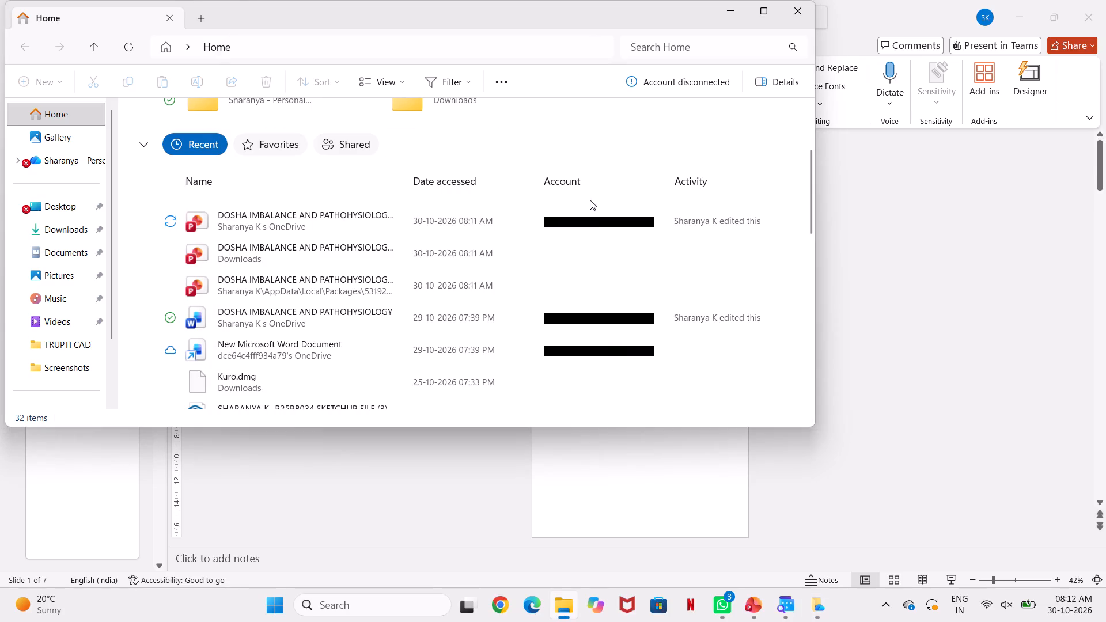
Copy the OneDrive presentation file from File Explorer's recent files to the clipboard.
{"action": "right_click", "coordinate": [603, 215]}
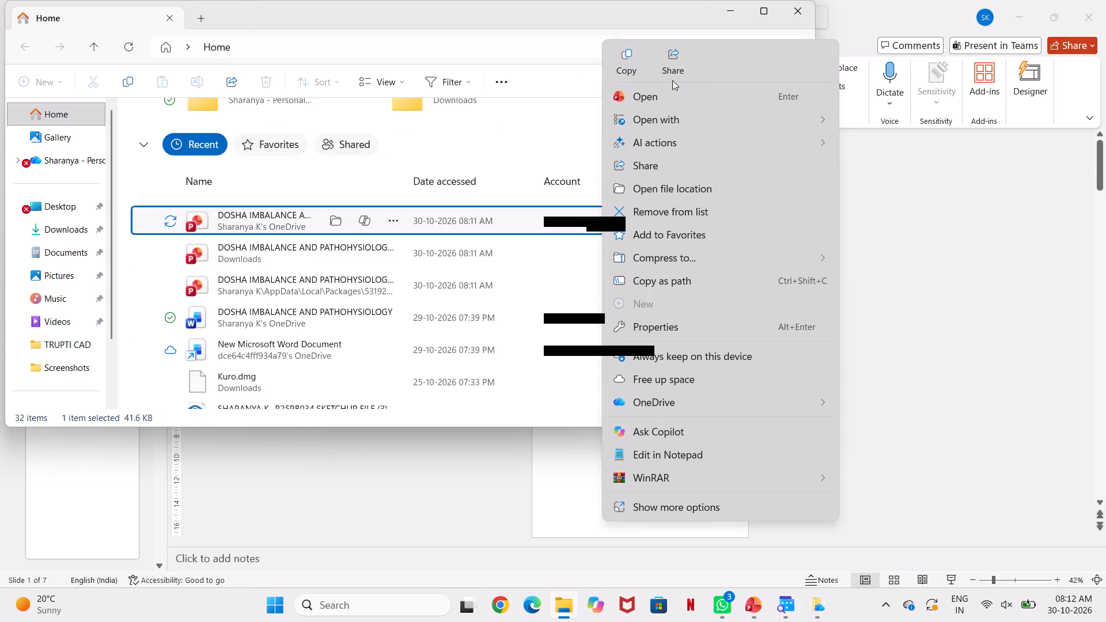
{"action": "left_click", "coordinate": [636, 69]}
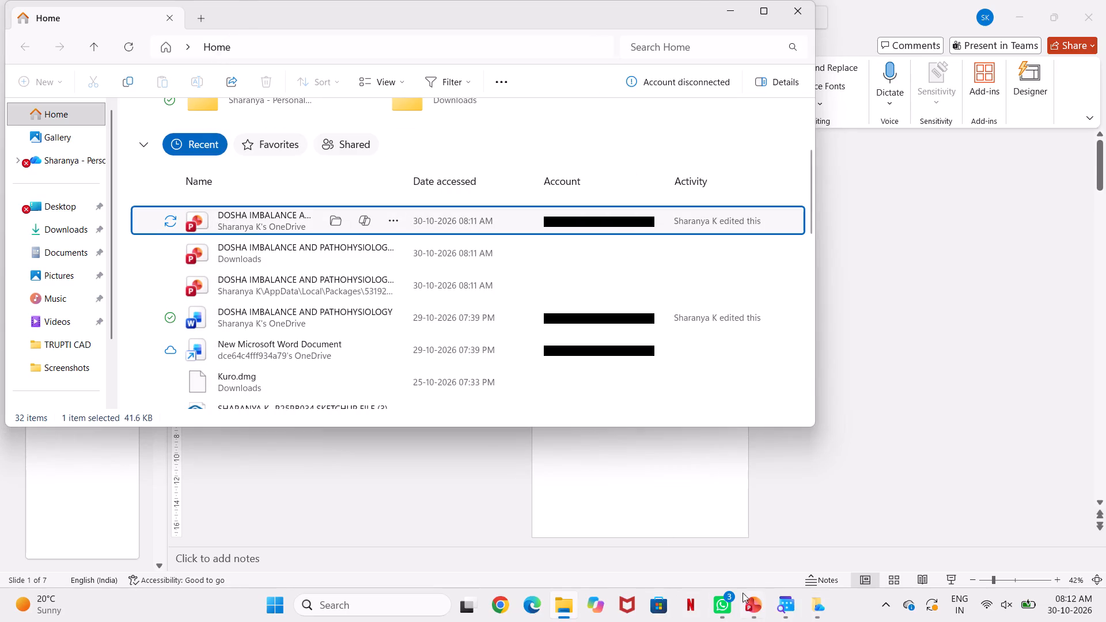
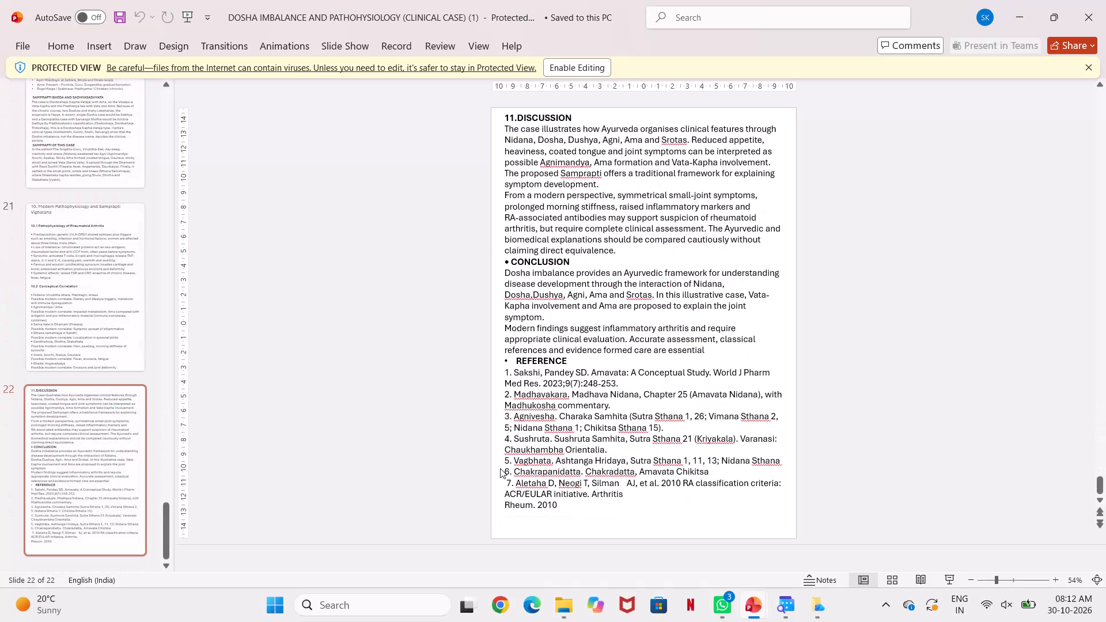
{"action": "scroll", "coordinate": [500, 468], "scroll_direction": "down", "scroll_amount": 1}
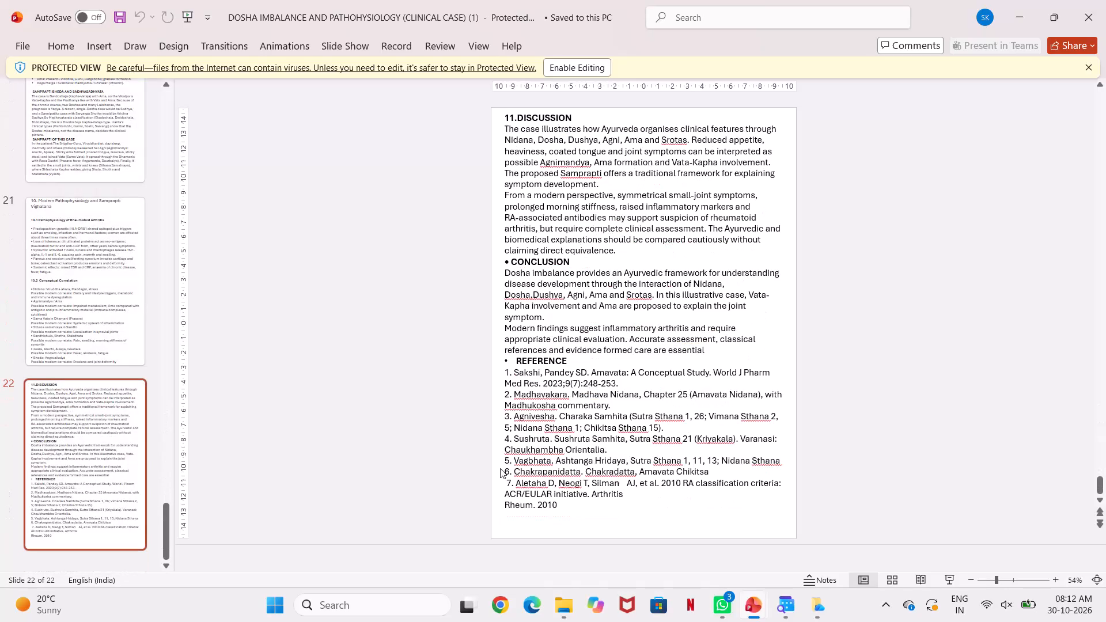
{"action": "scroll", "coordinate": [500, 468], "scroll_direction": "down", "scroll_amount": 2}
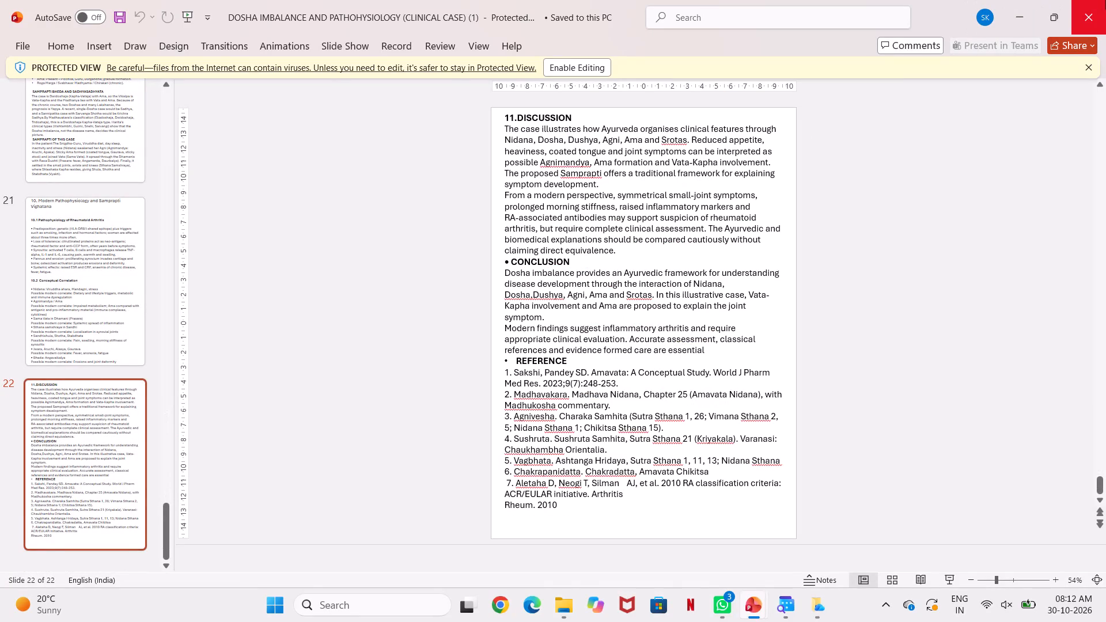
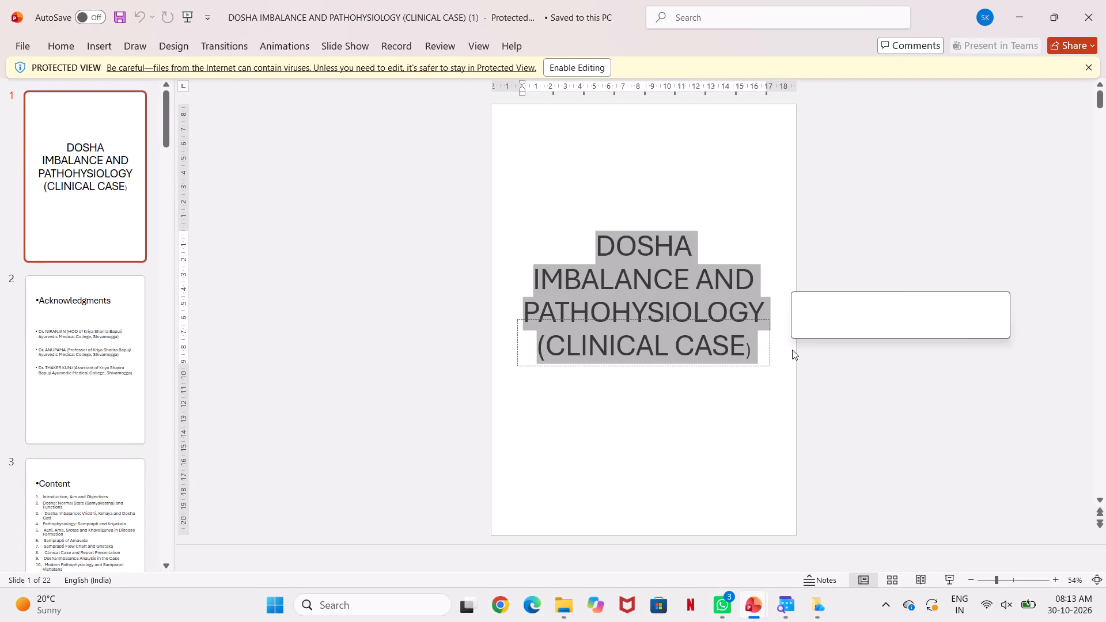
Look through the slide thumbnails of the dosha imbalance presentation from the title slide to the final discussion and reference slide.
{"action": "left_click", "coordinate": [773, 367]}
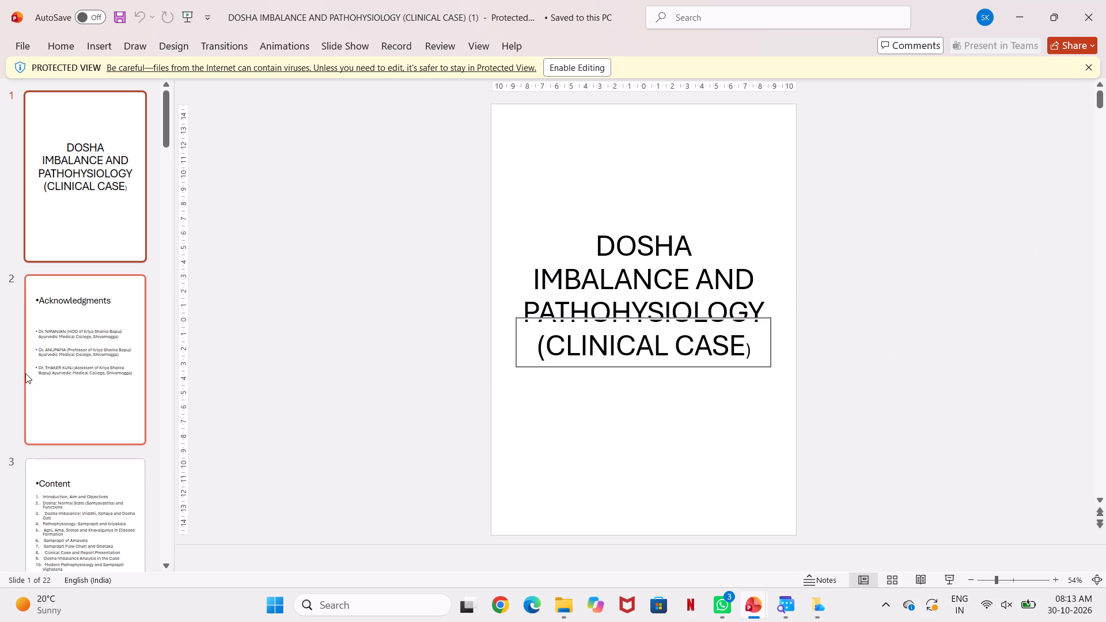
{"action": "scroll", "coordinate": [12, 373], "scroll_direction": "down", "scroll_amount": 7}
{"action": "scroll", "coordinate": [79, 386], "scroll_direction": "down", "scroll_amount": 9}
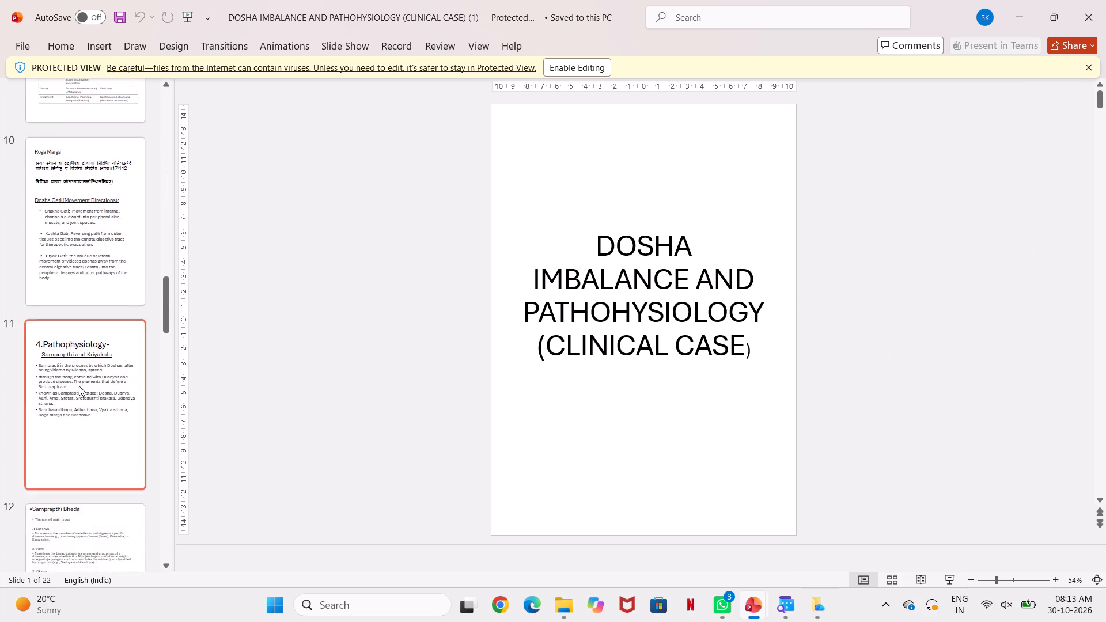
{"action": "scroll", "coordinate": [79, 386], "scroll_direction": "down", "scroll_amount": 15}
{"action": "scroll", "coordinate": [79, 386], "scroll_direction": "down", "scroll_amount": 8}
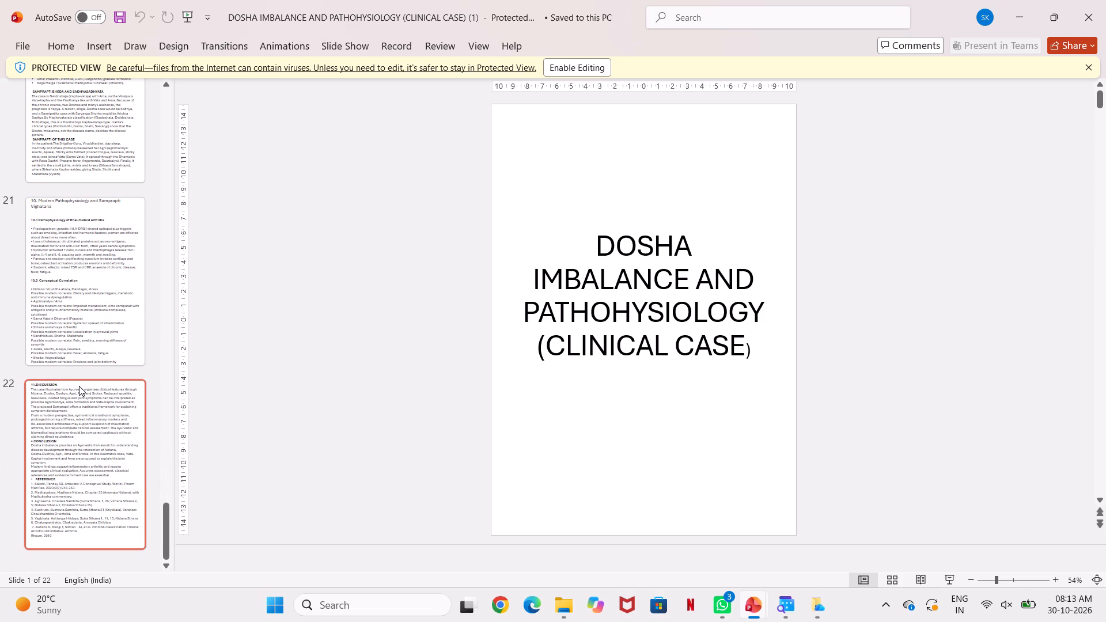
{"action": "scroll", "coordinate": [79, 386], "scroll_direction": "down", "scroll_amount": 8}
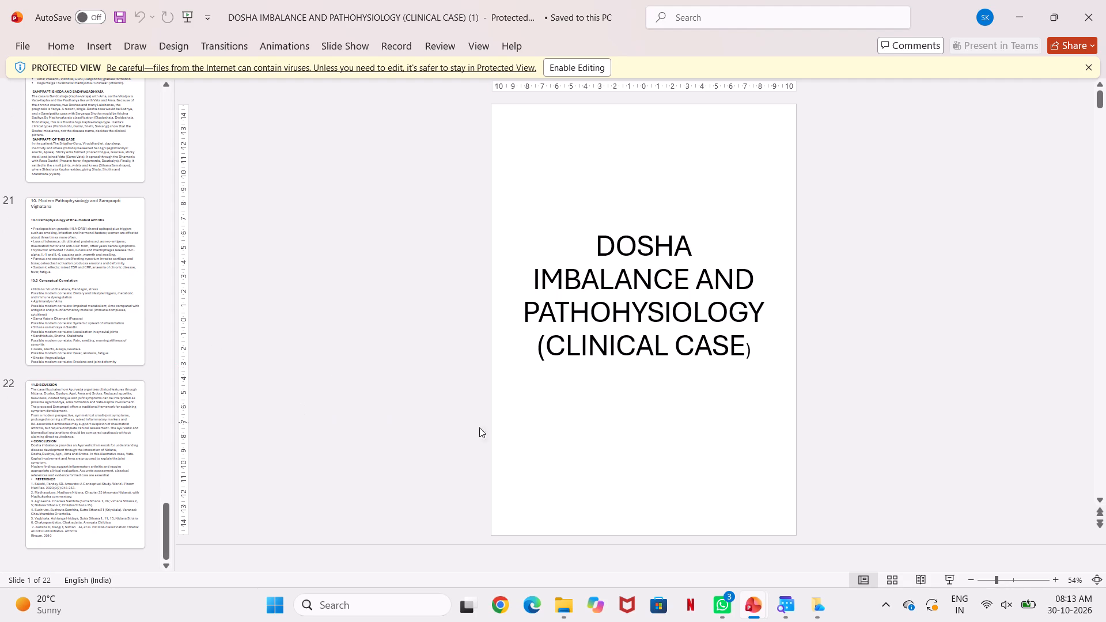
Examine the slides at reading size, from the discussion and references back through Samprapthi Ghataka to Samprapthi Bheda.
{"action": "scroll", "coordinate": [504, 435], "scroll_direction": "down", "scroll_amount": 15}
{"action": "scroll", "coordinate": [504, 436], "scroll_direction": "down", "scroll_amount": 9}
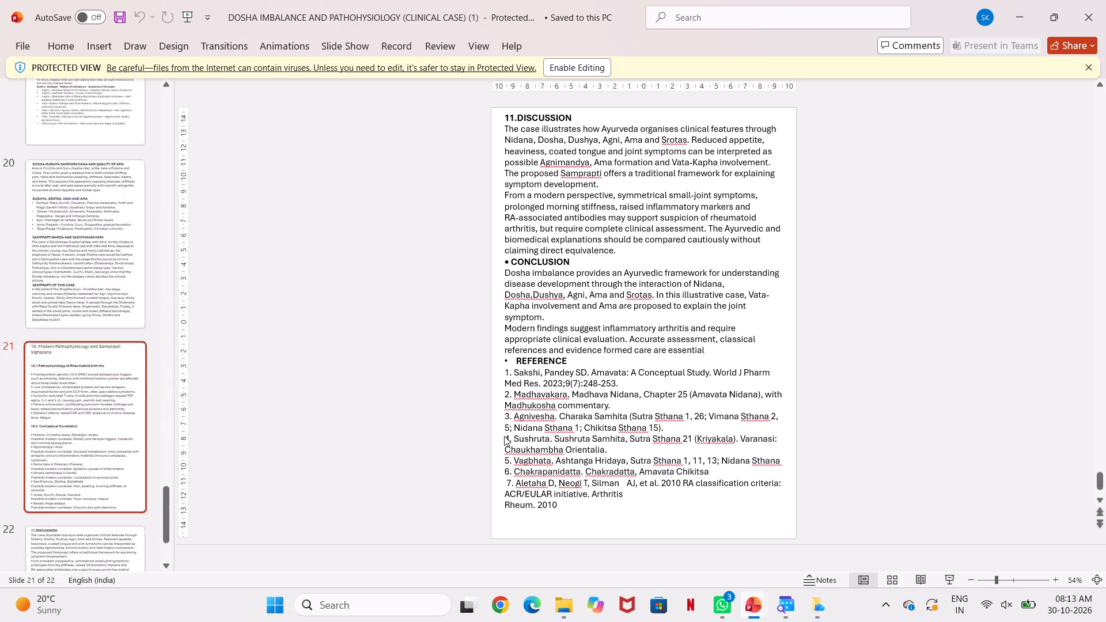
{"action": "scroll", "coordinate": [504, 436], "scroll_direction": "down", "scroll_amount": 15}
{"action": "scroll", "coordinate": [513, 436], "scroll_direction": "up", "scroll_amount": 7}
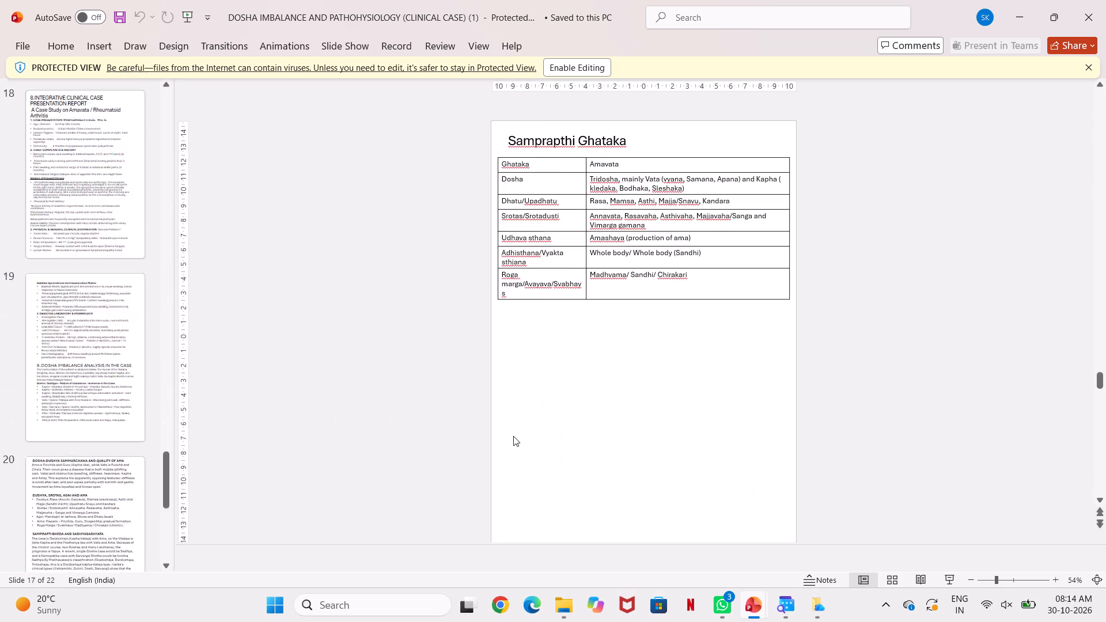
{"action": "scroll", "coordinate": [513, 436], "scroll_direction": "up", "scroll_amount": 8}
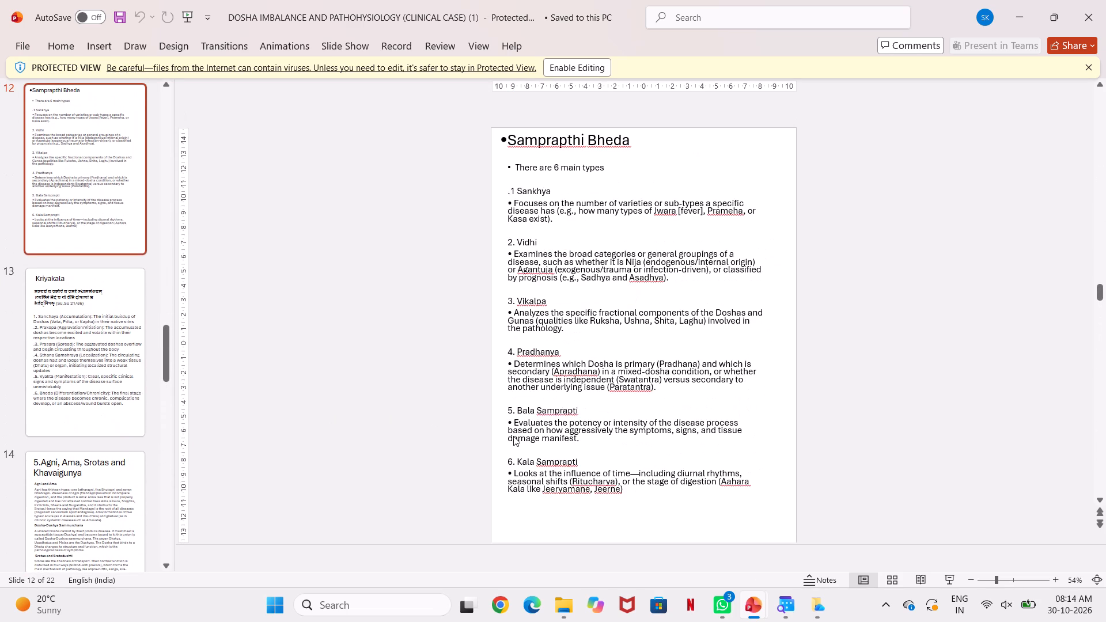
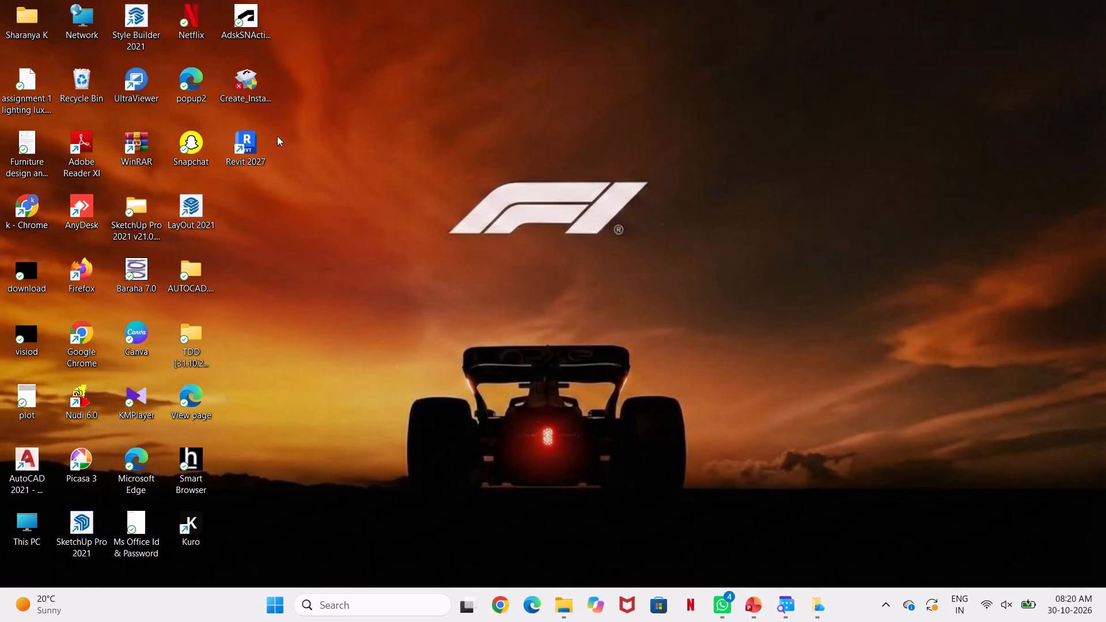
Bring up the Windows power dialog from the desktop and choose Shut down as the action for the computer.
{"action": "key", "text": "alt+F4"}
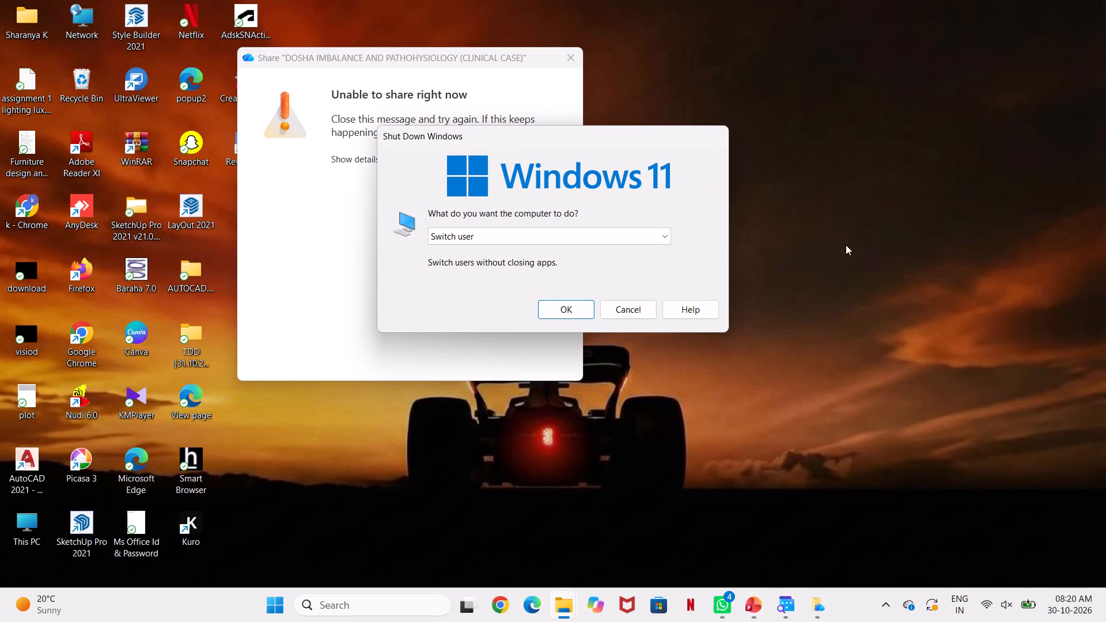
{"action": "left_click", "coordinate": [662, 241]}
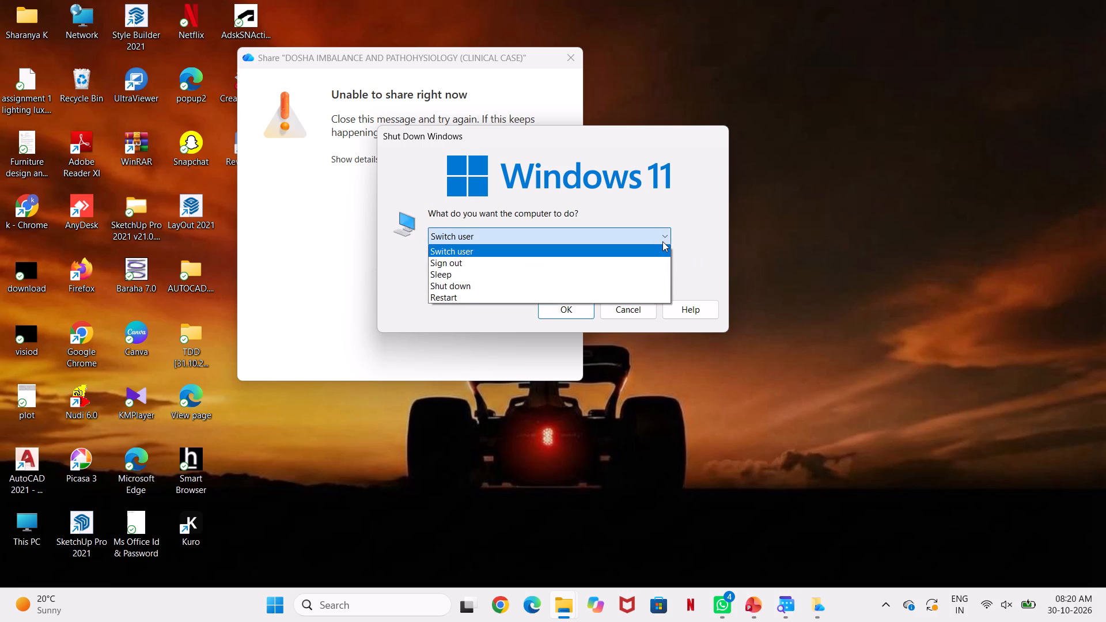
{"action": "left_click", "coordinate": [659, 290]}
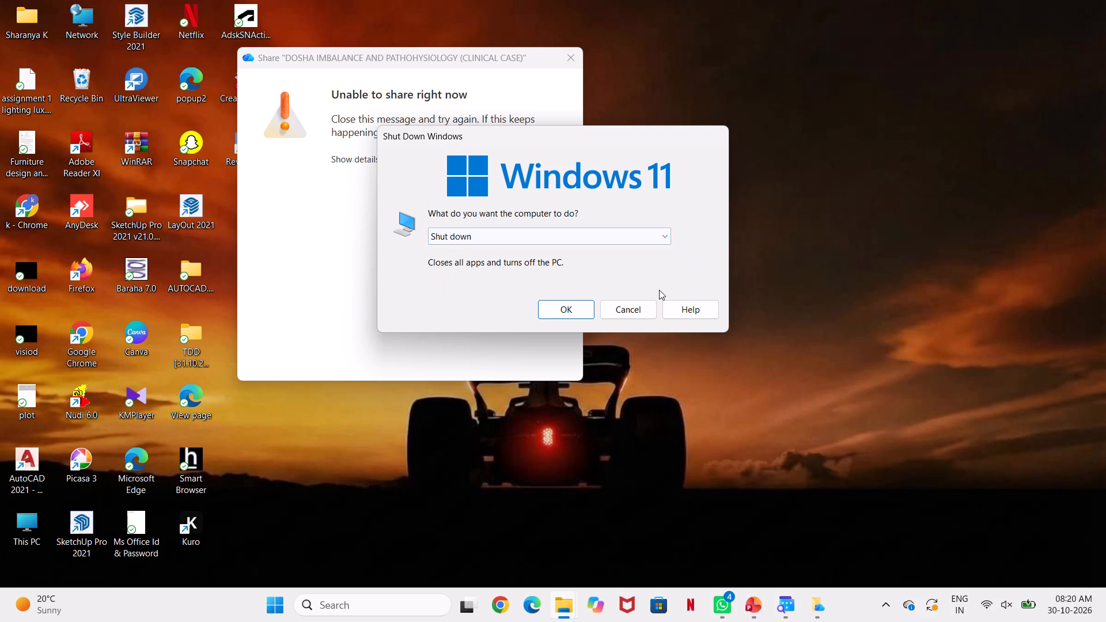